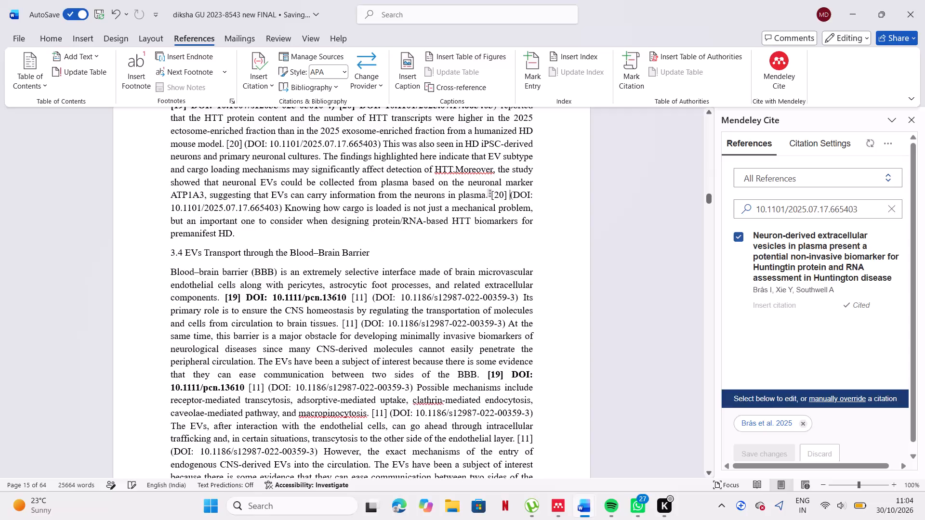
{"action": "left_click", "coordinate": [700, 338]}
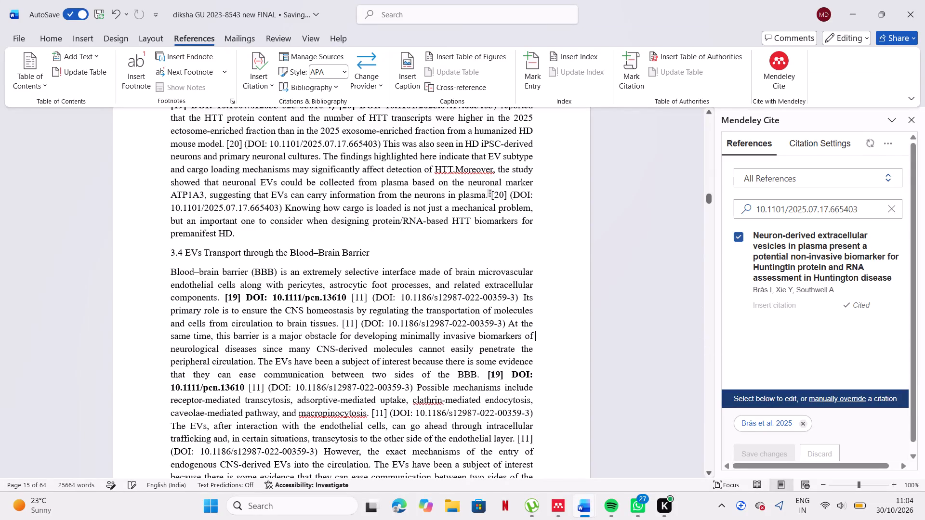
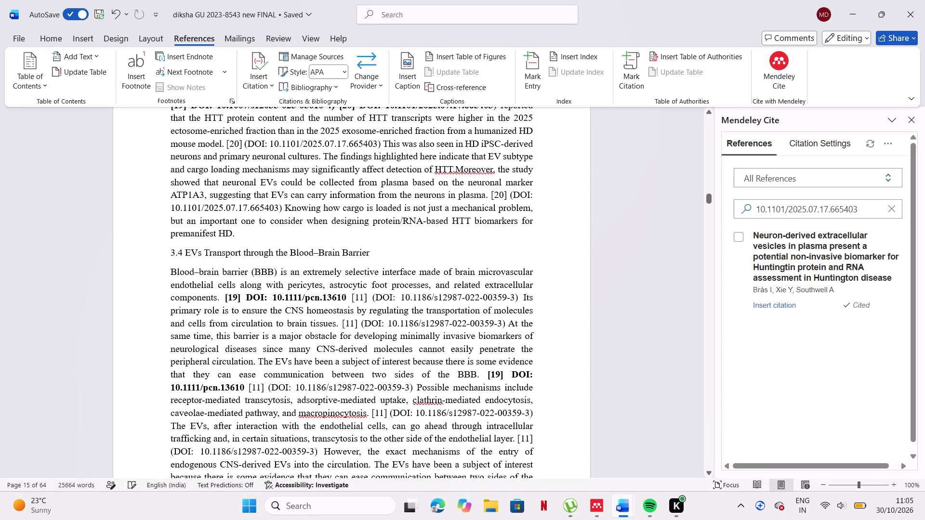
Clear the DOI from the Mendeley Cite reference search.
{"action": "scroll", "coordinate": [524, 232], "scroll_direction": "up", "scroll_amount": 1}
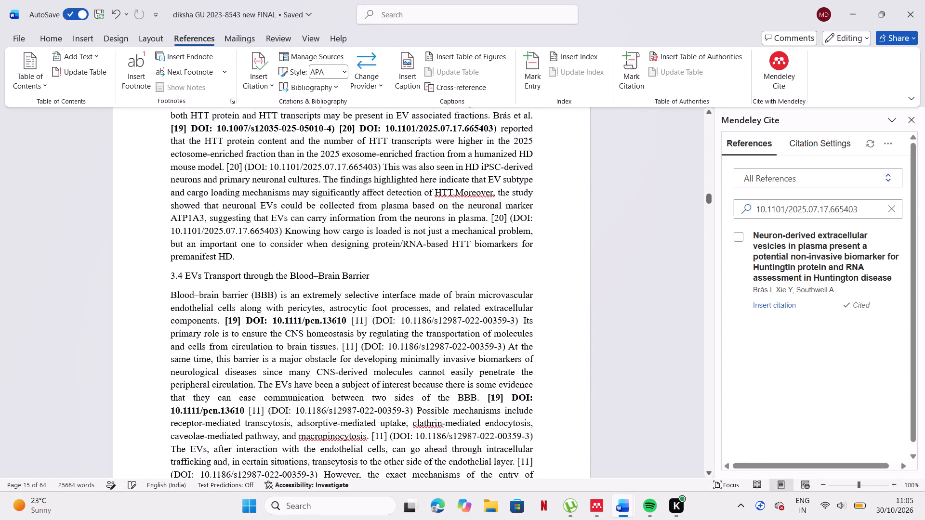
{"action": "left_click", "coordinate": [327, 319]}
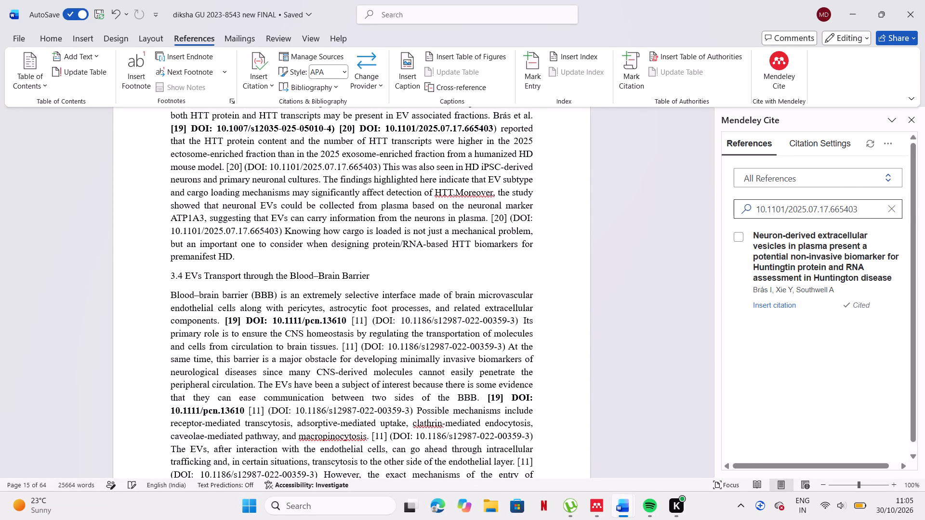
{"action": "left_click", "coordinate": [889, 209]}
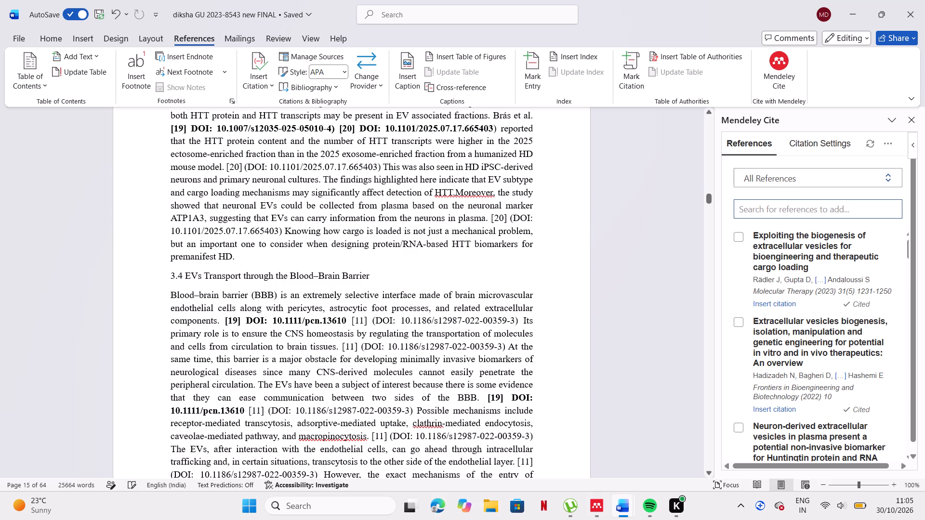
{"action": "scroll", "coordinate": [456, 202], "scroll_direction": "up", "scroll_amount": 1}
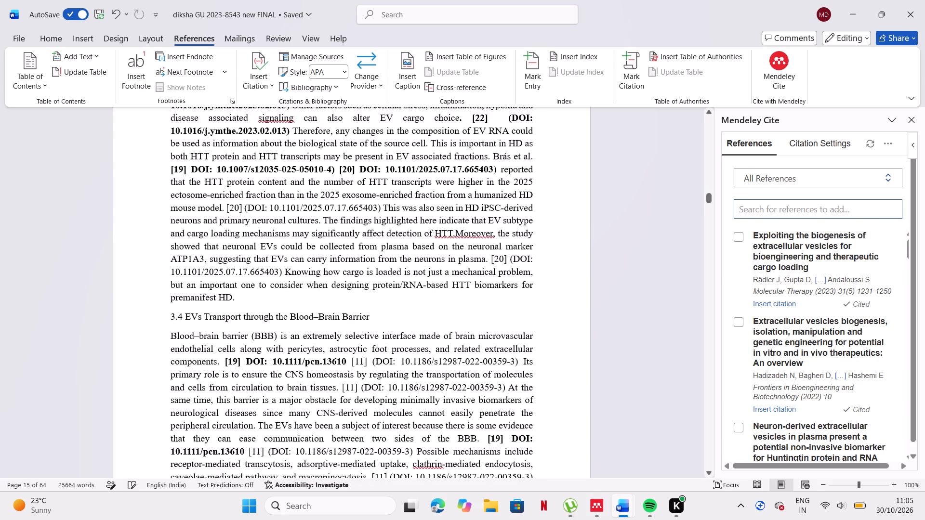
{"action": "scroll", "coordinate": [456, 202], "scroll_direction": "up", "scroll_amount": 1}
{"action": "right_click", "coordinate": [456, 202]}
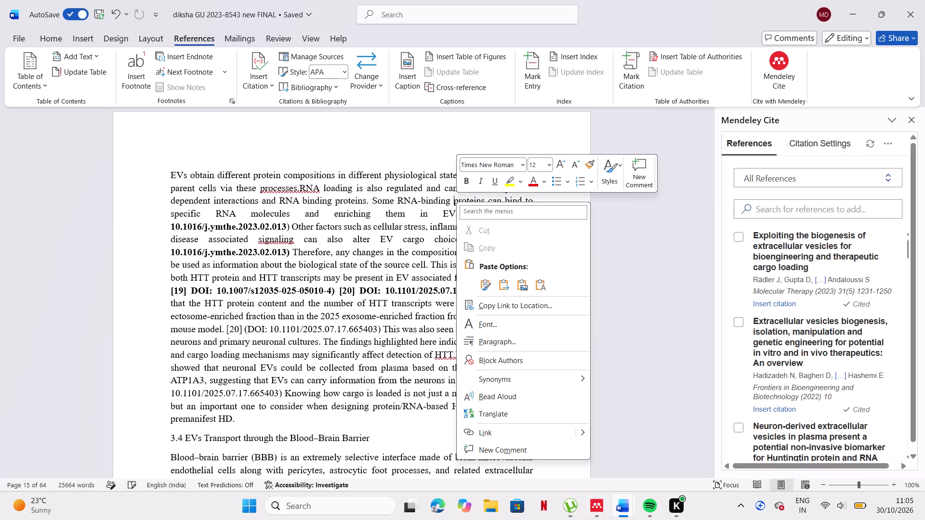
Make the citation and DOI text "[20] (DOI: 10.1101/2025.07.17.665403" following "humanized HD mouse model." bold.
{"action": "left_click", "coordinate": [371, 303]}
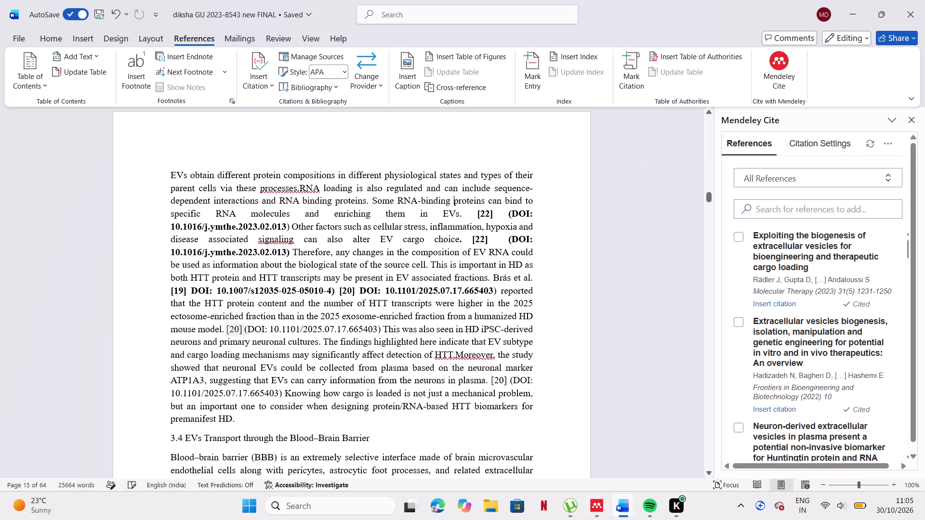
{"action": "left_click", "coordinate": [233, 332]}
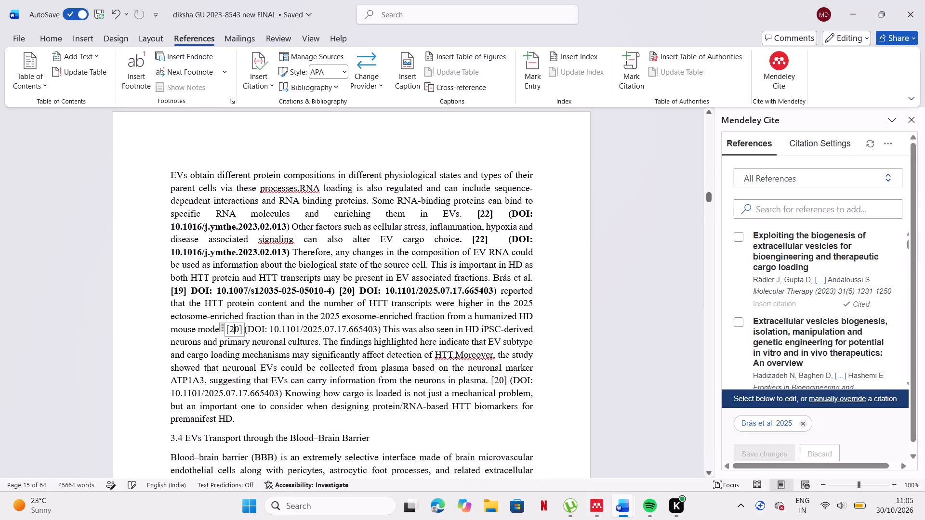
{"action": "left_click_drag", "start_coordinate": [225, 329], "coordinate": [377, 325]}
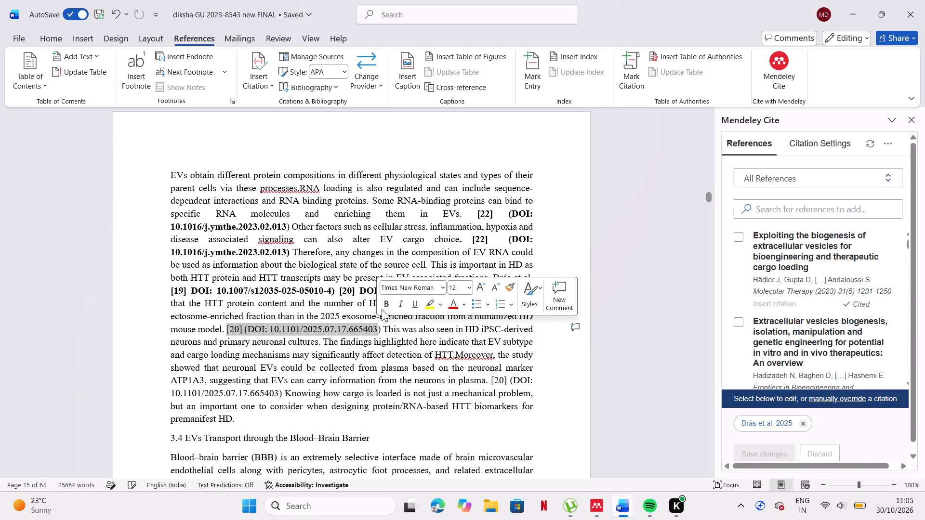
{"action": "left_click", "coordinate": [382, 307]}
{"action": "left_click", "coordinate": [382, 326]}
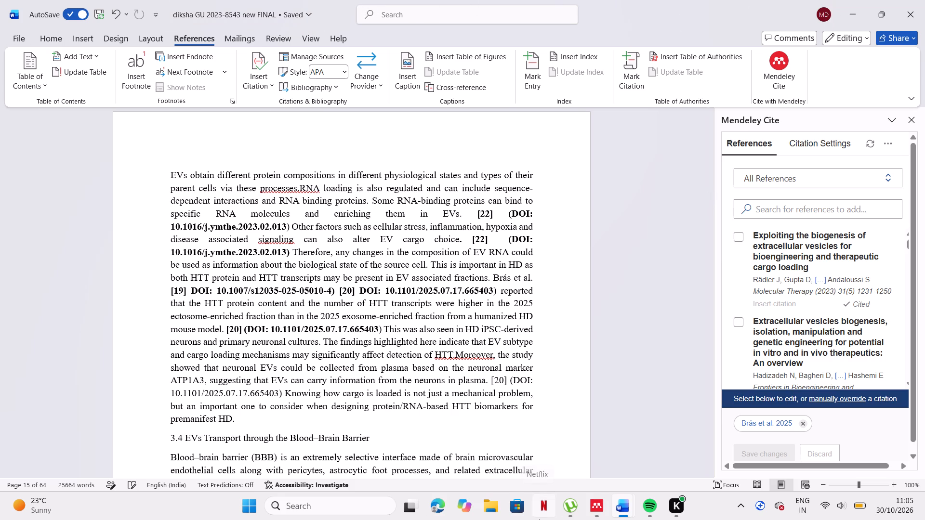
Search the computer's apps for WhatsApp by entering "wha".
{"action": "left_click", "coordinate": [282, 503]}
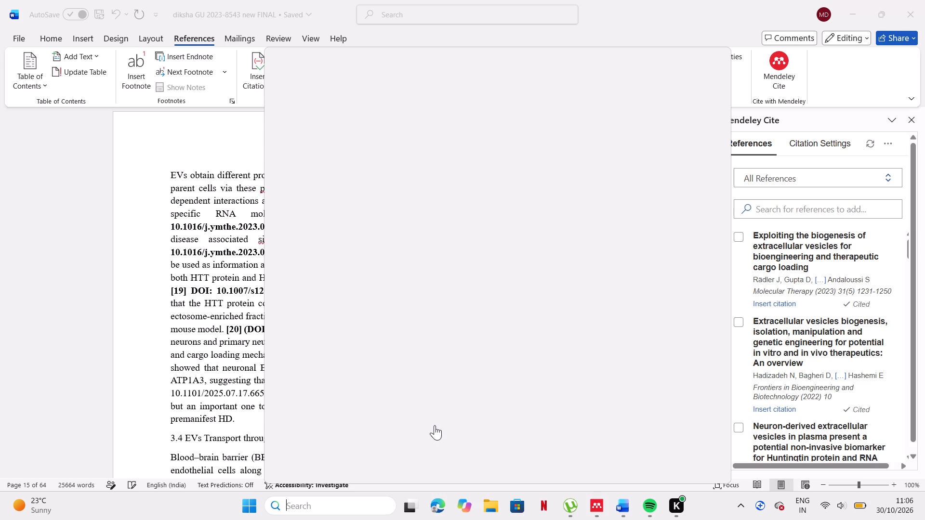
{"action": "left_click", "coordinate": [336, 509]}
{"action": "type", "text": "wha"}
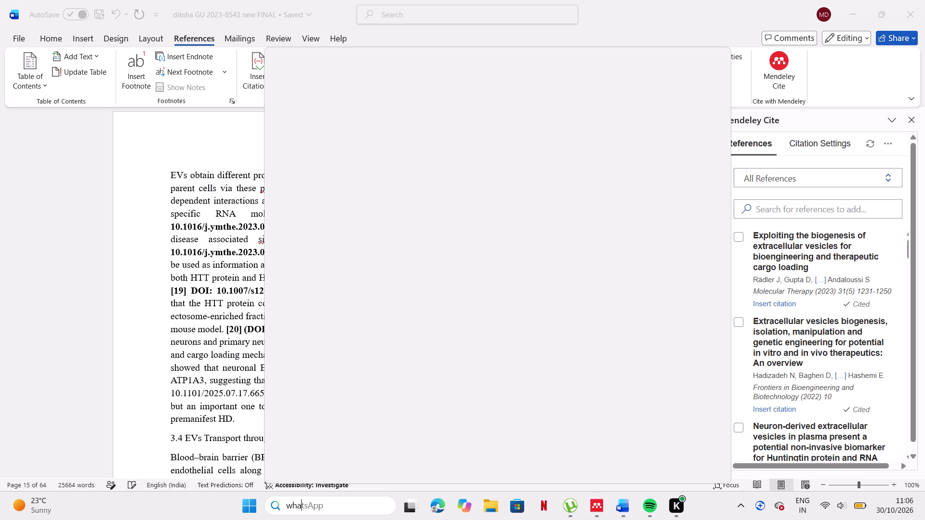
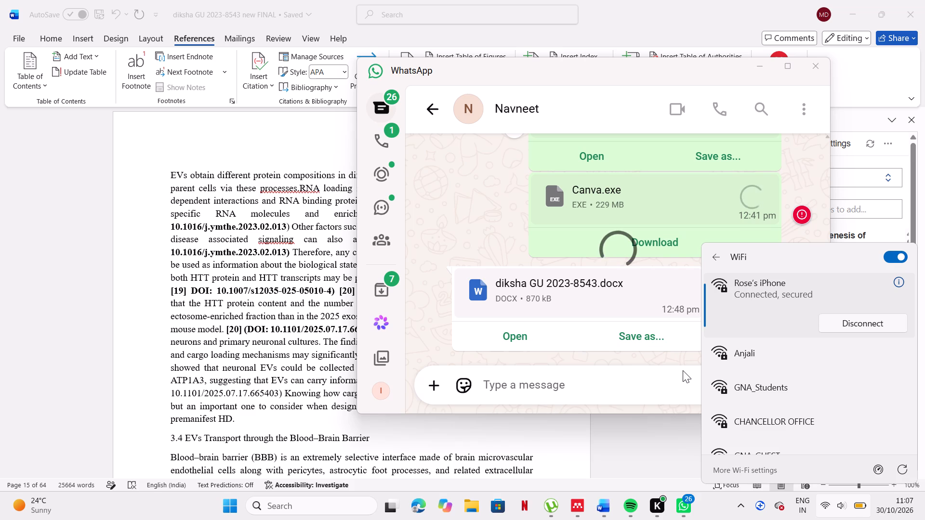
{"action": "left_click", "coordinate": [710, 241]}
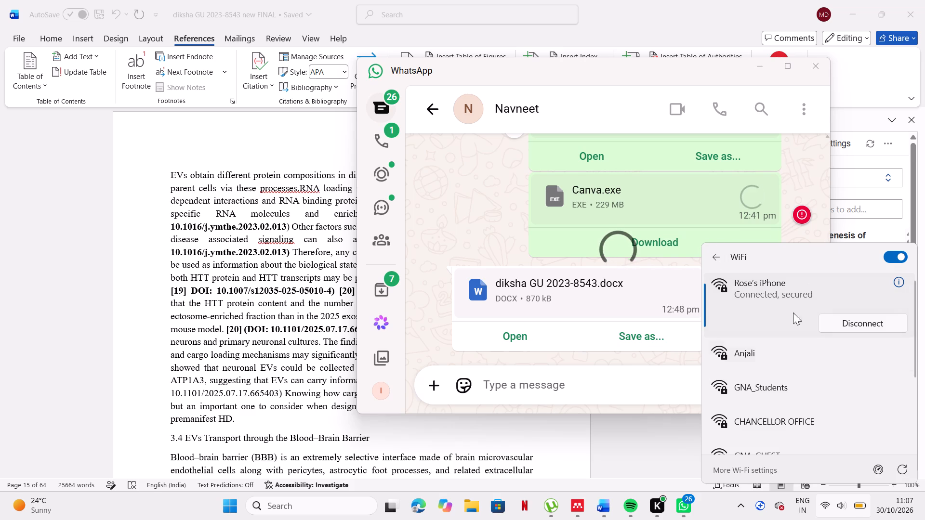
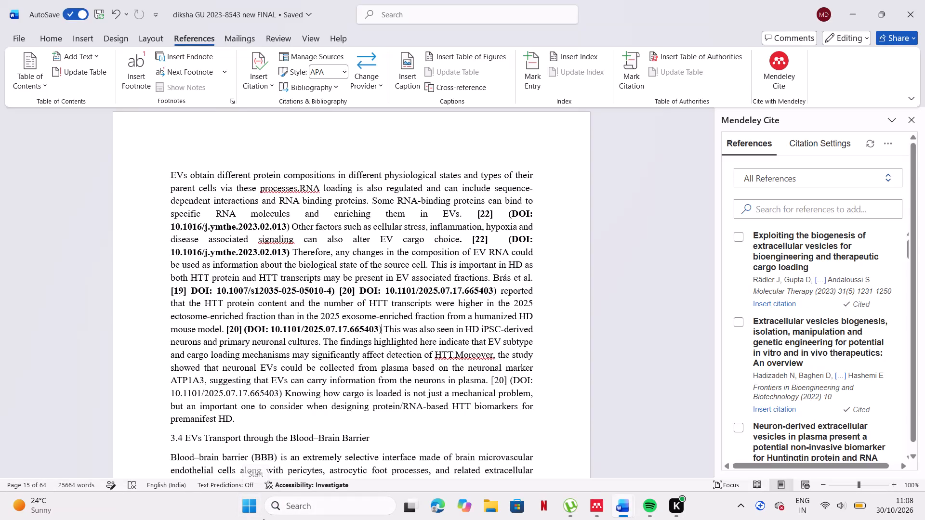
Open Windows search from the desktop taskbar to bring up the recently searched apps.
{"action": "left_click", "coordinate": [264, 519]}
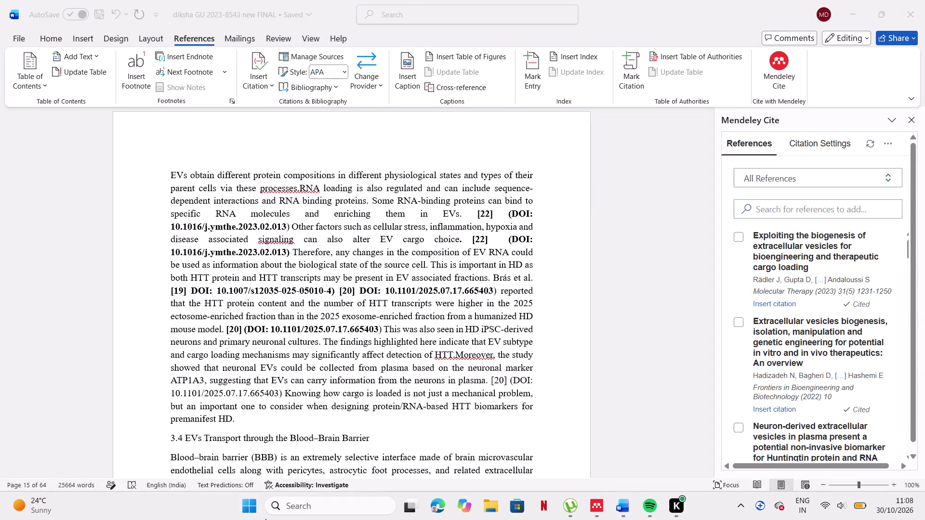
{"action": "left_click", "coordinate": [287, 519]}
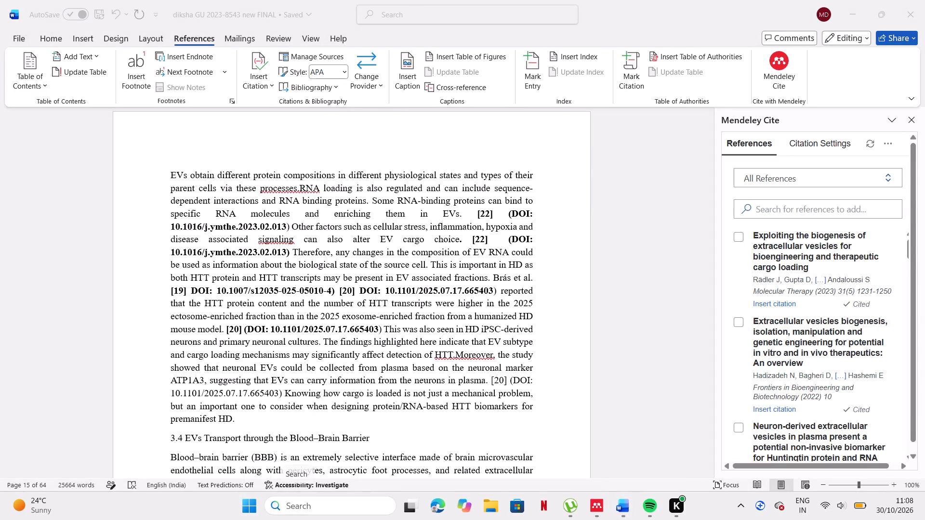
{"action": "left_click", "coordinate": [298, 508]}
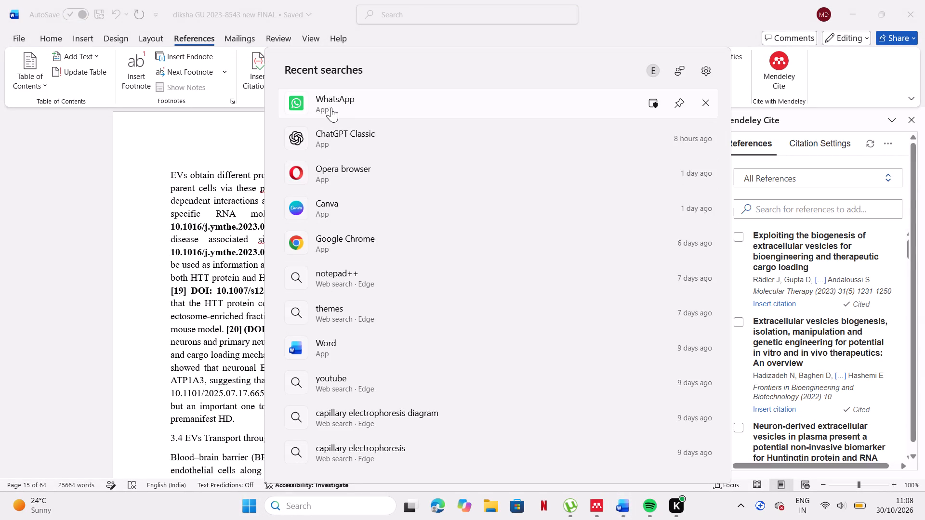
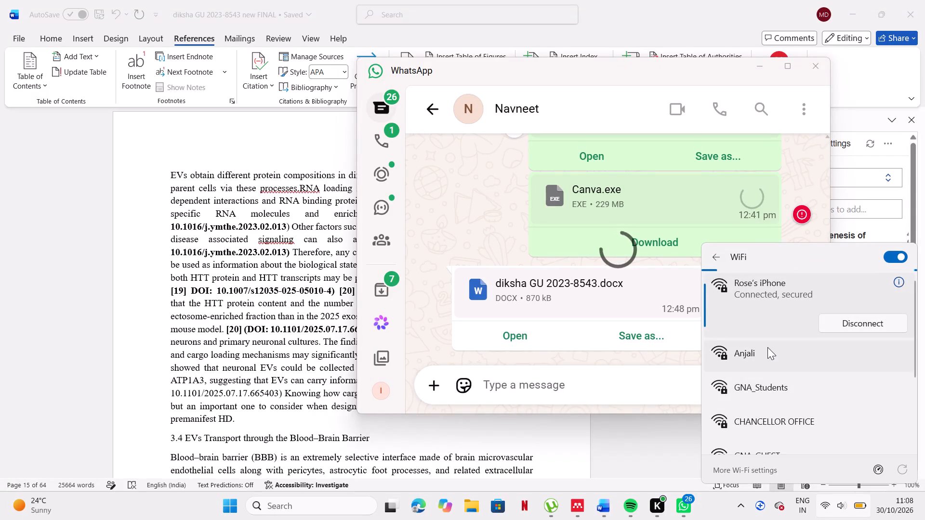
Connect the computer to the secured Wi-Fi network "Anjali".
{"action": "left_click", "coordinate": [767, 347]}
{"action": "left_click", "coordinate": [865, 382]}
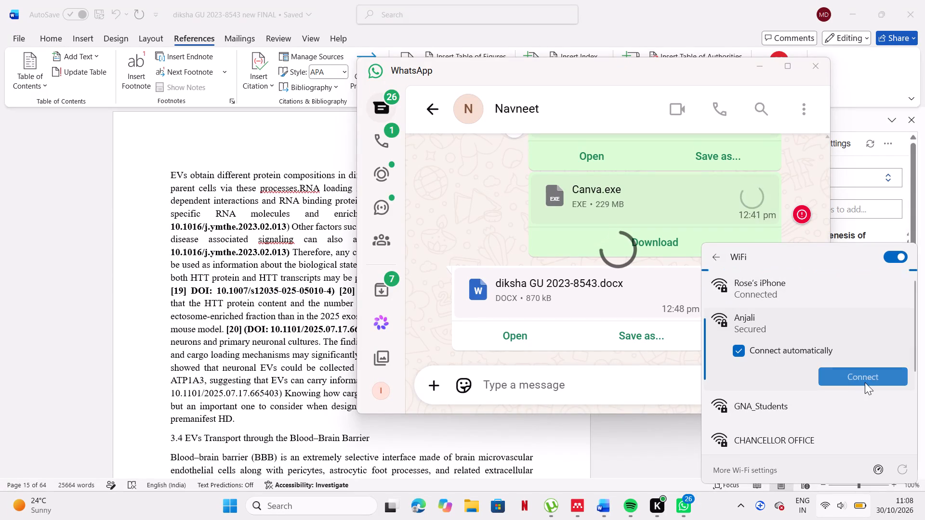
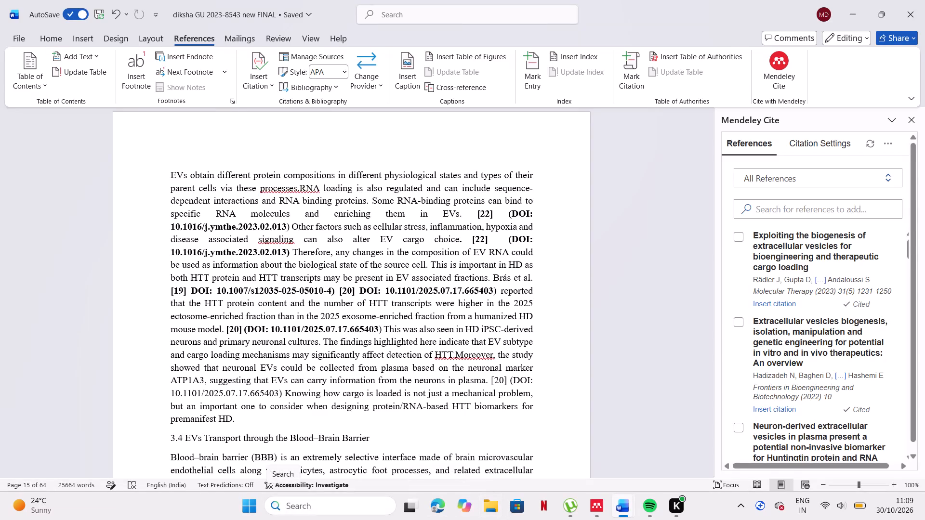
Open the Windows search with its list of recently used apps.
{"action": "left_click", "coordinate": [294, 508]}
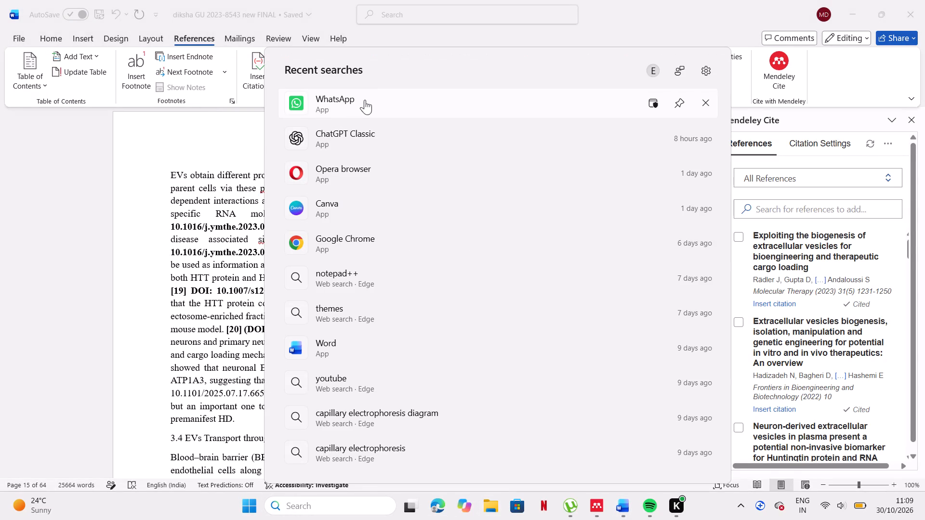
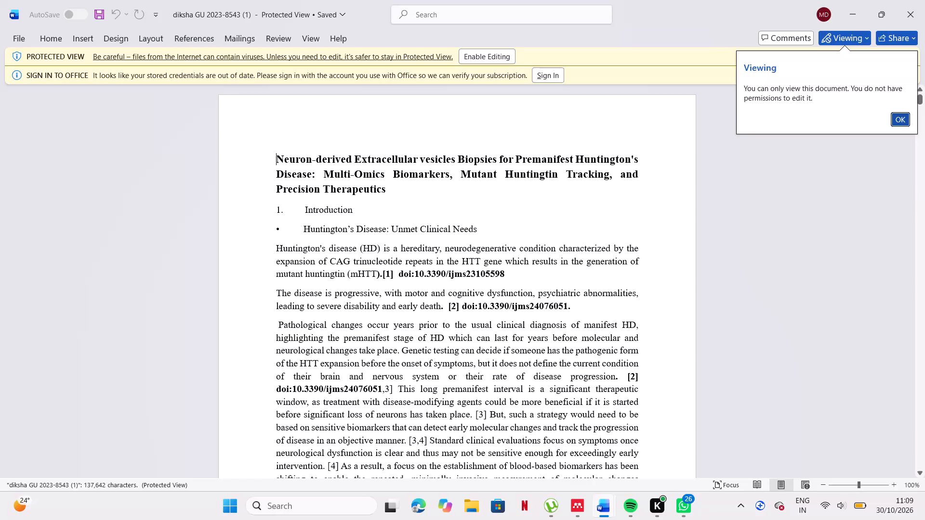
Close the read-only copy of the Huntington's disease manuscript that is open in Protected View.
{"action": "left_click", "coordinate": [924, 0]}
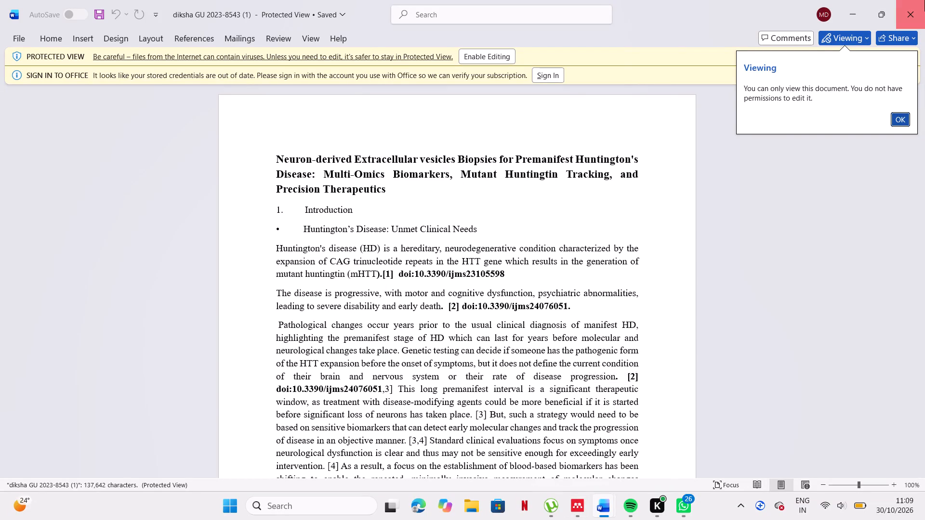
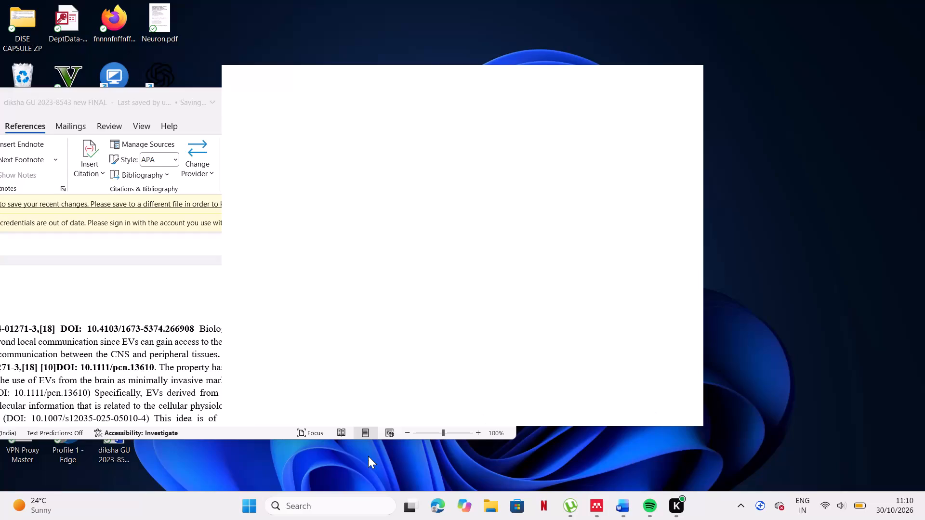
Switch to the thesis document in Word and maximize its window.
{"action": "left_click", "coordinate": [149, 364]}
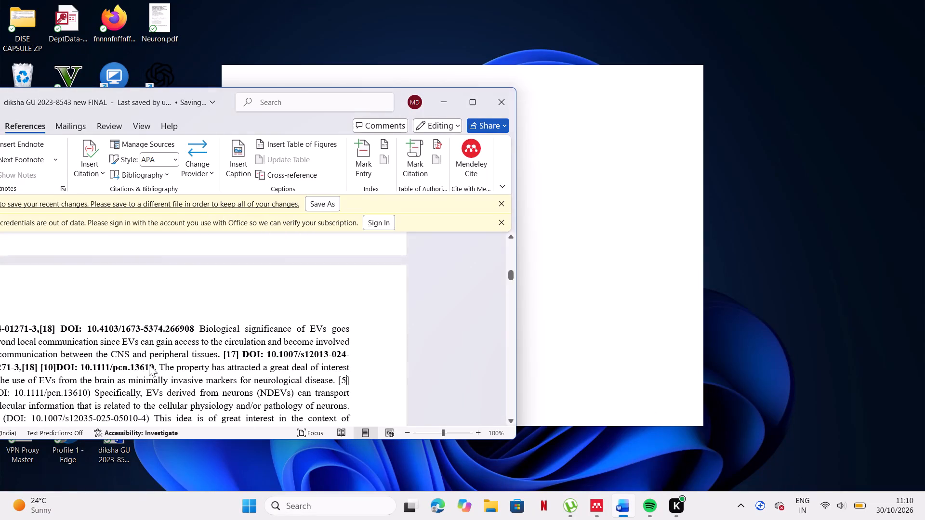
{"action": "left_click", "coordinate": [475, 102]}
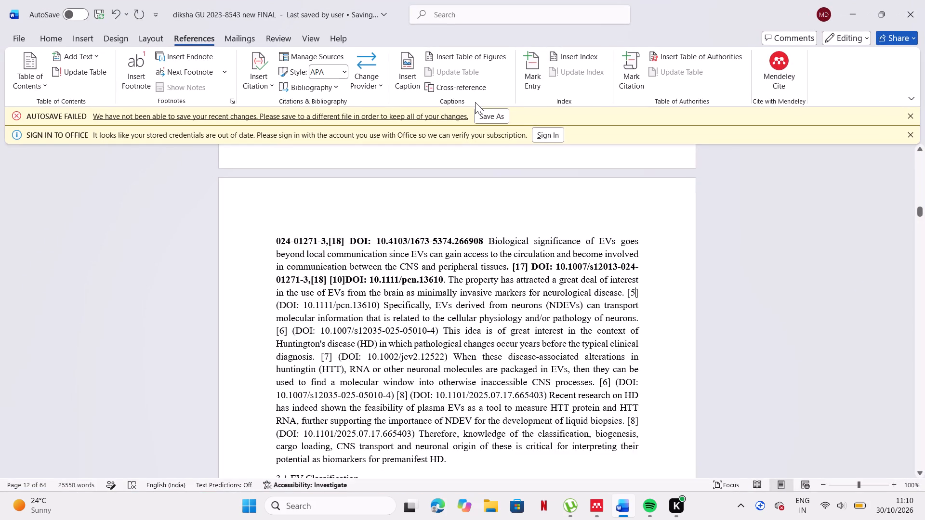
Look through the extracellular vesicle chapter, from its introduction past section 3.5, examining the formatting of the in-text citations and DOIs.
{"action": "scroll", "coordinate": [502, 234], "scroll_direction": "down", "scroll_amount": 3}
{"action": "scroll", "coordinate": [502, 234], "scroll_direction": "up", "scroll_amount": 1}
{"action": "scroll", "coordinate": [502, 234], "scroll_direction": "down", "scroll_amount": 9}
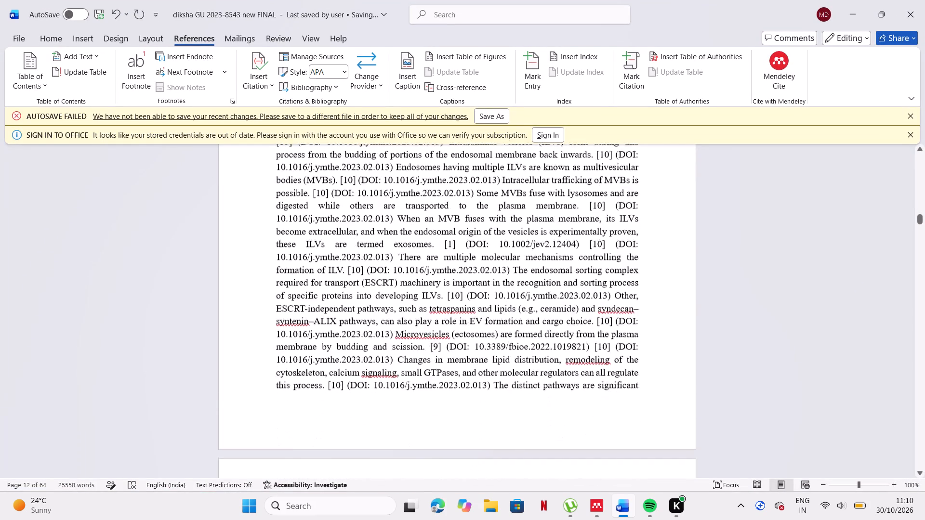
{"action": "scroll", "coordinate": [502, 234], "scroll_direction": "down", "scroll_amount": 4}
{"action": "scroll", "coordinate": [502, 234], "scroll_direction": "up", "scroll_amount": 3}
{"action": "scroll", "coordinate": [502, 234], "scroll_direction": "down", "scroll_amount": 7}
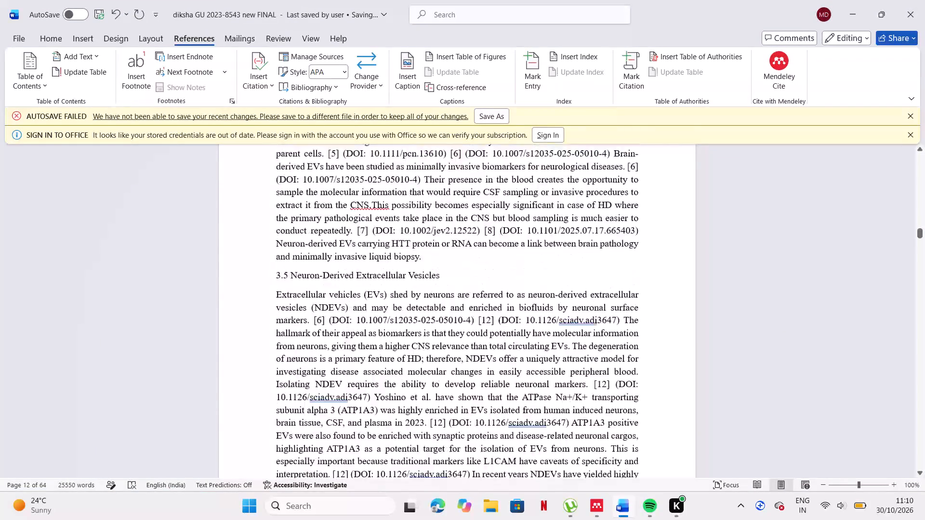
{"action": "scroll", "coordinate": [502, 234], "scroll_direction": "down", "scroll_amount": 11}
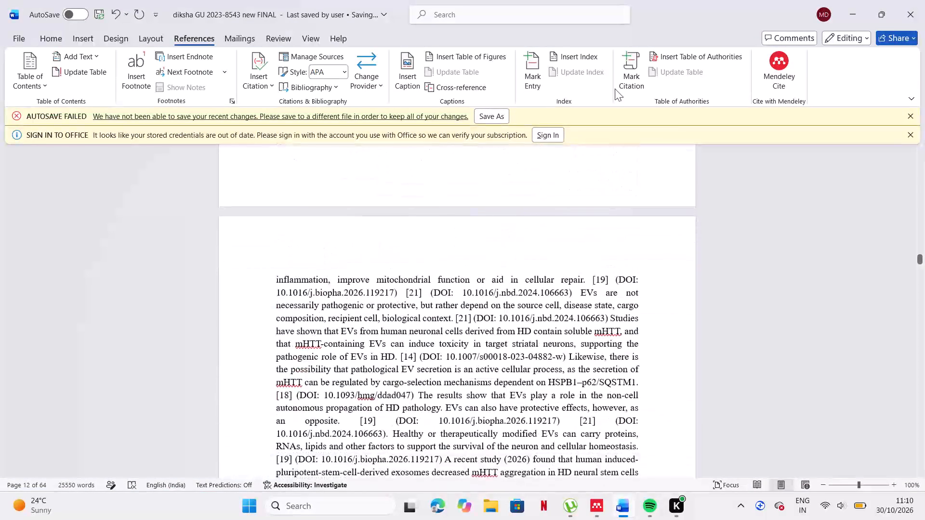
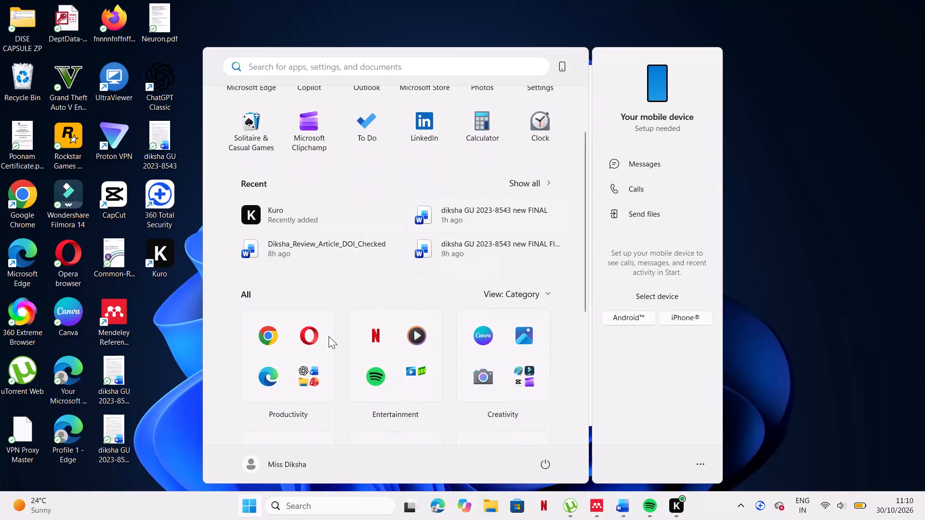
Launch Word from the Productivity group of installed apps.
{"action": "left_click", "coordinate": [316, 372]}
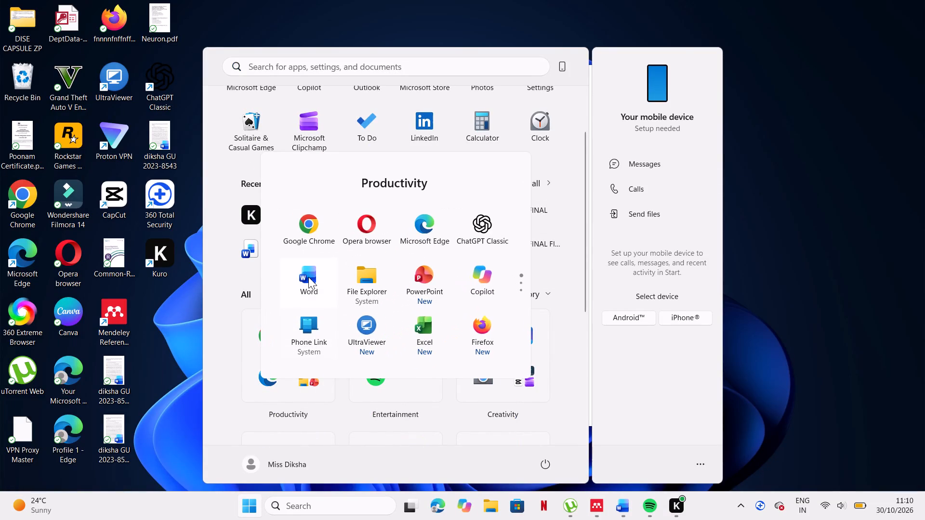
{"action": "left_click", "coordinate": [308, 276]}
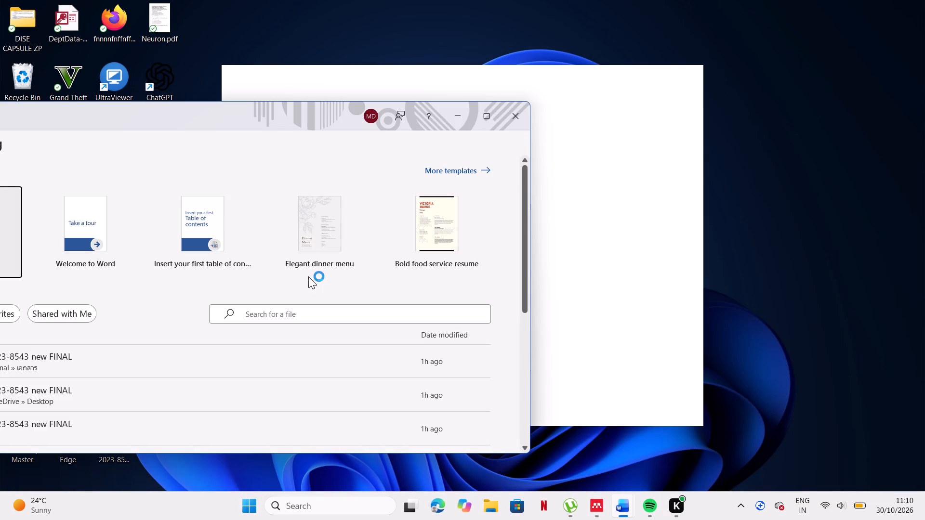
Open the sharing options for the first "new FINAL" thesis file among Word's recent documents.
{"action": "scroll", "coordinate": [107, 256], "scroll_direction": "right", "scroll_amount": 3}
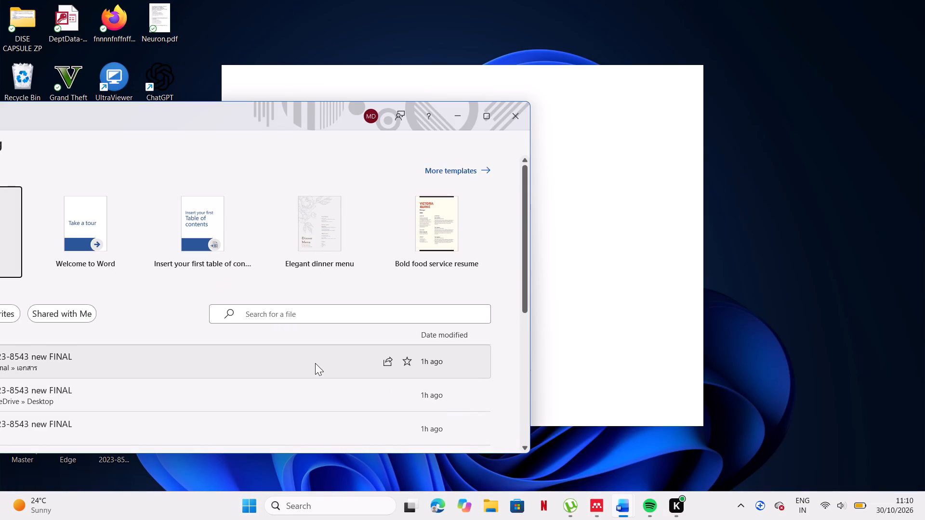
{"action": "left_click", "coordinate": [386, 362]}
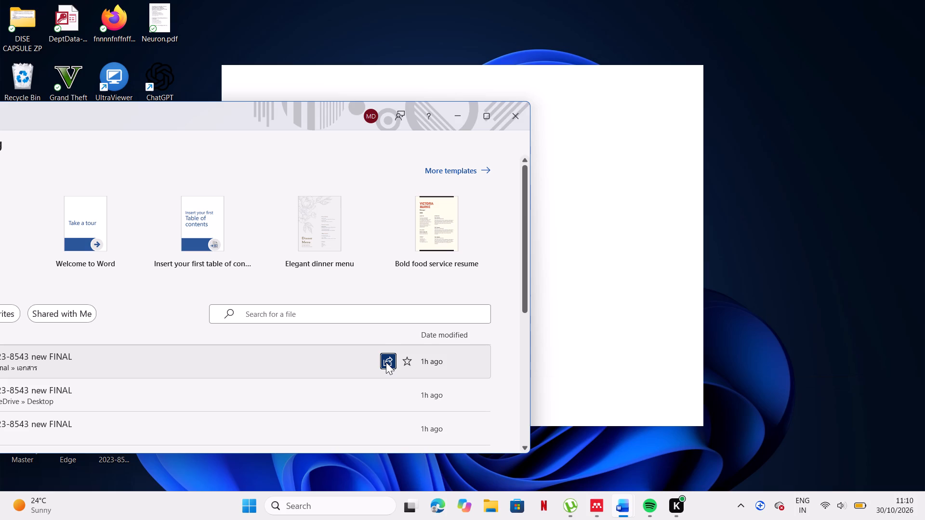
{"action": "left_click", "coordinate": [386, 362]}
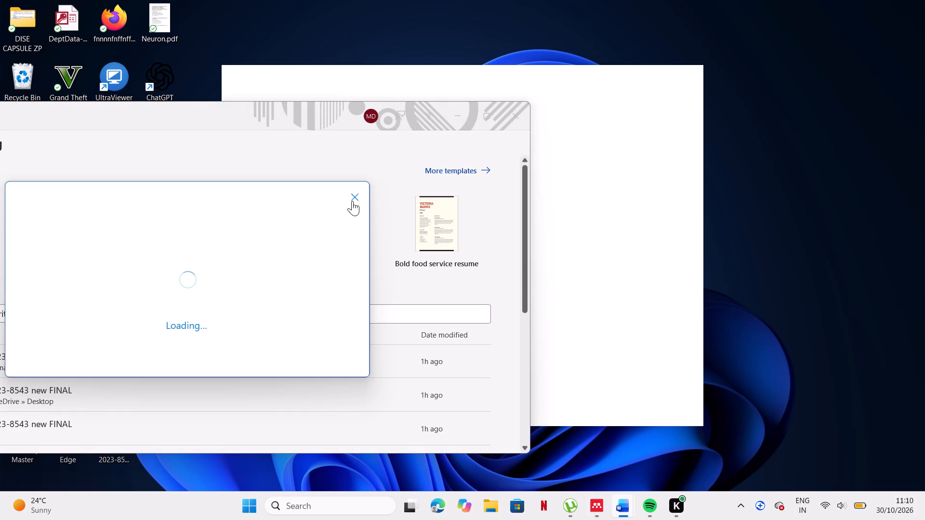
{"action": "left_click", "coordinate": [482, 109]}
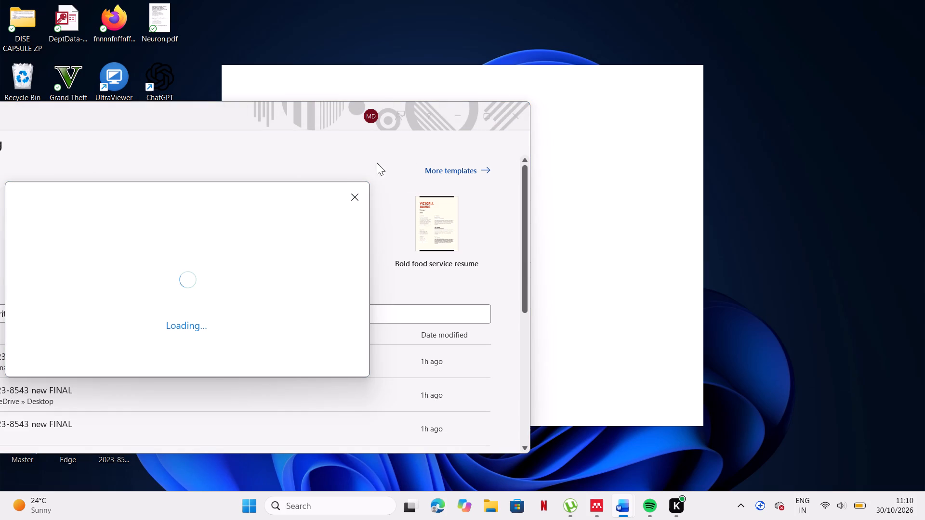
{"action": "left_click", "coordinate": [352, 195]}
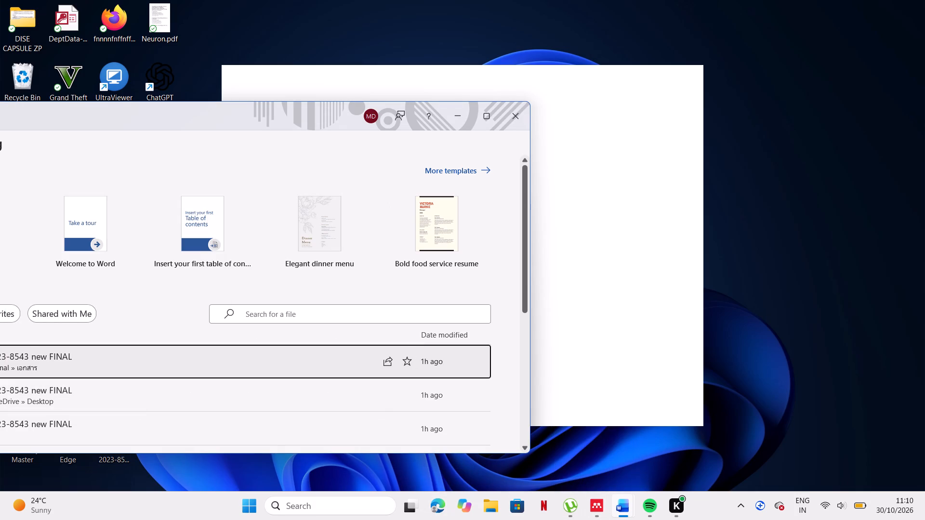
Launch the WhatsApp app from the recent Windows searches.
{"action": "left_click", "coordinate": [393, 500]}
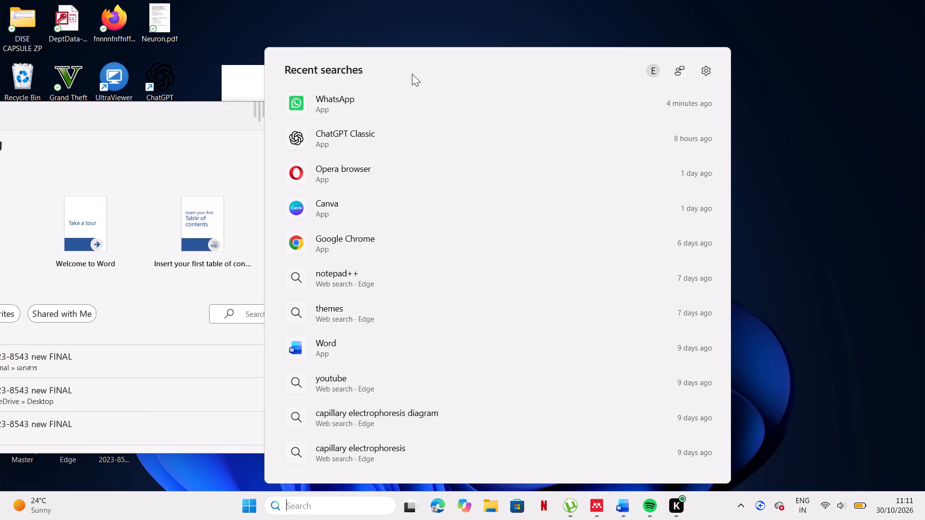
{"action": "left_click", "coordinate": [419, 102]}
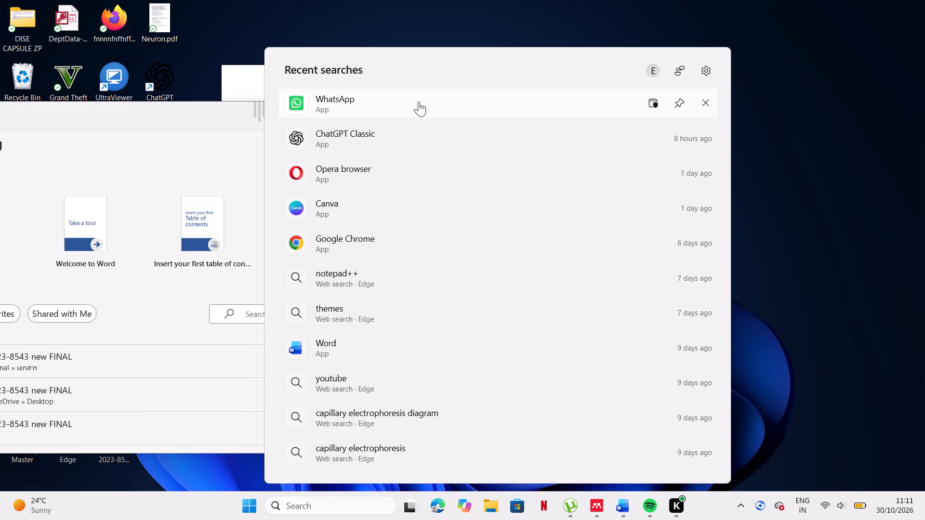
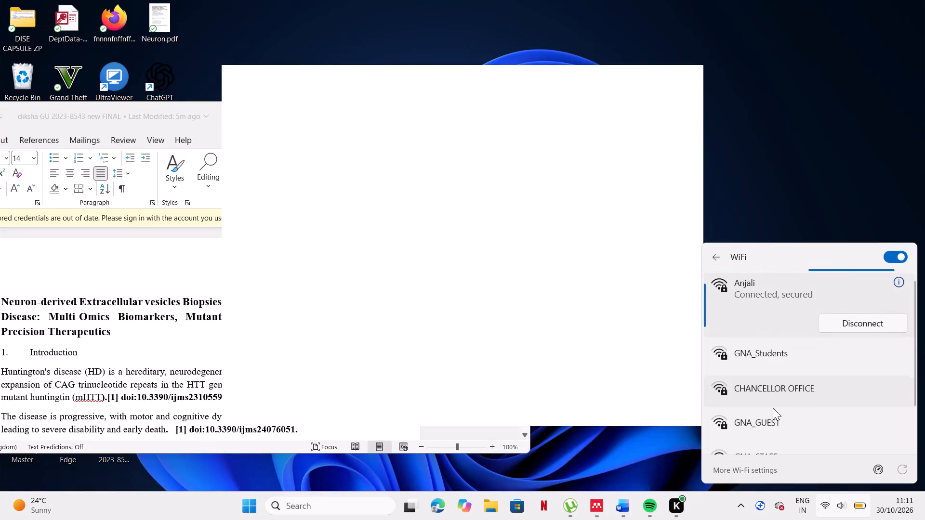
Look through the list of available Wi-Fi networks for the hotspot to use.
{"action": "scroll", "coordinate": [780, 345], "scroll_direction": "up", "scroll_amount": 1}
{"action": "scroll", "coordinate": [780, 345], "scroll_direction": "down", "scroll_amount": 1}
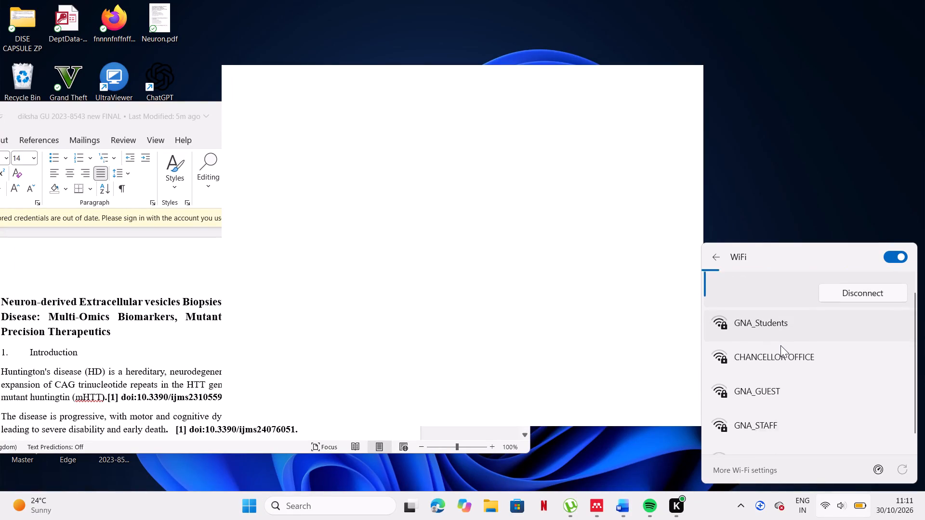
{"action": "scroll", "coordinate": [780, 345], "scroll_direction": "down", "scroll_amount": 1}
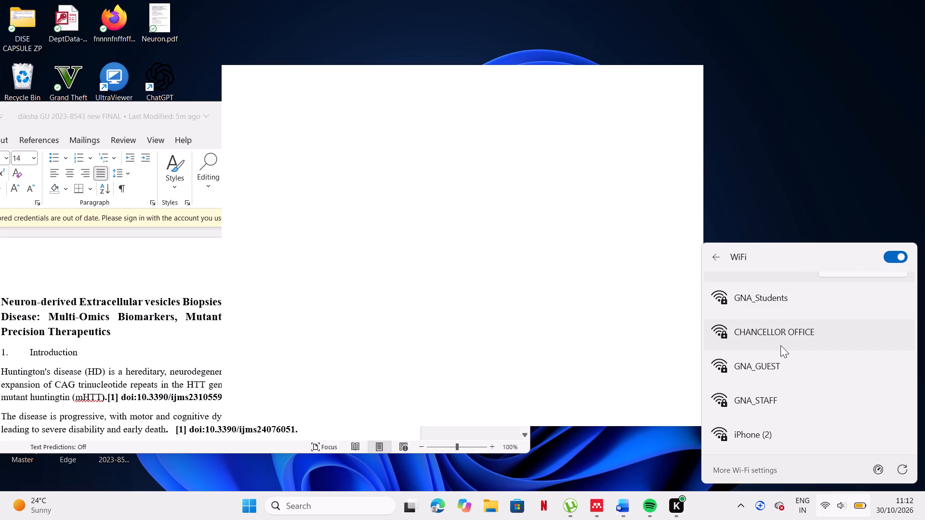
{"action": "scroll", "coordinate": [814, 329], "scroll_direction": "up", "scroll_amount": 3}
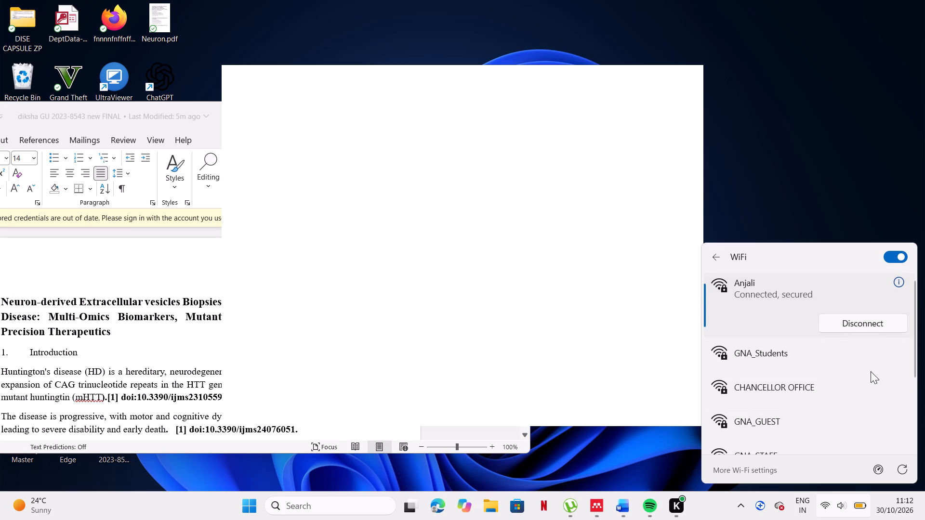
{"action": "scroll", "coordinate": [871, 371], "scroll_direction": "down", "scroll_amount": 5}
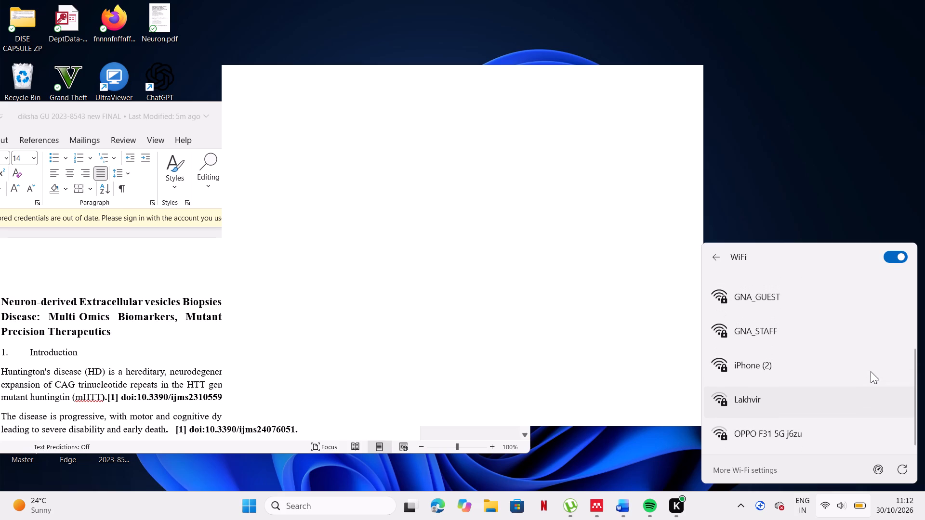
{"action": "scroll", "coordinate": [871, 371], "scroll_direction": "up", "scroll_amount": 5}
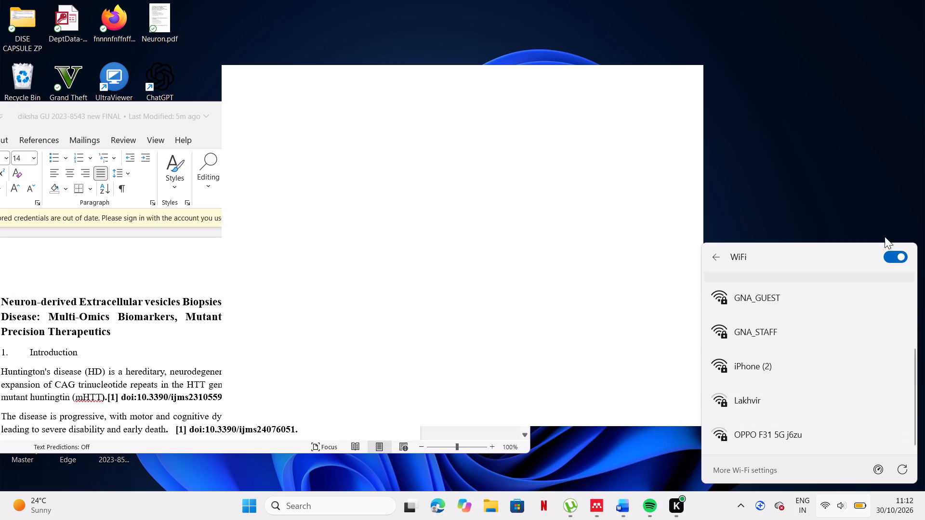
{"action": "left_click", "coordinate": [899, 244]}
{"action": "left_click", "coordinate": [899, 248]}
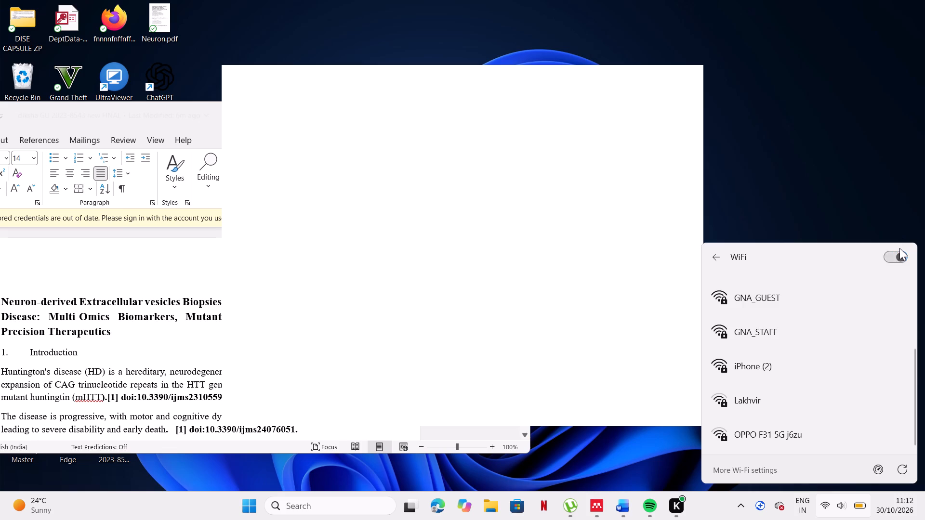
{"action": "left_click", "coordinate": [899, 248]}
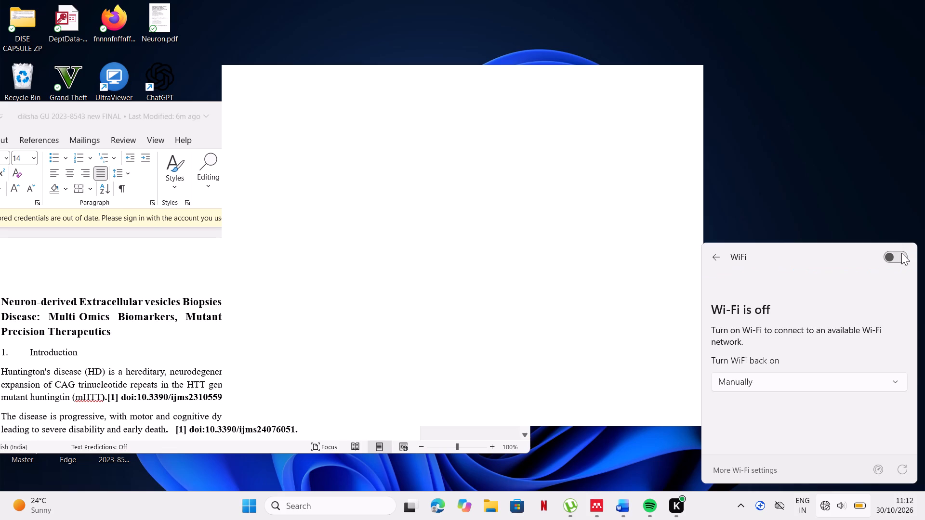
{"action": "left_click", "coordinate": [901, 253]}
{"action": "scroll", "coordinate": [812, 315], "scroll_direction": "up", "scroll_amount": 4}
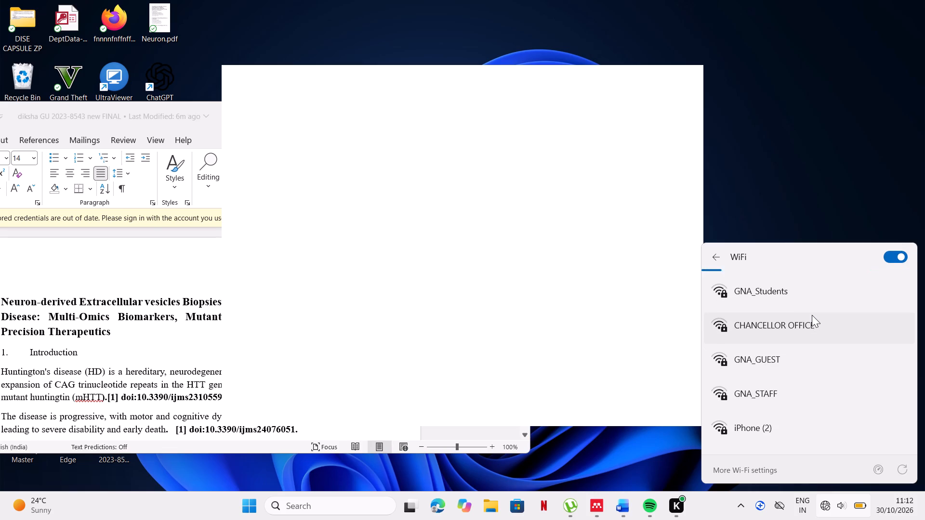
{"action": "scroll", "coordinate": [812, 315], "scroll_direction": "down", "scroll_amount": 4}
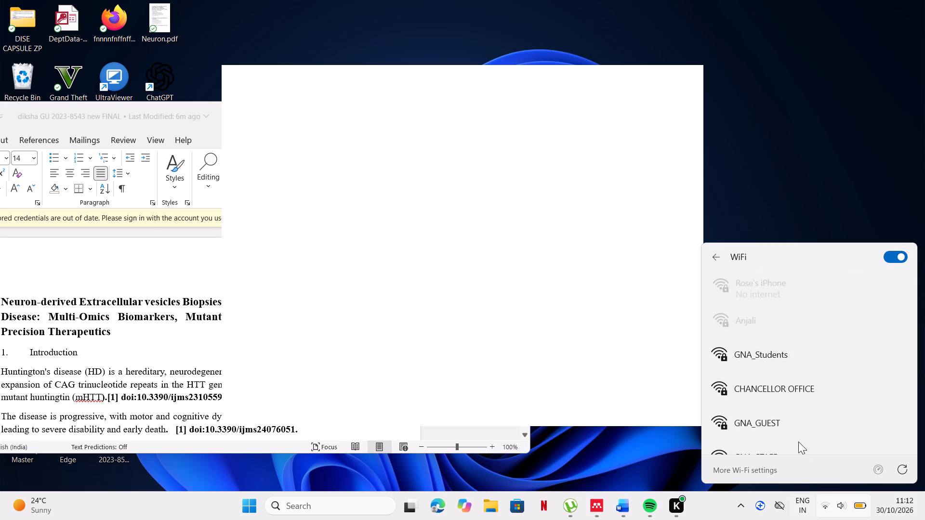
{"action": "left_click", "coordinate": [804, 291]}
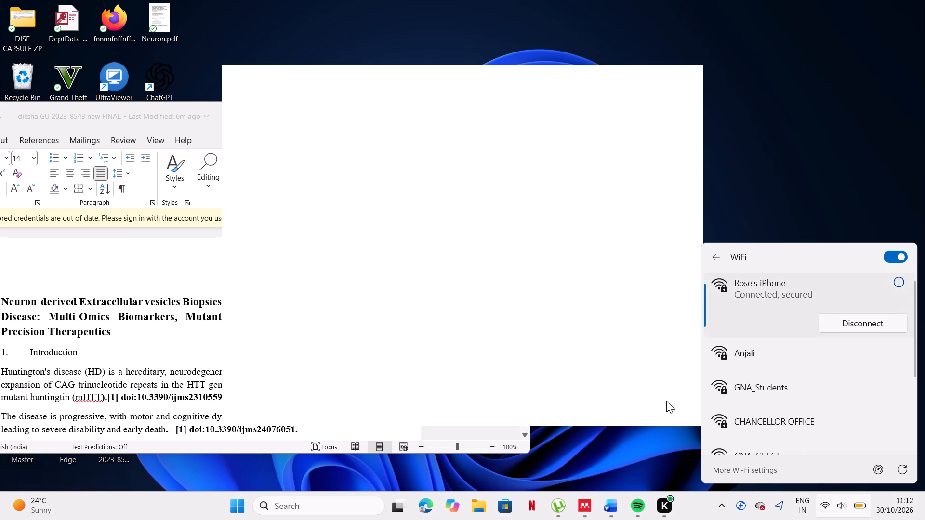
Open the Windows search to find an app.
{"action": "left_click", "coordinate": [339, 509]}
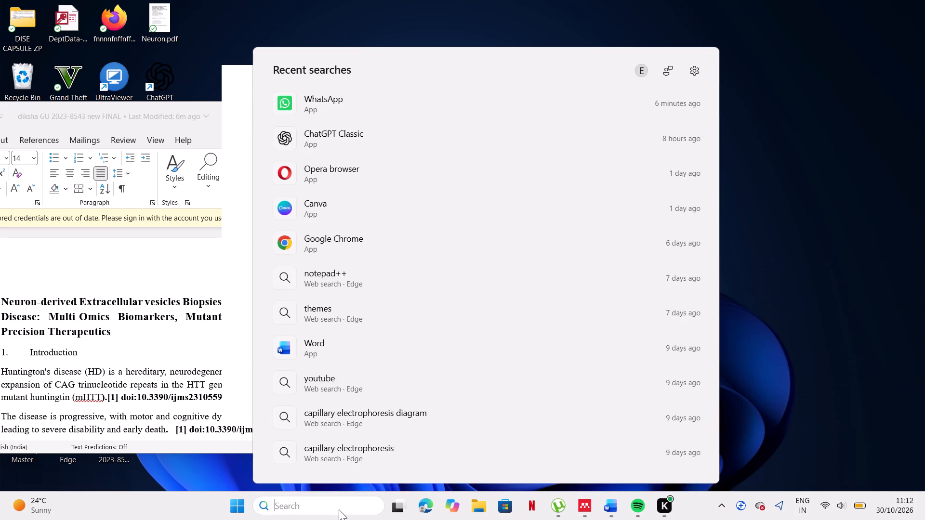
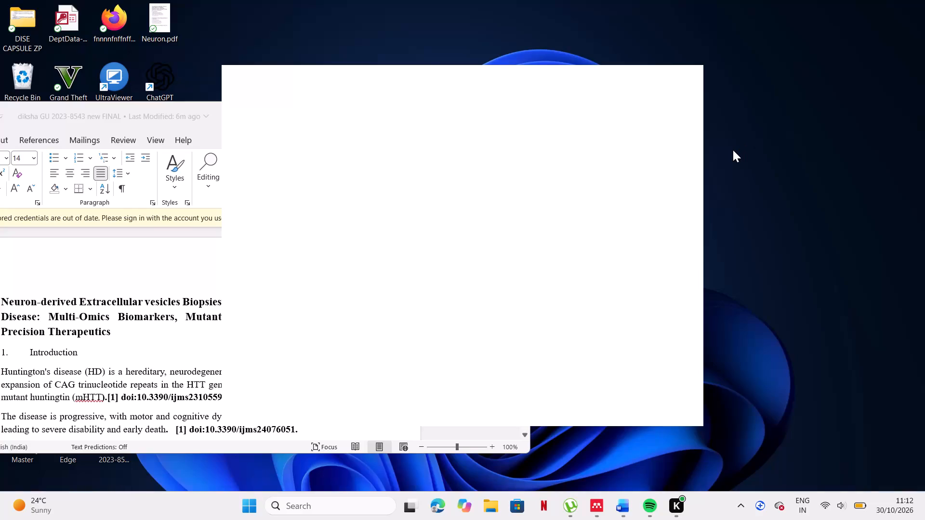
Refresh the Windows desktop.
{"action": "left_click", "coordinate": [733, 150]}
{"action": "right_click", "coordinate": [854, 77]}
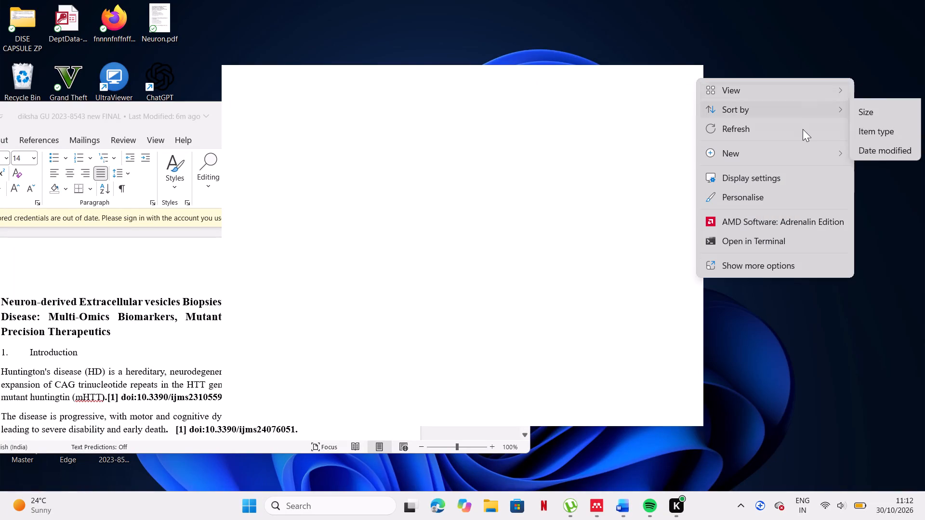
{"action": "left_click", "coordinate": [803, 132]}
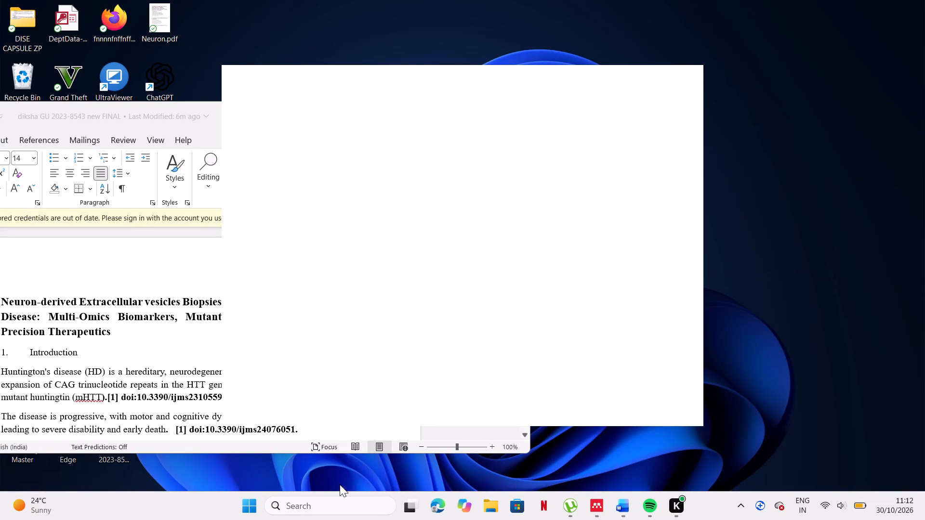
Open Windows search with its list of recent searches.
{"action": "left_click", "coordinate": [340, 497]}
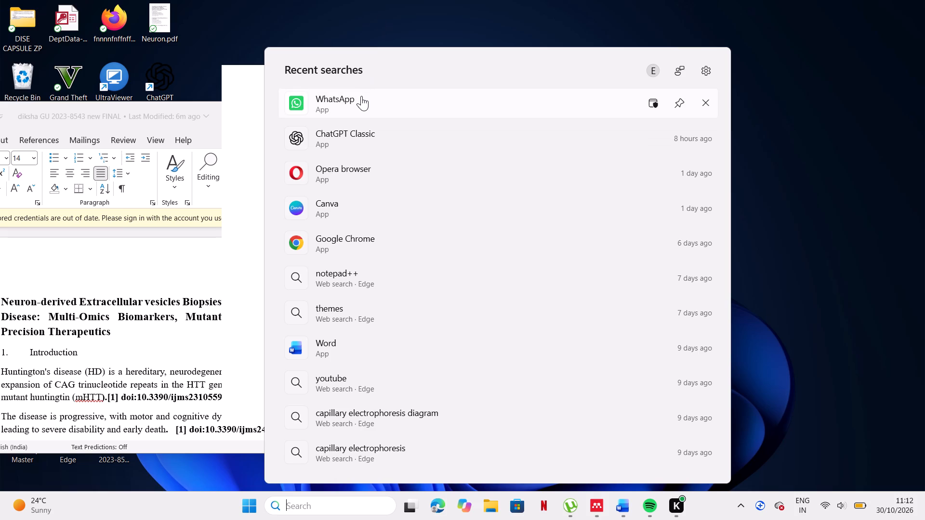
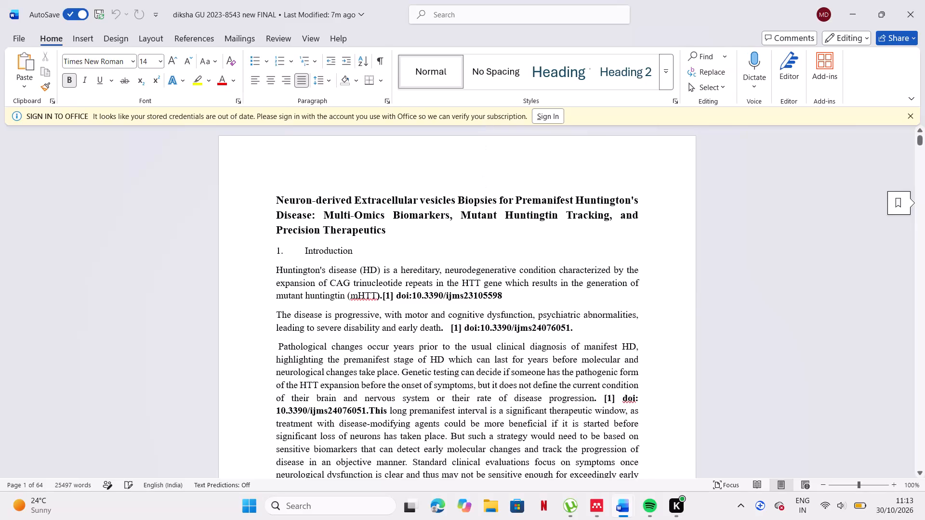
Bring up the available add-ins for the thesis manuscript to access Mendeley Cite.
{"action": "scroll", "coordinate": [496, 277], "scroll_direction": "down", "scroll_amount": 3}
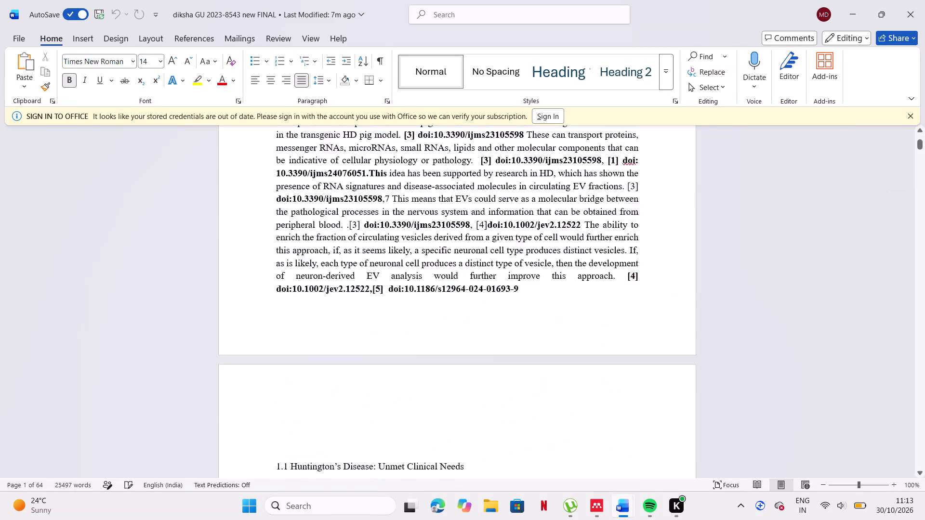
{"action": "scroll", "coordinate": [496, 277], "scroll_direction": "down", "scroll_amount": 14}
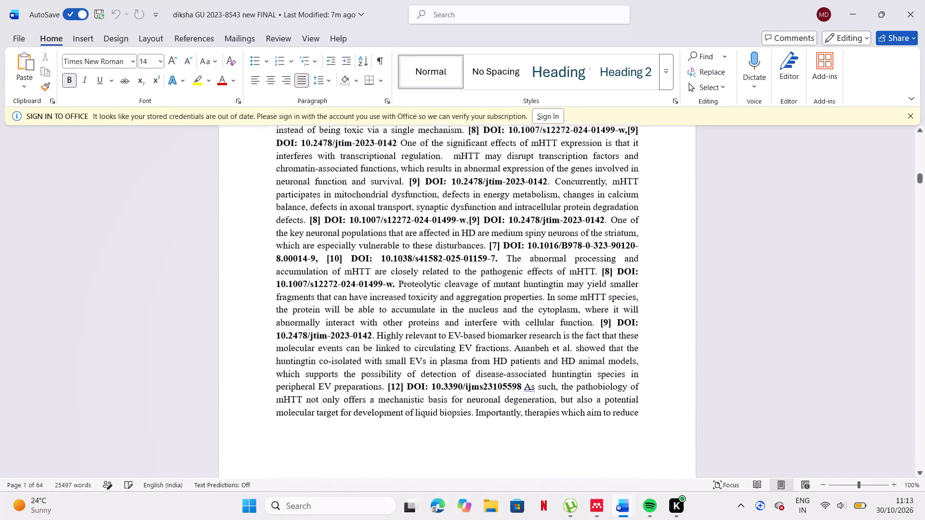
{"action": "scroll", "coordinate": [496, 277], "scroll_direction": "down", "scroll_amount": 3}
{"action": "left_click", "coordinate": [823, 64]}
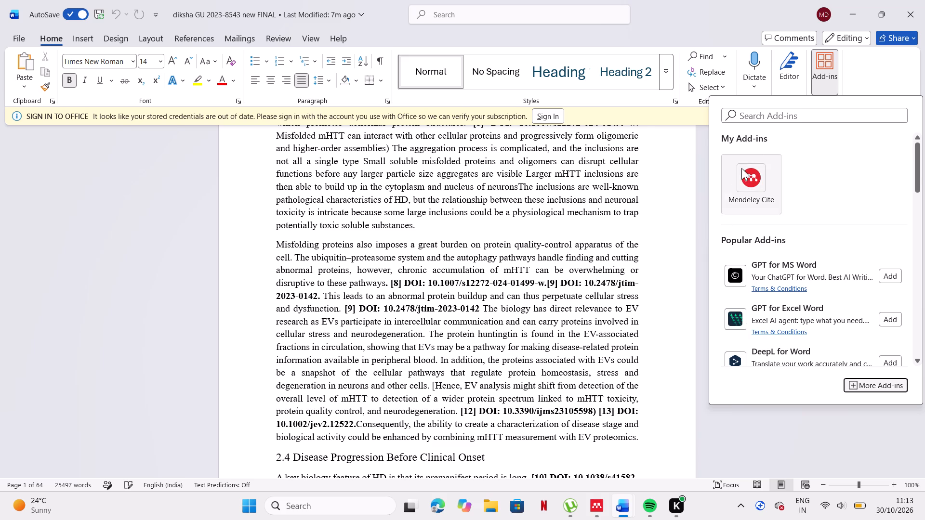
Open the Mendeley Cite add-in.
{"action": "left_click", "coordinate": [741, 168]}
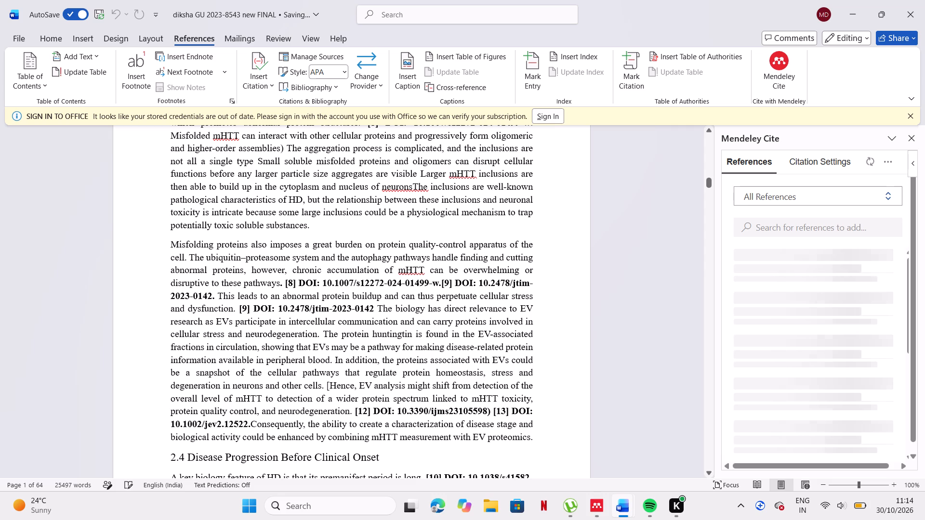
Check the in-text citations from section 2.4 through section 3.1 for any citations and DOIs still missing bold.
{"action": "scroll", "coordinate": [636, 245], "scroll_direction": "down", "scroll_amount": 1}
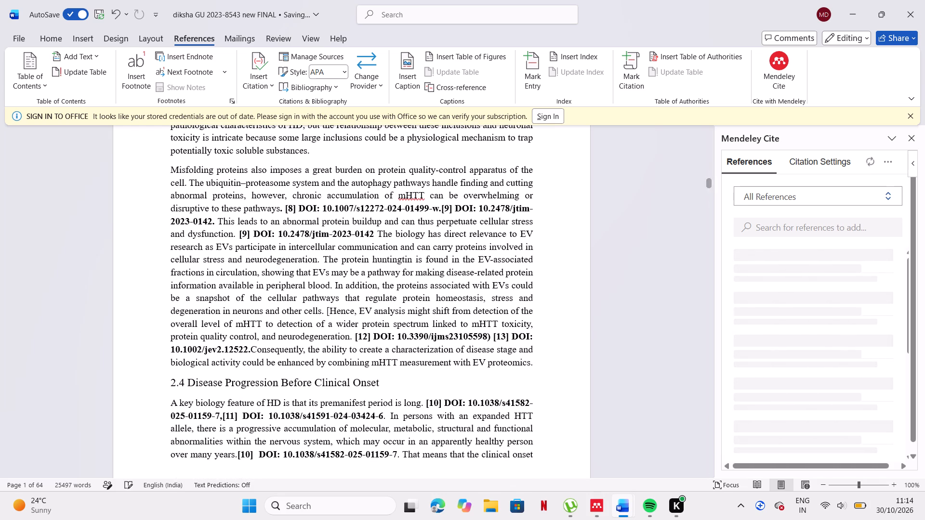
{"action": "scroll", "coordinate": [619, 306], "scroll_direction": "down", "scroll_amount": 1}
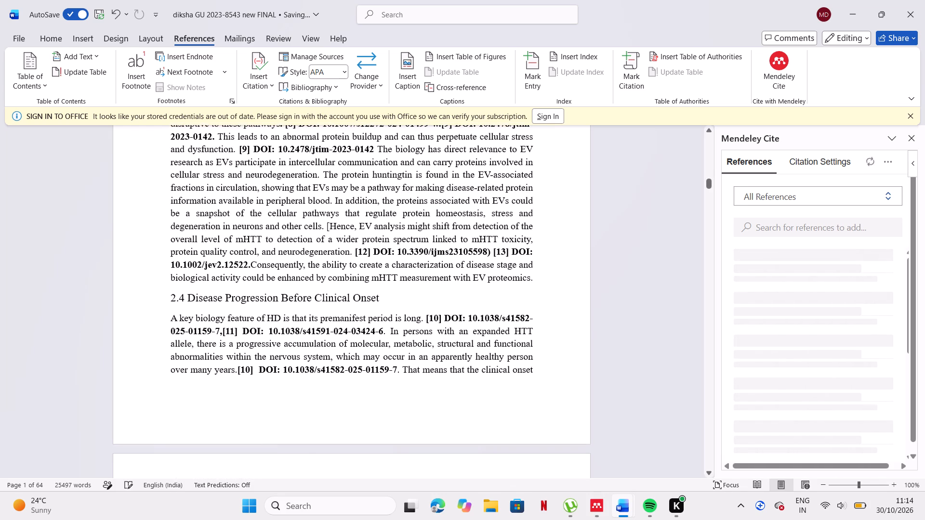
{"action": "scroll", "coordinate": [619, 306], "scroll_direction": "down", "scroll_amount": 1}
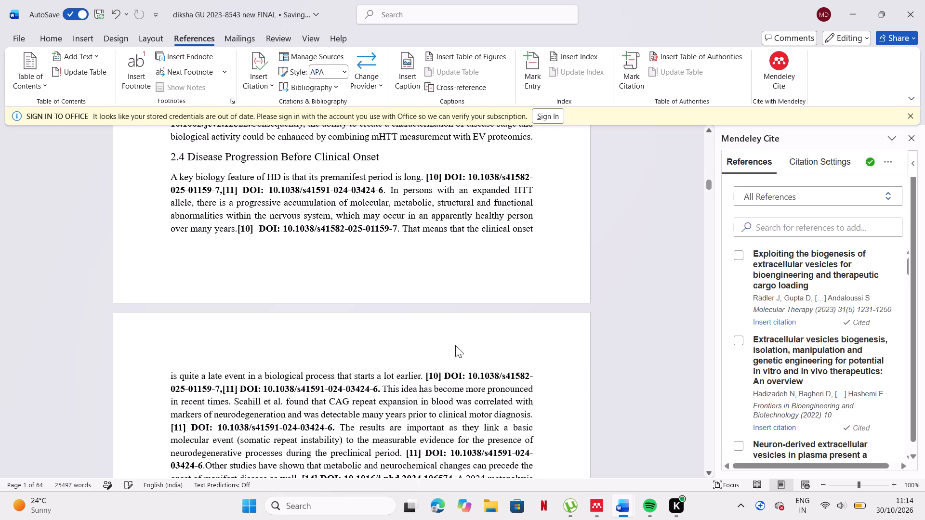
{"action": "scroll", "coordinate": [455, 345], "scroll_direction": "down", "scroll_amount": 3}
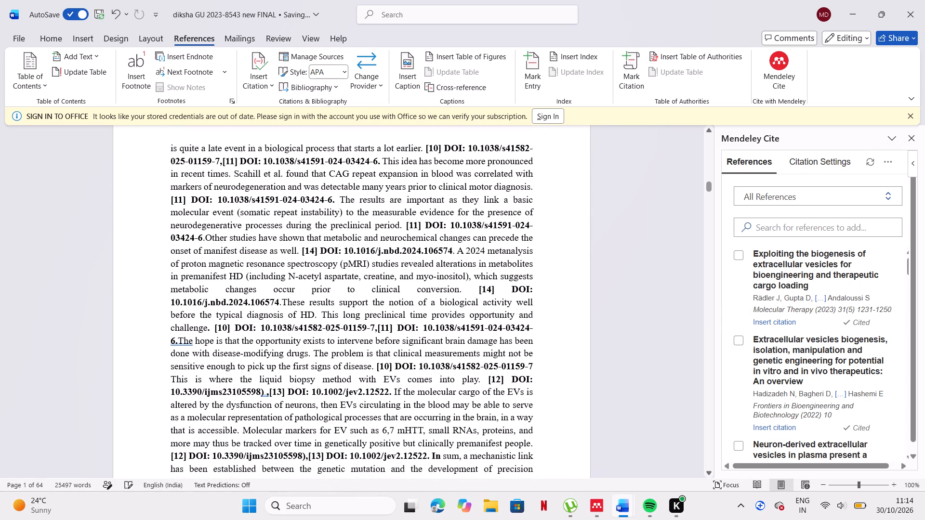
{"action": "scroll", "coordinate": [568, 293], "scroll_direction": "down", "scroll_amount": 2}
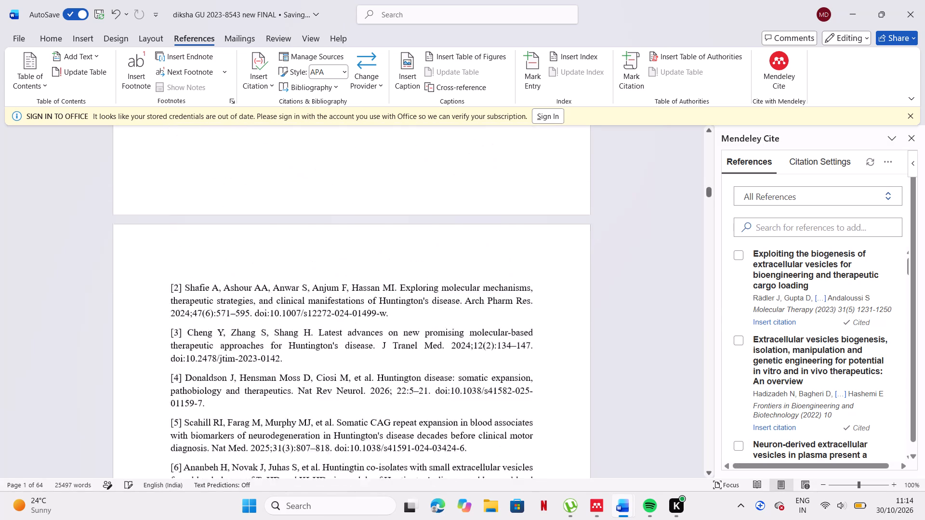
{"action": "scroll", "coordinate": [568, 293], "scroll_direction": "down", "scroll_amount": 1}
{"action": "scroll", "coordinate": [568, 293], "scroll_direction": "up", "scroll_amount": 1}
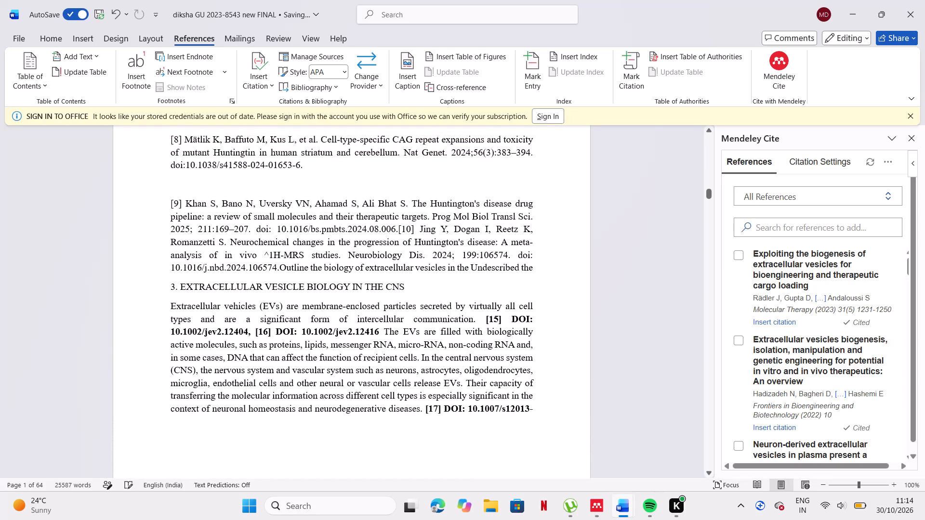
{"action": "scroll", "coordinate": [568, 293], "scroll_direction": "down", "scroll_amount": 3}
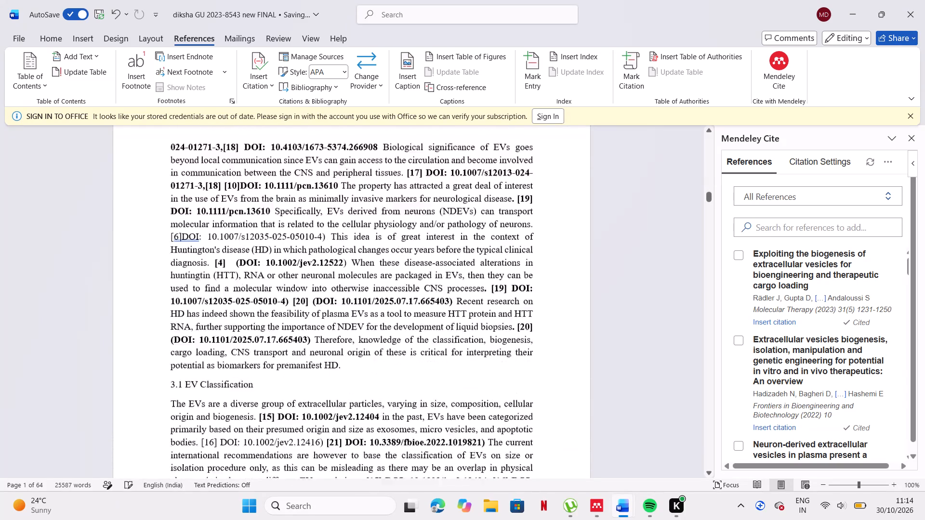
{"action": "scroll", "coordinate": [568, 293], "scroll_direction": "down", "scroll_amount": 1}
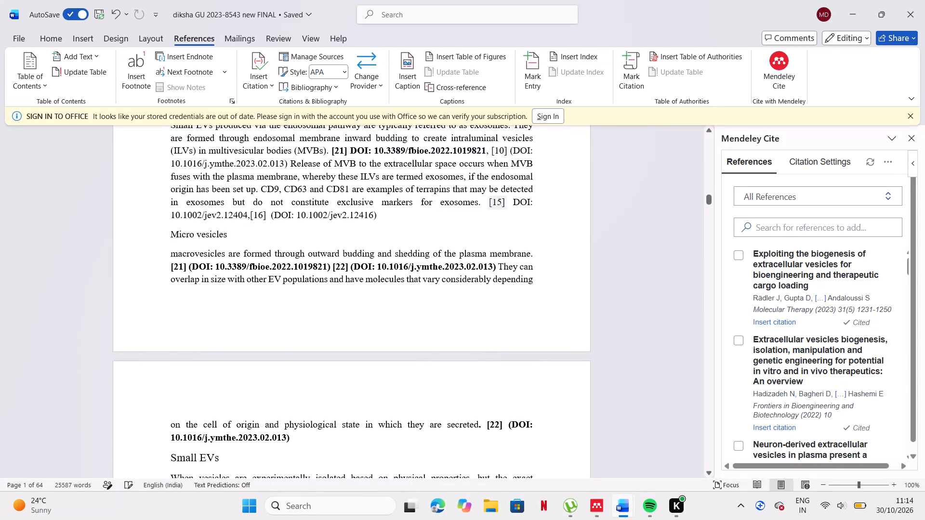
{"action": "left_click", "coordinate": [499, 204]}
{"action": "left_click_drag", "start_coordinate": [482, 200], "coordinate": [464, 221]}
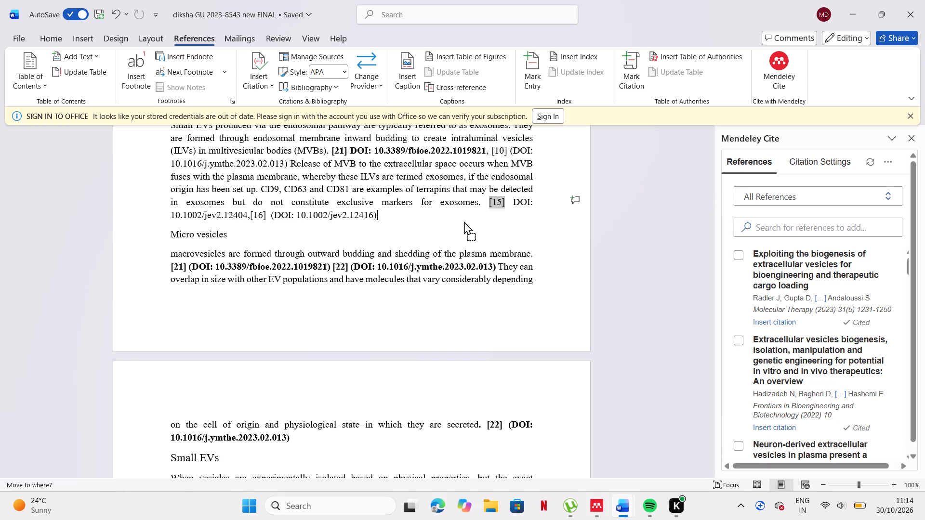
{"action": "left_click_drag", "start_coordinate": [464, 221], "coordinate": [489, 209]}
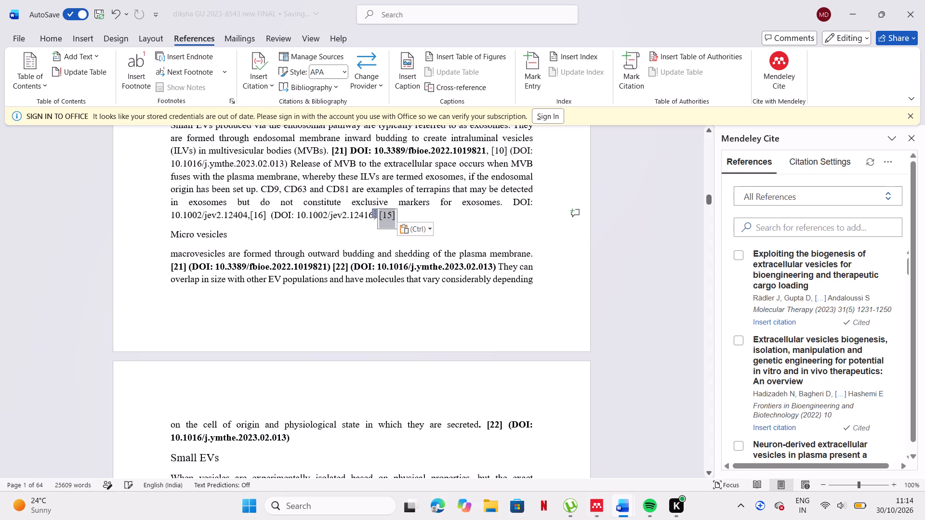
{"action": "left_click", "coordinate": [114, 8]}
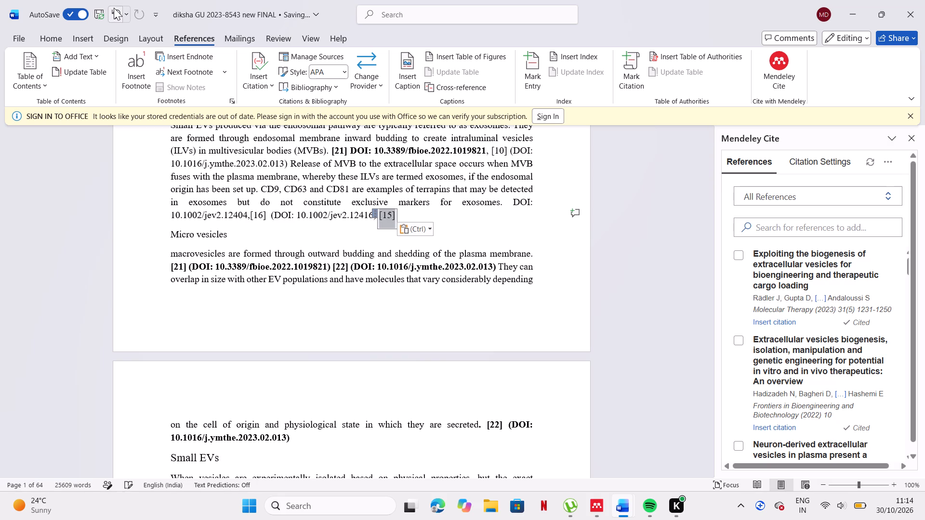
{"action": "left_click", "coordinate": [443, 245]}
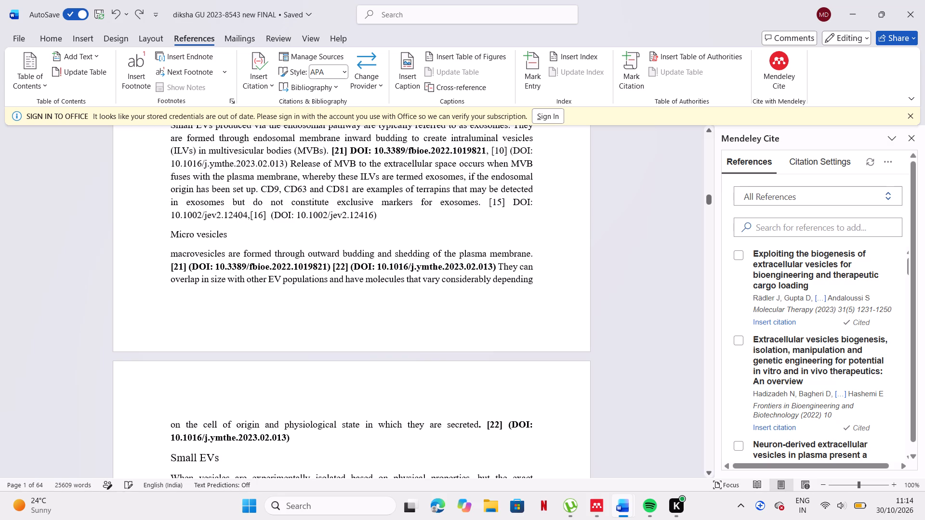
Bold the [15] and [16] citations with their DOIs at the end of the paragraph above the "Micro vesicles" heading.
{"action": "left_click_drag", "start_coordinate": [486, 195], "coordinate": [508, 201]}
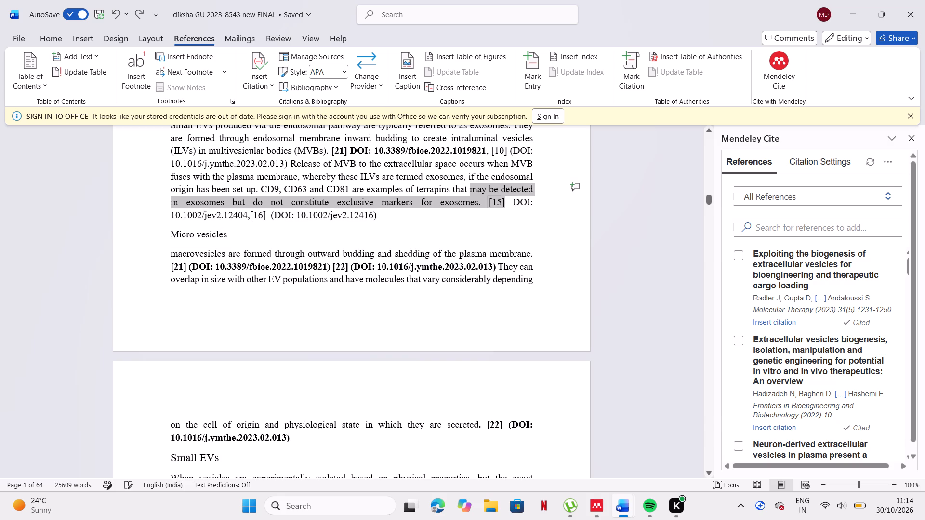
{"action": "left_click_drag", "start_coordinate": [508, 201], "coordinate": [500, 217]}
{"action": "left_click", "coordinate": [500, 217]}
{"action": "left_click_drag", "start_coordinate": [486, 205], "coordinate": [492, 226]}
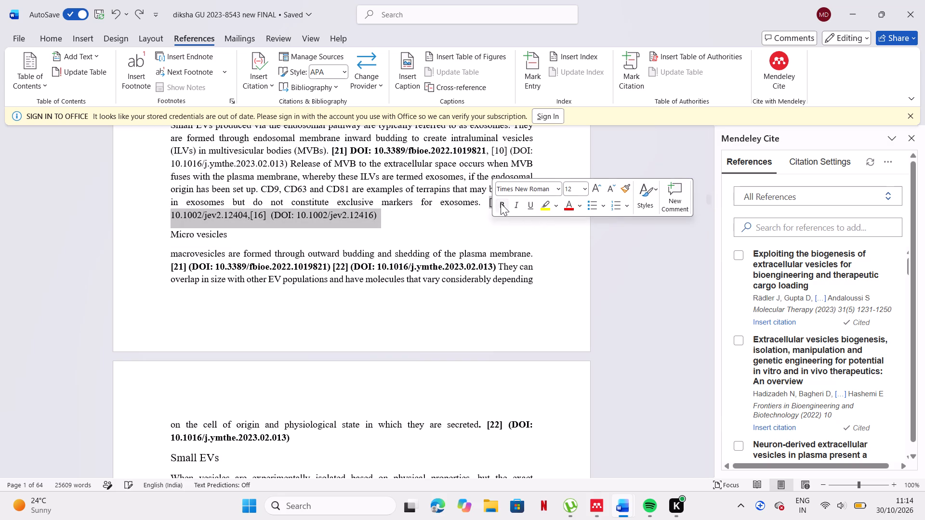
{"action": "left_click", "coordinate": [501, 203]}
{"action": "left_click", "coordinate": [494, 223]}
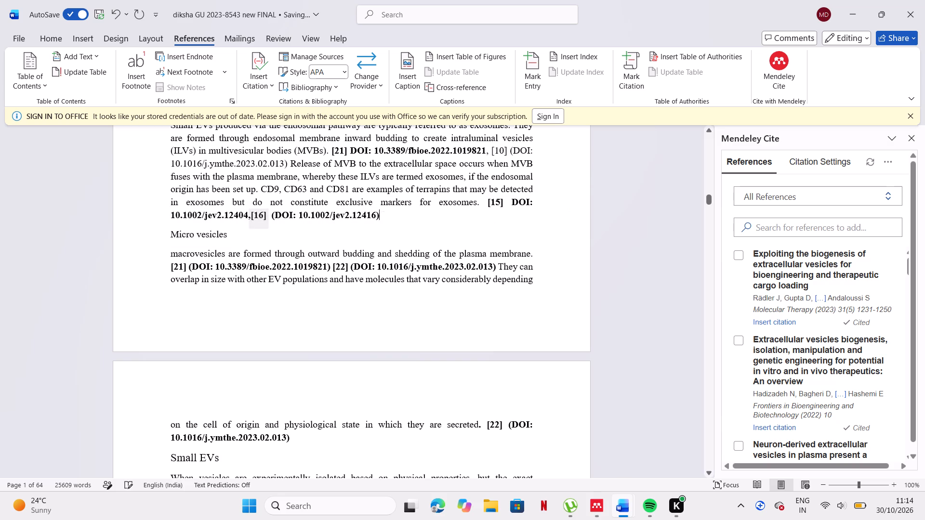
Enlarge the "Micro vesicles" heading by one font size increment.
{"action": "left_click_drag", "start_coordinate": [169, 230], "coordinate": [236, 227]}
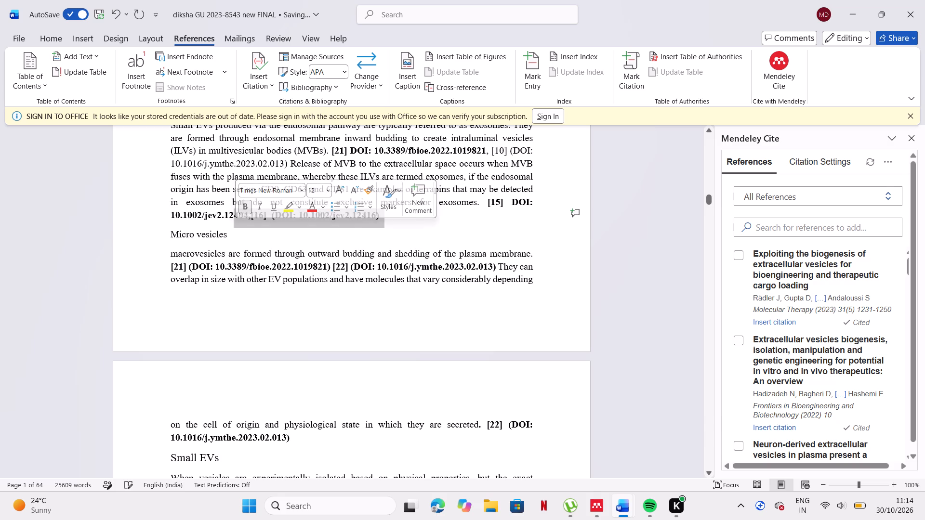
{"action": "left_click", "coordinate": [248, 238]}
{"action": "left_click_drag", "start_coordinate": [243, 235], "coordinate": [157, 232]}
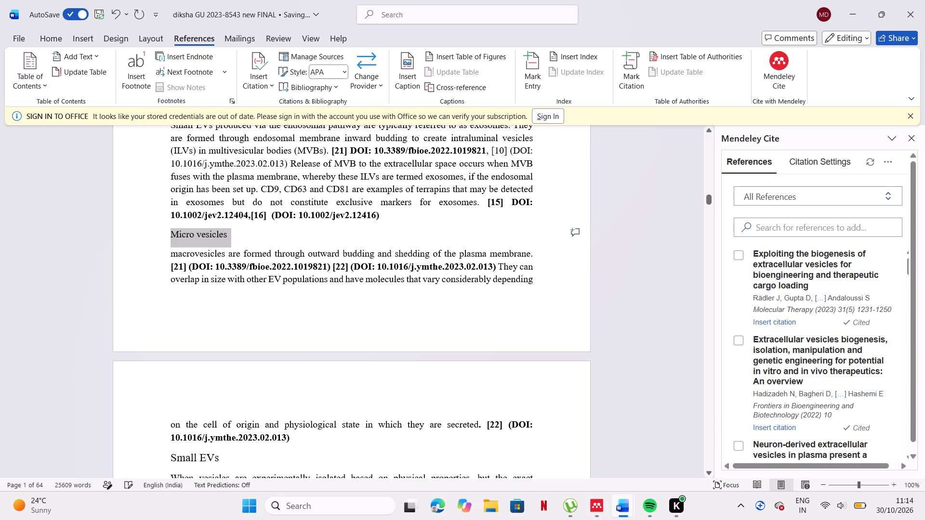
{"action": "left_click_drag", "start_coordinate": [157, 232], "coordinate": [157, 233]}
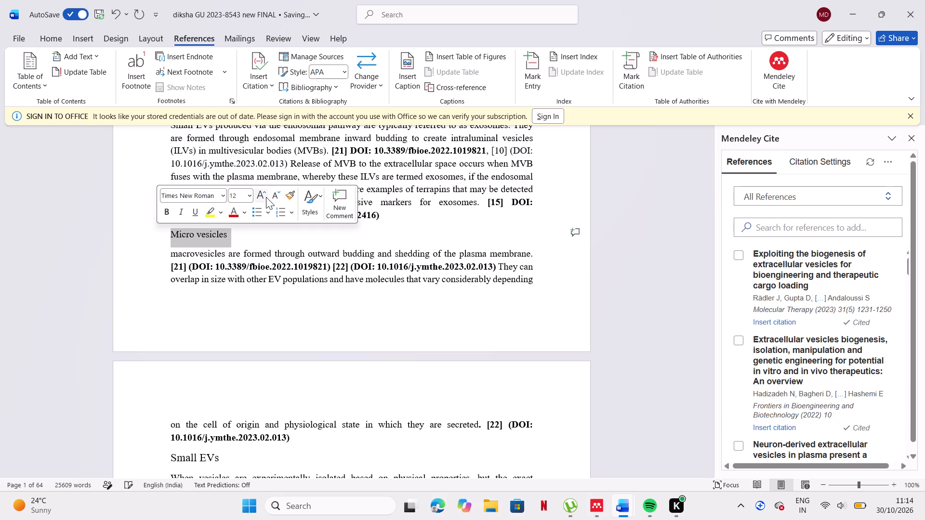
{"action": "left_click", "coordinate": [266, 197]}
{"action": "left_click", "coordinate": [321, 318]}
Look over the citations in the "Small EVs" and "3.2 EV Biogenesis" sections for missing bold formatting.
{"action": "scroll", "coordinate": [321, 318], "scroll_direction": "down", "scroll_amount": 1}
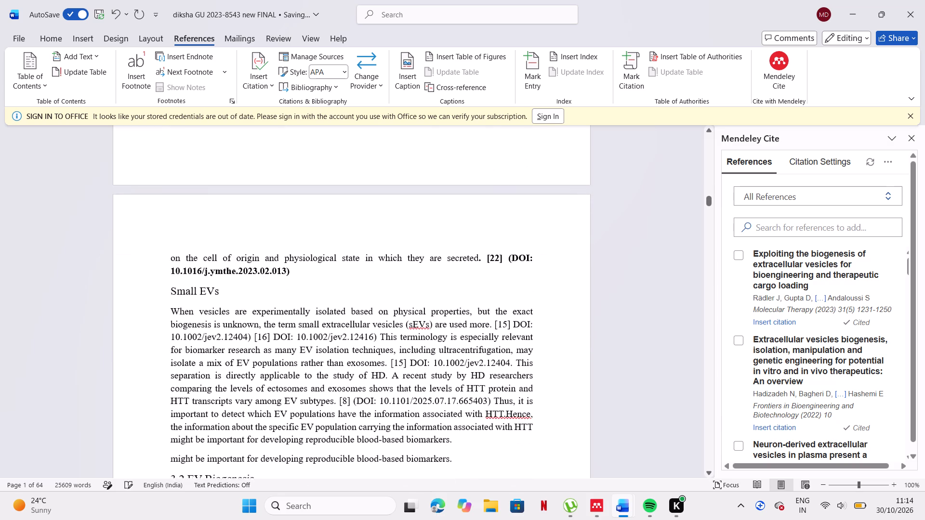
{"action": "scroll", "coordinate": [321, 318], "scroll_direction": "down", "scroll_amount": 1}
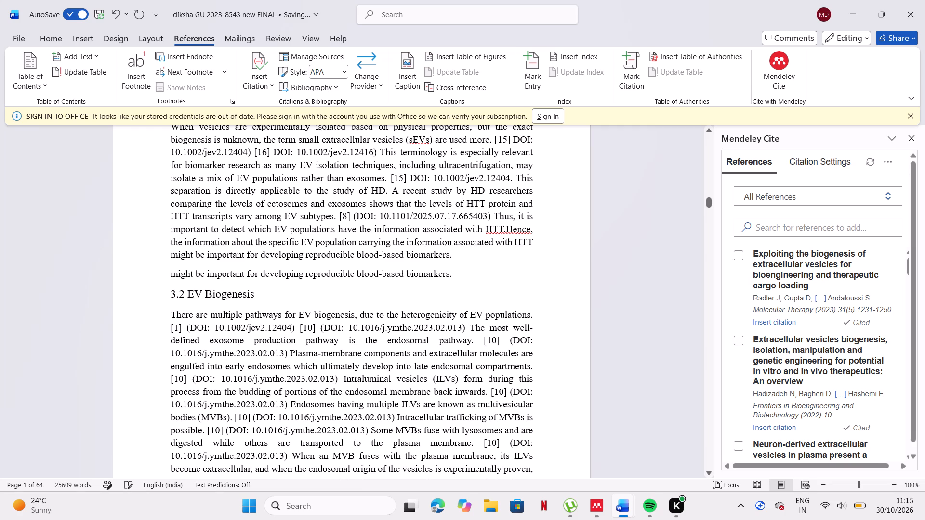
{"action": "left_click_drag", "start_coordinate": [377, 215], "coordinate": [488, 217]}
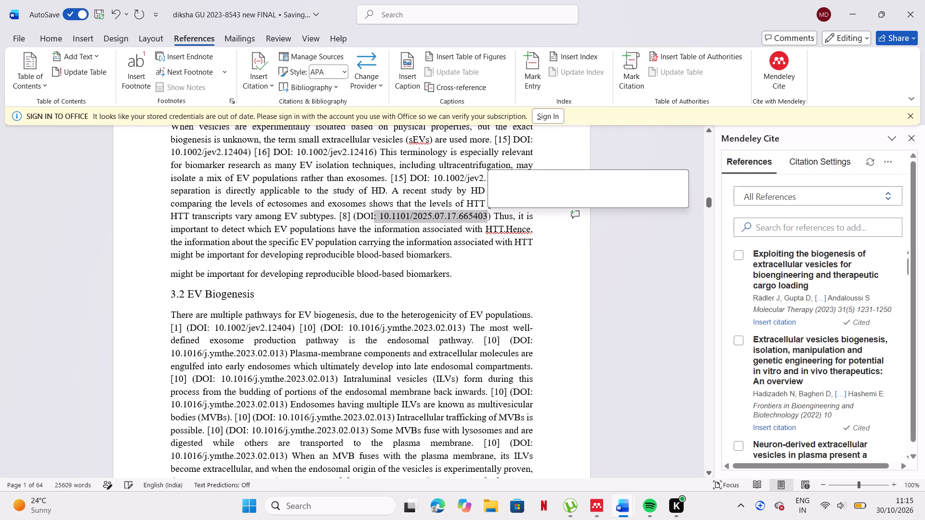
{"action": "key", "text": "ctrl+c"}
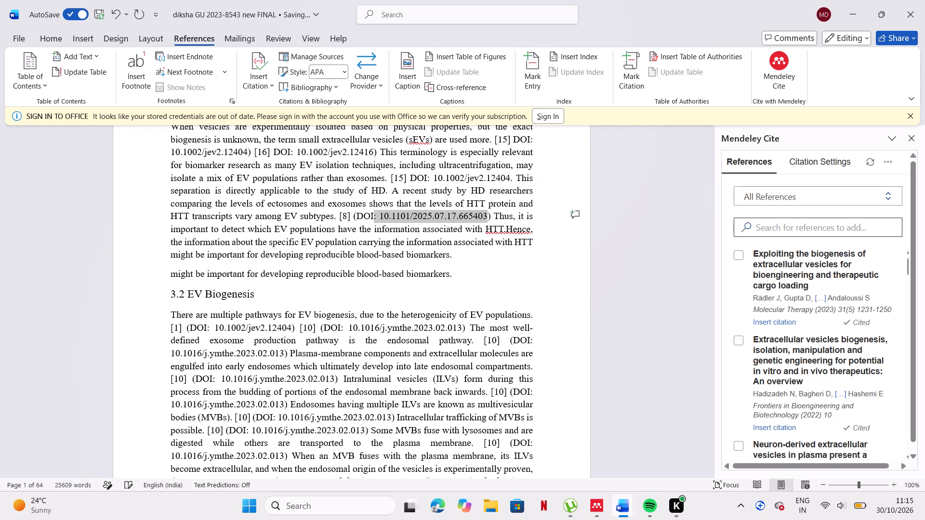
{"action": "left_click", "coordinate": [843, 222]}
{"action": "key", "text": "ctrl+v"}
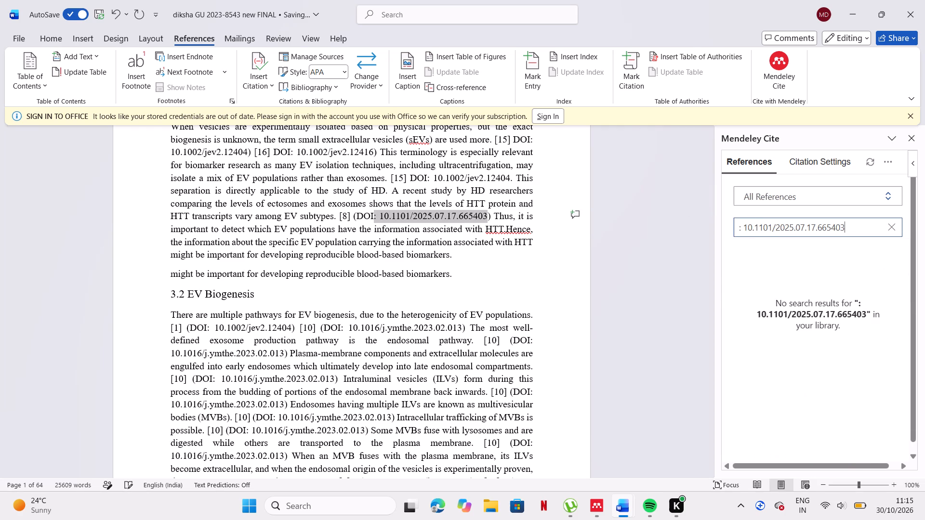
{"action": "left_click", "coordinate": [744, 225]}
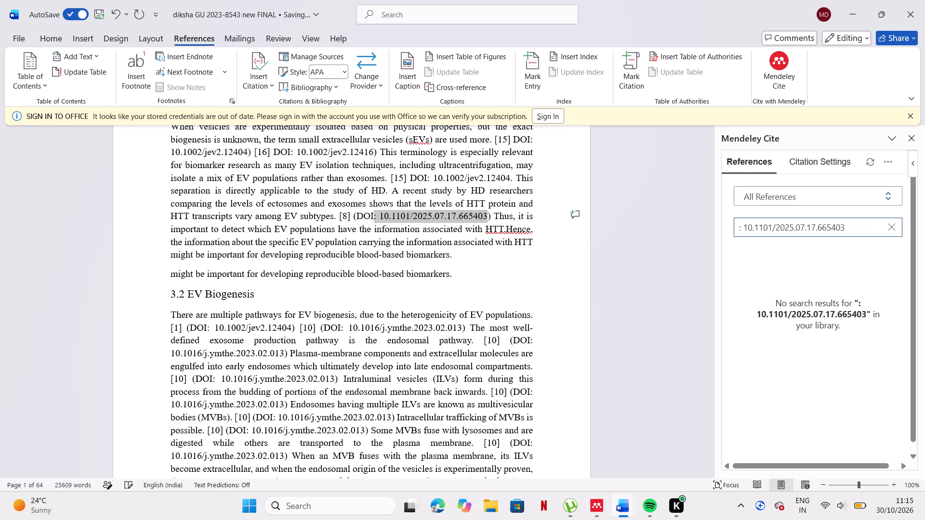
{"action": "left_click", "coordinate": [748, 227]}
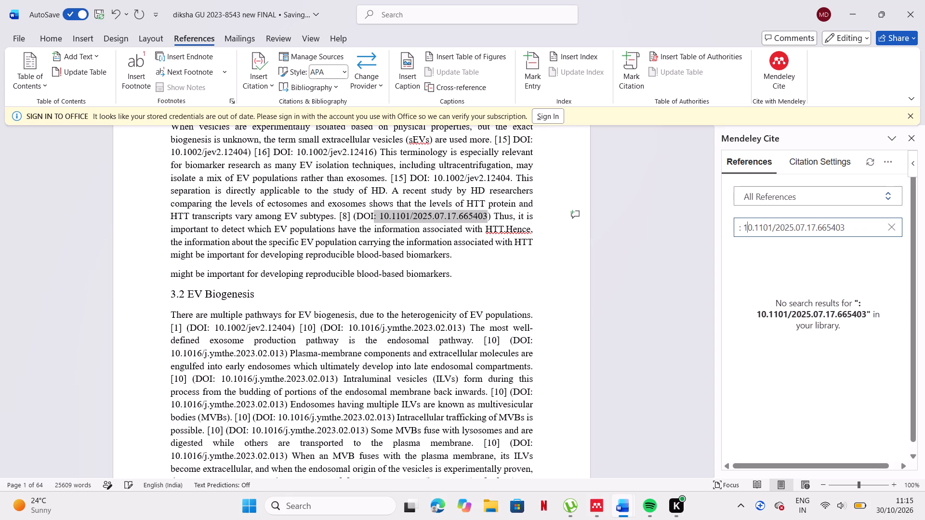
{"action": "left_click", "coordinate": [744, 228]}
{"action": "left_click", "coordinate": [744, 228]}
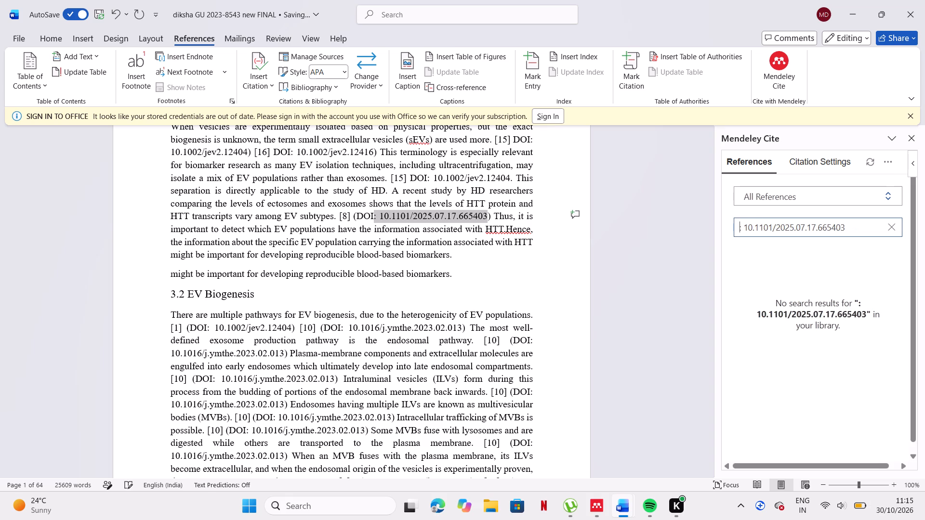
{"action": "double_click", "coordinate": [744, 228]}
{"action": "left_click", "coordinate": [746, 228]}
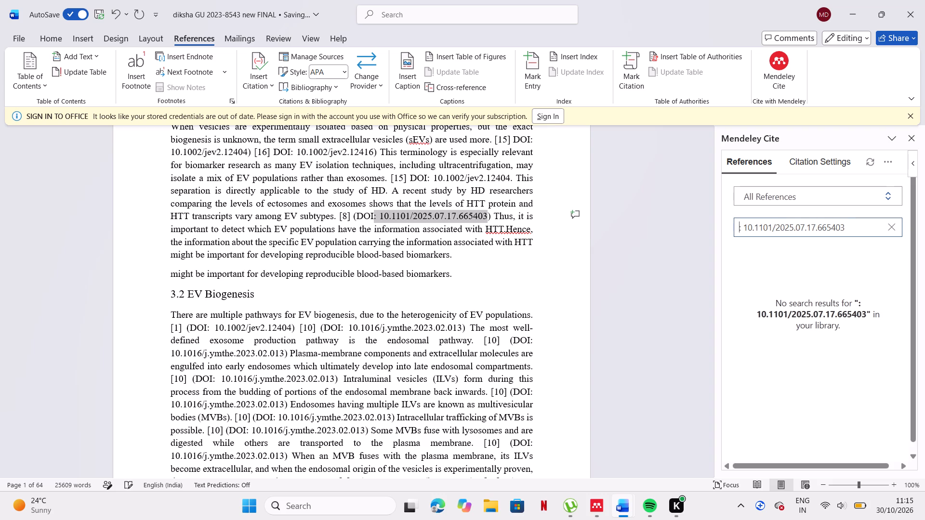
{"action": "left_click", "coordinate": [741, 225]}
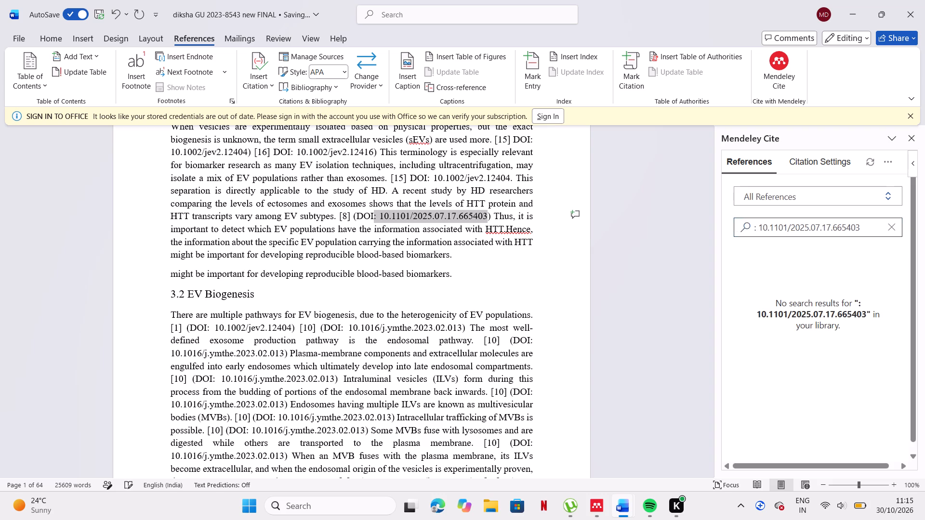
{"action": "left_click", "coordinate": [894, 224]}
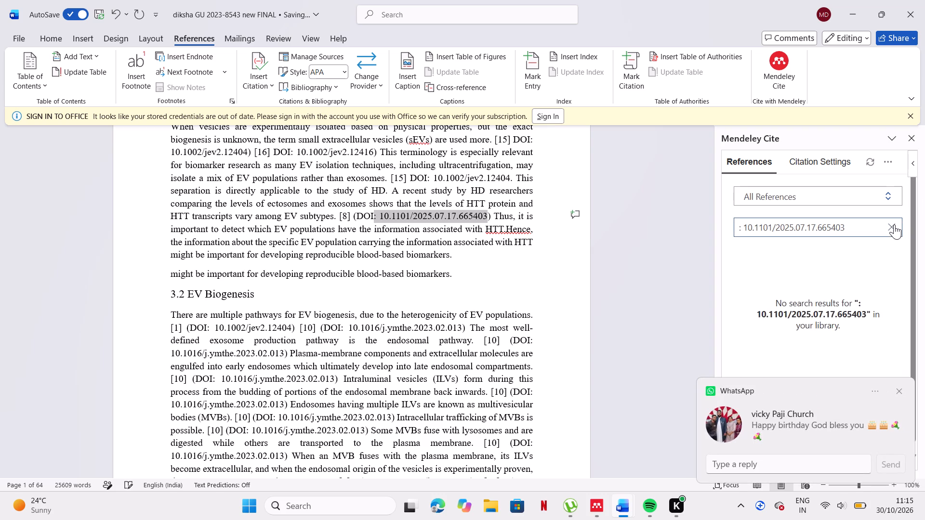
Replace the typed [8] before DOI 10.1101/2025.07.17.665403 in the "Small EVs" paragraph with the Mendeley citation found by searching that DOI.
{"action": "left_click", "coordinate": [379, 214]}
{"action": "left_click_drag", "start_coordinate": [379, 214], "coordinate": [383, 214]}
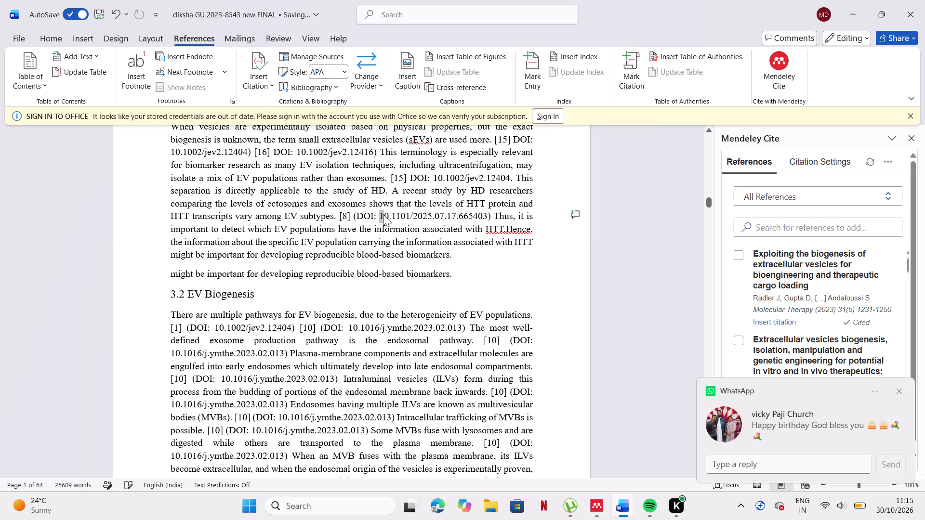
{"action": "left_click_drag", "start_coordinate": [383, 214], "coordinate": [487, 216]}
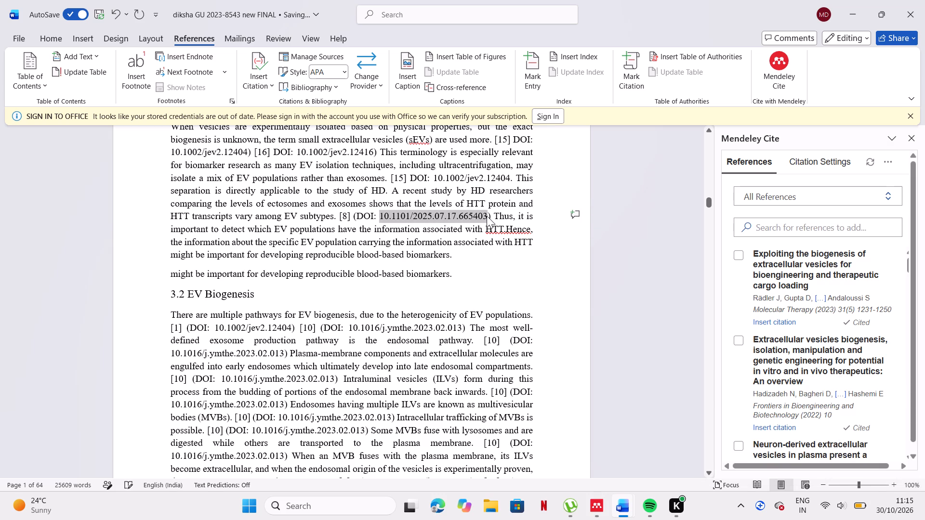
{"action": "key", "text": "ctrl+c"}
{"action": "left_click", "coordinate": [810, 226]}
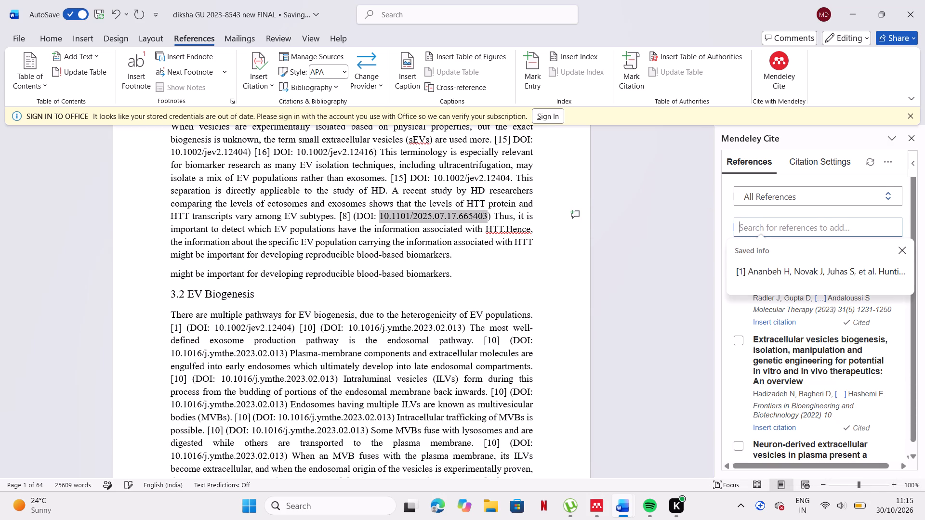
{"action": "key", "text": "ctrl+v"}
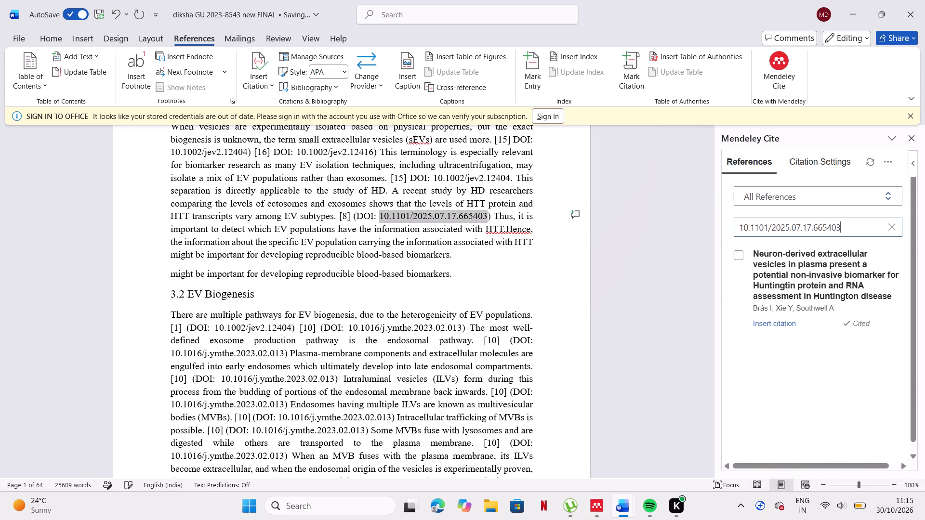
{"action": "left_click", "coordinate": [353, 211]}
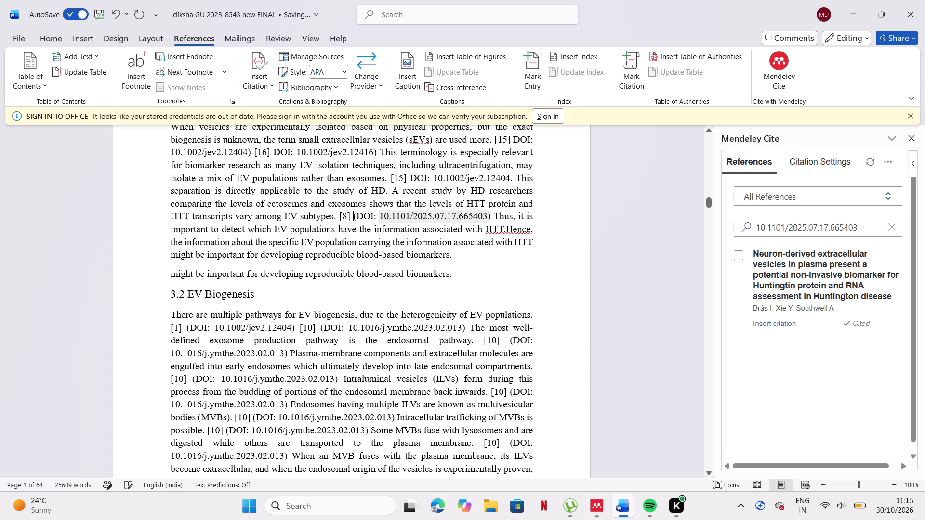
{"action": "key", "text": "BackSpace"}
{"action": "key", "text": "BackSpace"}
{"action": "key", "text": "BackSpace"}
{"action": "key", "text": "BackSpace"}
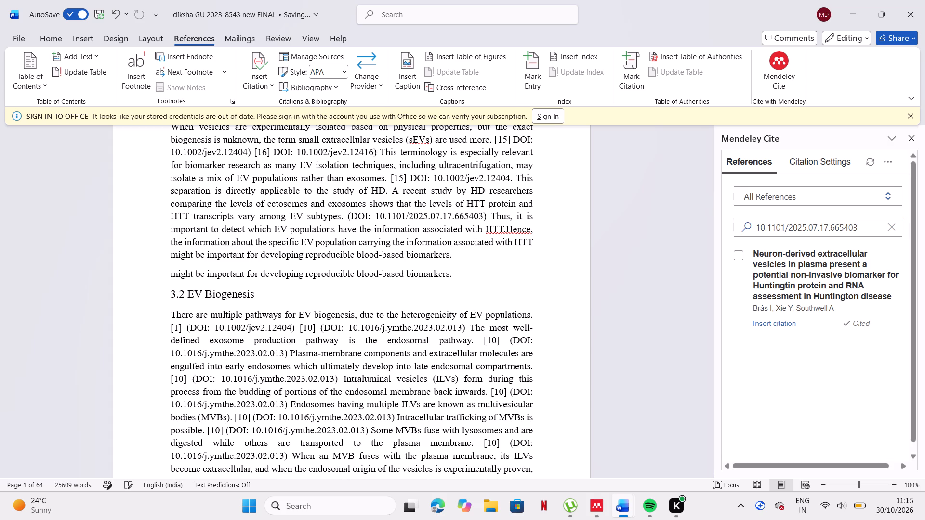
{"action": "left_click", "coordinate": [763, 324]}
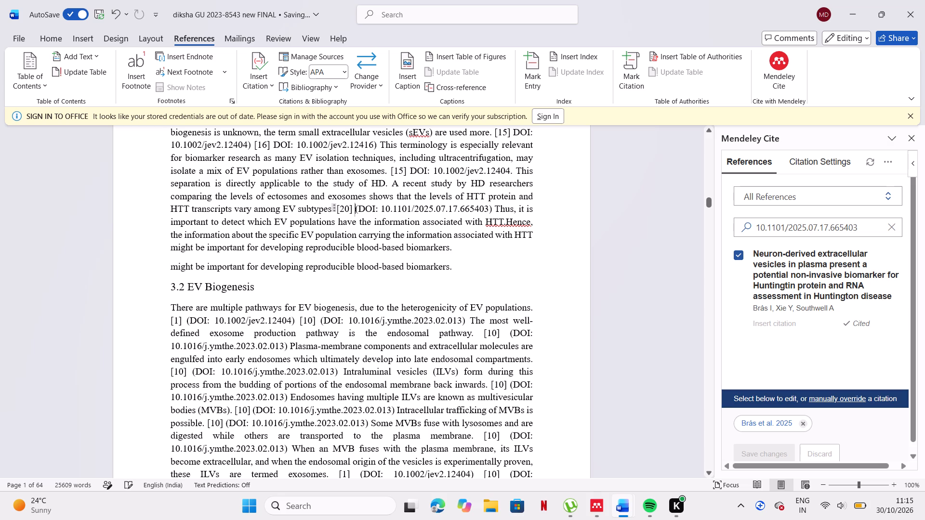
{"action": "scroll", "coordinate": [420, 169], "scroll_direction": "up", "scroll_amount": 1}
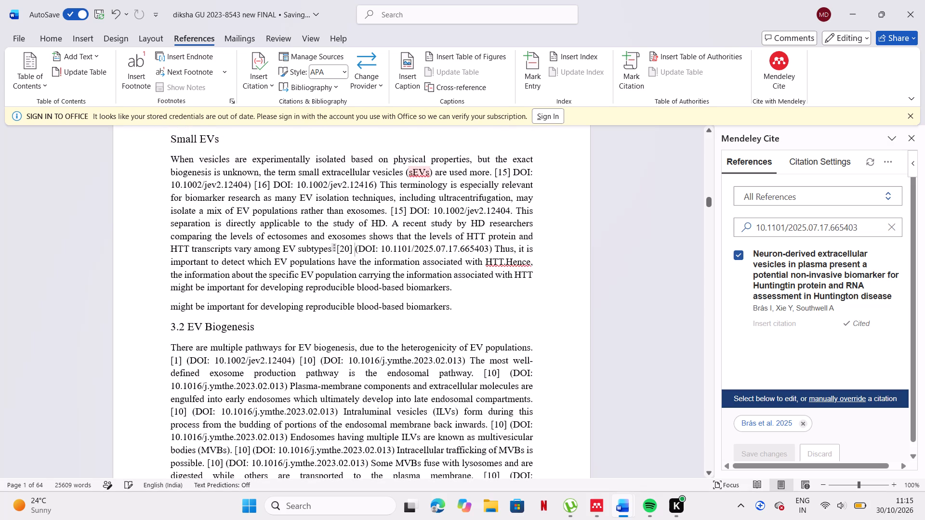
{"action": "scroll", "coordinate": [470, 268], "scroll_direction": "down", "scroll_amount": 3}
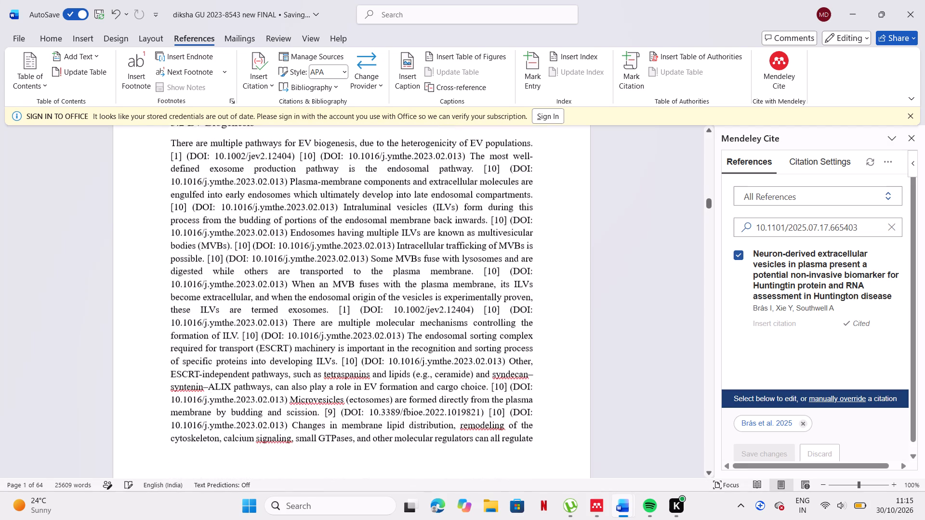
Switch to WhatsApp.
{"action": "left_click", "coordinate": [347, 513]}
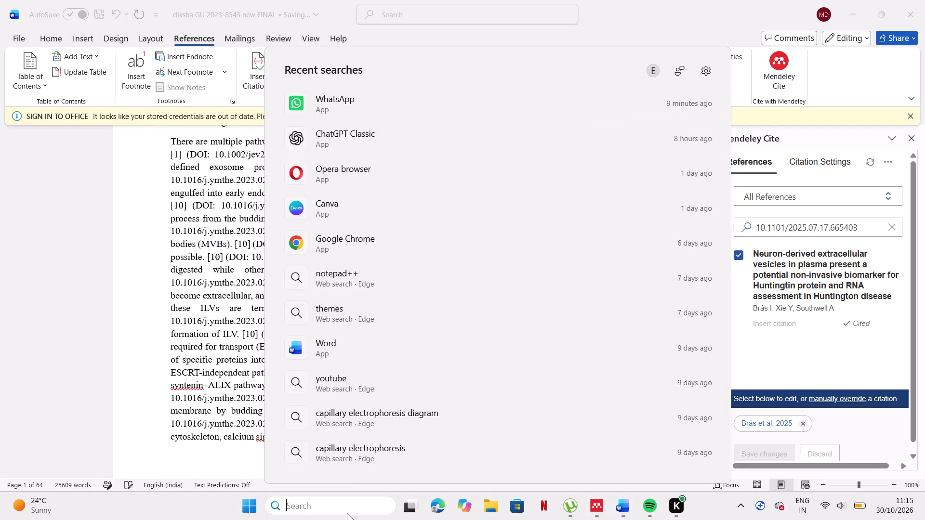
{"action": "left_click", "coordinate": [414, 98]}
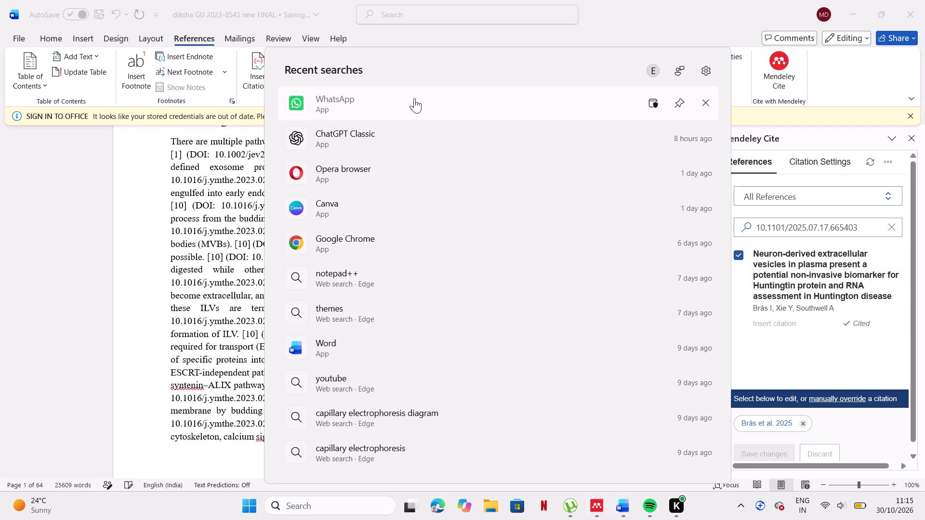
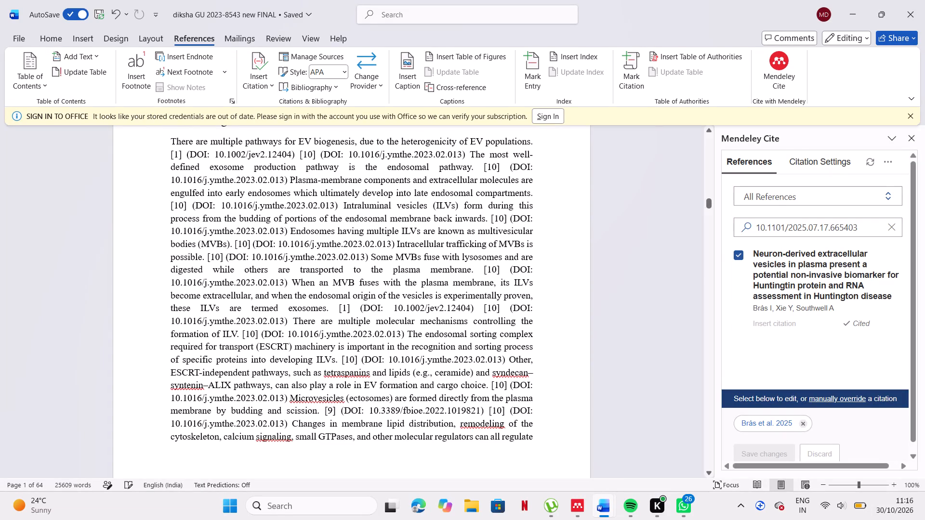
Search the Mendeley references for DOI 10.1002/jev2.12404 and delete the typed [1] after the first sentence of the EV biogenesis paragraph.
{"action": "left_click_drag", "start_coordinate": [214, 154], "coordinate": [289, 156]}
{"action": "key", "text": "ctrl+c"}
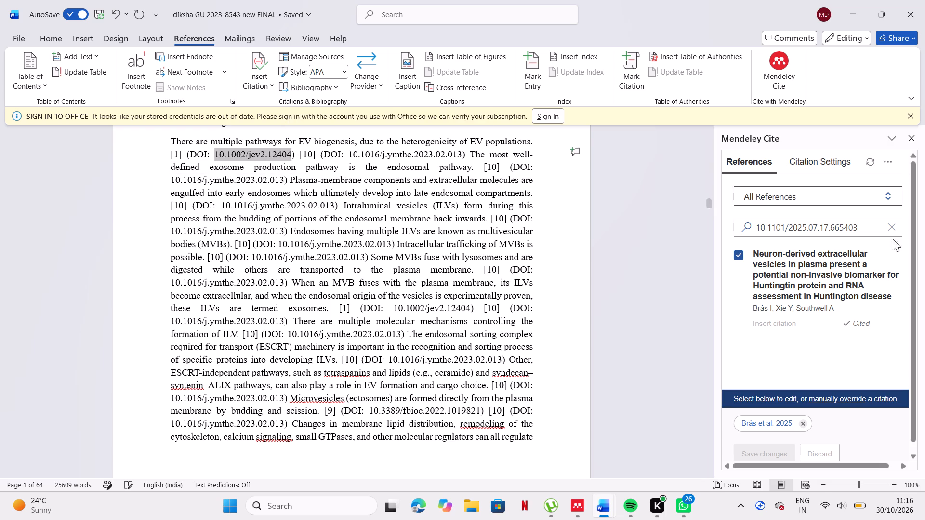
{"action": "left_click", "coordinate": [889, 230]}
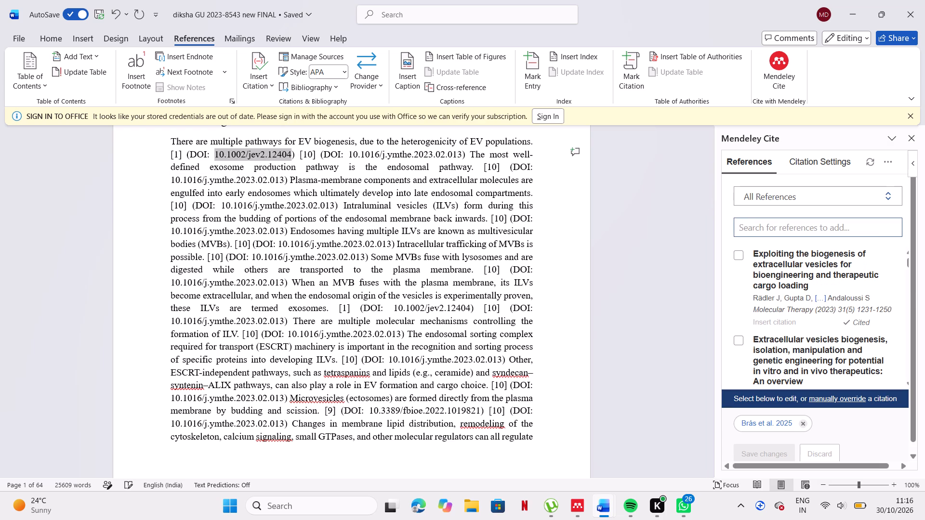
{"action": "left_click", "coordinate": [880, 227]}
{"action": "key", "text": "ctrl+v"}
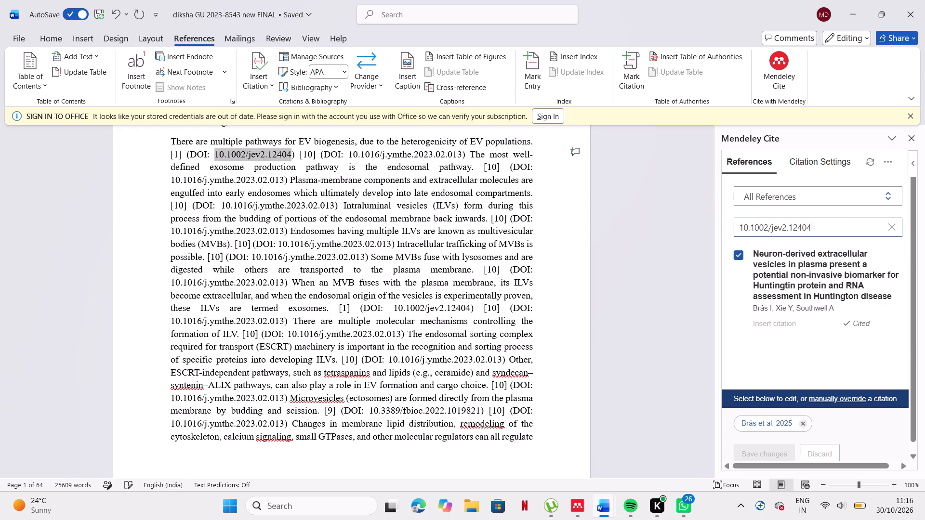
{"action": "left_click", "coordinate": [181, 154]}
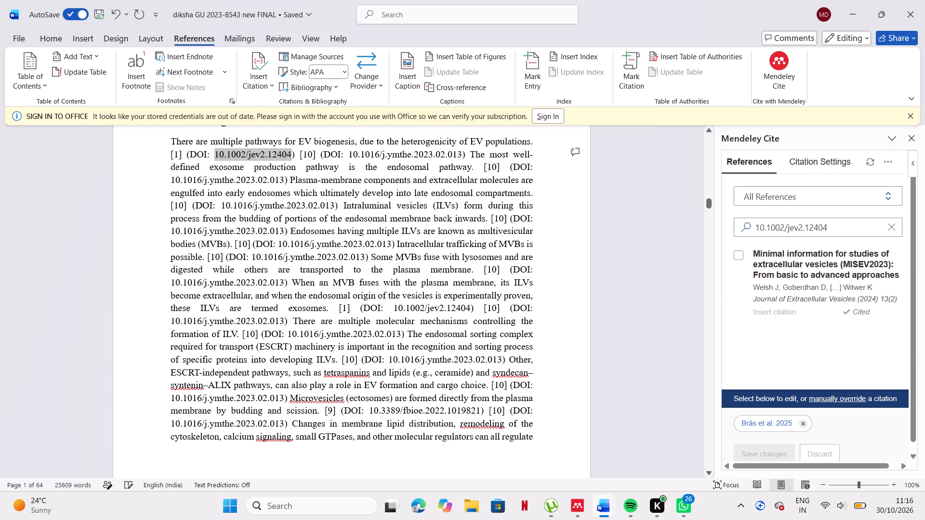
{"action": "key", "text": "BackSpace"}
{"action": "key", "text": "BackSpace"}
{"action": "key", "text": "BackSpace"}
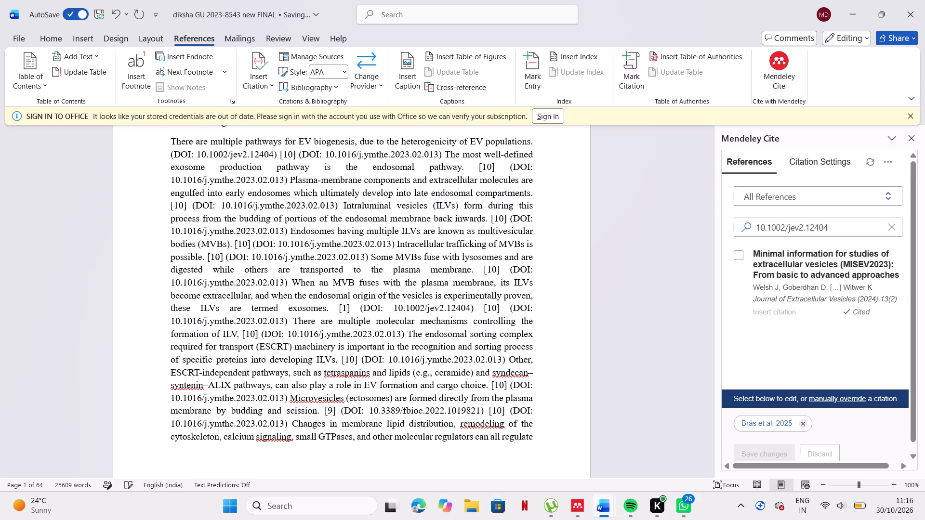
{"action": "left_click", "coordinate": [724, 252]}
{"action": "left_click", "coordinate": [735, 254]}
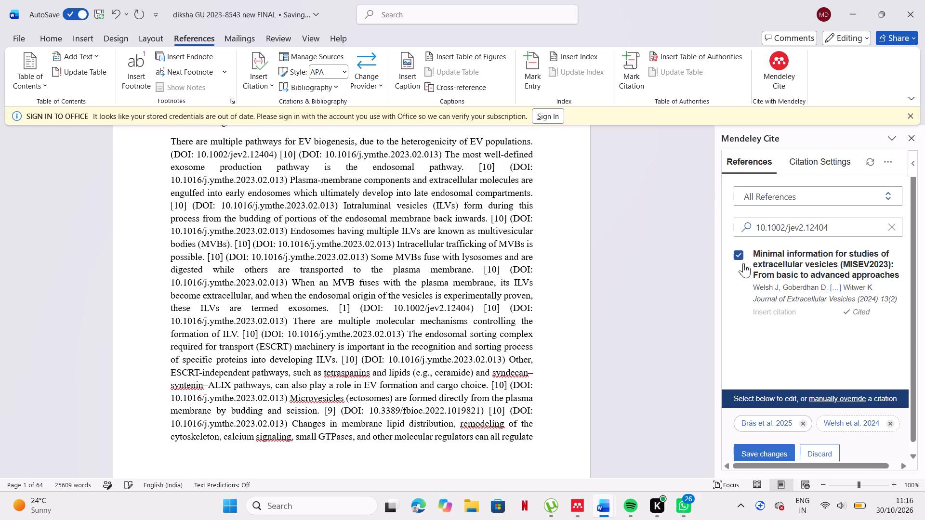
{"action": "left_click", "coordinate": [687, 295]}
Insert the Welsh et al. 2024 MISEV2023 citation before (DOI: 10.1002/jev2.12404) after the opening sentence on EV biogenesis pathways.
{"action": "left_click", "coordinate": [169, 158]}
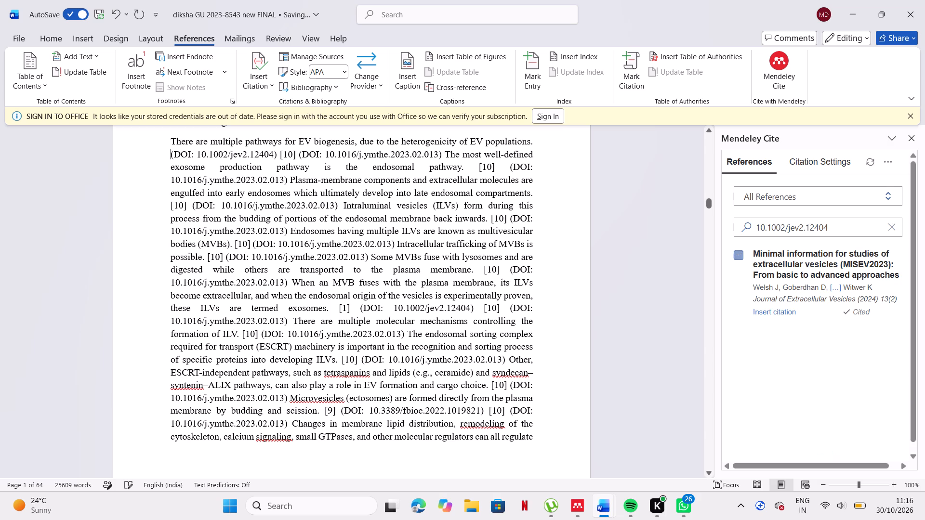
{"action": "left_click", "coordinate": [757, 318]}
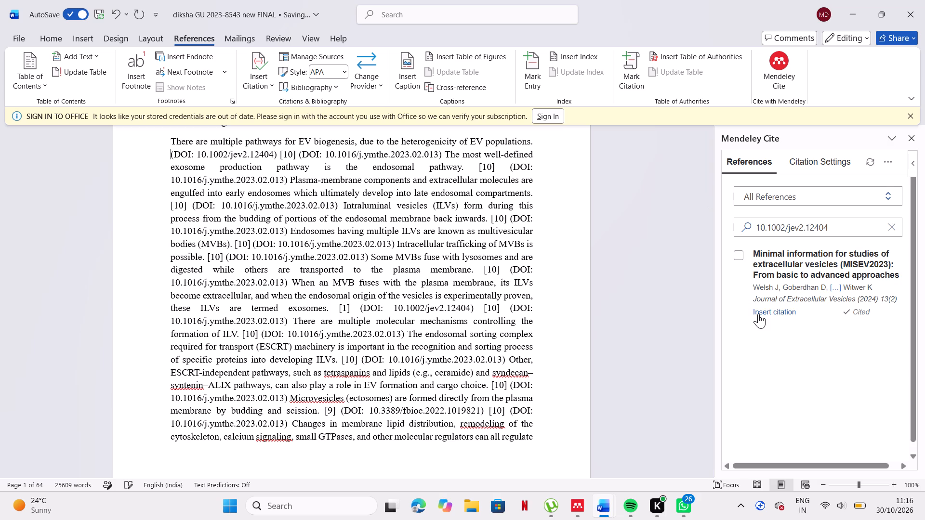
{"action": "left_click", "coordinate": [759, 312]}
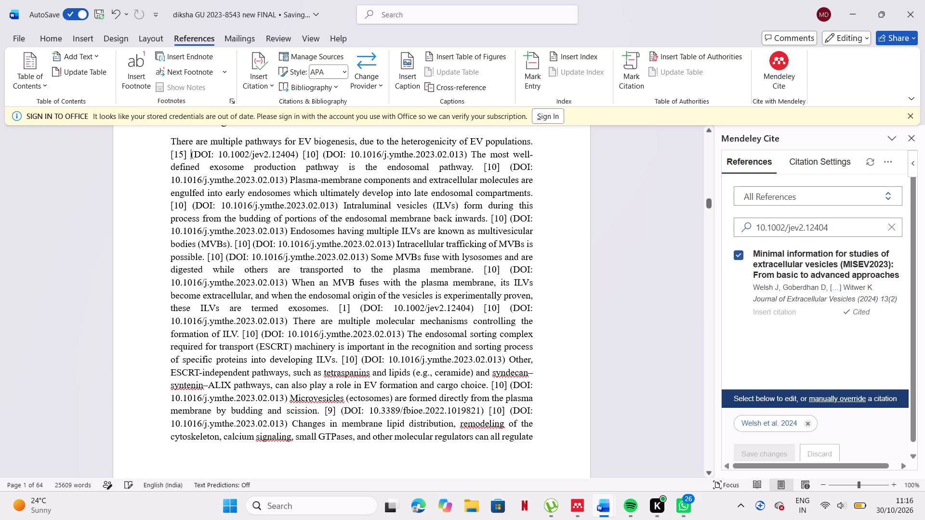
Bold the [15] and [10] citations with their DOIs after the opening sentence of the EV biogenesis paragraph.
{"action": "left_click_drag", "start_coordinate": [169, 155], "coordinate": [264, 155]}
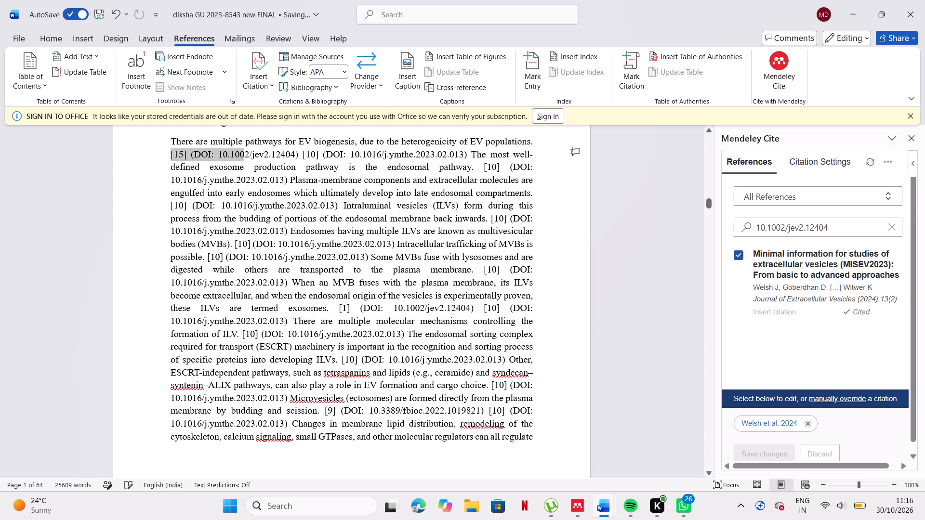
{"action": "left_click_drag", "start_coordinate": [264, 155], "coordinate": [463, 152]}
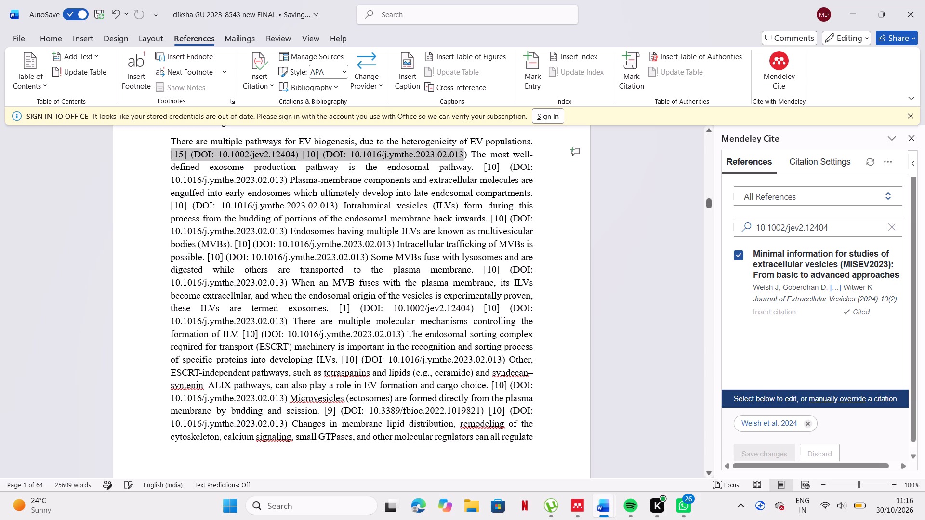
{"action": "left_click_drag", "start_coordinate": [463, 152], "coordinate": [464, 152]}
{"action": "left_click", "coordinate": [476, 130]}
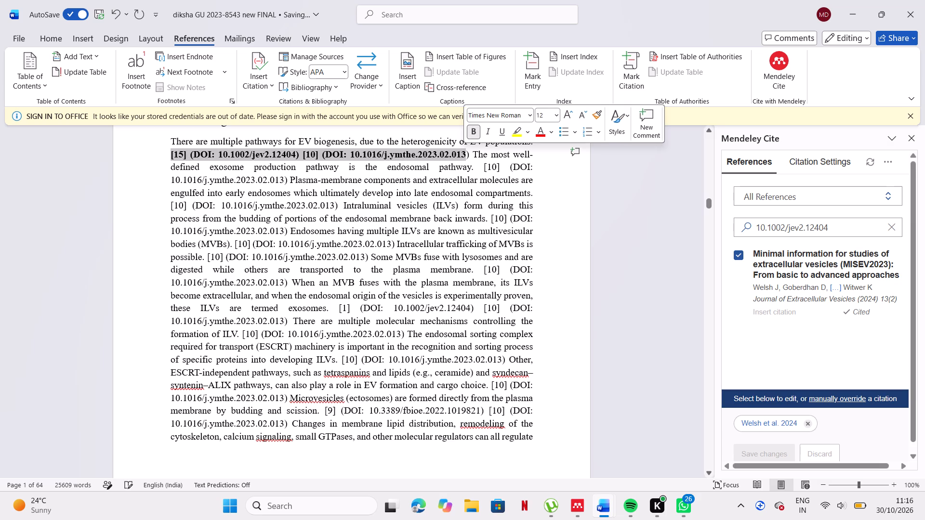
{"action": "left_click", "coordinate": [499, 168]}
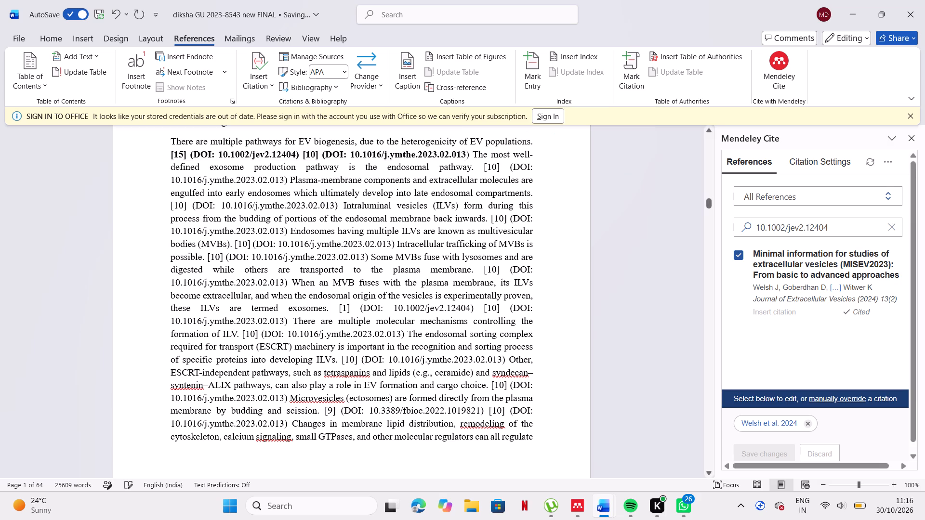
{"action": "left_click", "coordinate": [504, 168]}
Delete the repeated [10] citations and their DOIs after the sentences ending "endosomal pathway", "late endosomal compartments" and "membrane back inwards".
{"action": "left_click_drag", "start_coordinate": [482, 169], "coordinate": [285, 182]}
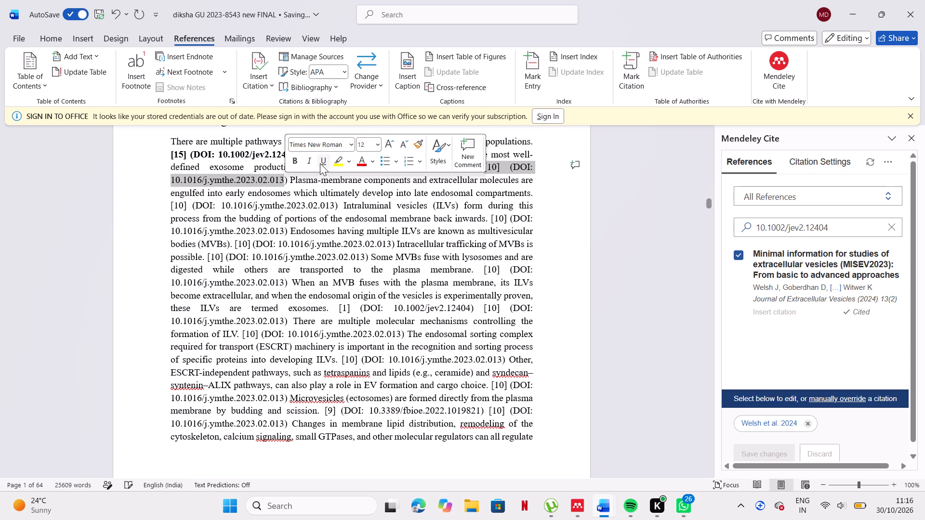
{"action": "key", "text": "BackSpace"}
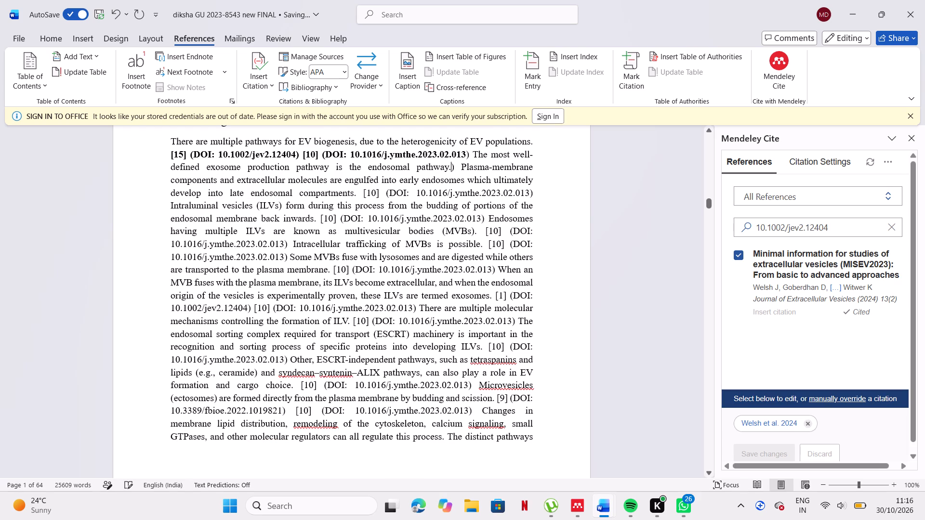
{"action": "left_click_drag", "start_coordinate": [354, 193], "coordinate": [391, 198]}
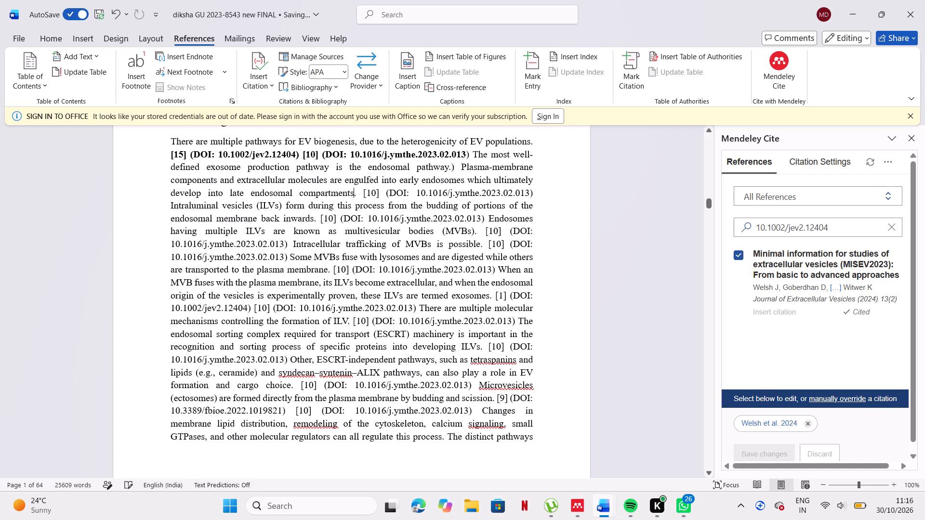
{"action": "left_click_drag", "start_coordinate": [391, 198], "coordinate": [451, 201]}
{"action": "left_click", "coordinate": [385, 192]}
{"action": "left_click_drag", "start_coordinate": [363, 191], "coordinate": [528, 189]}
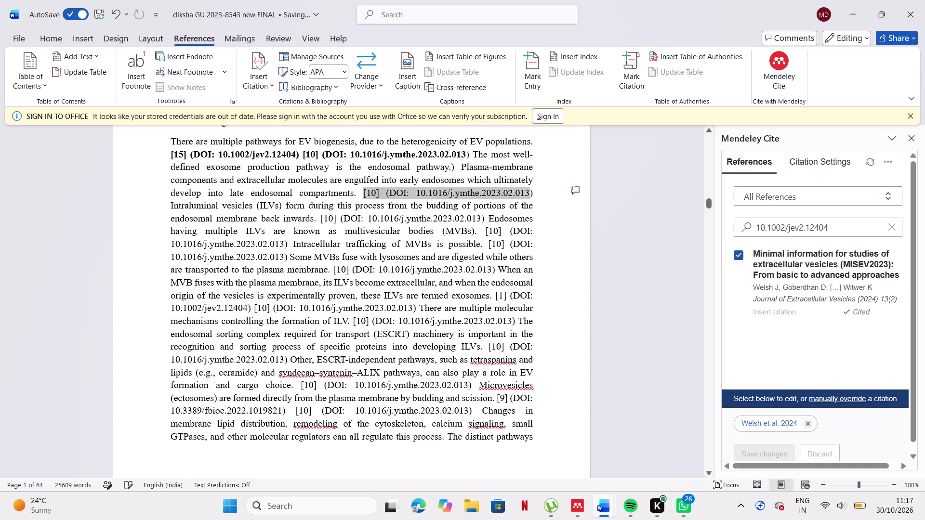
{"action": "left_click_drag", "start_coordinate": [528, 189], "coordinate": [531, 191]}
{"action": "key", "text": "BackSpace"}
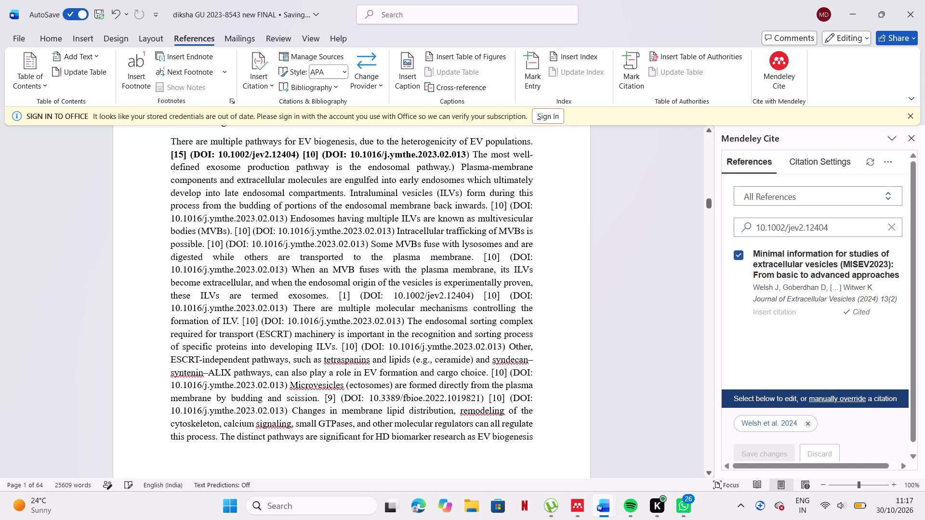
{"action": "left_click_drag", "start_coordinate": [490, 208], "coordinate": [294, 216]}
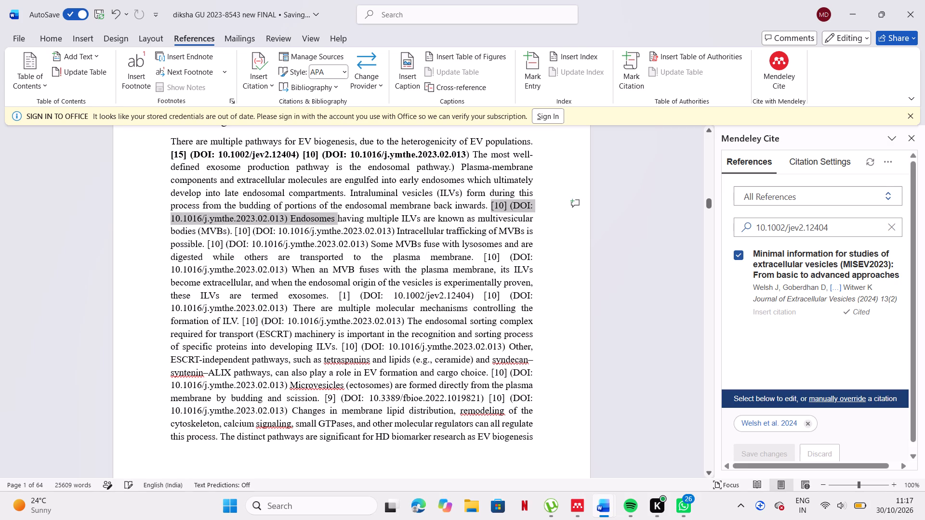
{"action": "left_click_drag", "start_coordinate": [294, 216], "coordinate": [289, 217]}
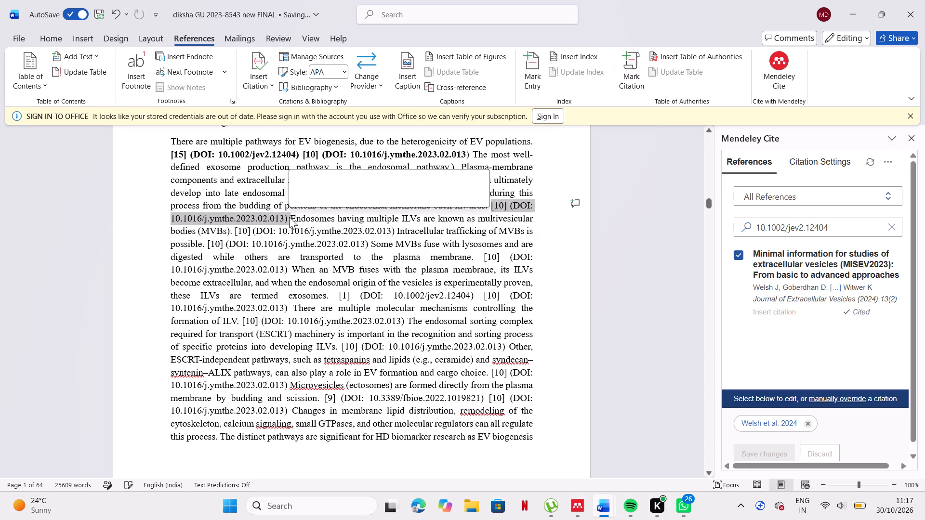
{"action": "key", "text": "BackSpace"}
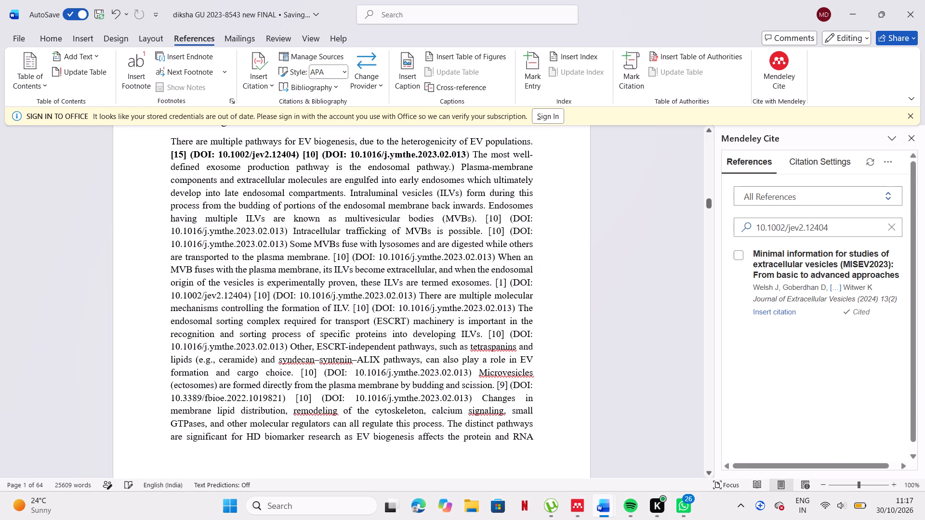
{"action": "left_click", "coordinate": [491, 212]}
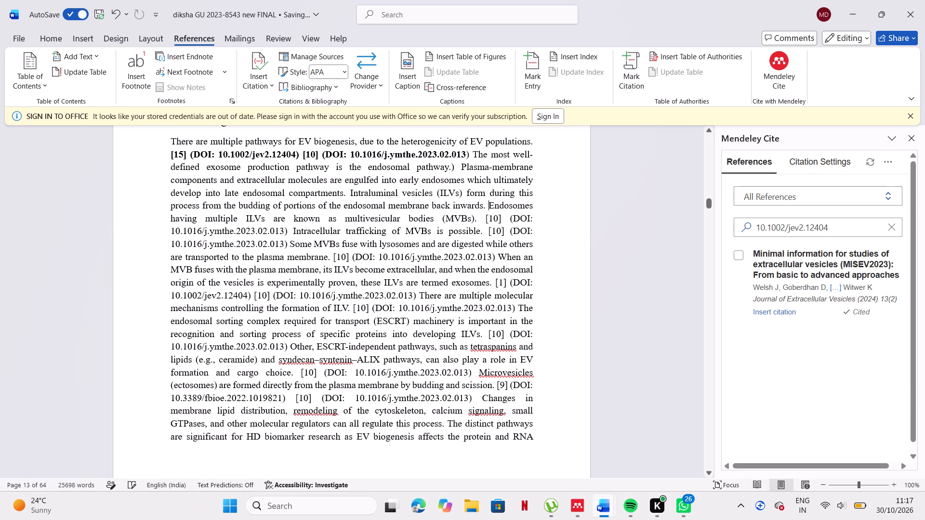
Delete the repeated [10] citations and their DOIs after the sentences ending "multivesicular bodies (MVBs)" and "trafficking of MVBs is possible".
{"action": "left_click_drag", "start_coordinate": [491, 212], "coordinate": [495, 217]}
{"action": "left_click_drag", "start_coordinate": [484, 217], "coordinate": [285, 228]}
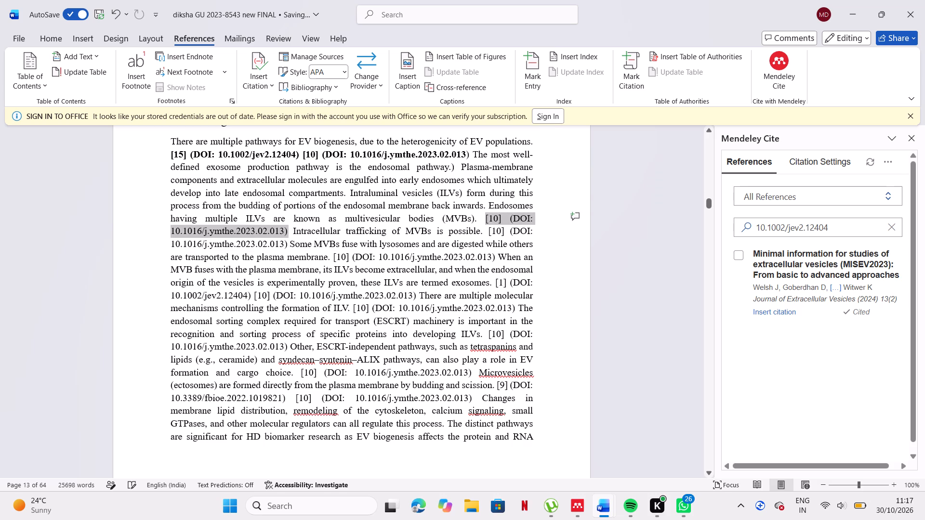
{"action": "left_click_drag", "start_coordinate": [285, 228], "coordinate": [285, 229]}
{"action": "key", "text": "BackSpace"}
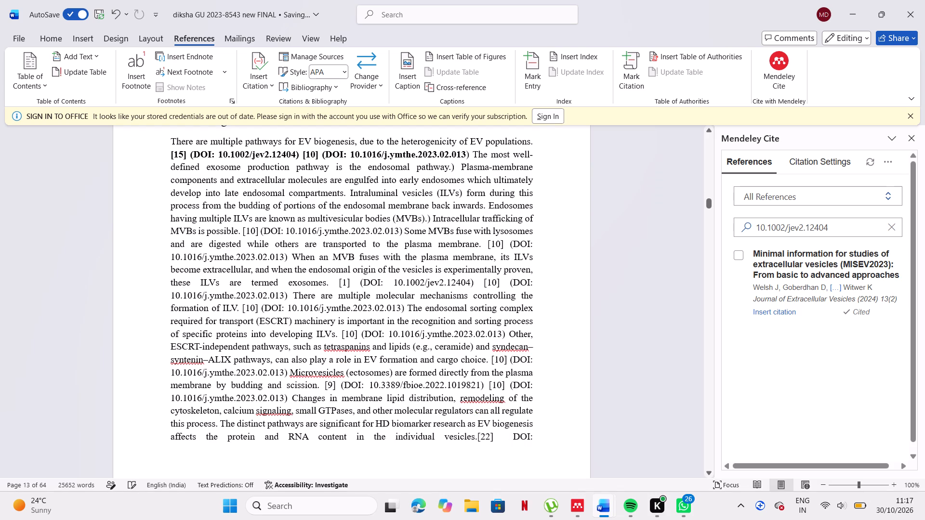
{"action": "left_click_drag", "start_coordinate": [238, 230], "coordinate": [358, 230]}
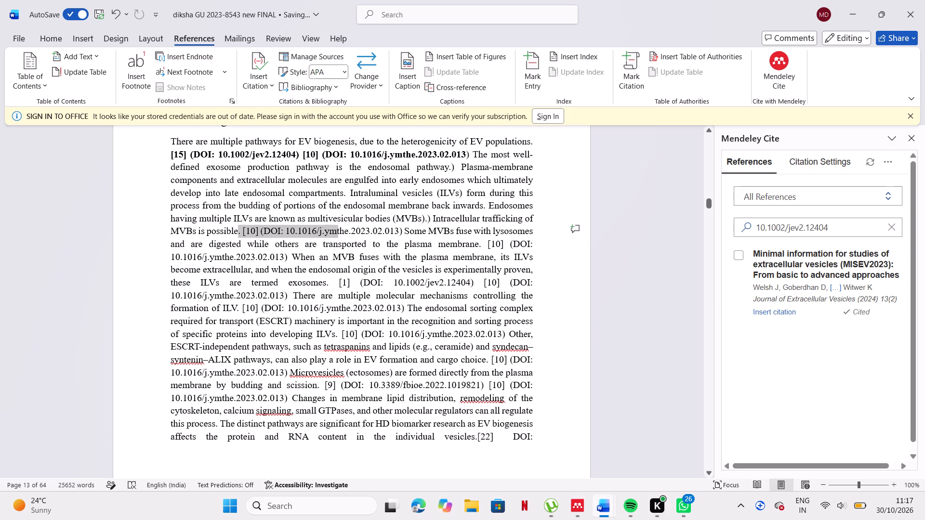
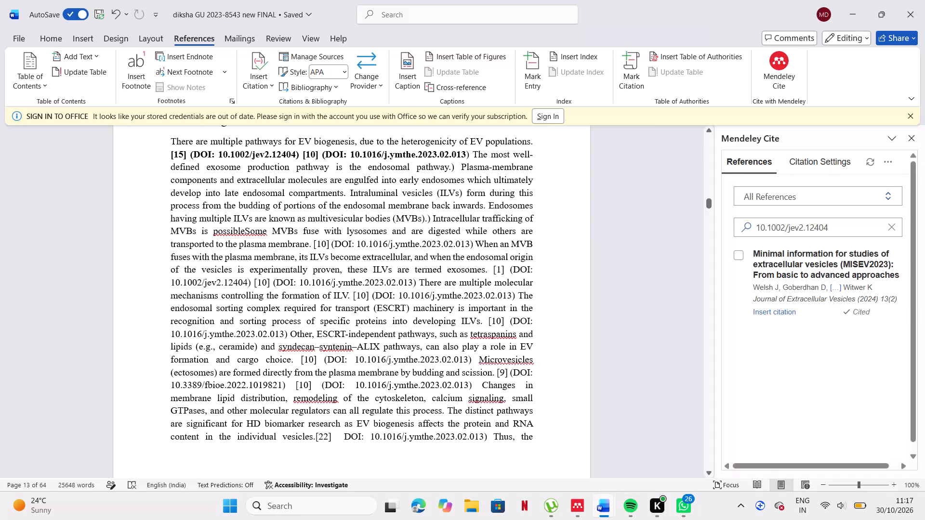
Copy the DOI 10.1002/jev2.12404 from the [1] citation after the sentence ending "these ILVs are termed exosomes".
{"action": "left_click_drag", "start_coordinate": [169, 279], "coordinate": [199, 281]}
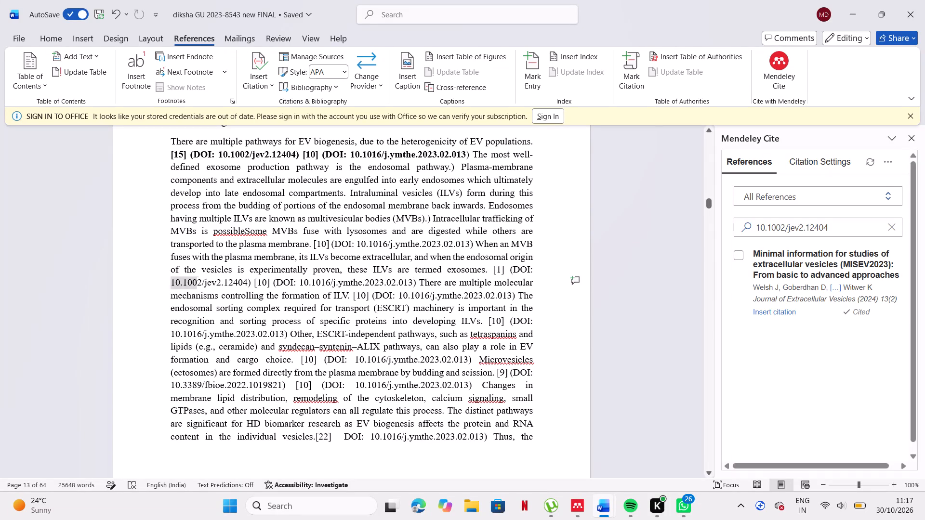
{"action": "left_click_drag", "start_coordinate": [199, 281], "coordinate": [244, 284]}
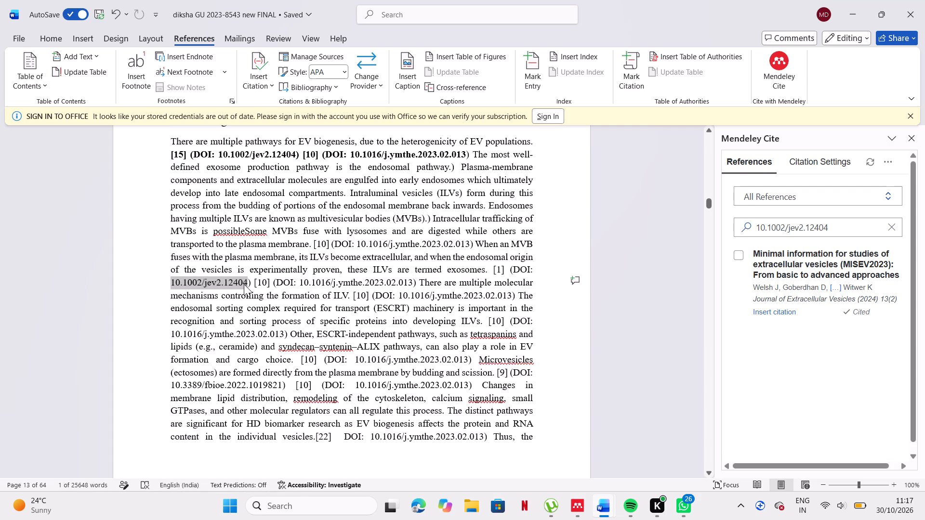
{"action": "key", "text": "ctrl+c"}
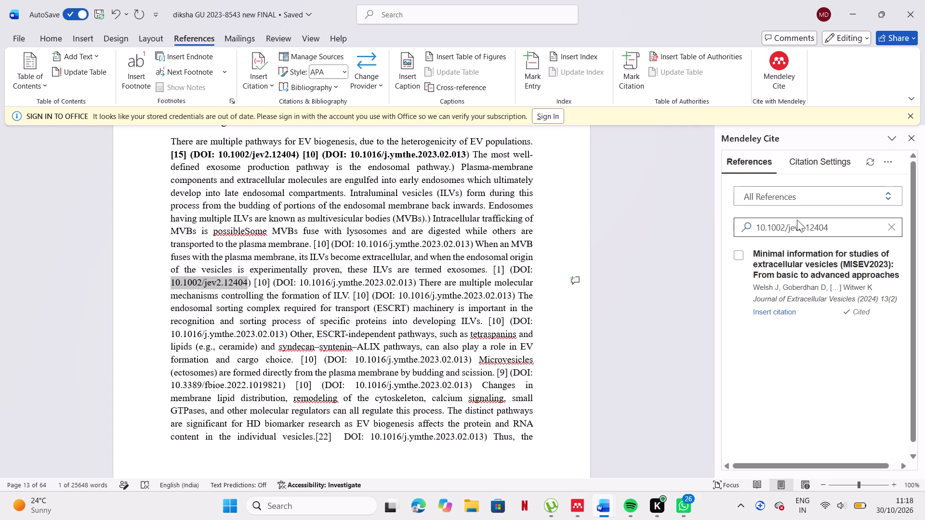
Replace the typed [1] after "termed exosomes" with the Welsh et al. 2024 MISEV2023 citation, found by DOI 10.1002/jev2.12404.
{"action": "left_click", "coordinate": [895, 226]}
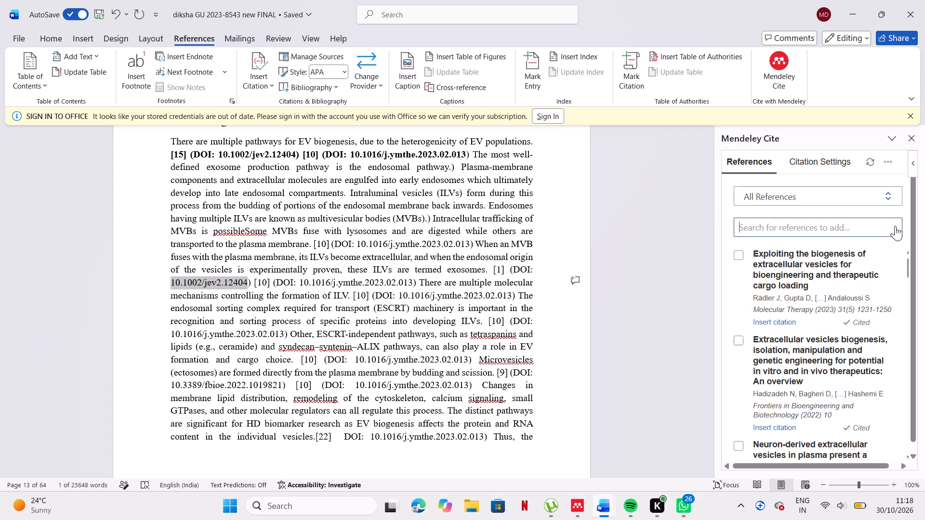
{"action": "left_click", "coordinate": [874, 226]}
{"action": "key", "text": "ctrl+v"}
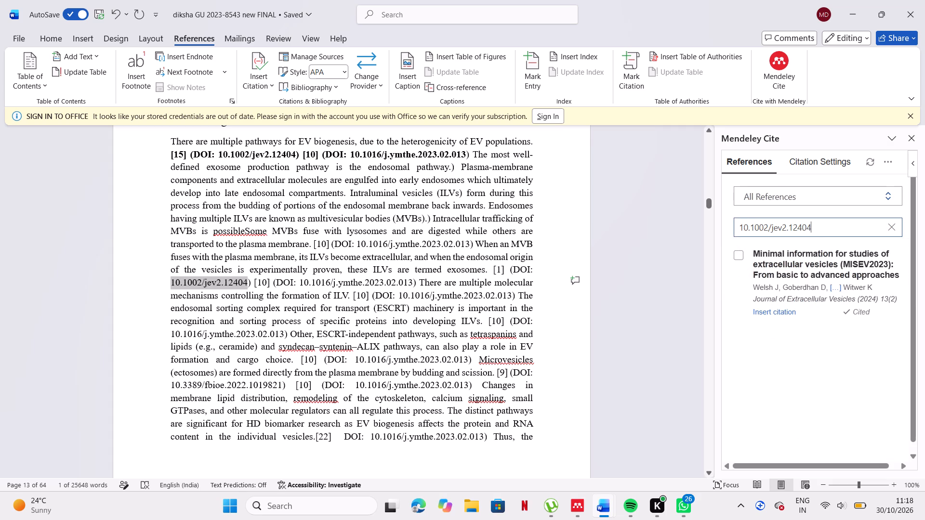
{"action": "double_click", "coordinate": [506, 270]}
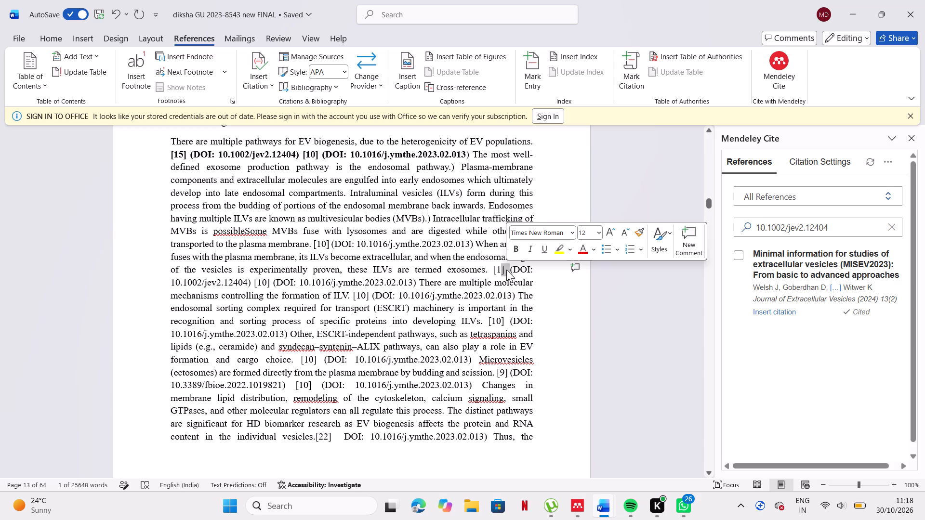
{"action": "left_click", "coordinate": [506, 270]}
{"action": "key", "text": "BackSpace"}
{"action": "key", "text": "BackSpace"}
{"action": "key", "text": "BackSpace"}
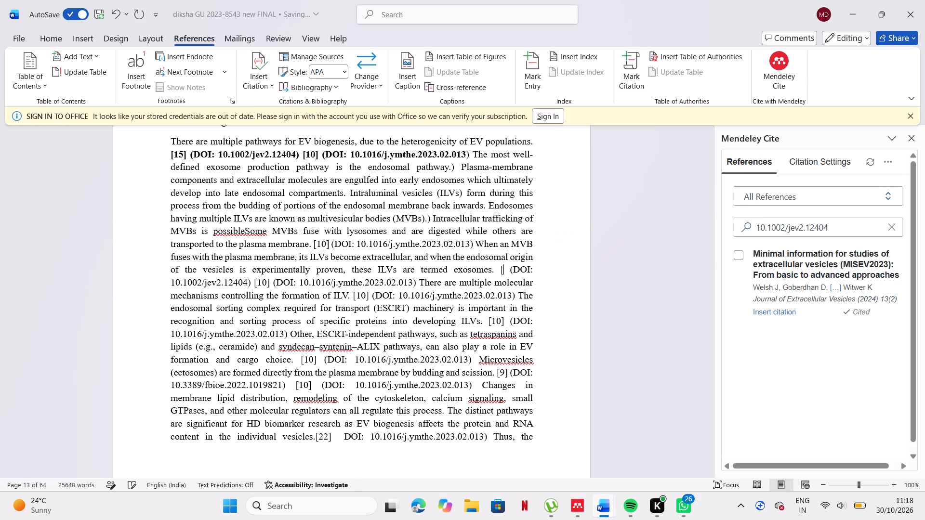
{"action": "key", "text": "BackSpace"}
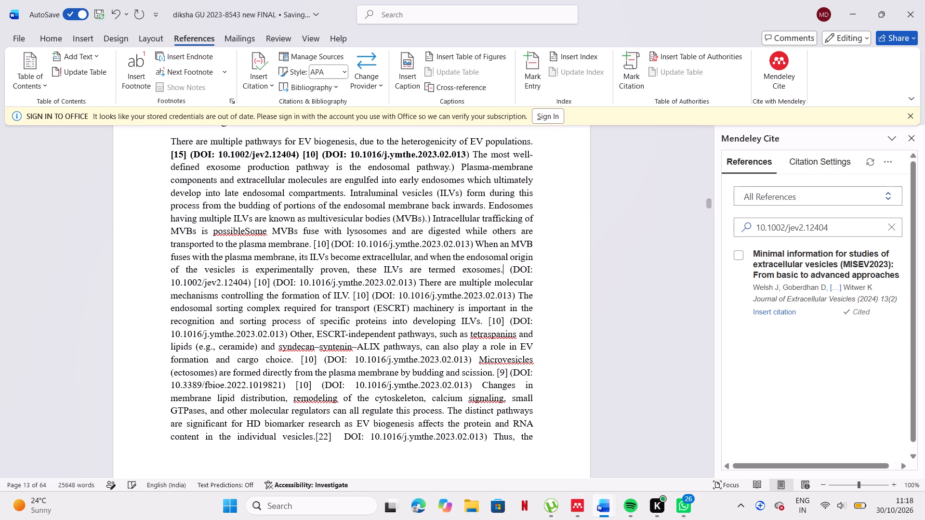
{"action": "left_click", "coordinate": [781, 315]}
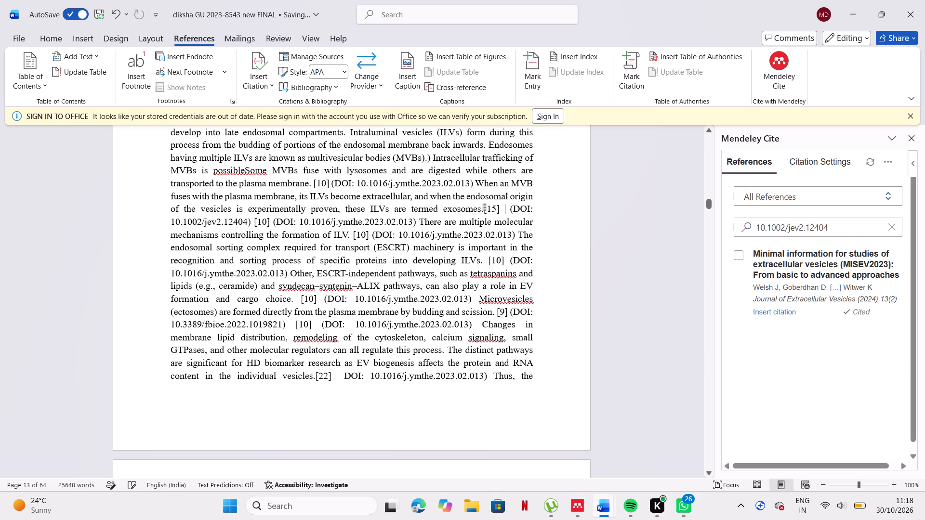
Replace the typed [10] after "formation of ILV" with the Rädler et al. 2023 citation, found by DOI 10.1016/j.ymthe.2023.02.013.
{"action": "left_click_drag", "start_coordinate": [397, 233], "coordinate": [507, 238]}
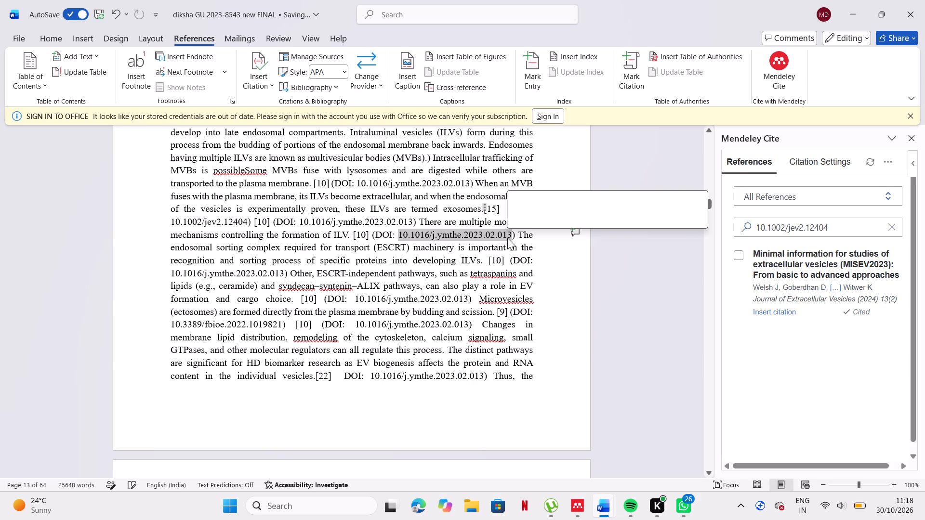
{"action": "key", "text": "ctrl+c"}
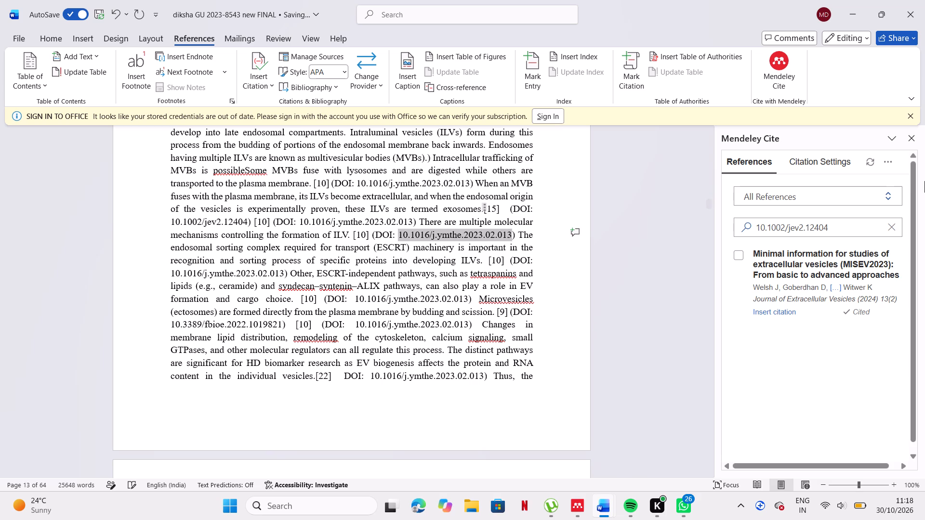
{"action": "left_click", "coordinate": [897, 231]}
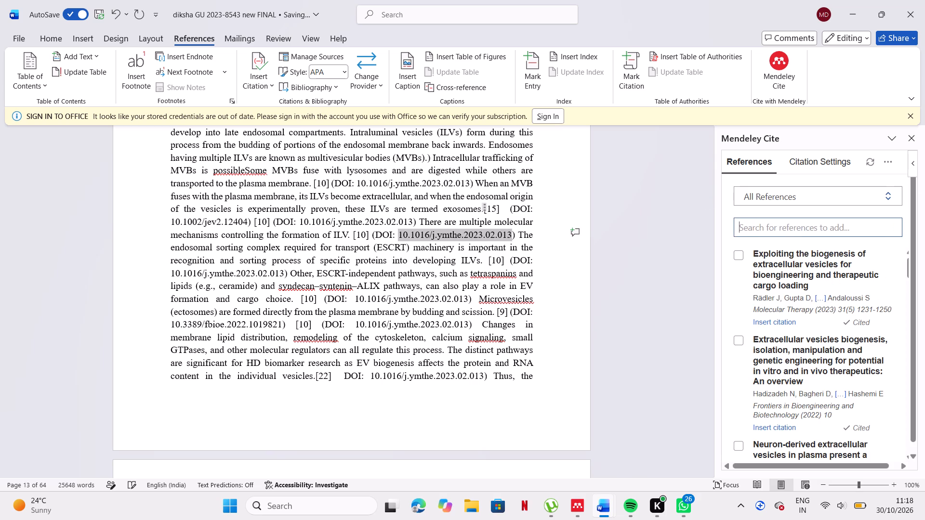
{"action": "left_click", "coordinate": [870, 226]}
{"action": "key", "text": "ctrl+v"}
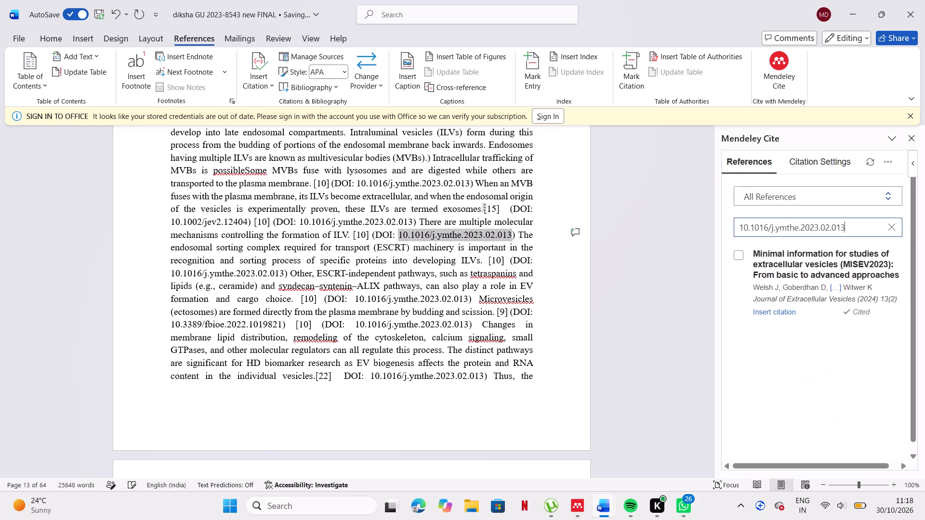
{"action": "left_click", "coordinate": [563, 241]}
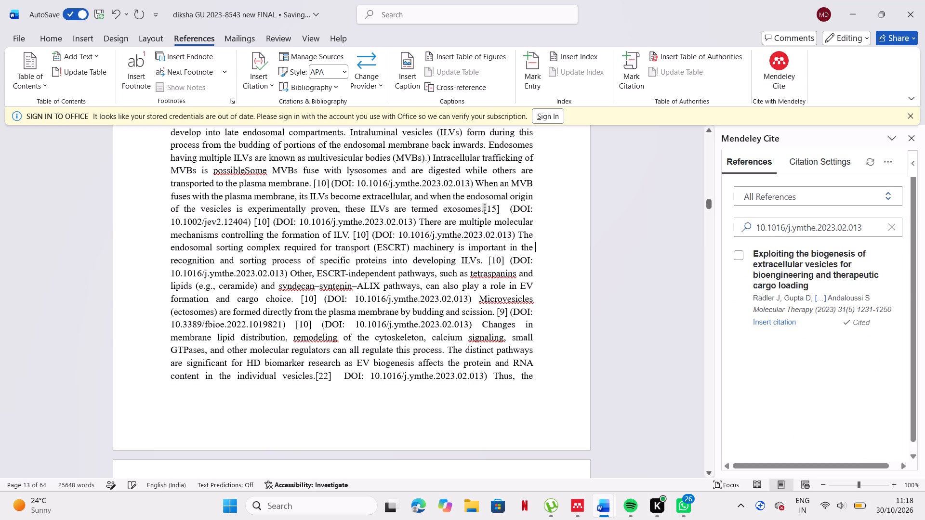
{"action": "left_click", "coordinate": [370, 236]}
{"action": "key", "text": "BackSpace"}
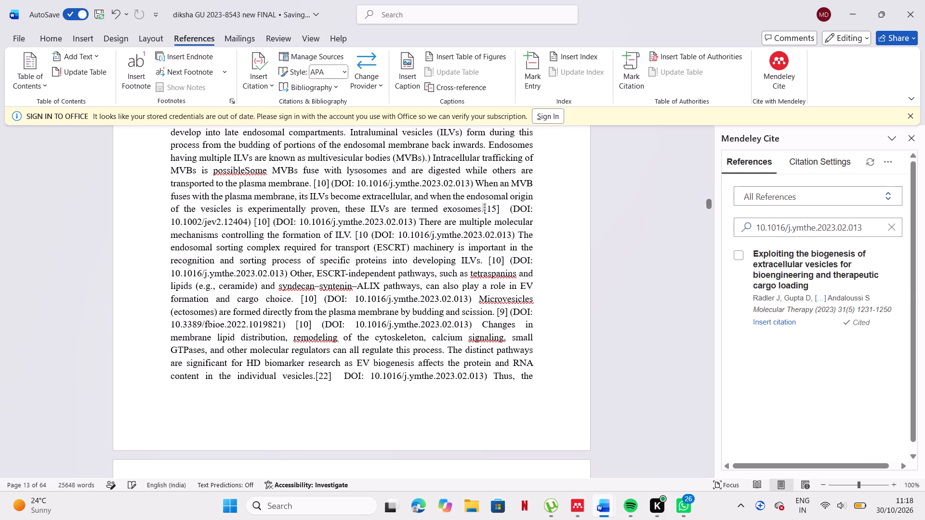
{"action": "key", "text": "BackSpace"}
{"action": "key", "text": "BackSpace"}
{"action": "key", "text": "BackSpace"}
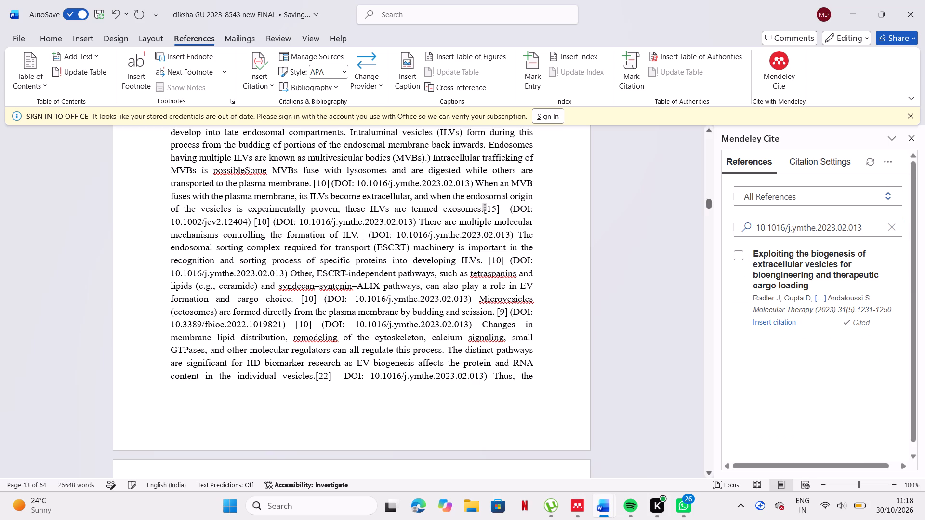
{"action": "left_click", "coordinate": [774, 323]}
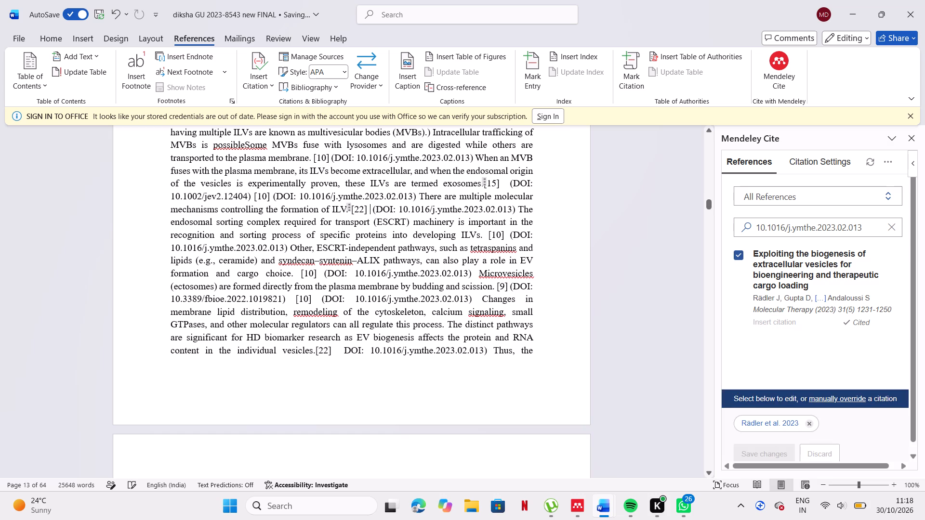
Replace the typed [10] following (DOI: 10.1002/jev2.12404) in the exosomes sentence with the Rädler et al. 2023 citation.
{"action": "left_click", "coordinate": [264, 197]}
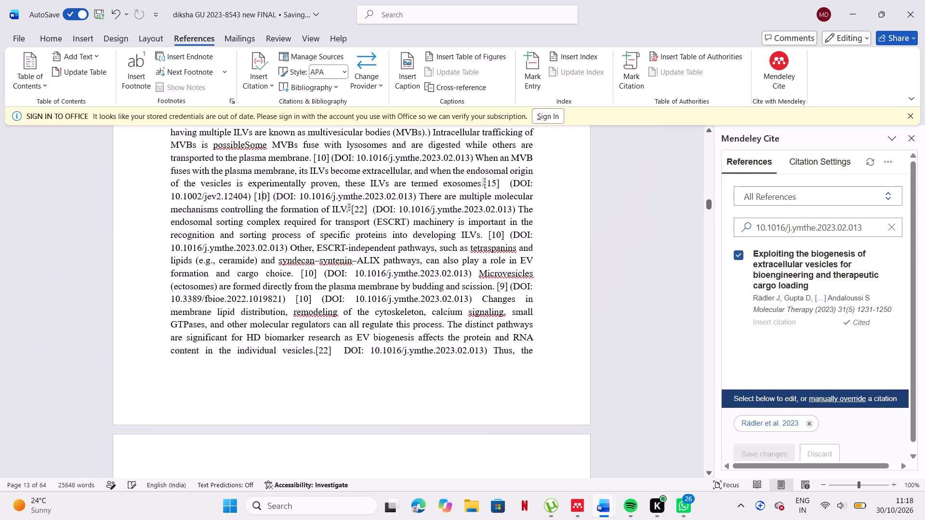
{"action": "left_click", "coordinate": [271, 196]}
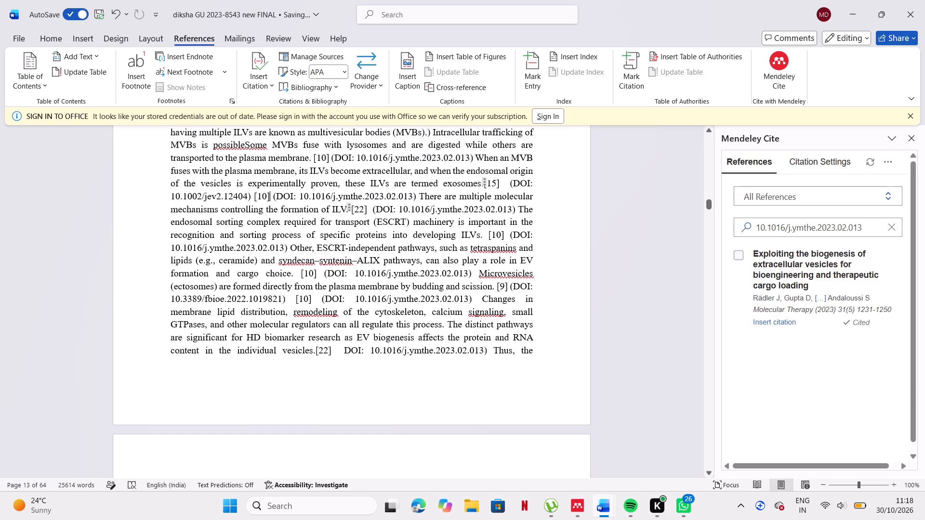
{"action": "key", "text": "BackSpace"}
{"action": "key", "text": "BackSpace"}
{"action": "key", "text": "BackSpace"}
{"action": "key", "text": "BackSpace"}
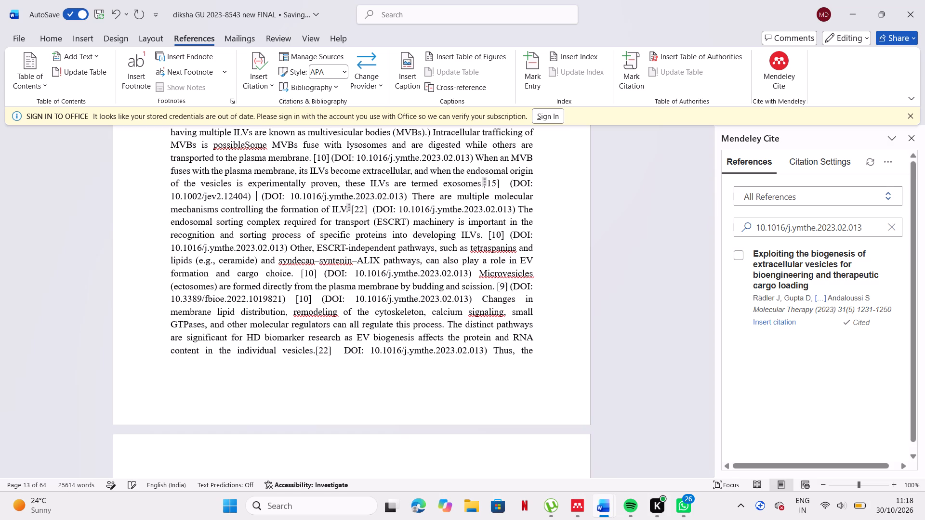
{"action": "left_click", "coordinate": [784, 320]}
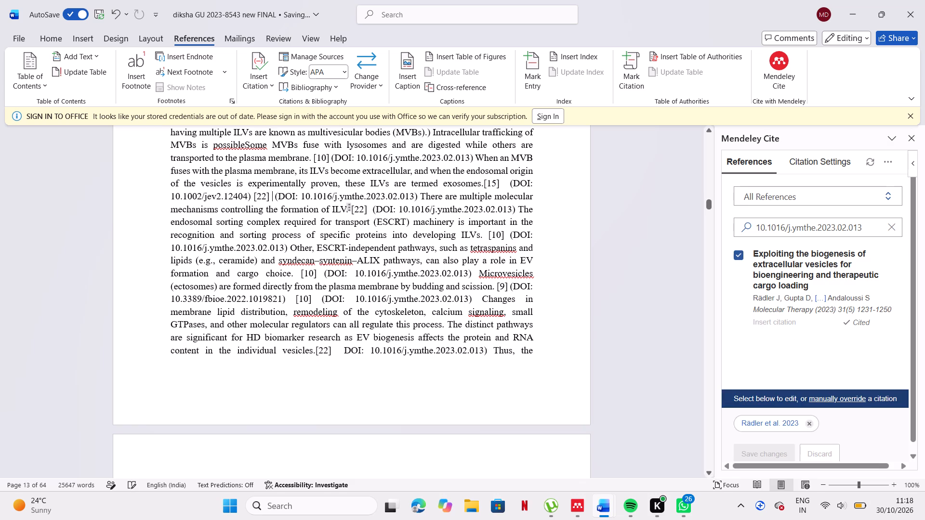
Replace the typed [10] after "transported to the plasma membrane" with the Rädler et al. 2023 citation.
{"action": "left_click", "coordinate": [326, 156]}
{"action": "left_click", "coordinate": [329, 156]}
{"action": "key", "text": "BackSpace"}
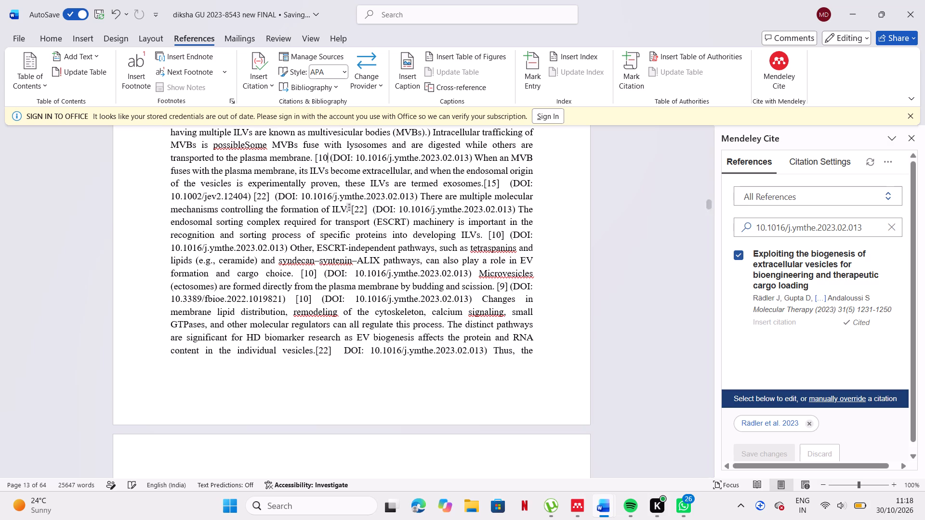
{"action": "key", "text": "BackSpace"}
{"action": "key", "text": "BackSpace"}
{"action": "key", "text": "BackSpace"}
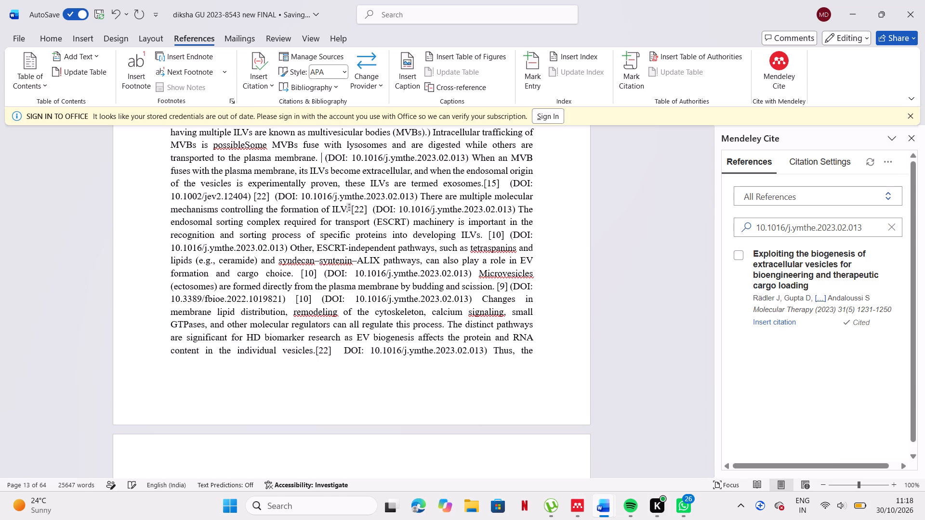
{"action": "left_click", "coordinate": [763, 319]}
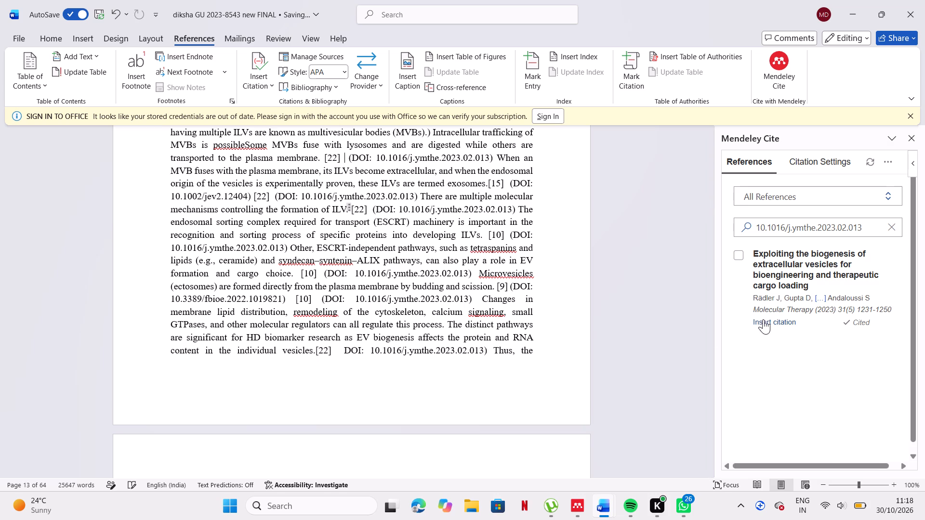
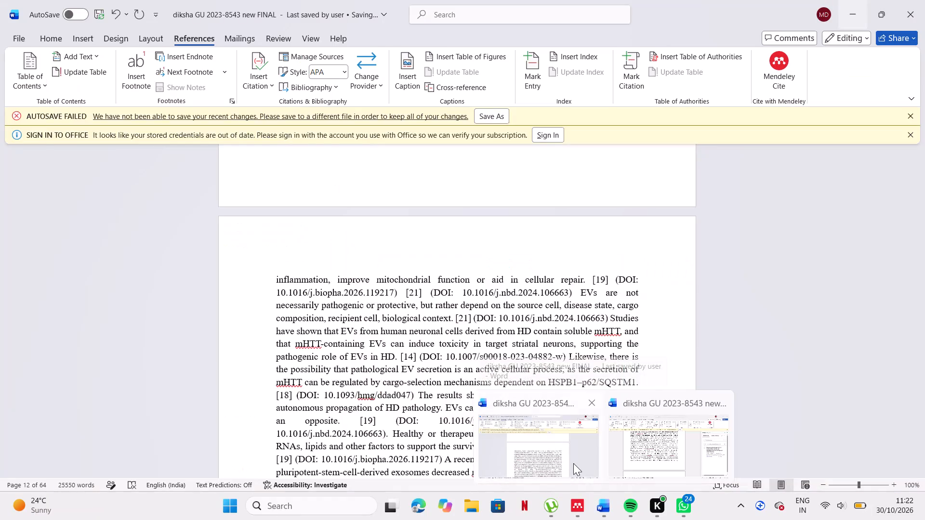
Switch to the other Word window of the manuscript, showing the EV biogenesis section beside Mendeley Cite.
{"action": "left_click", "coordinate": [645, 455]}
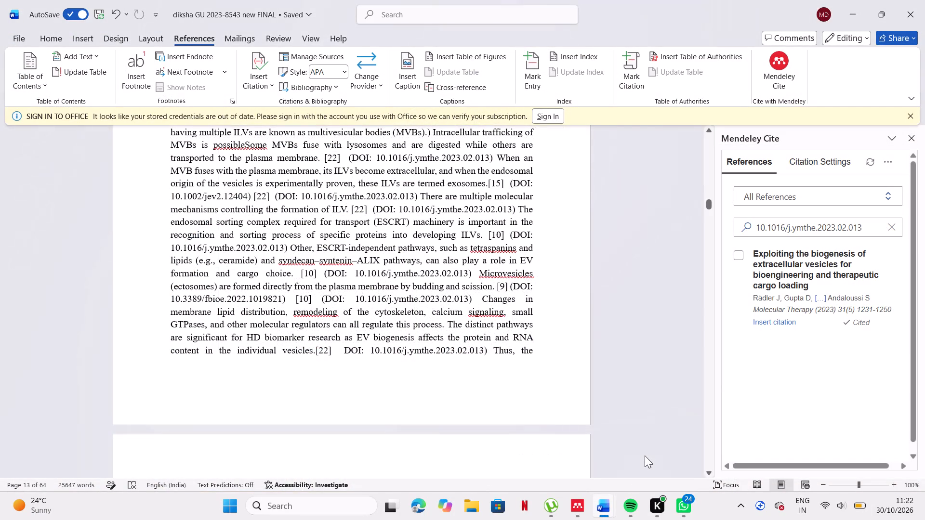
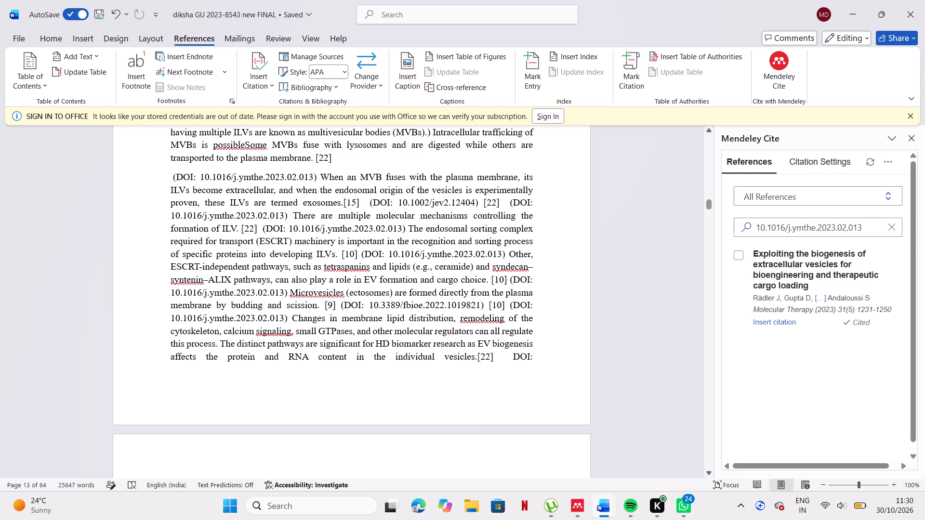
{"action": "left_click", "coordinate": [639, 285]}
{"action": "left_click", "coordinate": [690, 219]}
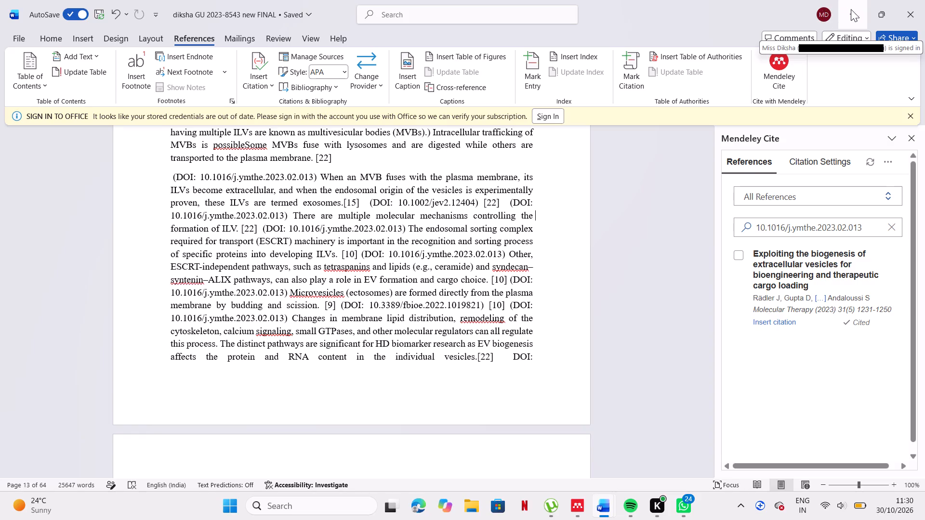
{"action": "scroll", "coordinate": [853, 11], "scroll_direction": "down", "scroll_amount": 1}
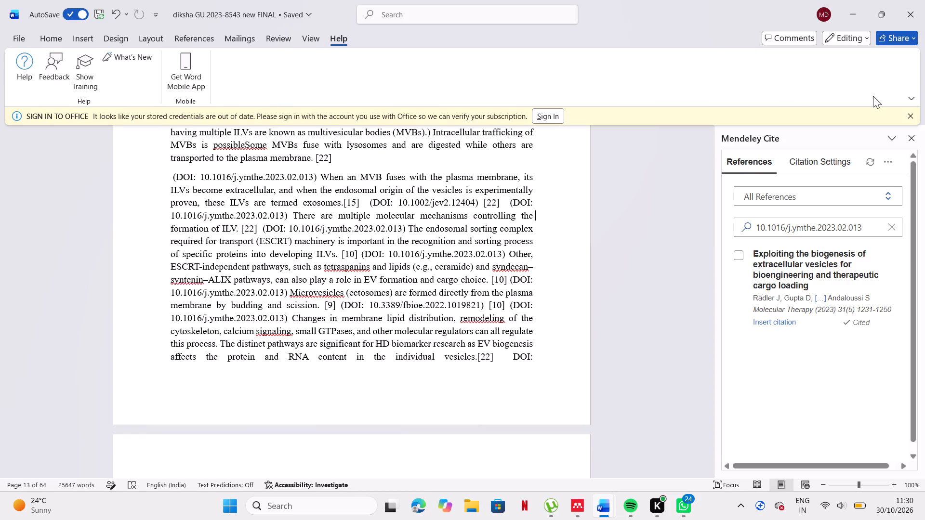
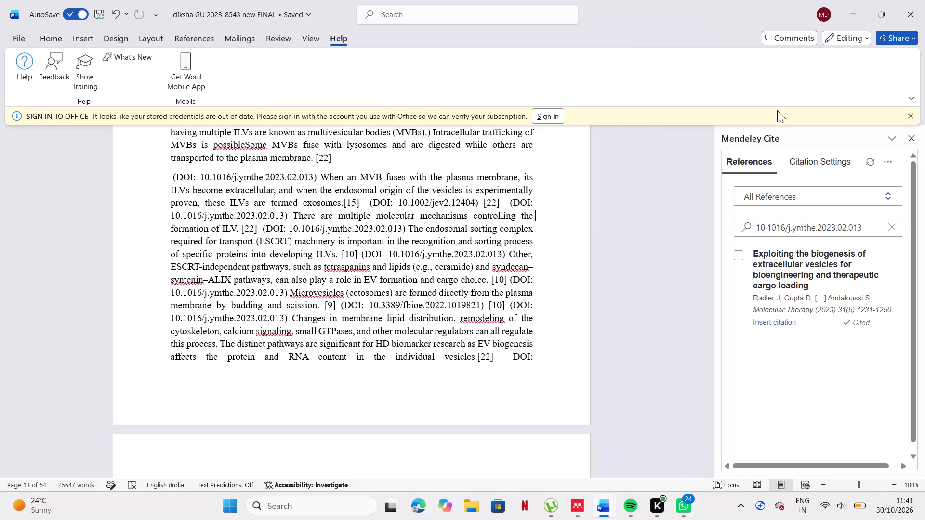
Bold citations [15] and [16] with their DOIs after "are used more", and [15] with its DOI after "rather than exosomes", under Small EVs.
{"action": "scroll", "coordinate": [793, 203], "scroll_direction": "up", "scroll_amount": 2}
{"action": "scroll", "coordinate": [603, 224], "scroll_direction": "up", "scroll_amount": 3}
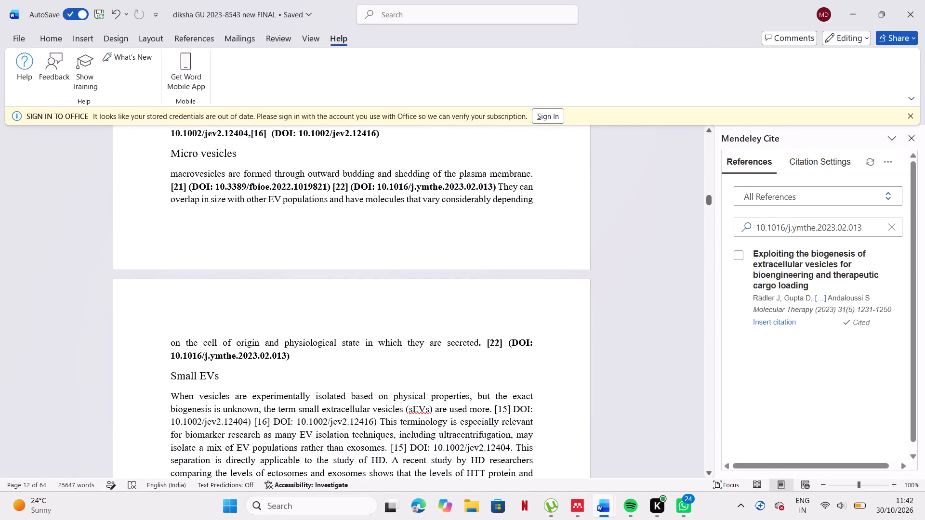
{"action": "left_click", "coordinate": [501, 407]}
{"action": "left_click", "coordinate": [501, 407]}
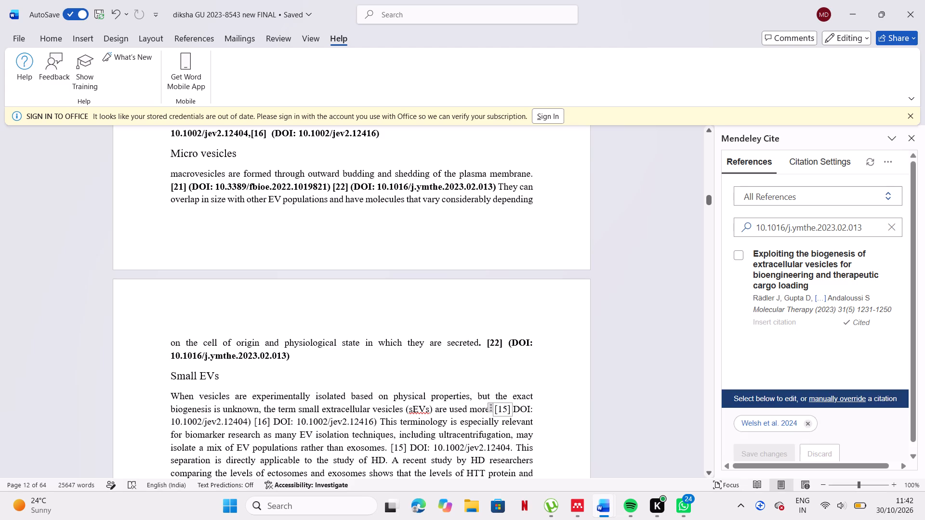
{"action": "left_click_drag", "start_coordinate": [496, 406], "coordinate": [375, 424]}
{"action": "left_click", "coordinate": [384, 400]}
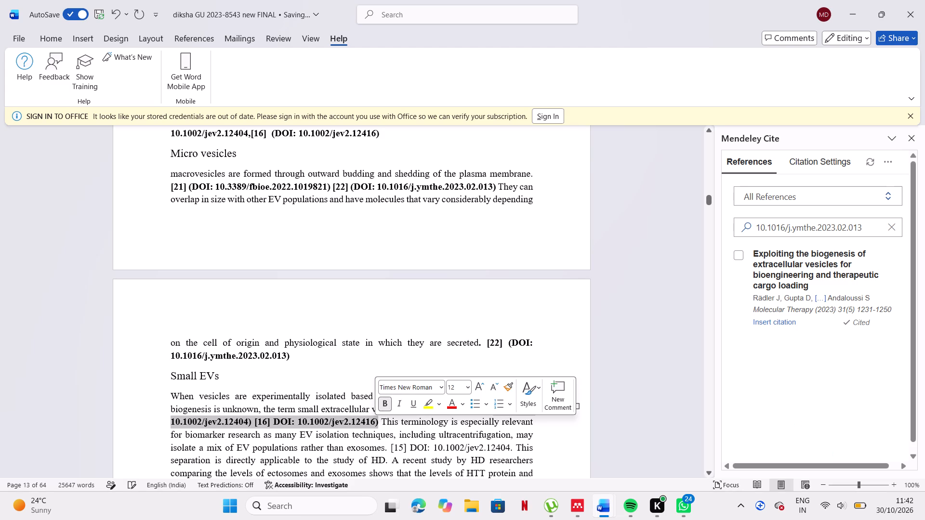
{"action": "left_click", "coordinate": [394, 446]}
{"action": "left_click_drag", "start_coordinate": [390, 446], "coordinate": [508, 447]}
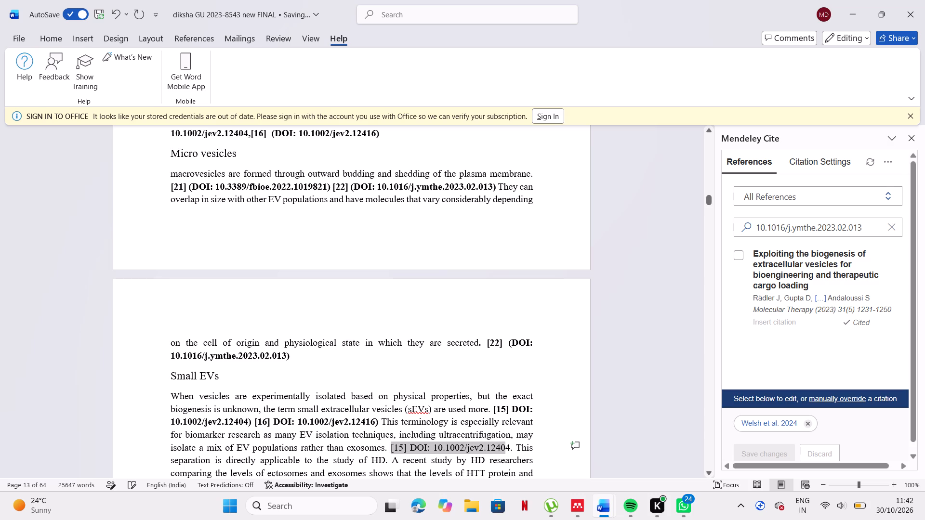
{"action": "left_click_drag", "start_coordinate": [508, 447], "coordinate": [509, 447]}
{"action": "left_click", "coordinate": [524, 422]}
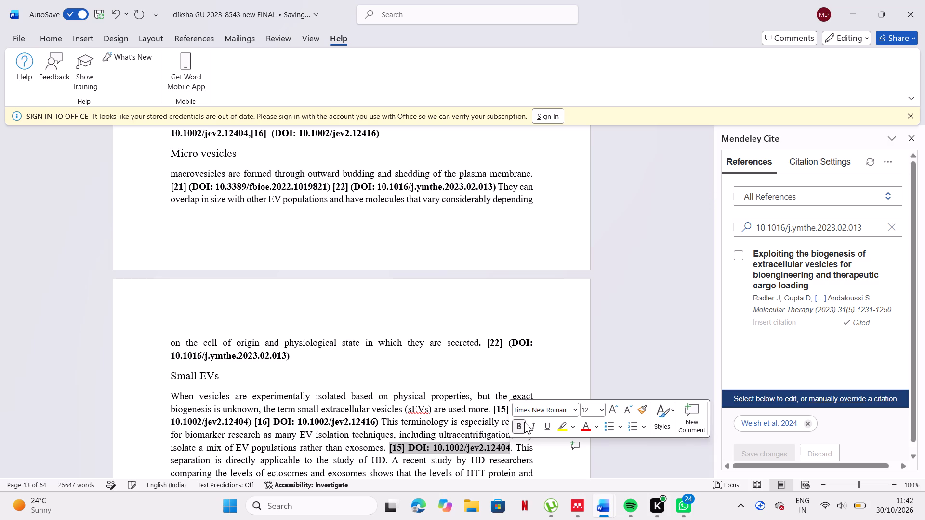
Bold citation [20] with its DOI 10.1101/2025.07.17.665403 after "vary among EV subtypes".
{"action": "scroll", "coordinate": [476, 383], "scroll_direction": "down", "scroll_amount": 3}
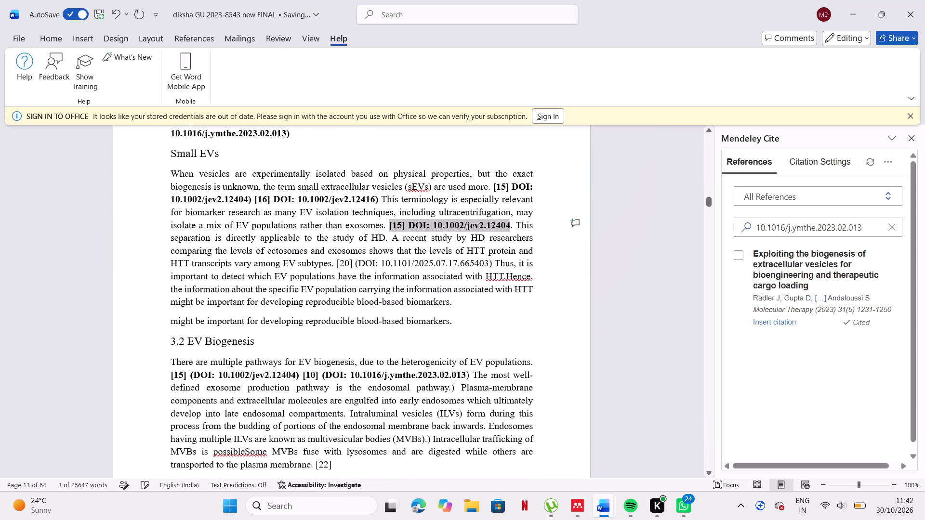
{"action": "scroll", "coordinate": [476, 383], "scroll_direction": "down", "scroll_amount": 1}
{"action": "left_click", "coordinate": [375, 245]}
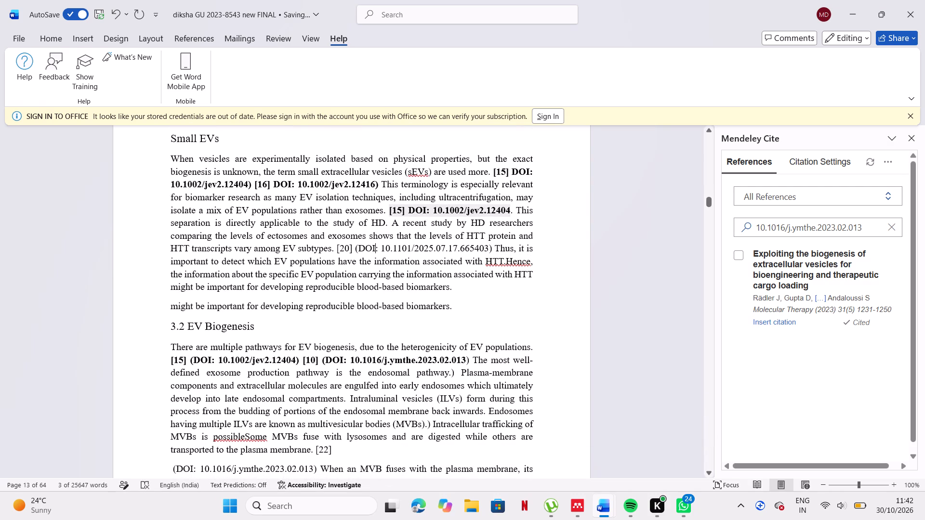
{"action": "left_click", "coordinate": [340, 250]}
{"action": "left_click", "coordinate": [334, 249]}
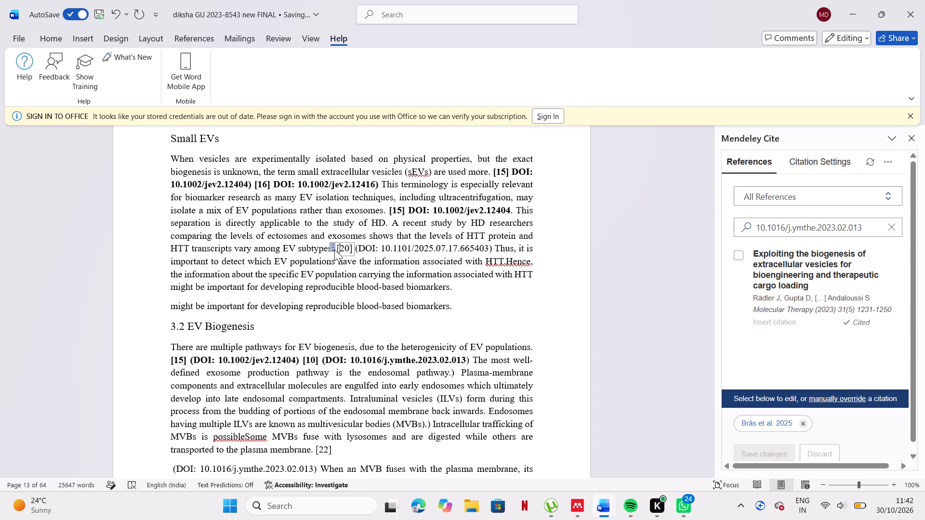
{"action": "left_click", "coordinate": [334, 249]}
{"action": "left_click_drag", "start_coordinate": [337, 248], "coordinate": [492, 250]}
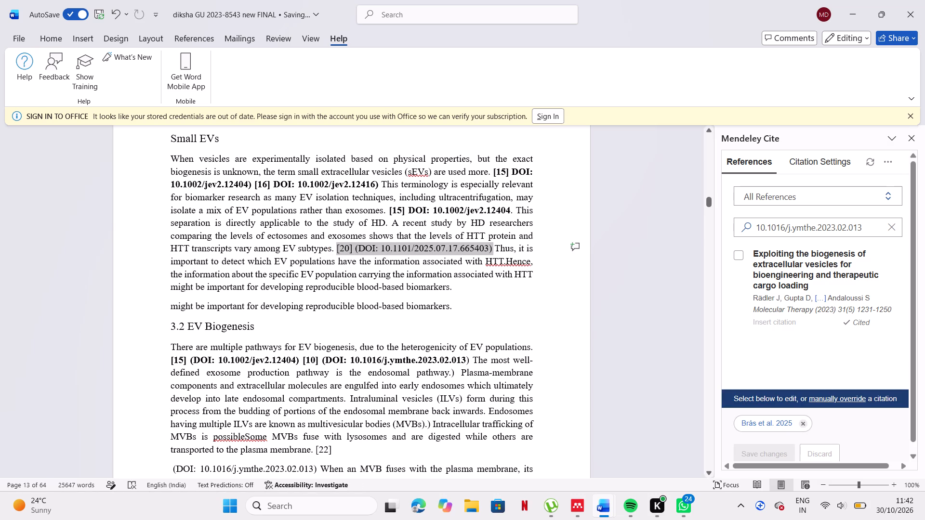
{"action": "left_click_drag", "start_coordinate": [492, 250], "coordinate": [492, 249]}
{"action": "left_click", "coordinate": [500, 234]}
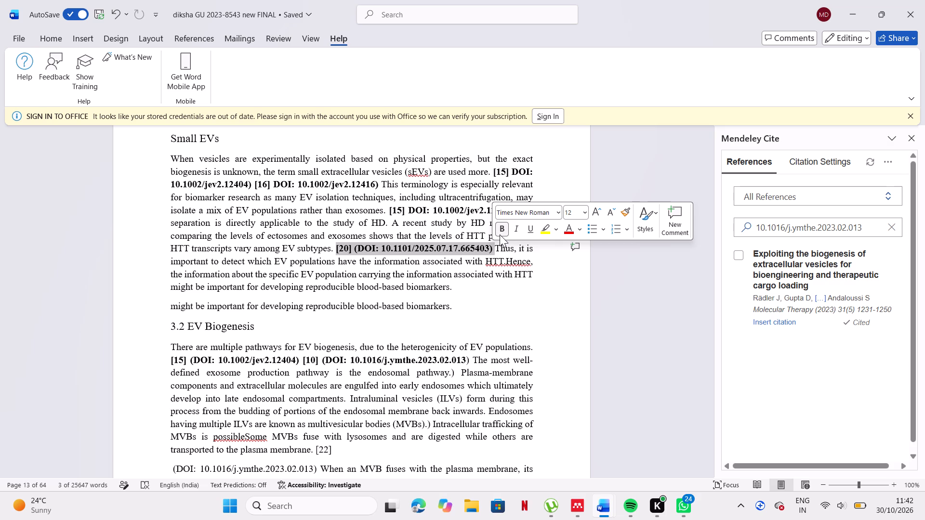
Bold citation [15] with its DOI 10.1002/jev2.12404 after "these ILVs are termed exosomes" in the EV Biogenesis section.
{"action": "scroll", "coordinate": [500, 234], "scroll_direction": "up", "scroll_amount": 1}
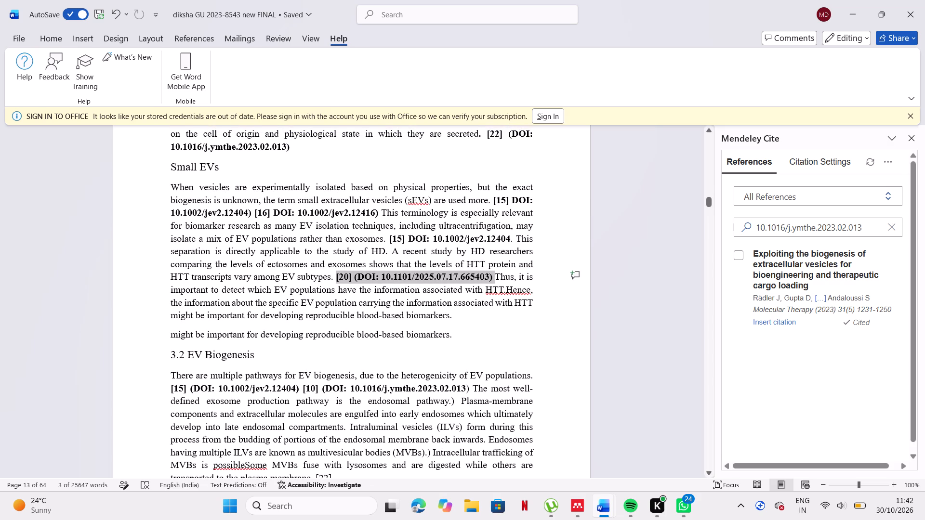
{"action": "scroll", "coordinate": [485, 242], "scroll_direction": "down", "scroll_amount": 3}
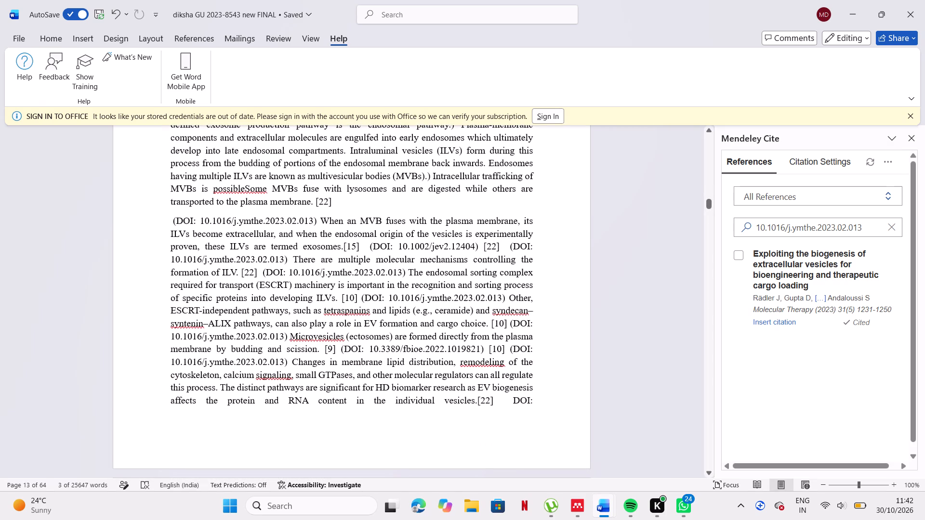
{"action": "left_click", "coordinate": [350, 246]}
{"action": "left_click_drag", "start_coordinate": [345, 245], "coordinate": [477, 247]}
{"action": "left_click", "coordinate": [491, 222]}
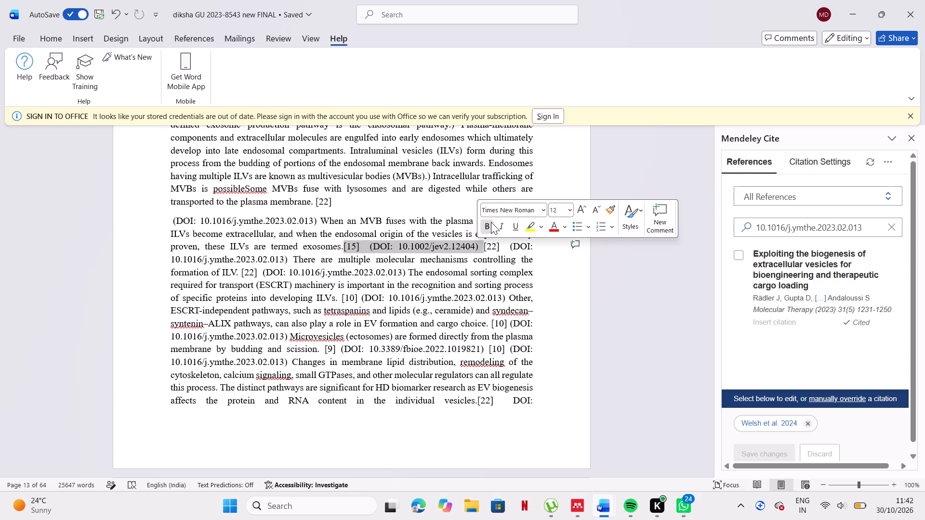
Bold citation [22] and its DOI after "transported to the plasma membrane", and join the split paragraph so the DOI follows the citation.
{"action": "left_click", "coordinate": [327, 199]}
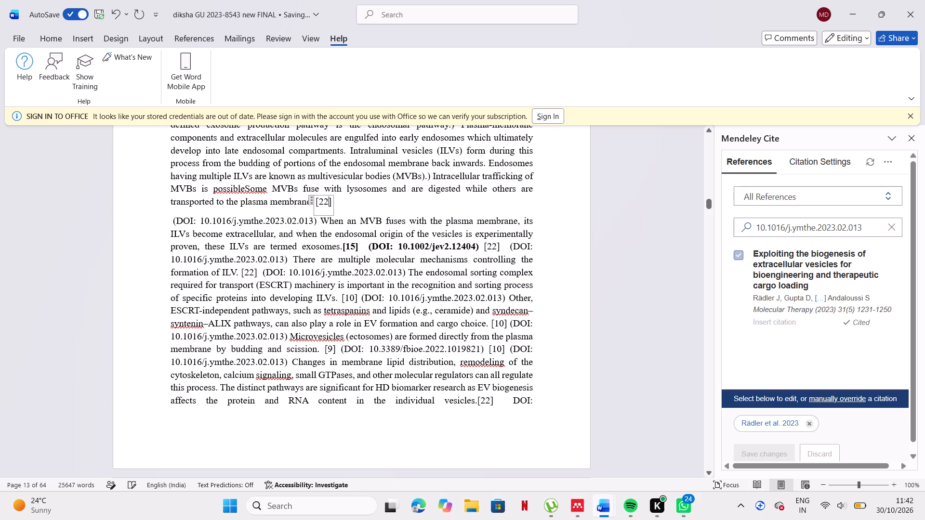
{"action": "left_click_drag", "start_coordinate": [317, 199], "coordinate": [315, 214]}
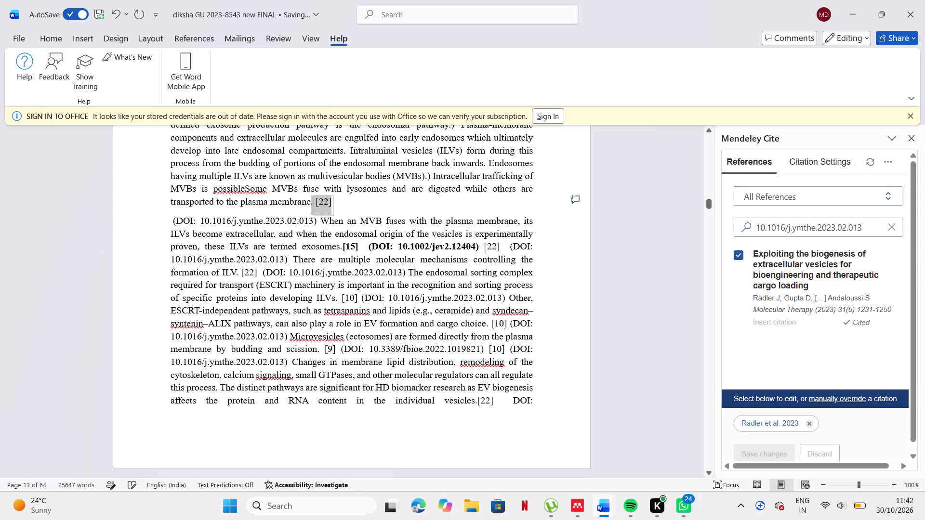
{"action": "left_click_drag", "start_coordinate": [315, 214], "coordinate": [316, 220]}
{"action": "left_click", "coordinate": [327, 201]}
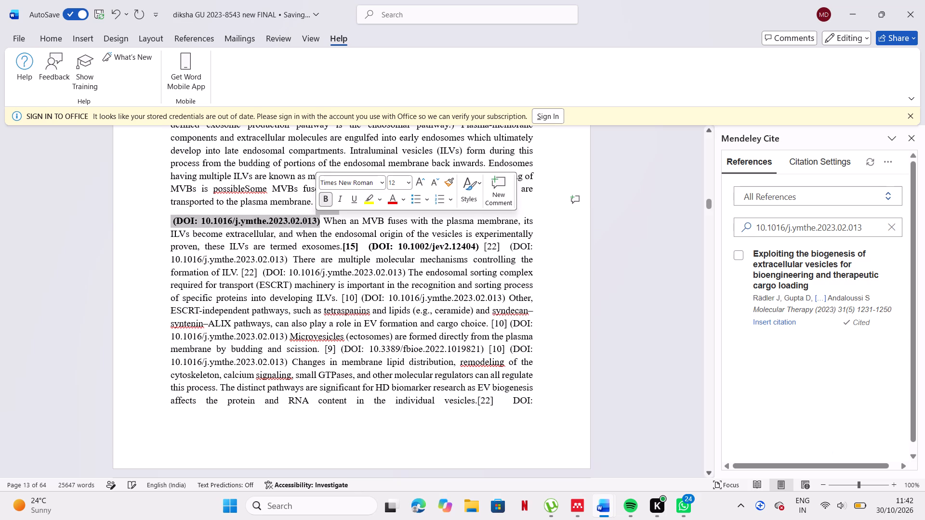
{"action": "left_click", "coordinate": [173, 218]}
{"action": "key", "text": "BackSpace"}
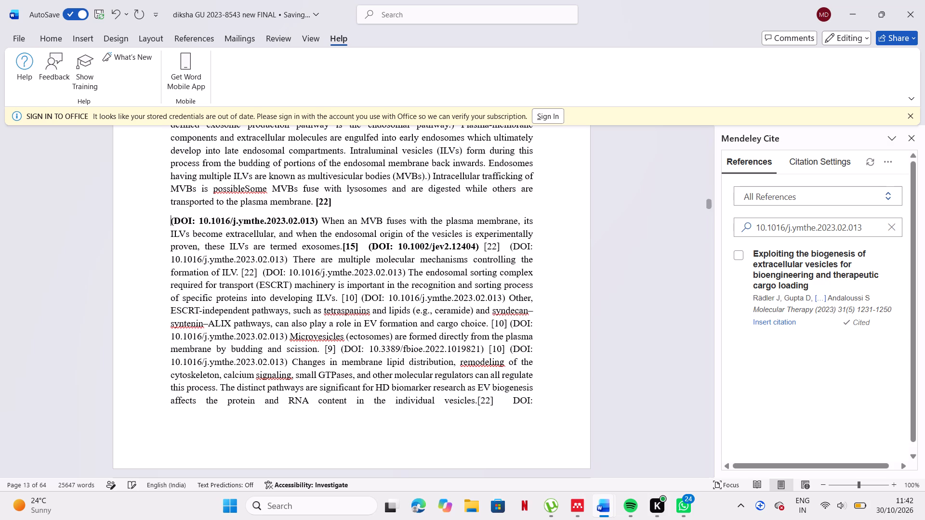
{"action": "key", "text": "BackSpace"}
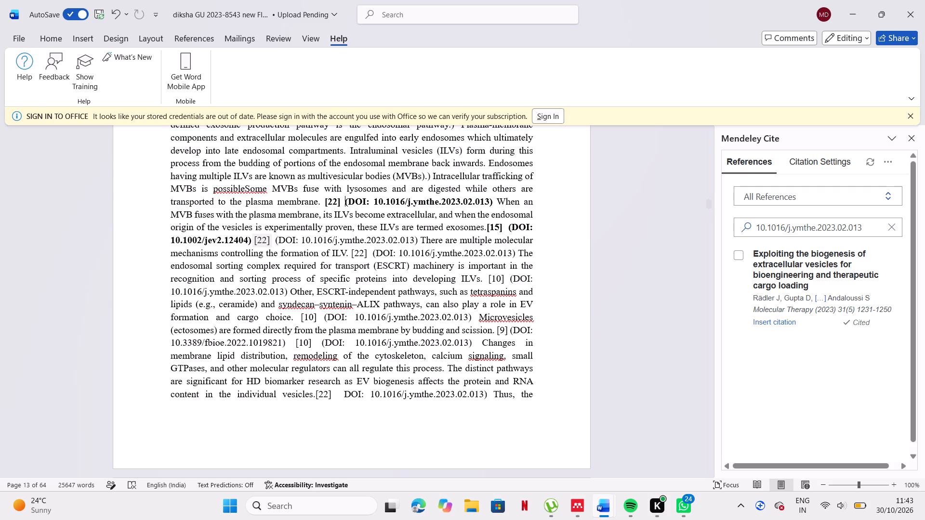
Bold citation [22] with its DOI 10.1016/j.ymthe.2023.02.013 before "There are multiple molecular mechanisms".
{"action": "left_click", "coordinate": [265, 245]}
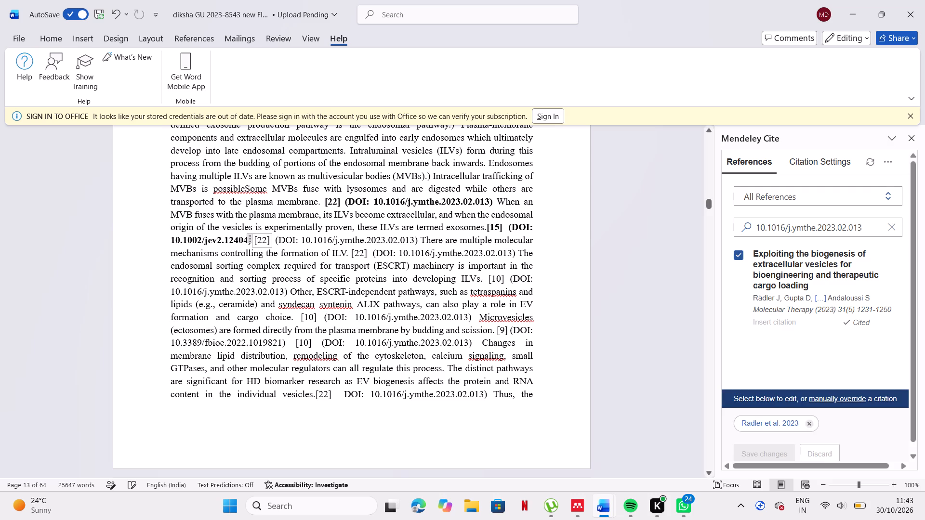
{"action": "left_click_drag", "start_coordinate": [255, 241], "coordinate": [304, 240]}
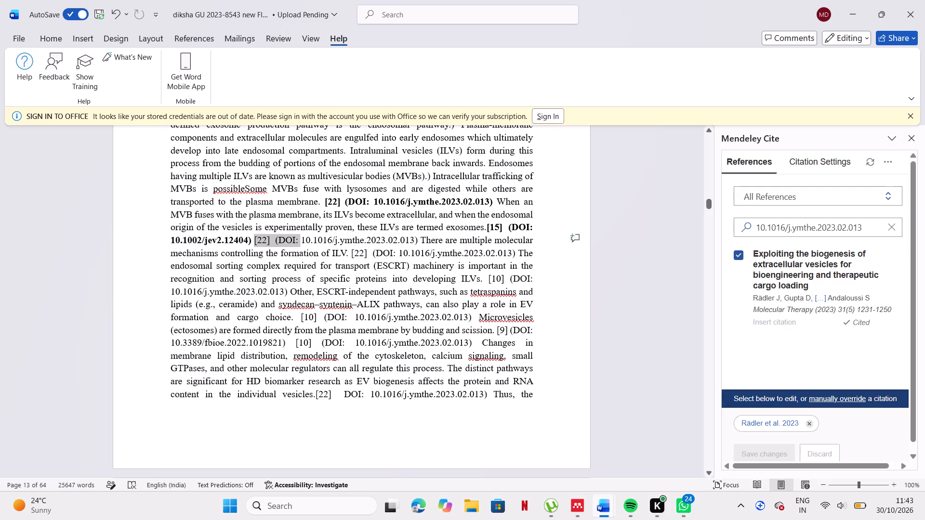
{"action": "left_click_drag", "start_coordinate": [304, 240], "coordinate": [414, 236]}
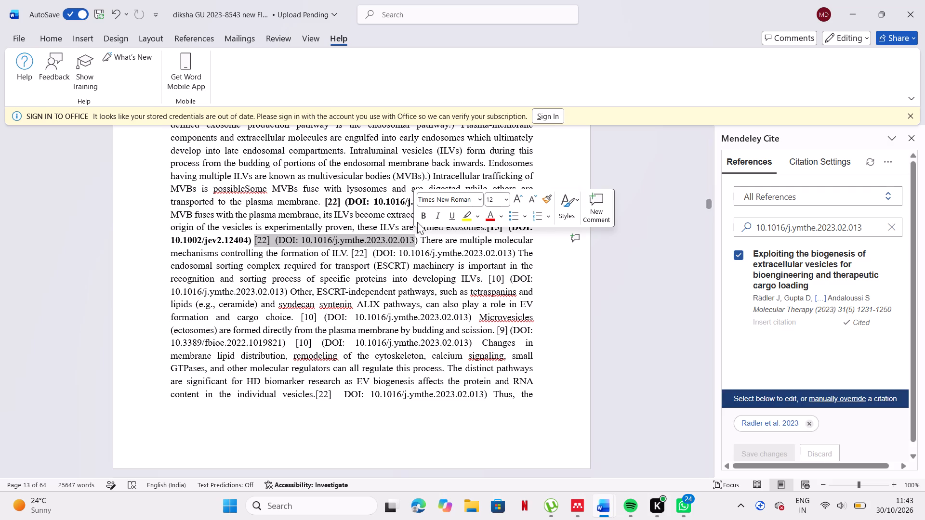
{"action": "left_click", "coordinate": [422, 220]}
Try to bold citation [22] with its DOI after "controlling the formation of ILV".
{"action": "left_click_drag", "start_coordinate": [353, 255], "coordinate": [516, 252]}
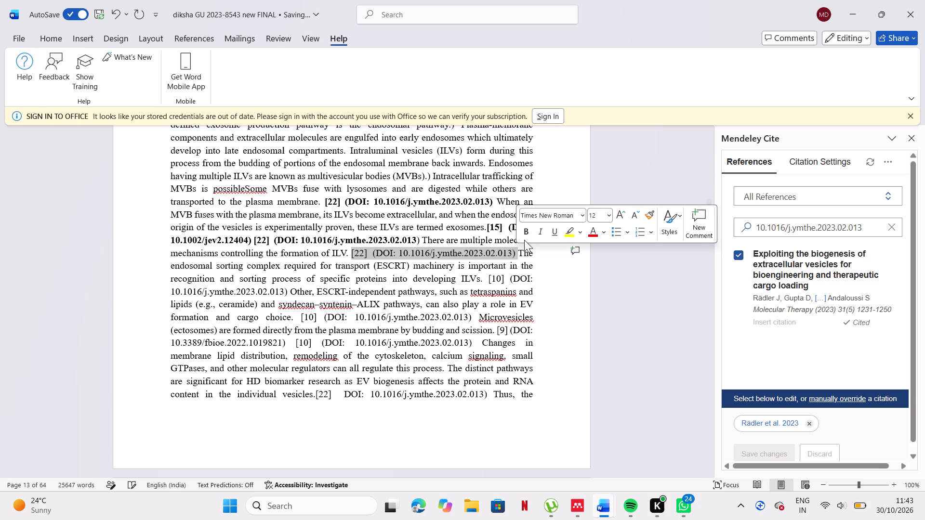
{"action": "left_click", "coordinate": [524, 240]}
Clear the Mendeley reference search and replace the typed [10] after "developing ILVs" with the "Exploiting the biogenesis of extracellular vesicles" citation.
{"action": "left_click", "coordinate": [497, 280]}
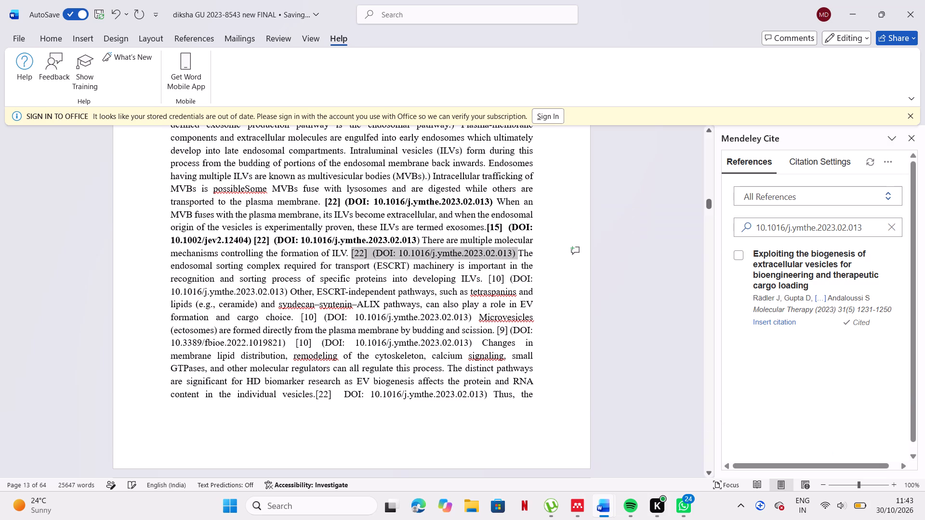
{"action": "left_click_drag", "start_coordinate": [504, 278], "coordinate": [915, 171]}
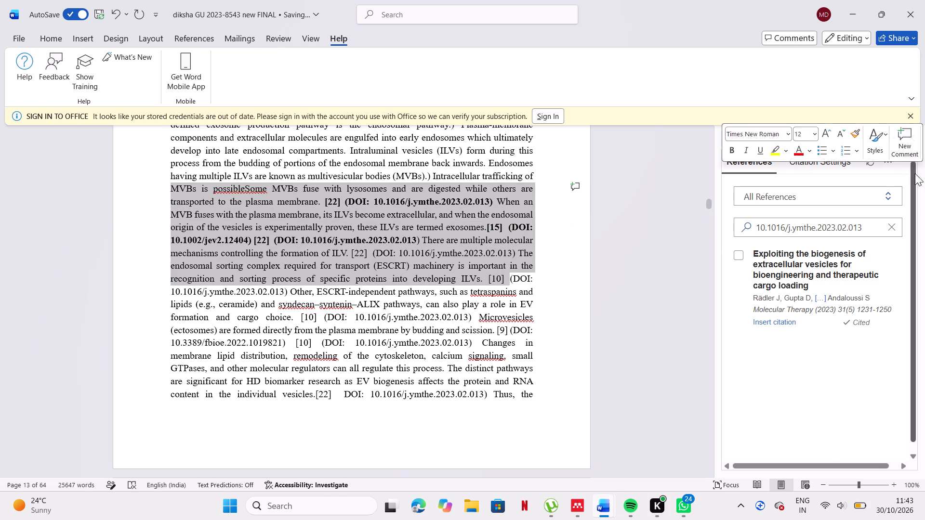
{"action": "left_click", "coordinate": [894, 222]}
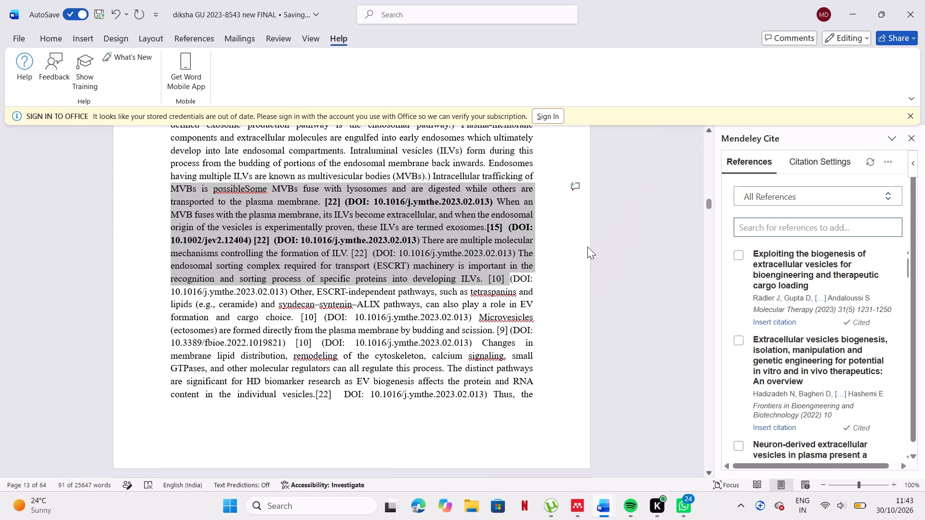
{"action": "left_click", "coordinate": [579, 250]}
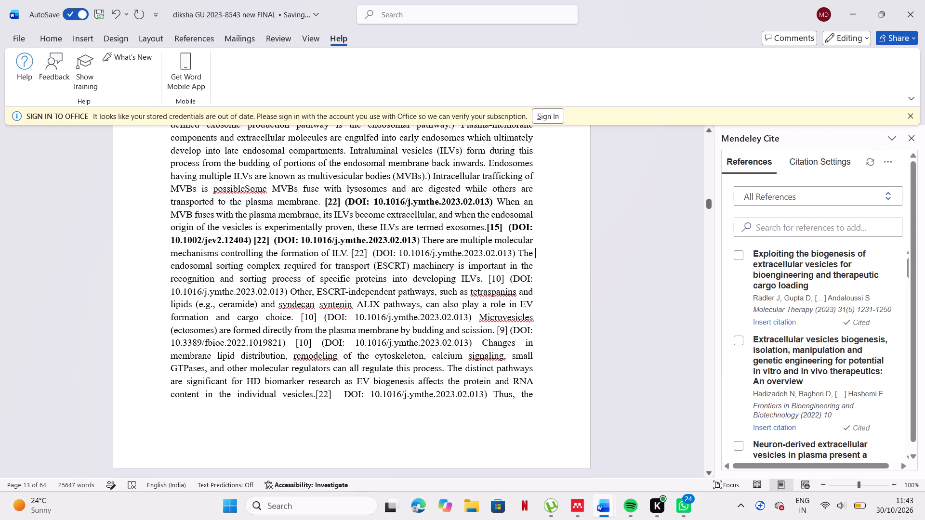
{"action": "left_click", "coordinate": [506, 276]}
{"action": "key", "text": "BackSpace"}
{"action": "key", "text": "BackSpace"}
{"action": "key", "text": "BackSpace"}
{"action": "key", "text": "BackSpace"}
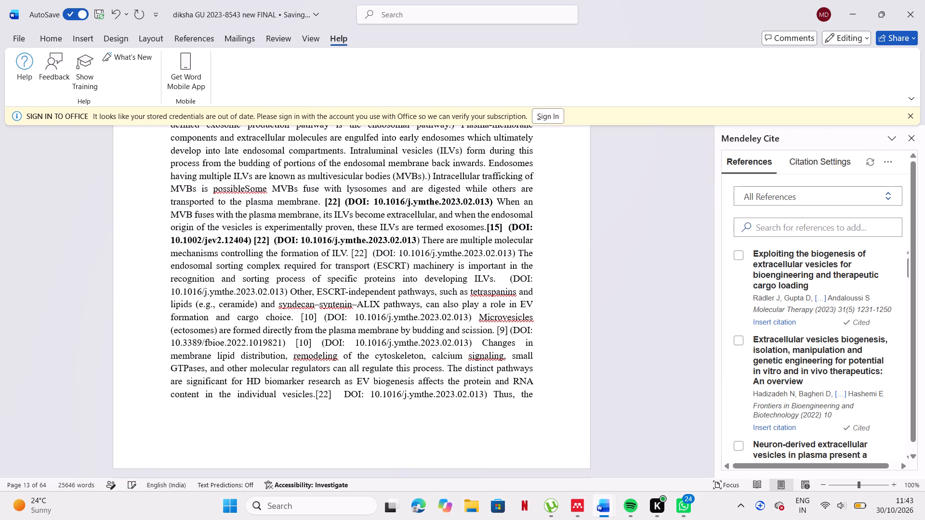
{"action": "left_click", "coordinate": [773, 320]}
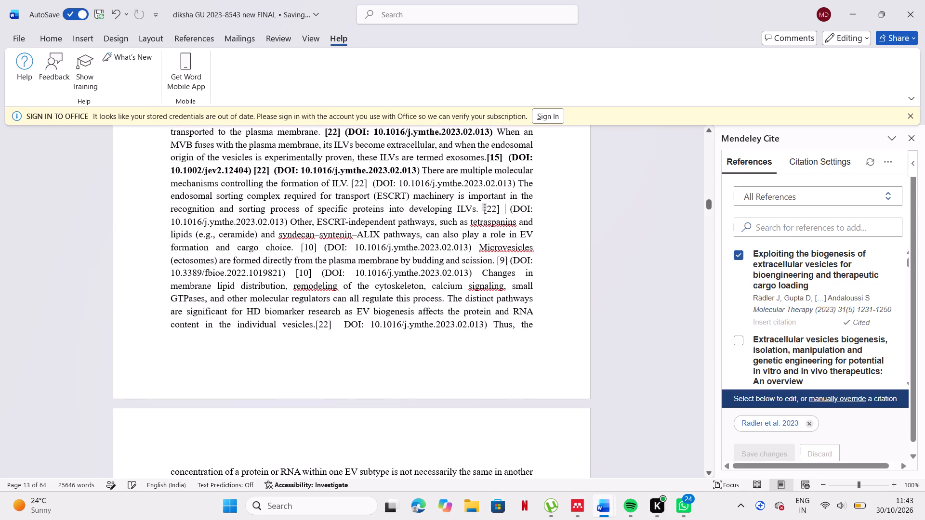
Bold the new citation and its DOI after "developing ILVs".
{"action": "left_click_drag", "start_coordinate": [481, 208], "coordinate": [416, 218]}
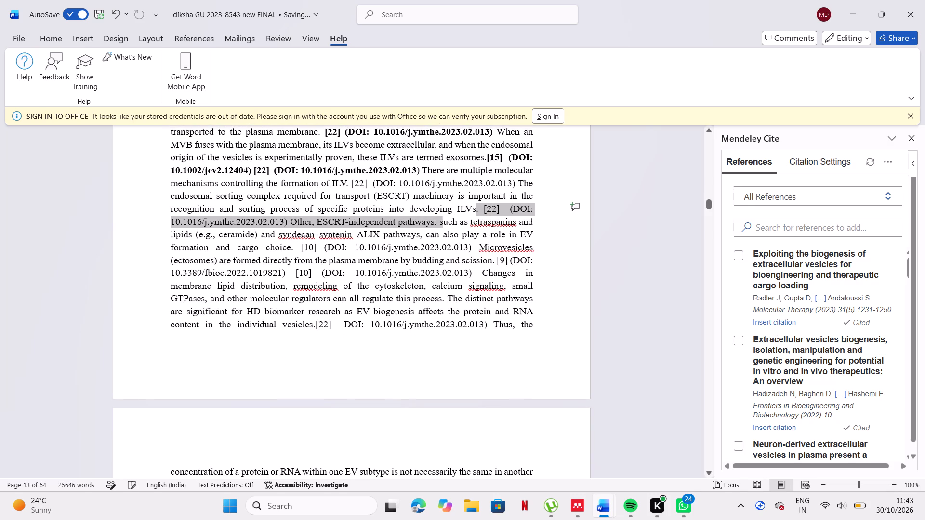
{"action": "left_click_drag", "start_coordinate": [416, 218], "coordinate": [286, 225]}
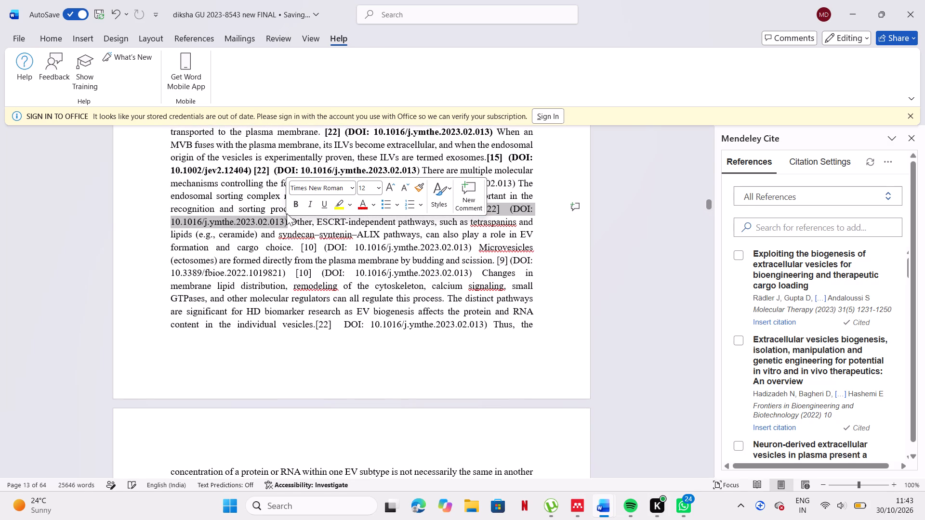
{"action": "left_click", "coordinate": [291, 208]}
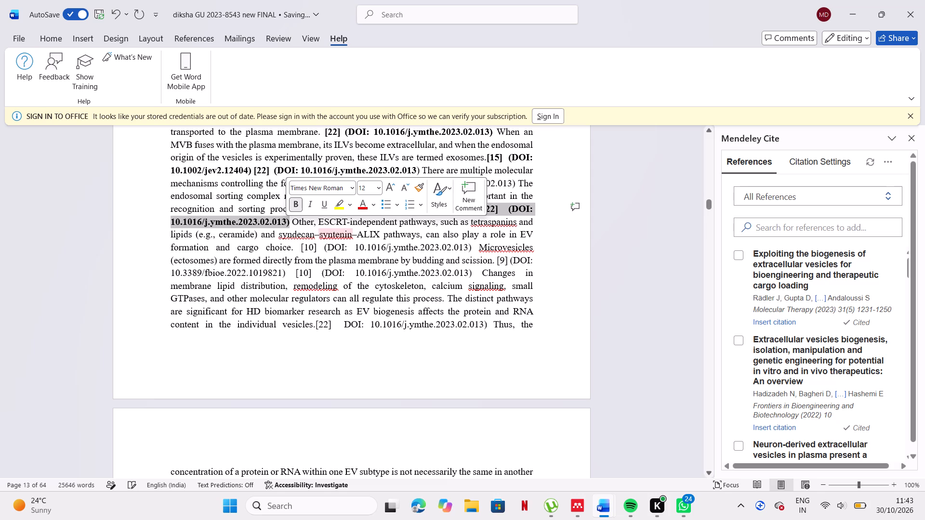
Replace the typed [10] after "cargo choice" with the Mendeley citation "Exploiting the biogenesis of extracellular vesicles".
{"action": "left_click", "coordinate": [318, 247]}
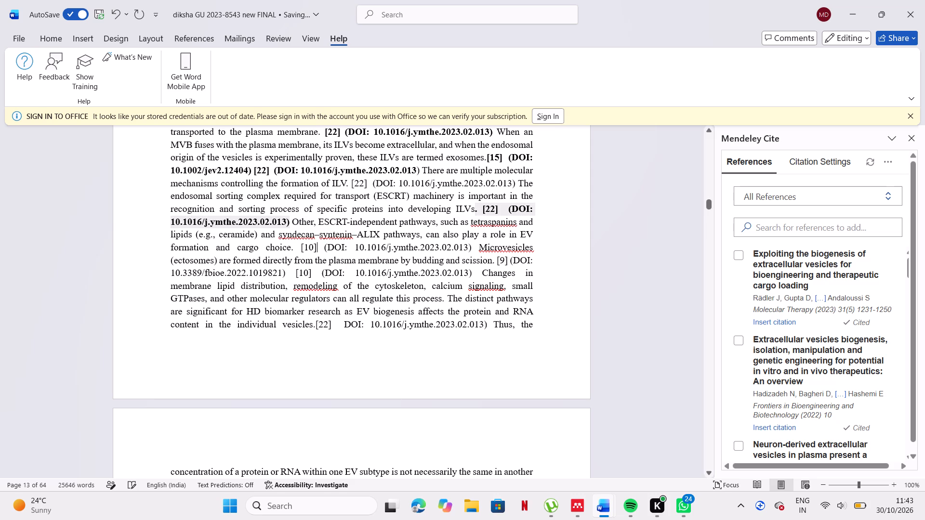
{"action": "key", "text": "BackSpace"}
{"action": "key", "text": "BackSpace"}
{"action": "key", "text": "BackSpace"}
{"action": "key", "text": "BackSpace"}
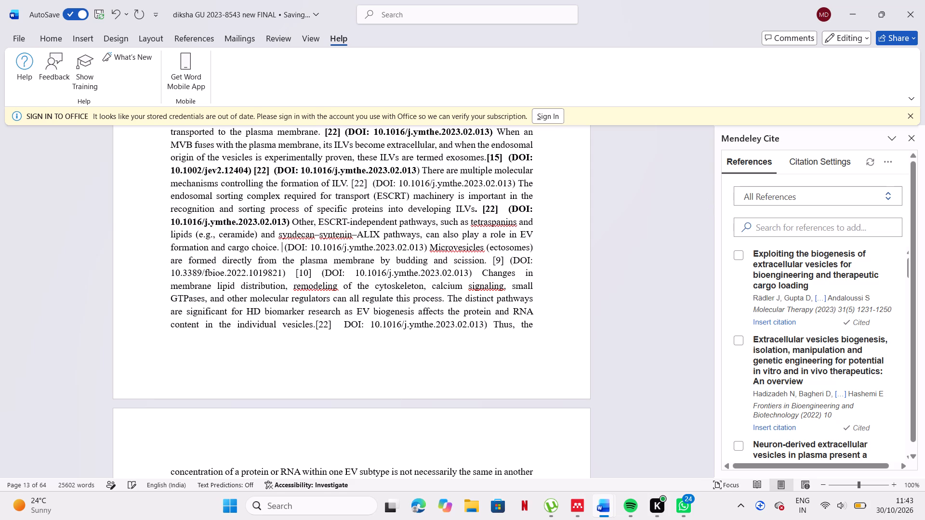
{"action": "left_click", "coordinate": [773, 325]}
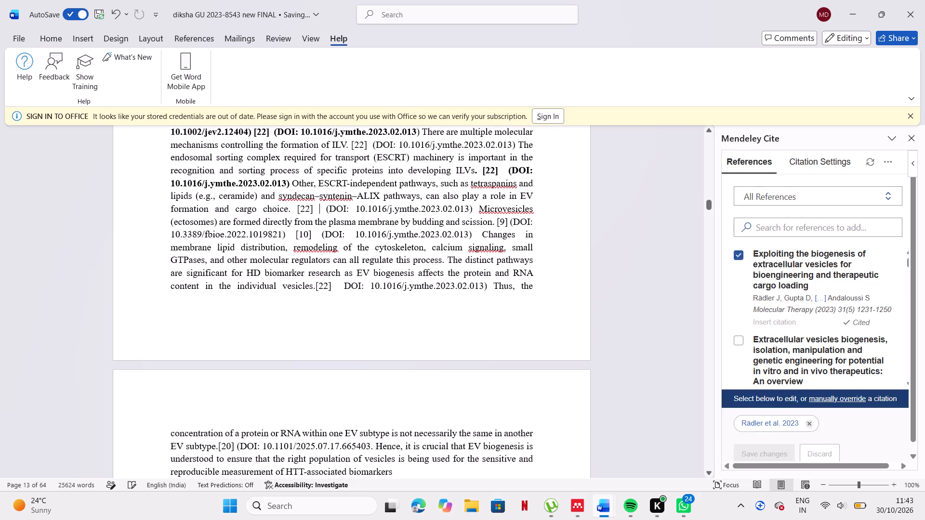
Bold citation [22] with its DOI 10.1016/j.ymthe.2023.02.013 after "cargo choice".
{"action": "left_click_drag", "start_coordinate": [293, 208], "coordinate": [454, 209]}
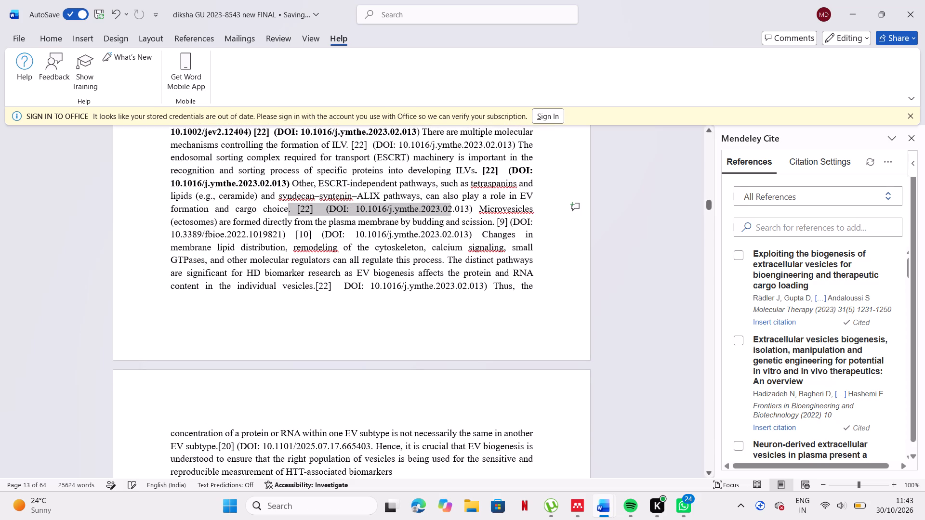
{"action": "left_click_drag", "start_coordinate": [454, 209], "coordinate": [474, 210]}
{"action": "left_click", "coordinate": [483, 191]}
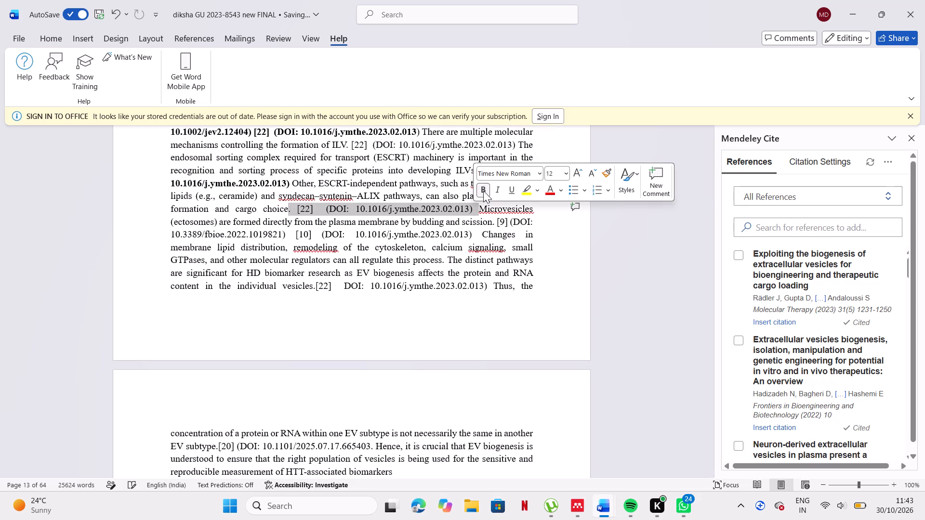
{"action": "left_click", "coordinate": [586, 249]}
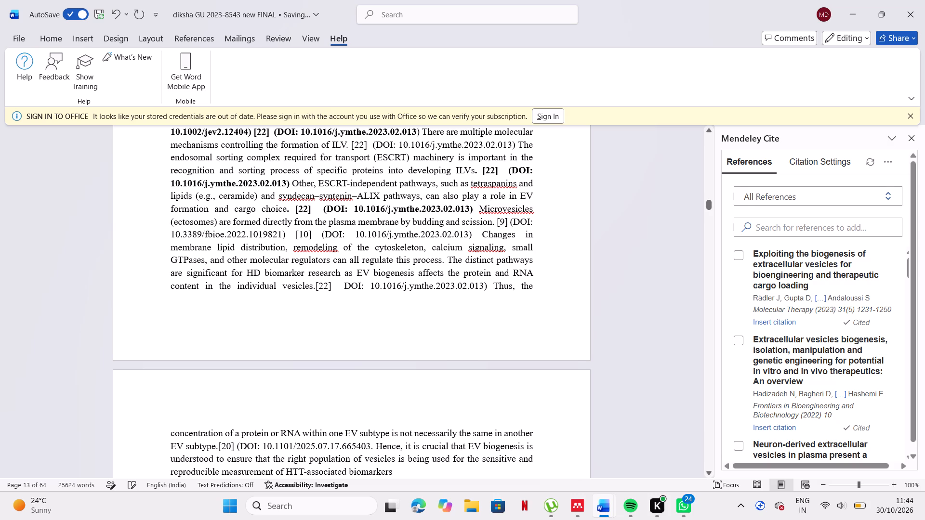
Start a new paragraph before "Microvesicles (ectosomes) are formed directly from the plasma membrane".
{"action": "scroll", "coordinate": [602, 243], "scroll_direction": "down", "scroll_amount": 3}
{"action": "scroll", "coordinate": [602, 243], "scroll_direction": "up", "scroll_amount": 1}
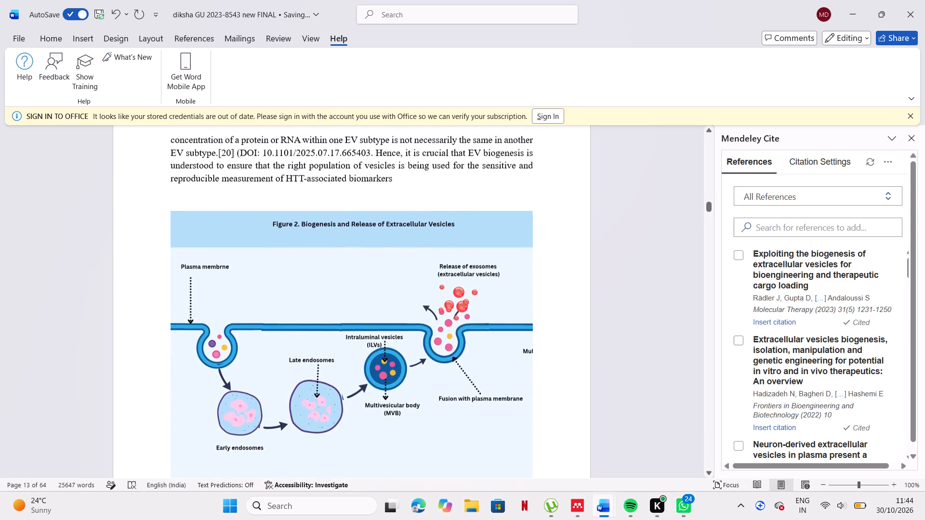
{"action": "scroll", "coordinate": [602, 243], "scroll_direction": "up", "scroll_amount": 2}
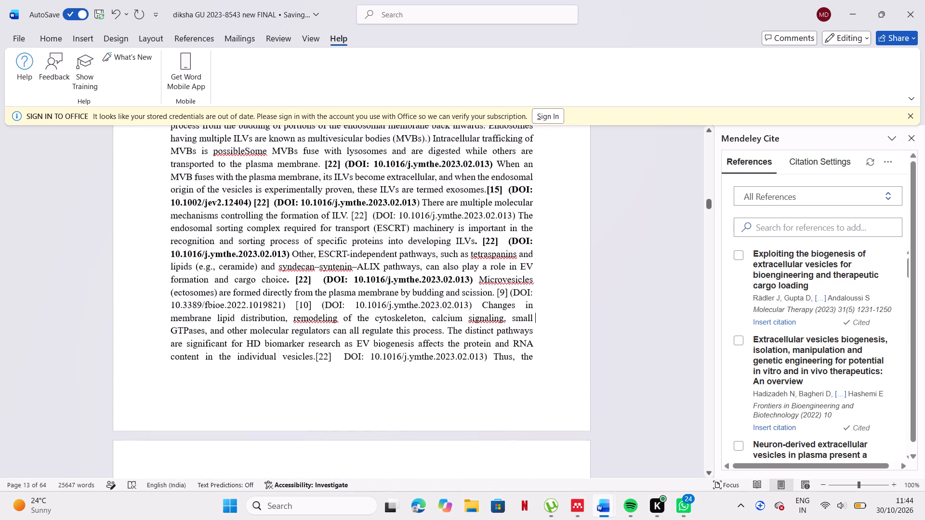
{"action": "left_click", "coordinate": [476, 280]}
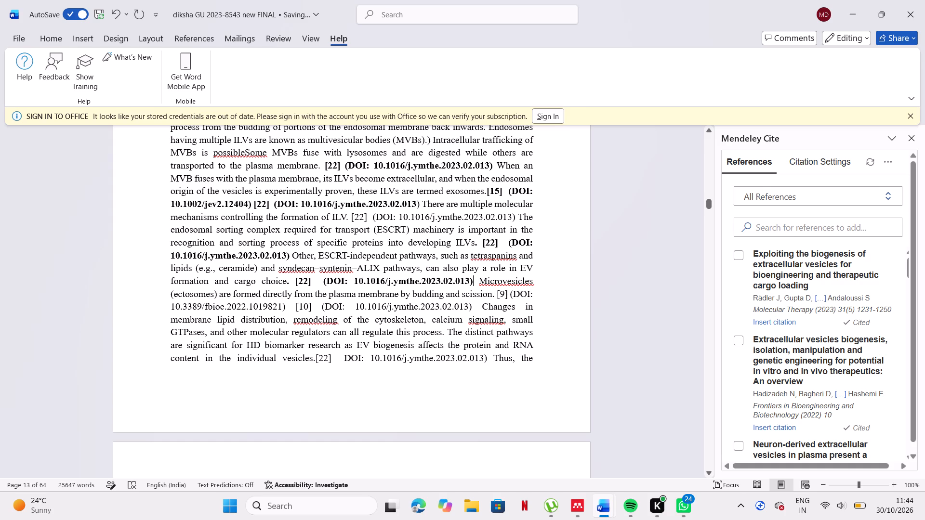
{"action": "key", "text": "Return"}
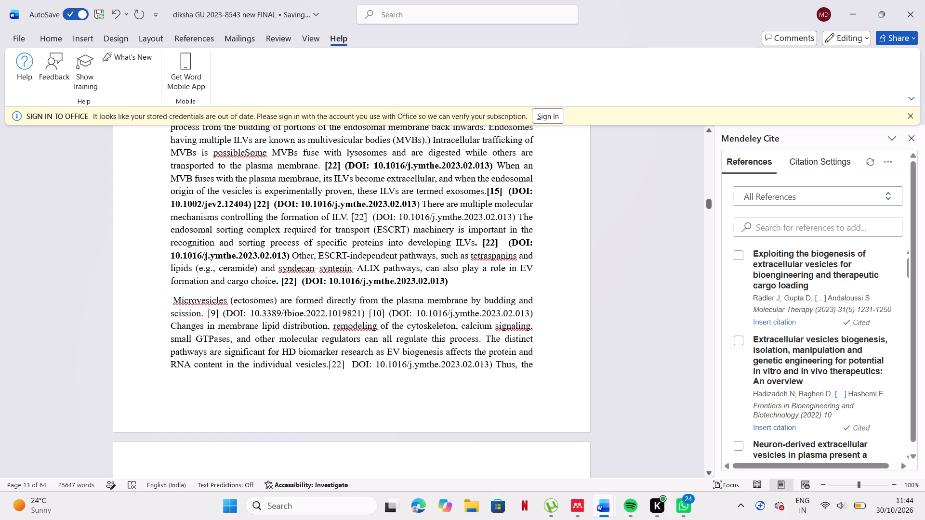
Bold citation [22] with its DOI 10.1016/j.ymthe.2023.02.013 after "controlling the formation of ILV".
{"action": "left_click", "coordinate": [386, 313]}
{"action": "left_click_drag", "start_coordinate": [350, 215], "coordinate": [512, 221]}
{"action": "left_click", "coordinate": [524, 194]}
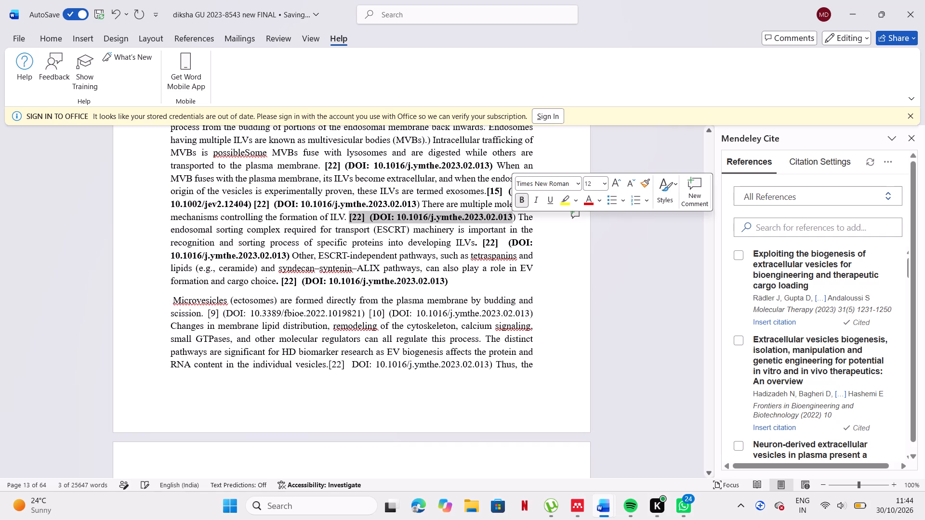
{"action": "left_click_drag", "start_coordinate": [514, 215], "coordinate": [508, 215]}
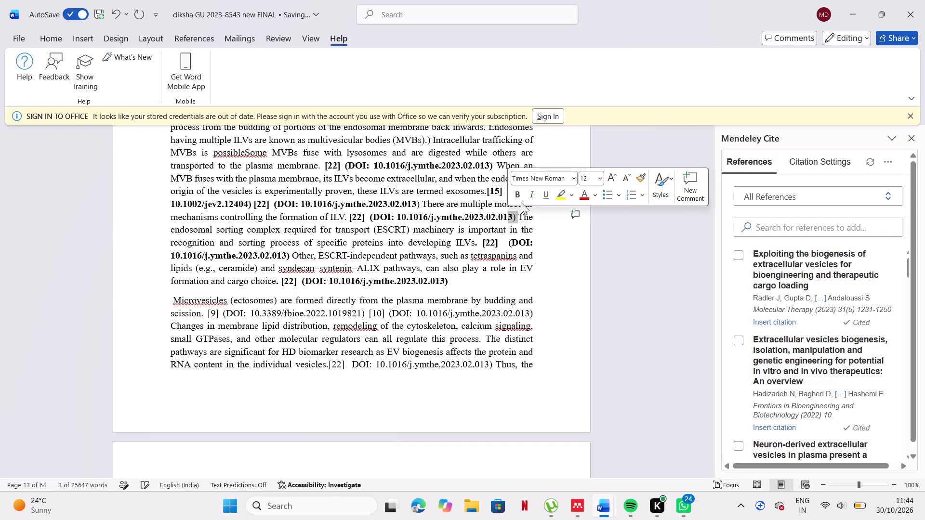
{"action": "left_click", "coordinate": [517, 199]}
Search Mendeley for DOI 10.3389/fbioe.2022.1019821 and replace the typed [9] after "budding and scission" with the matching citation.
{"action": "left_click", "coordinate": [208, 312]}
{"action": "left_click", "coordinate": [208, 312]}
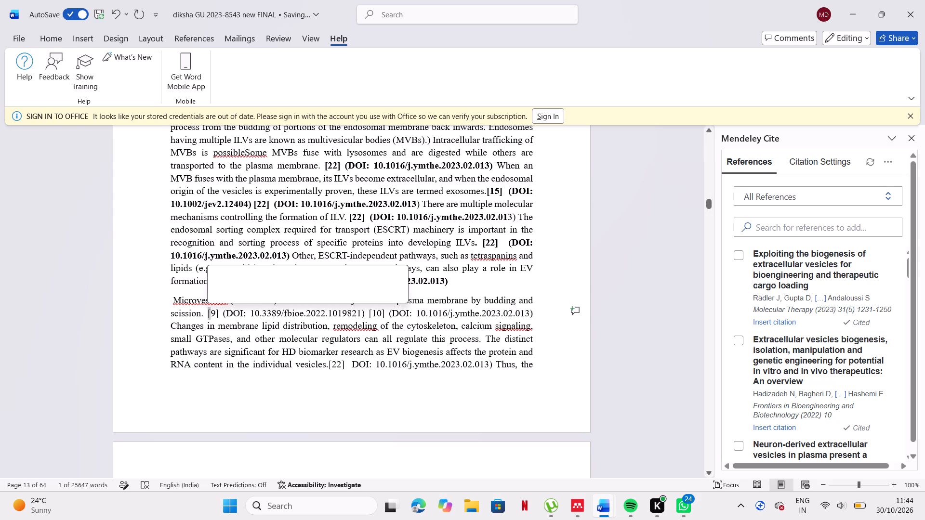
{"action": "left_click", "coordinate": [222, 311]}
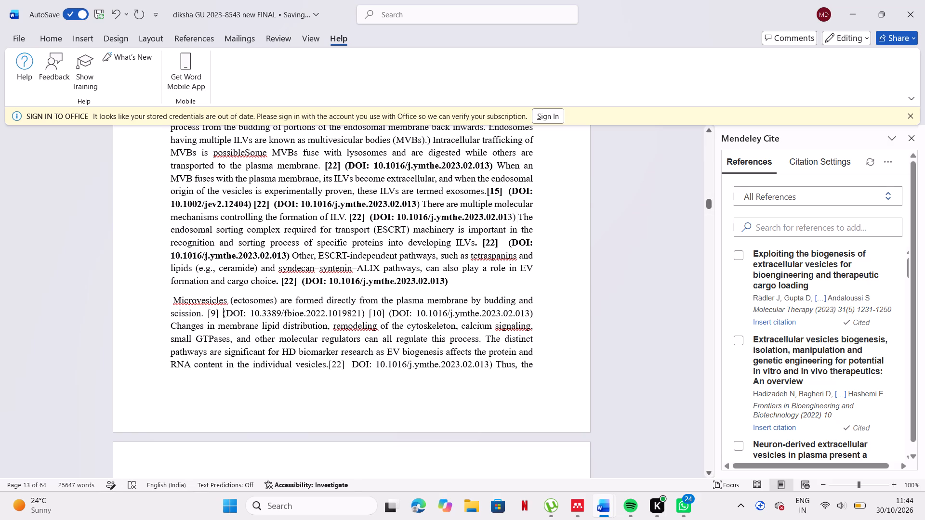
{"action": "left_click_drag", "start_coordinate": [251, 313], "coordinate": [358, 317]}
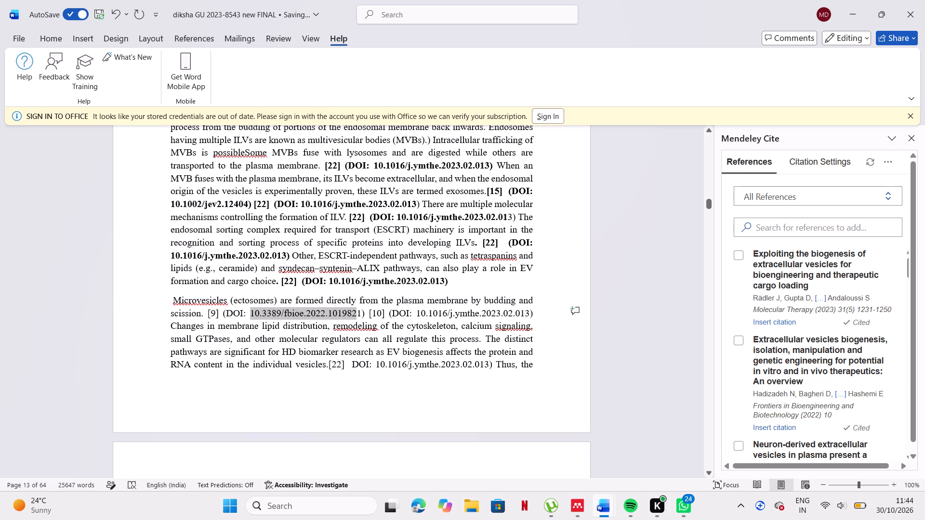
{"action": "left_click_drag", "start_coordinate": [358, 317], "coordinate": [359, 317]}
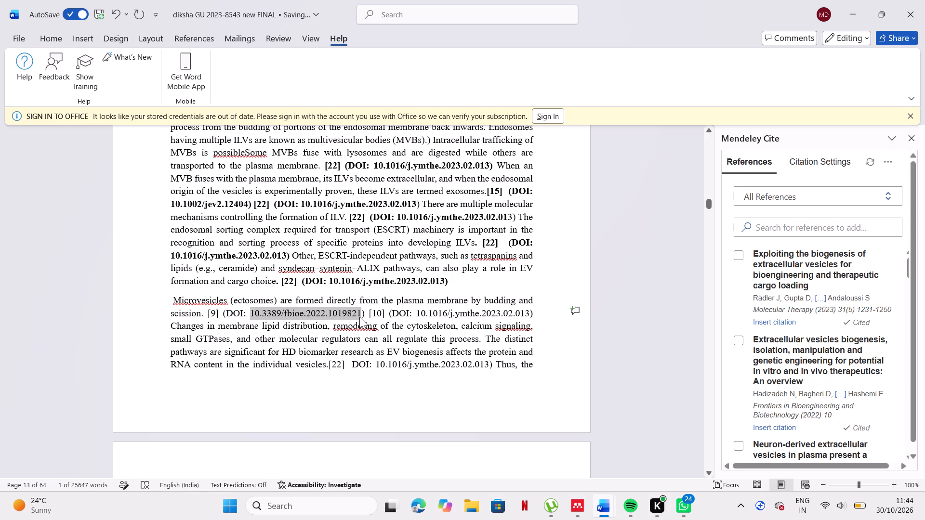
{"action": "key", "text": "ctrl+c"}
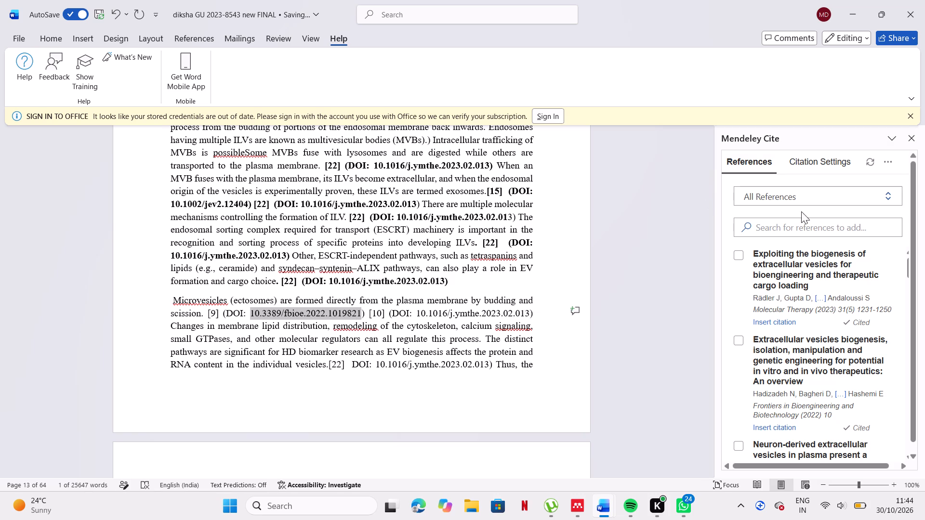
{"action": "left_click", "coordinate": [801, 221]}
{"action": "key", "text": "ctrl+v"}
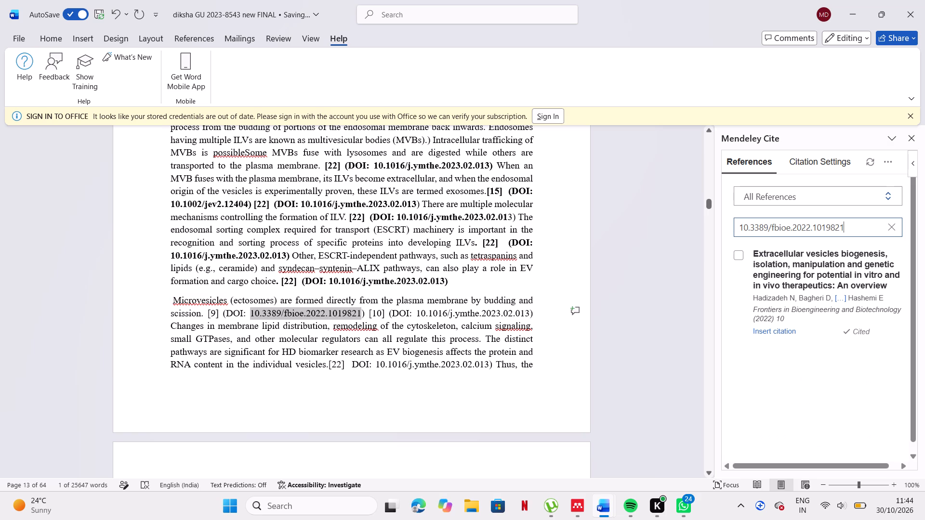
{"action": "left_click", "coordinate": [220, 314]}
{"action": "key", "text": "BackSpace"}
{"action": "key", "text": "BackSpace"}
{"action": "key", "text": "BackSpace"}
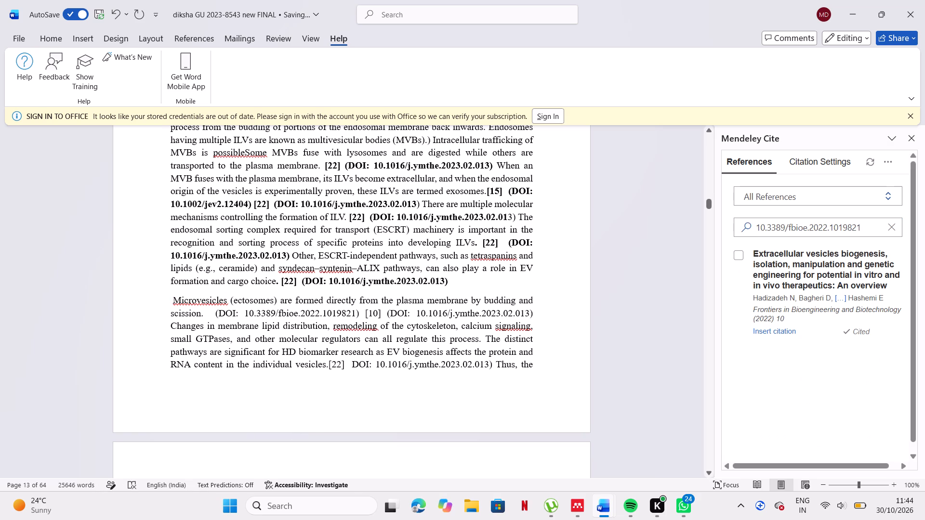
{"action": "left_click", "coordinate": [764, 333]}
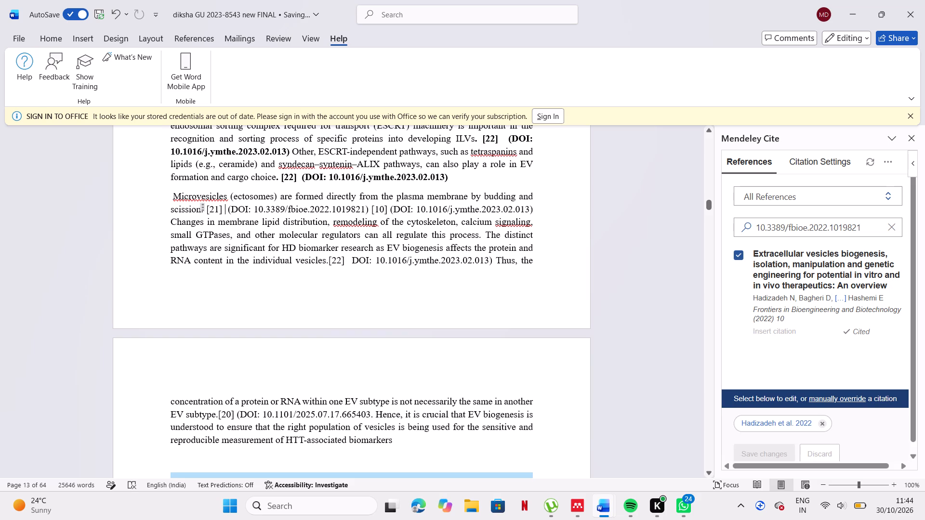
Clear the Mendeley search and replace the typed [10] before DOI 10.1016/j.ymthe.2023.02.013 with the "Exploiting the biogenesis of extracellular vesicles" citation.
{"action": "left_click", "coordinate": [894, 223]}
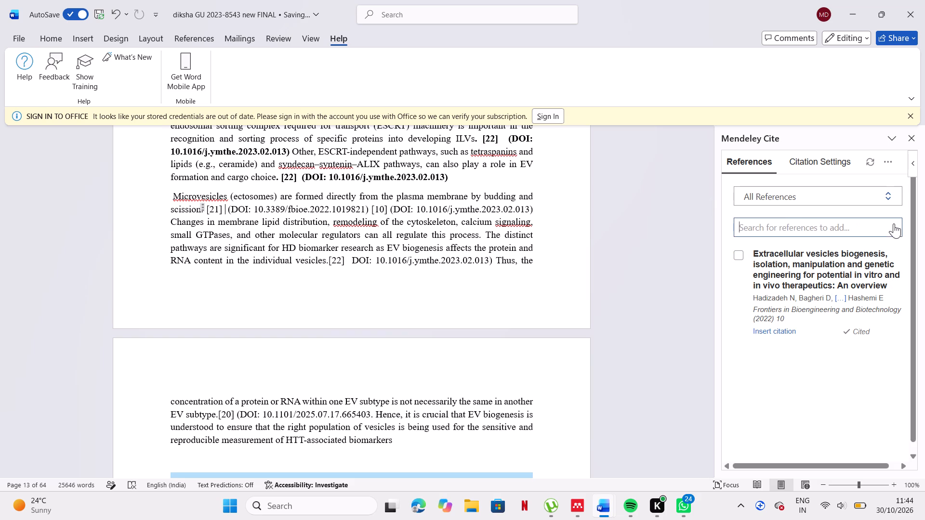
{"action": "left_click", "coordinate": [389, 212]}
{"action": "key", "text": "BackSpace"}
{"action": "key", "text": "BackSpace"}
{"action": "key", "text": "BackSpace"}
{"action": "key", "text": "BackSpace"}
{"action": "key", "text": "BackSpace"}
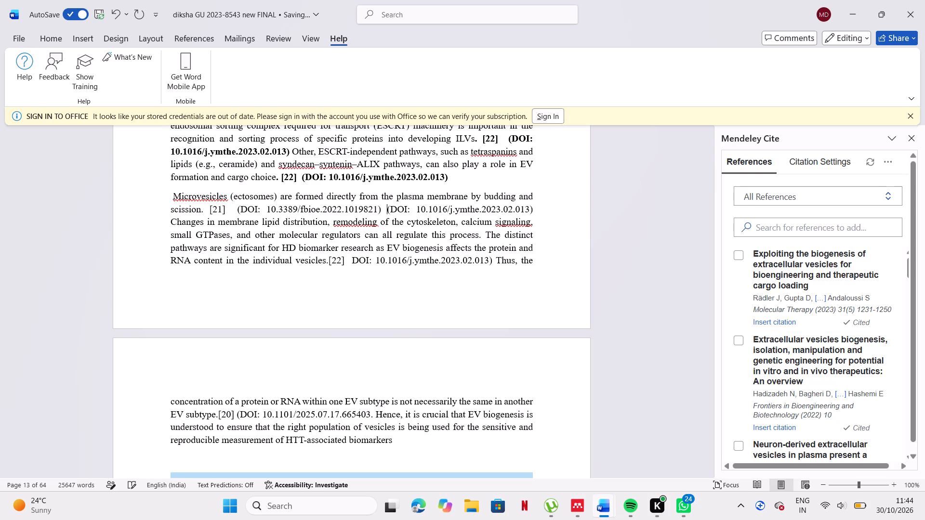
{"action": "left_click", "coordinate": [753, 318]}
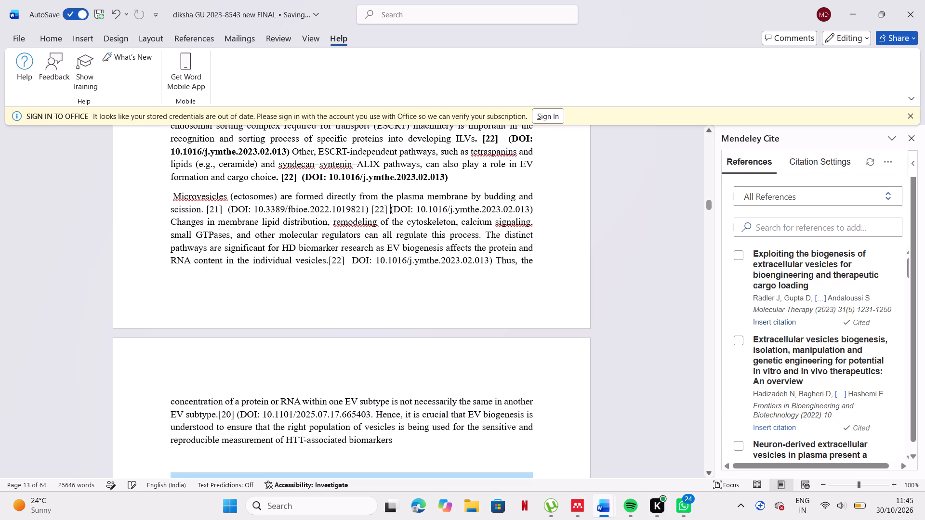
Bold citations [21] and [22] together with their DOIs after "budding and scission".
{"action": "left_click", "coordinate": [344, 262]}
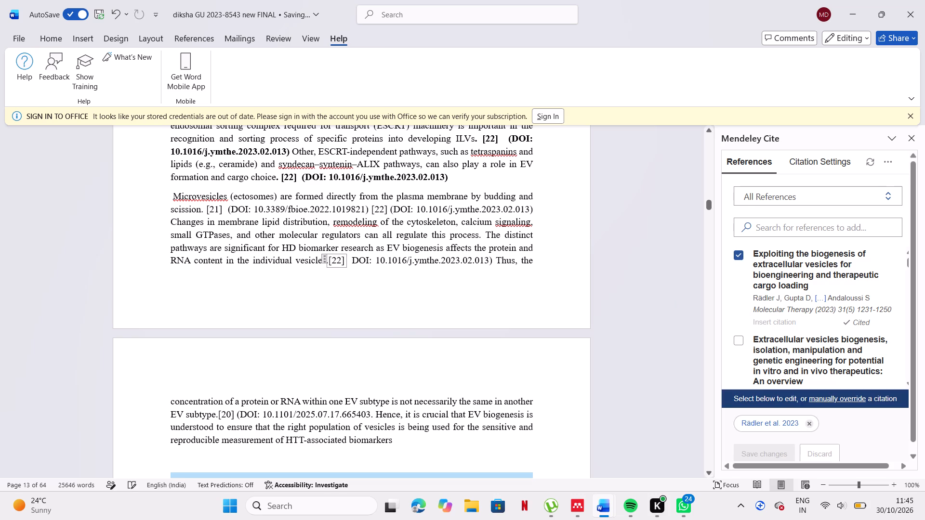
{"action": "left_click_drag", "start_coordinate": [208, 208], "coordinate": [531, 208]}
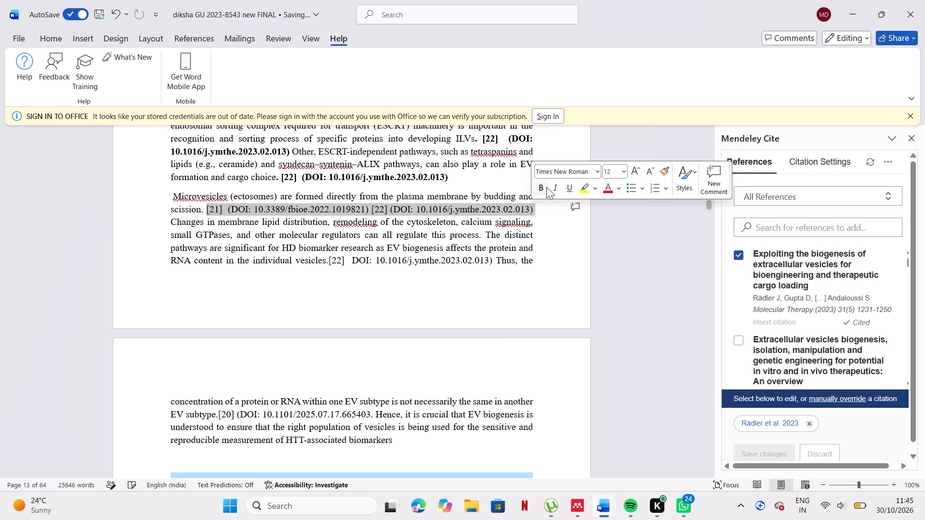
{"action": "left_click", "coordinate": [548, 186]}
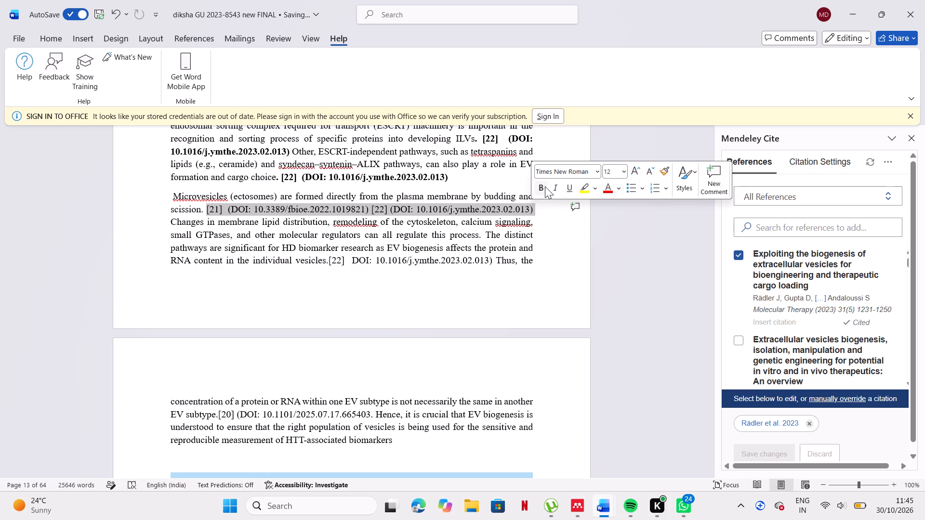
{"action": "left_click", "coordinate": [545, 186]}
{"action": "left_click", "coordinate": [544, 239]}
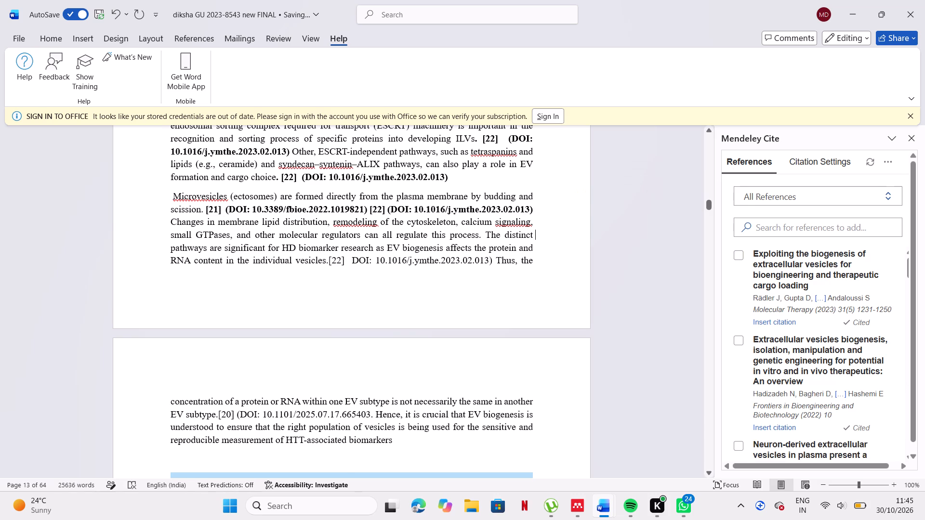
Bold citation [22] with its DOI 10.1016/j.ymthe.2023.02.013 after "RNA content in the individual vesicles".
{"action": "left_click_drag", "start_coordinate": [329, 258], "coordinate": [493, 266]}
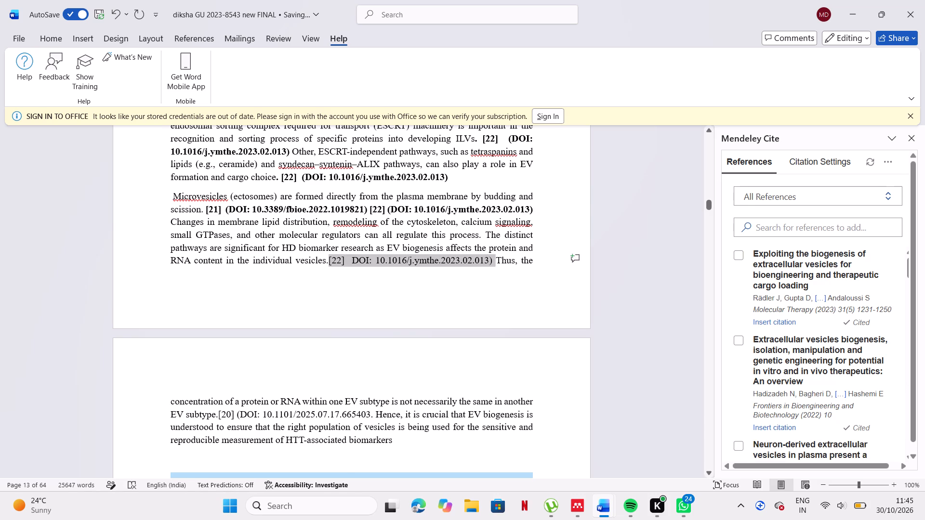
{"action": "left_click_drag", "start_coordinate": [493, 266], "coordinate": [492, 265]}
{"action": "left_click", "coordinate": [502, 242]}
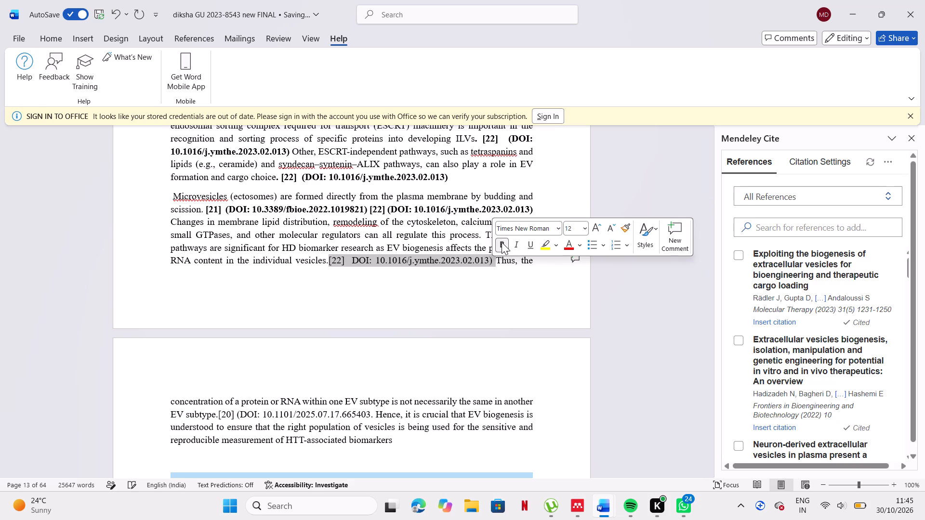
{"action": "left_click", "coordinate": [531, 306]}
Search Mendeley for DOI 10.1101/2025.07.17.665403 and check which reference citation [20] after "another EV subtype" is linked to.
{"action": "scroll", "coordinate": [531, 306], "scroll_direction": "down", "scroll_amount": 2}
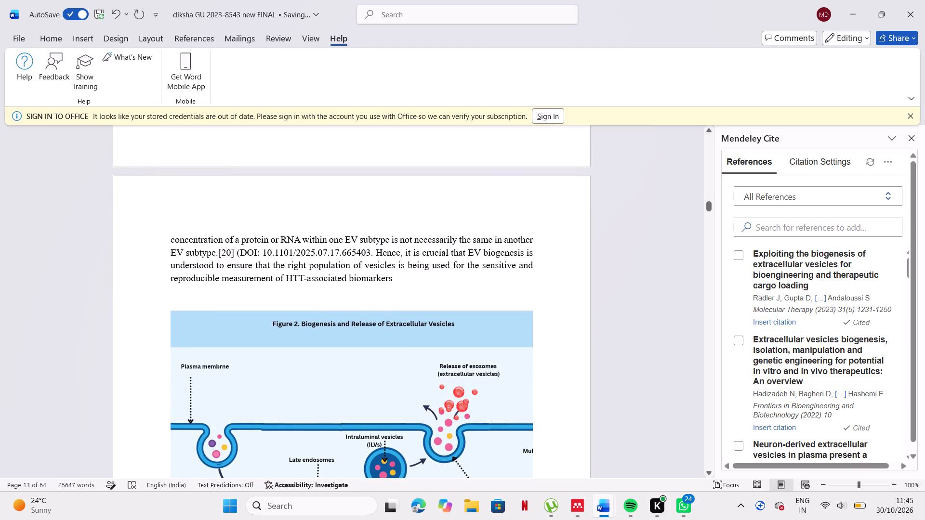
{"action": "left_click_drag", "start_coordinate": [264, 252], "coordinate": [321, 255]}
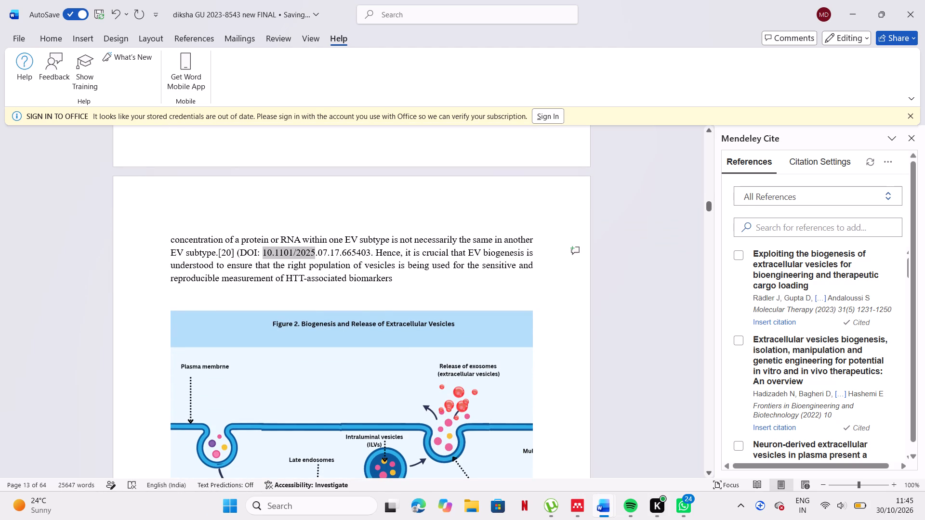
{"action": "left_click_drag", "start_coordinate": [321, 255], "coordinate": [370, 258]}
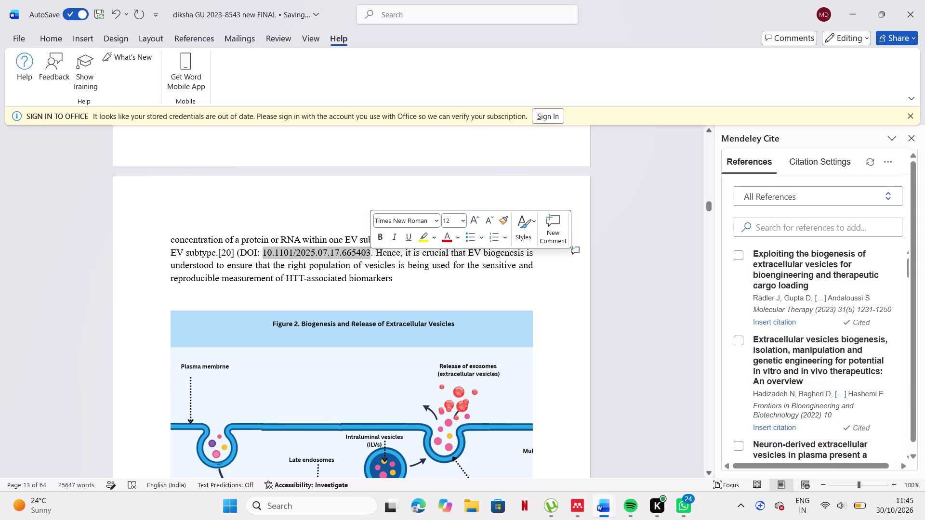
{"action": "key", "text": "ctrl+c"}
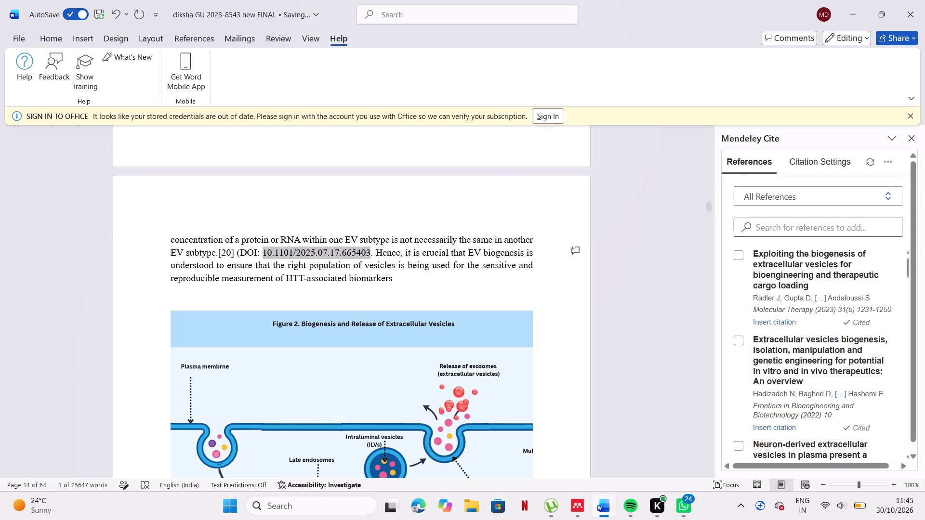
{"action": "left_click", "coordinate": [760, 232]}
{"action": "key", "text": "ctrl+v"}
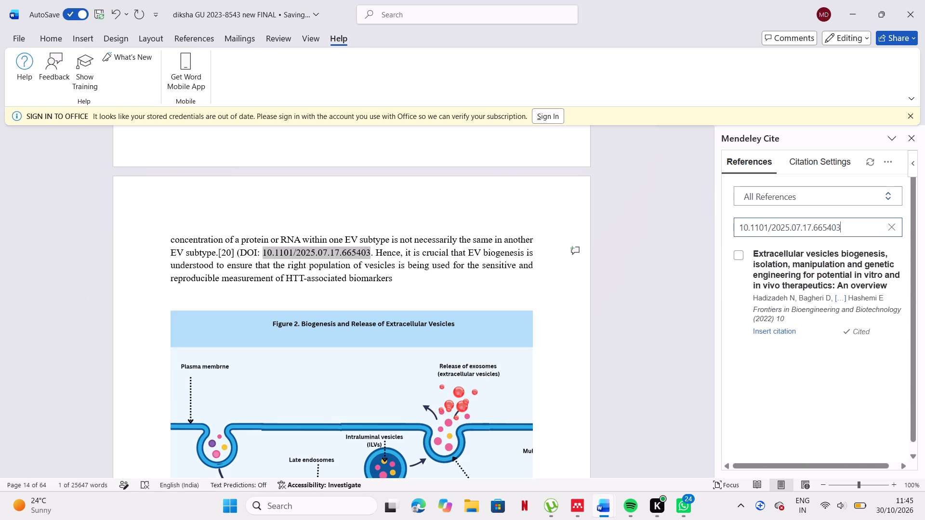
{"action": "key", "text": "Return"}
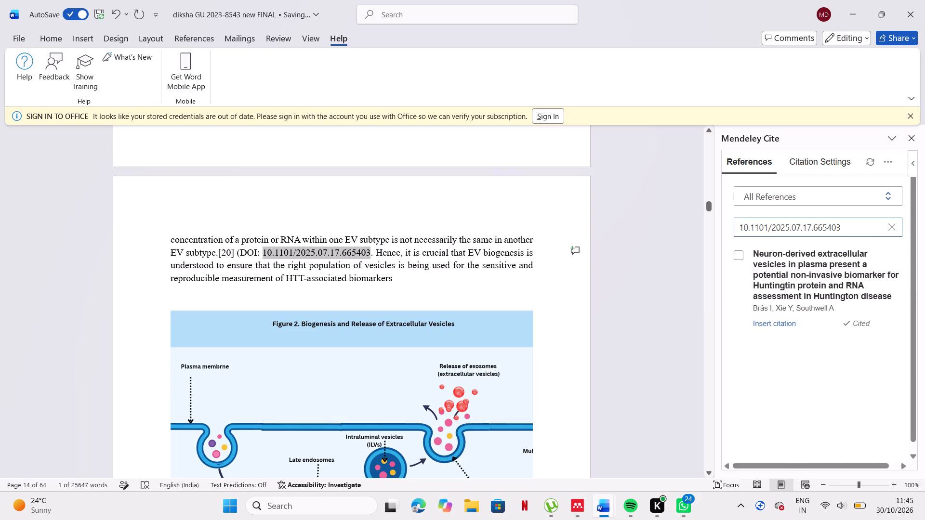
{"action": "left_click", "coordinate": [235, 252]}
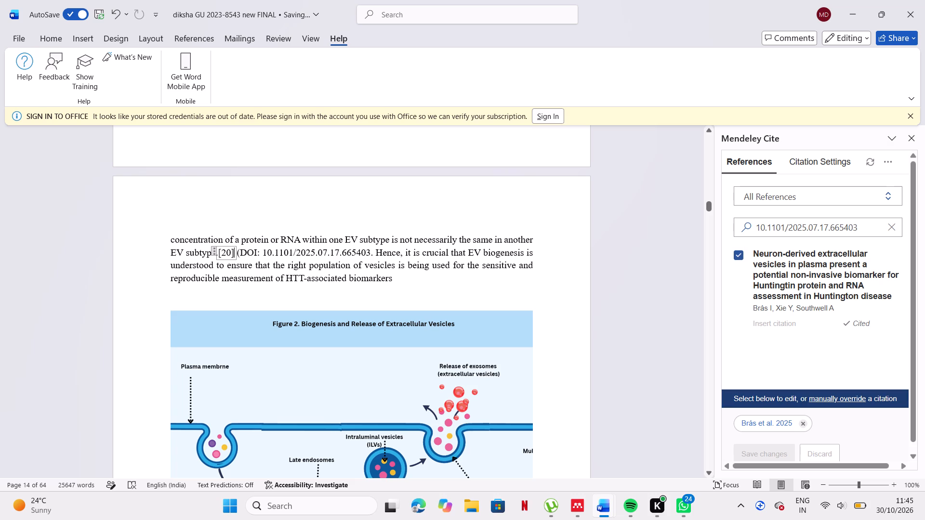
{"action": "left_click", "coordinate": [268, 284]}
{"action": "left_click", "coordinate": [221, 249]}
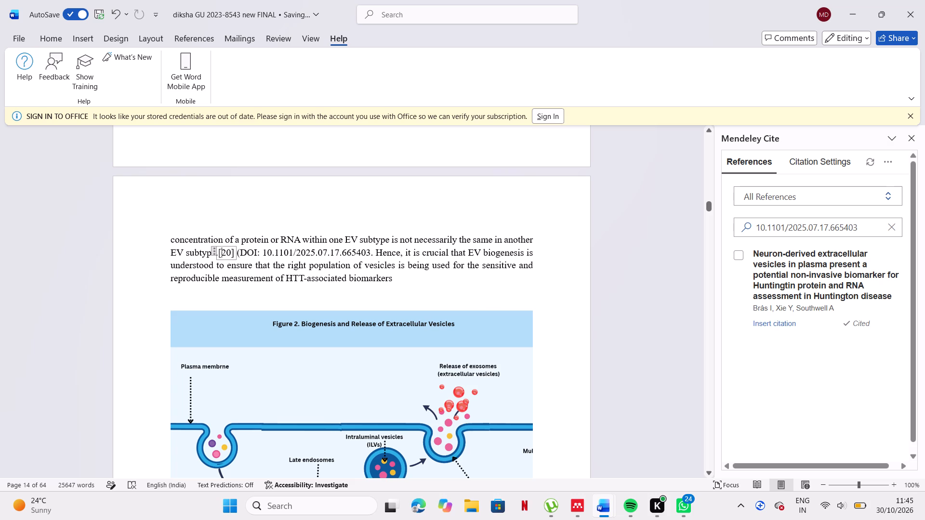
Bold citation [20] with its DOI 10.1101/2025.07.17.665403 after "another EV subtype".
{"action": "left_click_drag", "start_coordinate": [217, 249], "coordinate": [370, 245]}
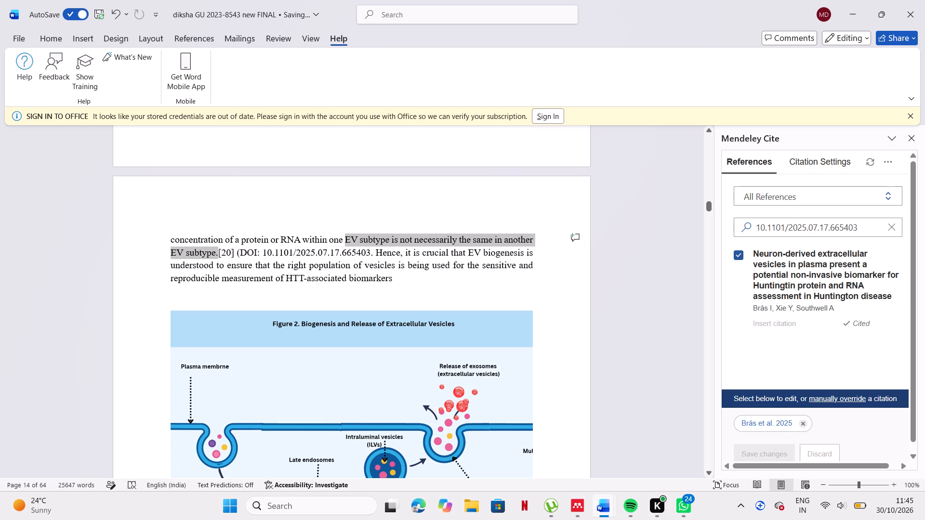
{"action": "left_click_drag", "start_coordinate": [370, 245], "coordinate": [371, 252]}
{"action": "left_click", "coordinate": [382, 228]}
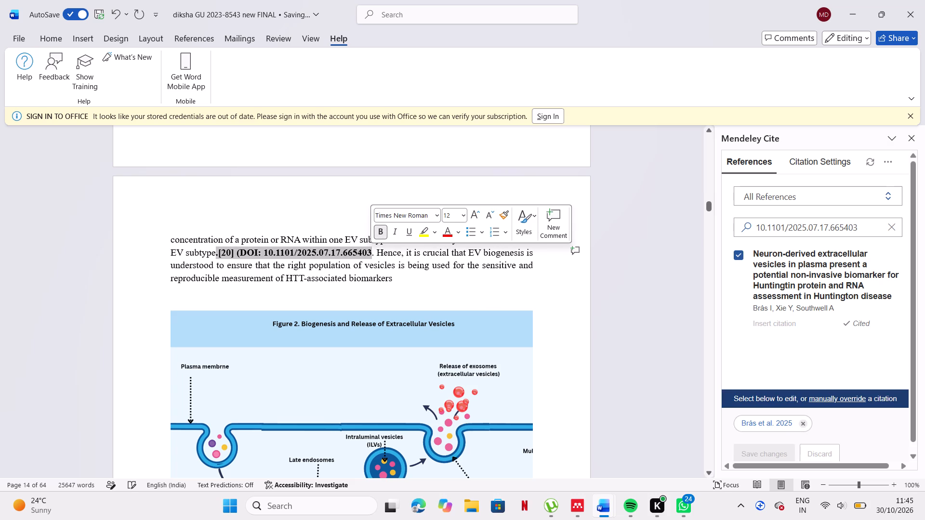
{"action": "left_click", "coordinate": [468, 288]}
Bold citation [22] with its DOI 10.1016/j.ymthe.2023.02.013 after "involved in protein loading".
{"action": "scroll", "coordinate": [468, 288], "scroll_direction": "down", "scroll_amount": 4}
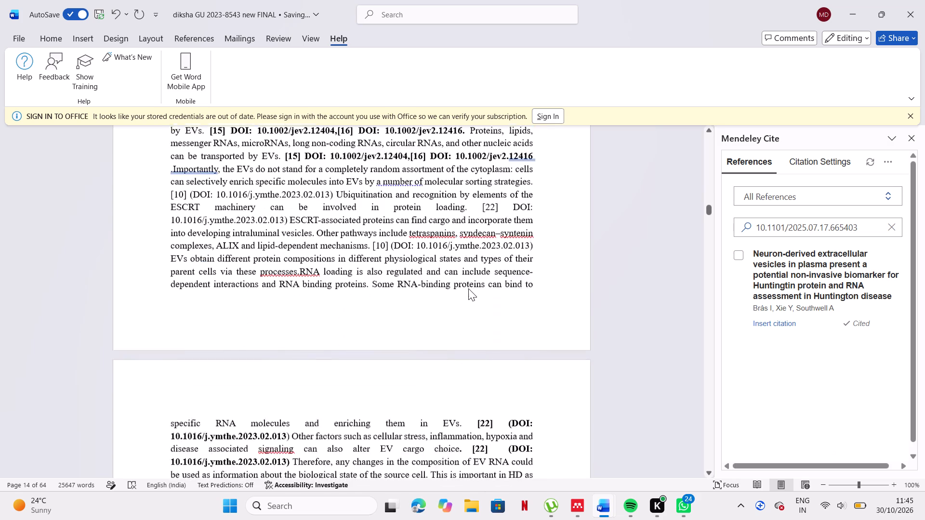
{"action": "scroll", "coordinate": [468, 288], "scroll_direction": "down", "scroll_amount": 2}
{"action": "scroll", "coordinate": [468, 288], "scroll_direction": "up", "scroll_amount": 1}
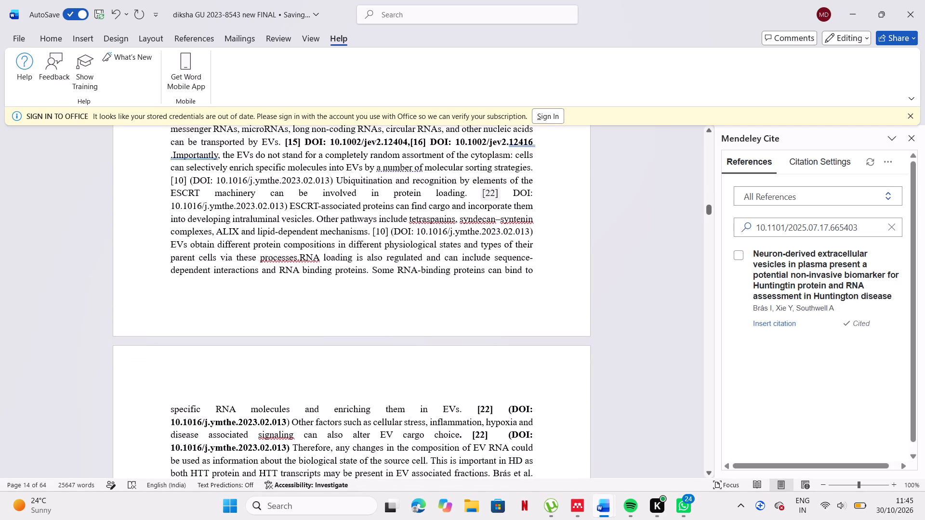
{"action": "left_click_drag", "start_coordinate": [483, 192], "coordinate": [287, 211]}
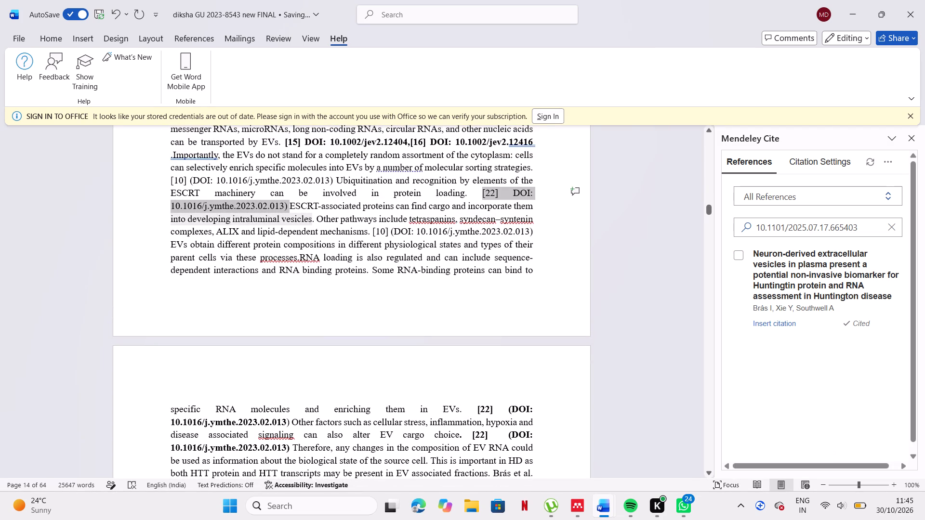
{"action": "left_click_drag", "start_coordinate": [287, 211], "coordinate": [287, 209]}
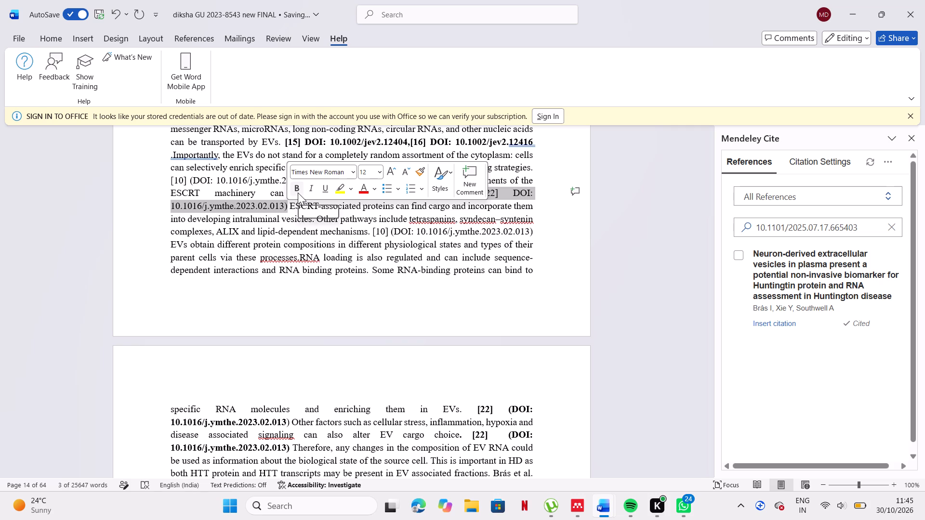
{"action": "left_click", "coordinate": [298, 193]}
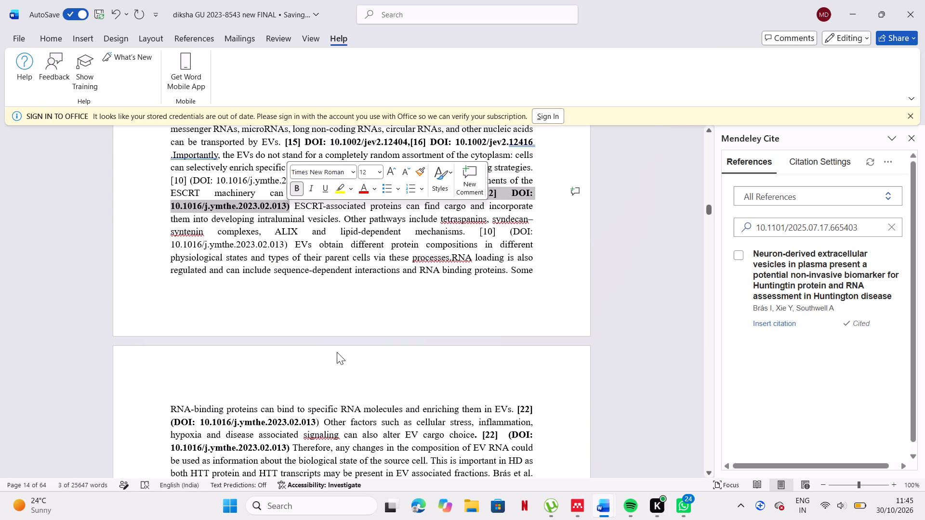
{"action": "left_click", "coordinate": [337, 352]}
Clear the Mendeley search and replace the typed [10] after "lipid-dependent mechanisms" with the "Exploiting the biogenesis of extracellular vesicles" citation.
{"action": "left_click", "coordinate": [494, 234]}
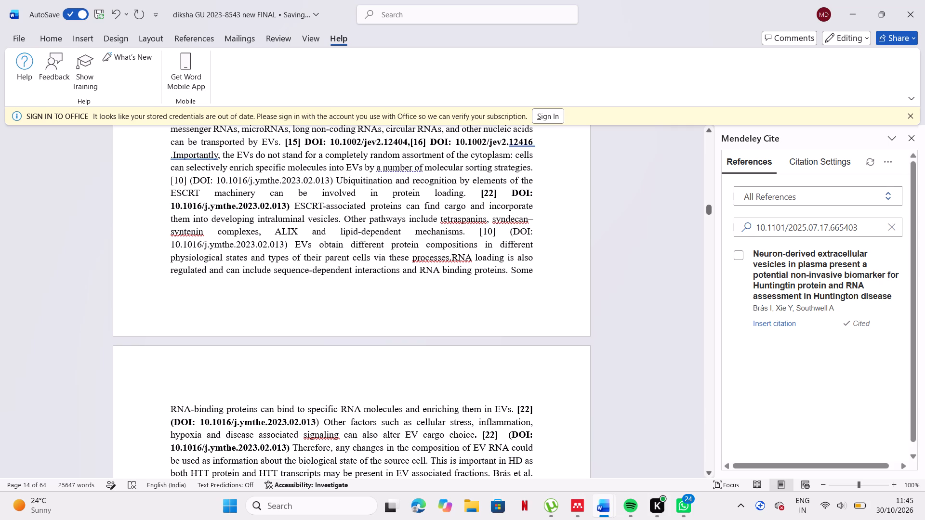
{"action": "left_click", "coordinate": [496, 196]}
{"action": "left_click", "coordinate": [892, 225]}
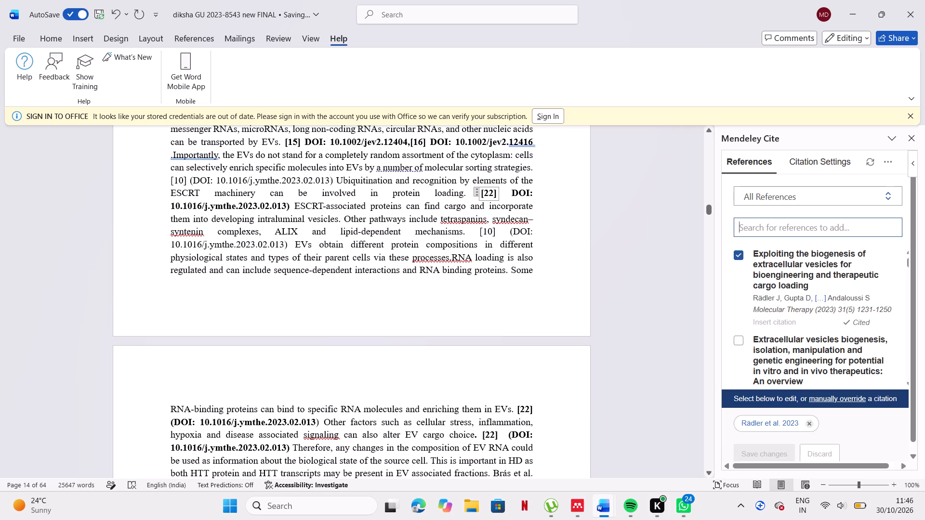
{"action": "left_click", "coordinate": [496, 232]}
{"action": "key", "text": "BackSpace"}
{"action": "key", "text": "BackSpace"}
{"action": "key", "text": "BackSpace"}
{"action": "key", "text": "BackSpace"}
{"action": "key", "text": "BackSpace"}
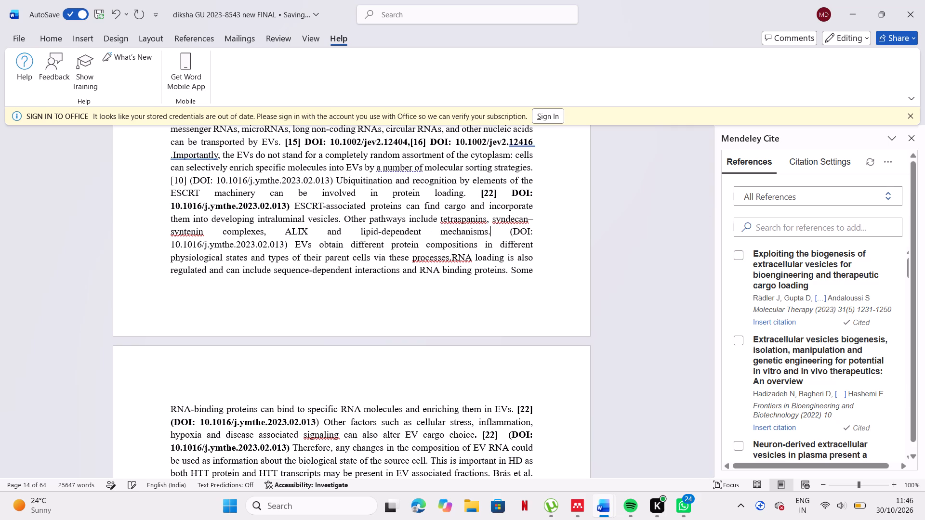
{"action": "left_click", "coordinate": [762, 318]}
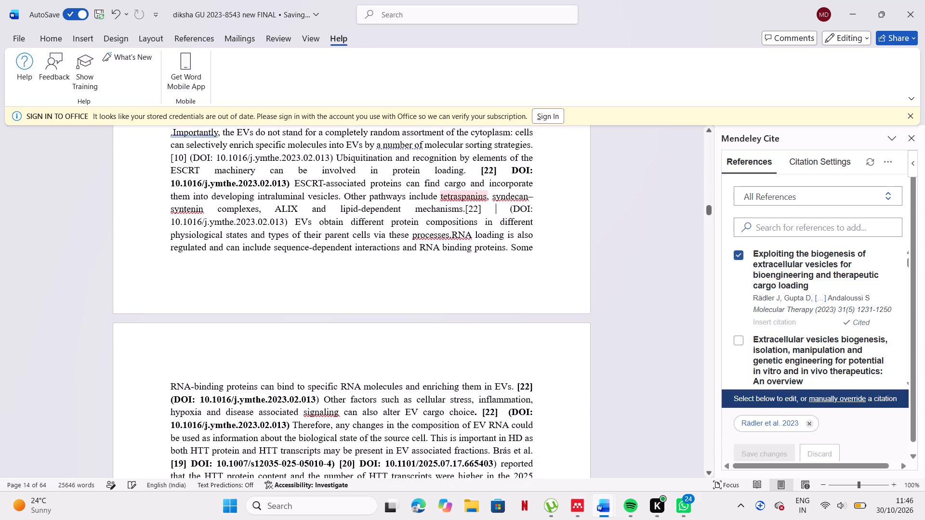
{"action": "key", "text": "space"}
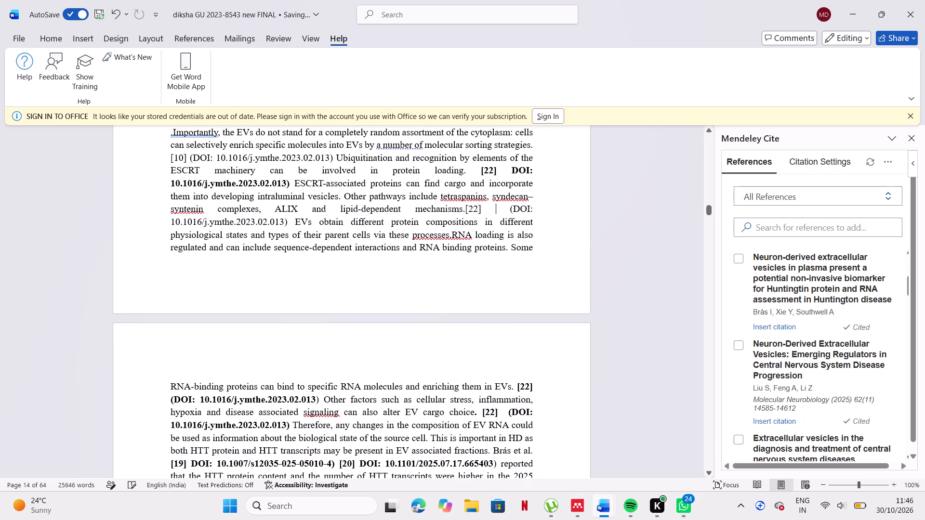
Insert a space before the full stop after "lipid-dependent mechanisms" and tighten the gap between citation [22] and its DOI.
{"action": "left_click", "coordinate": [463, 209]}
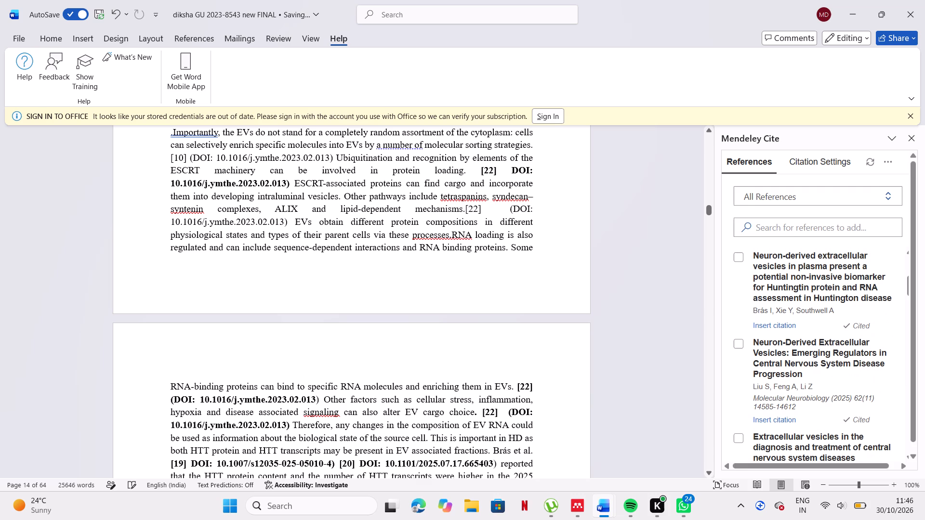
{"action": "left_click", "coordinate": [463, 209]}
{"action": "key", "text": "space"}
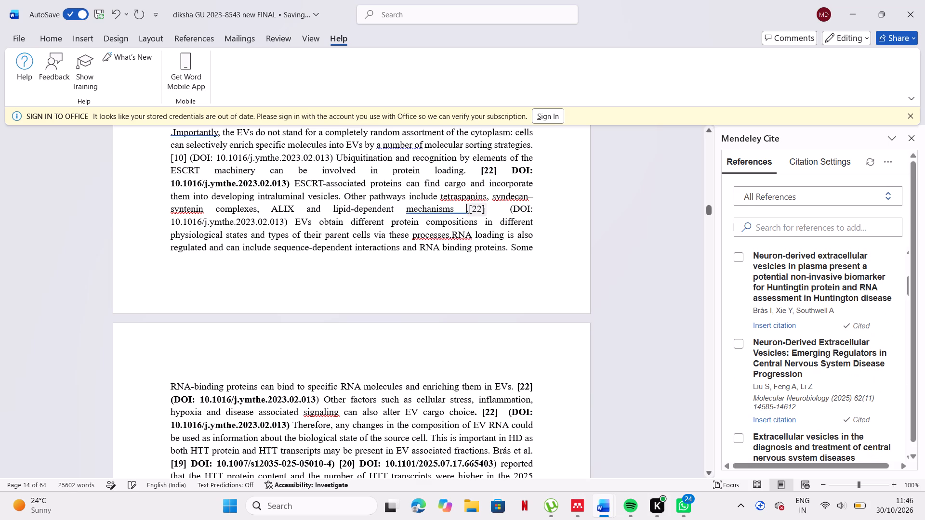
{"action": "left_click", "coordinate": [509, 206]}
{"action": "key", "text": "BackSpace"}
{"action": "key", "text": "BackSpace"}
{"action": "key", "text": "space"}
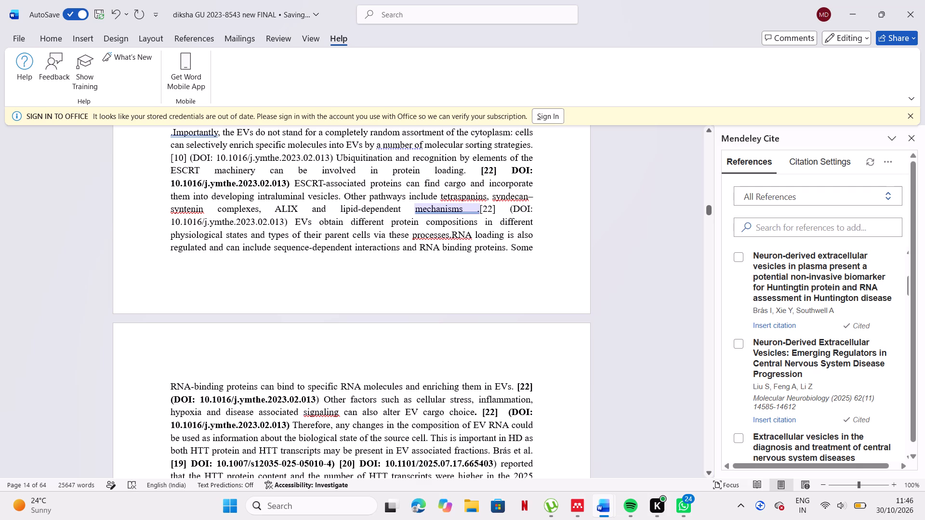
Bold citation [22] with its DOI 10.1016/j.ymthe.2023.02.013 after "lipid-dependent mechanisms".
{"action": "left_click_drag", "start_coordinate": [479, 207], "coordinate": [304, 217]}
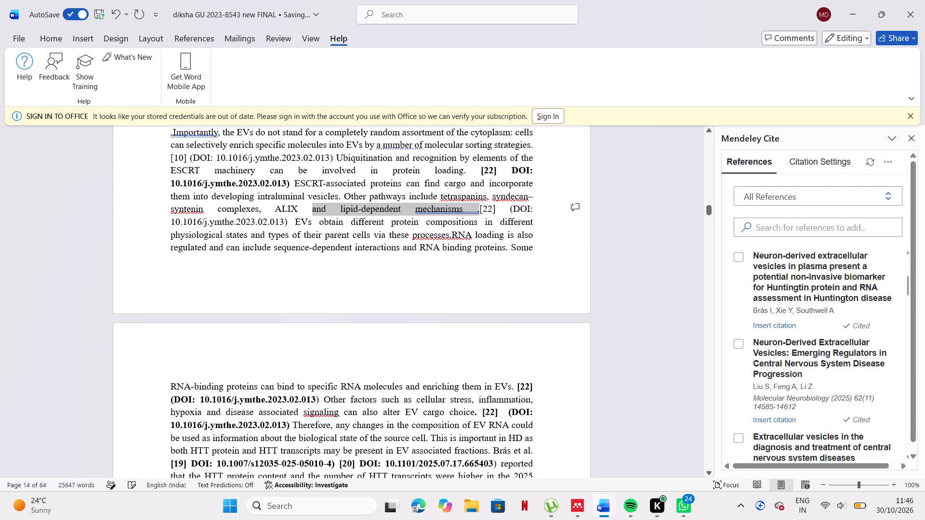
{"action": "left_click_drag", "start_coordinate": [304, 217], "coordinate": [291, 225]}
{"action": "left_click", "coordinate": [298, 197]}
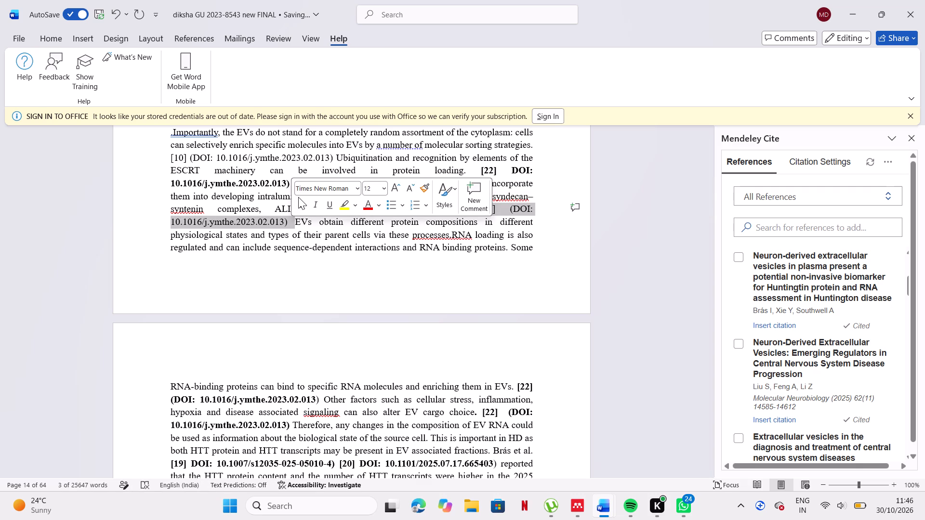
{"action": "left_click", "coordinate": [300, 203]}
{"action": "left_click", "coordinate": [350, 305]}
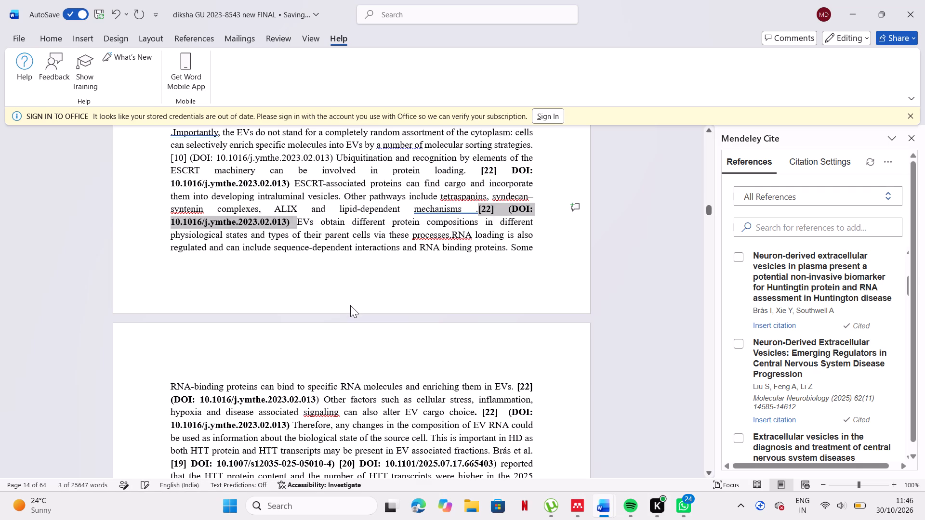
Bold citation [20] with its DOI 10.1101/2025.07.17.665403 after "information from the neurons in plasma".
{"action": "scroll", "coordinate": [418, 308], "scroll_direction": "down", "scroll_amount": 1}
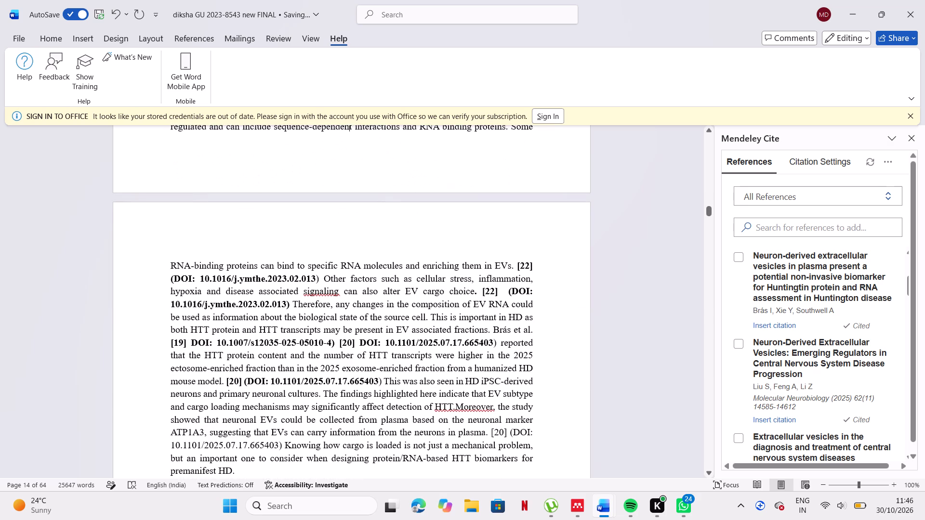
{"action": "scroll", "coordinate": [417, 299], "scroll_direction": "down", "scroll_amount": 1}
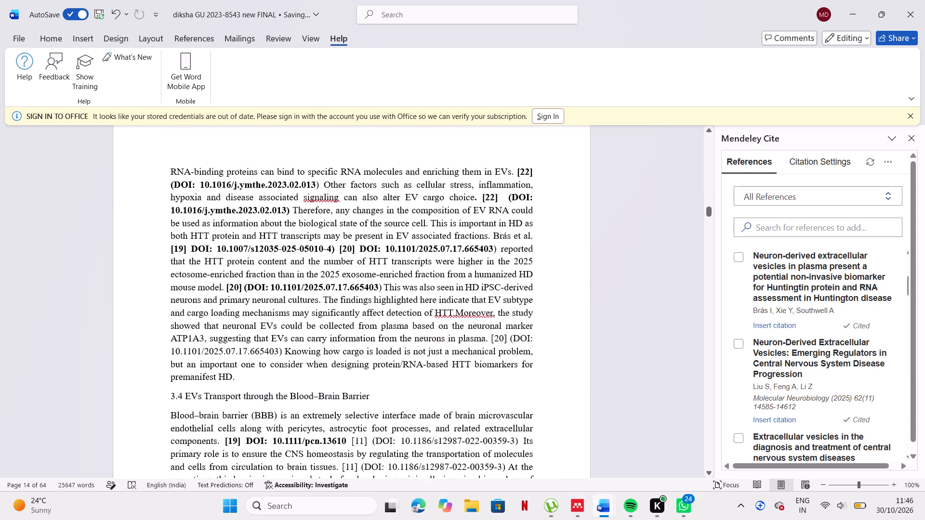
{"action": "scroll", "coordinate": [417, 299], "scroll_direction": "down", "scroll_amount": 2}
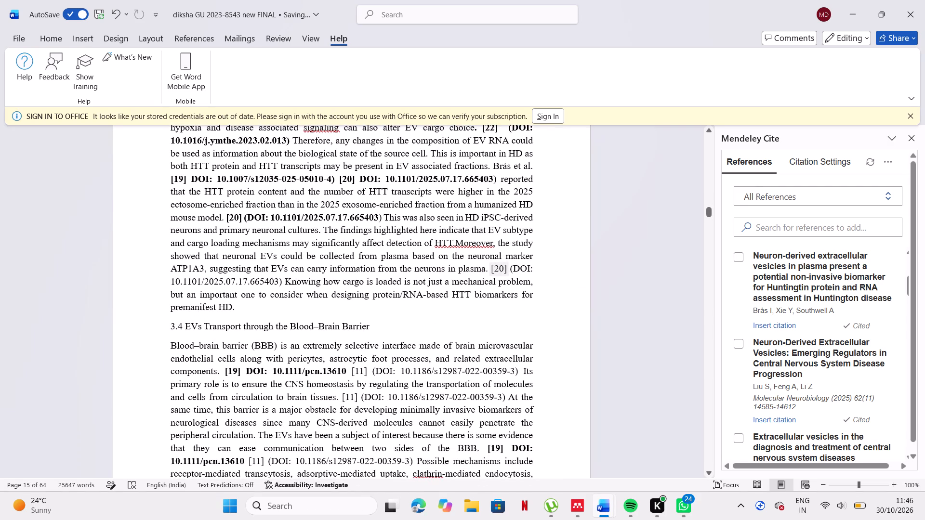
{"action": "left_click", "coordinate": [504, 268]}
{"action": "left_click_drag", "start_coordinate": [491, 269], "coordinate": [509, 273]}
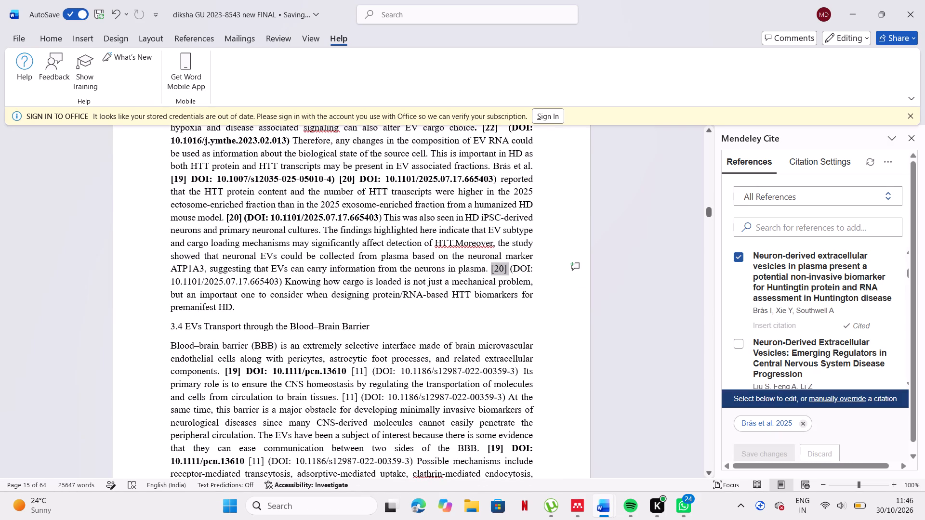
{"action": "left_click_drag", "start_coordinate": [509, 273], "coordinate": [284, 283]}
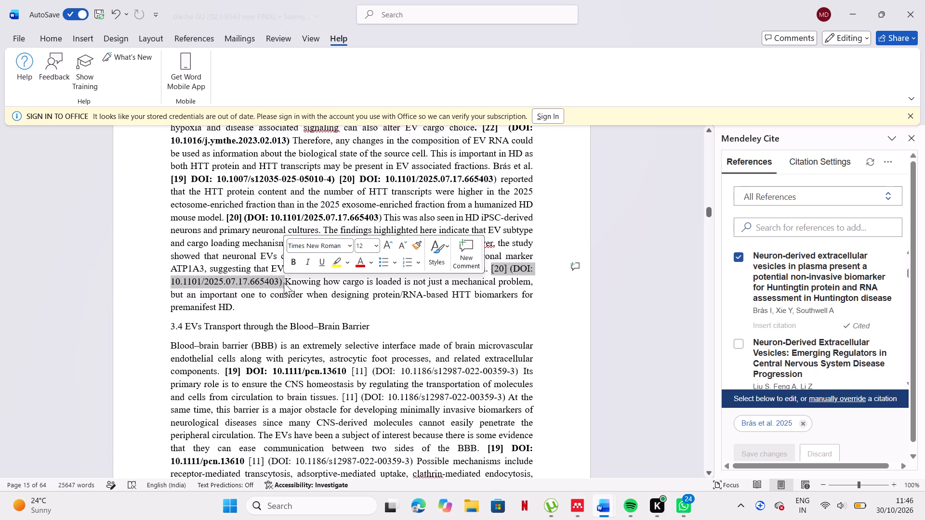
{"action": "left_click", "coordinate": [292, 267]}
{"action": "left_click", "coordinate": [326, 353]}
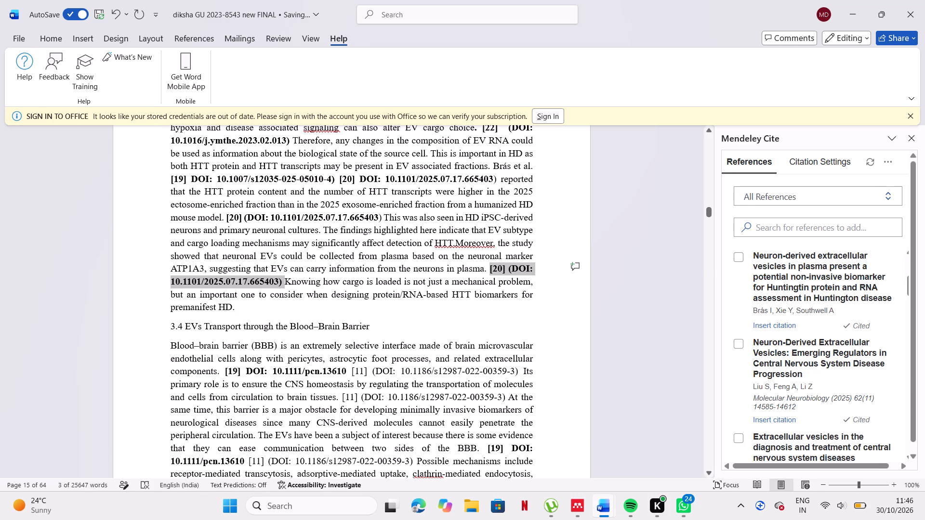
Place the cursor at the typed [11] following DOI 10.1111/pcn.13610 in the first paragraph of section 3.4.
{"action": "scroll", "coordinate": [389, 356], "scroll_direction": "down", "scroll_amount": 1}
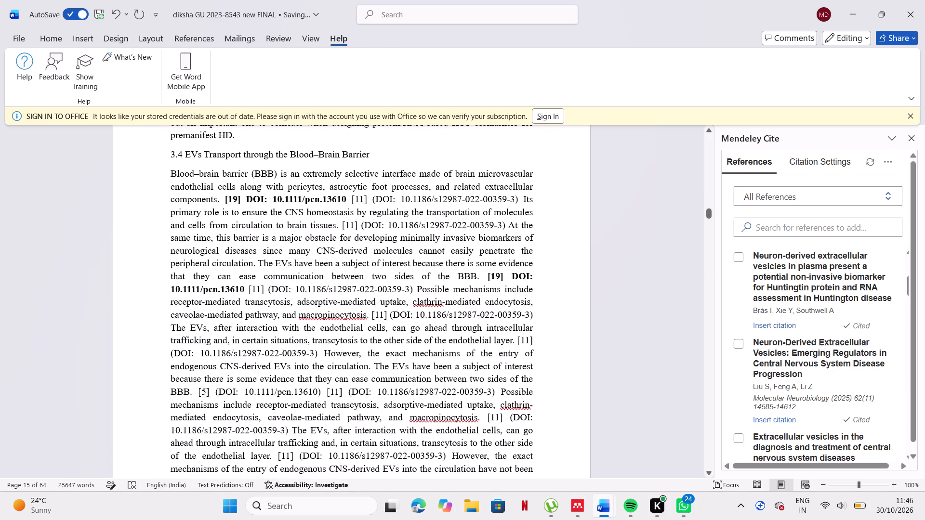
{"action": "scroll", "coordinate": [408, 198], "scroll_direction": "up", "scroll_amount": 1}
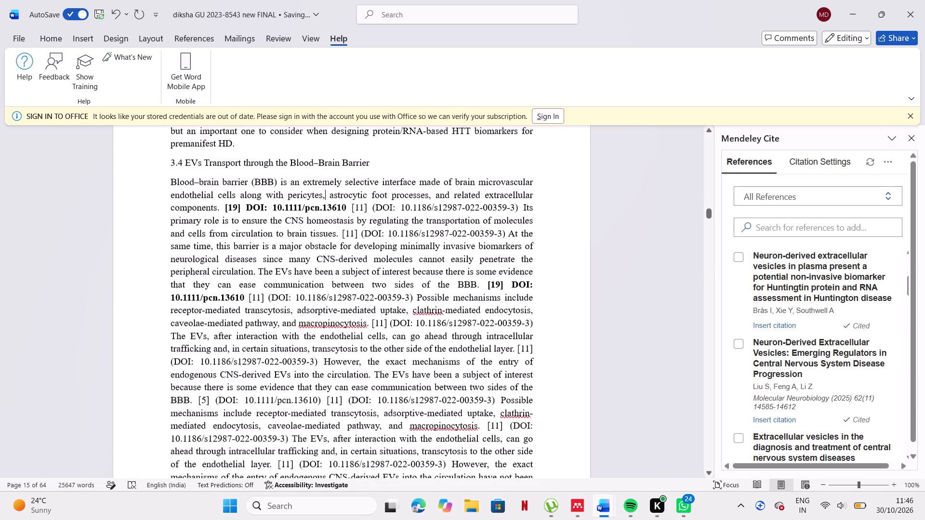
{"action": "left_click", "coordinate": [362, 211]}
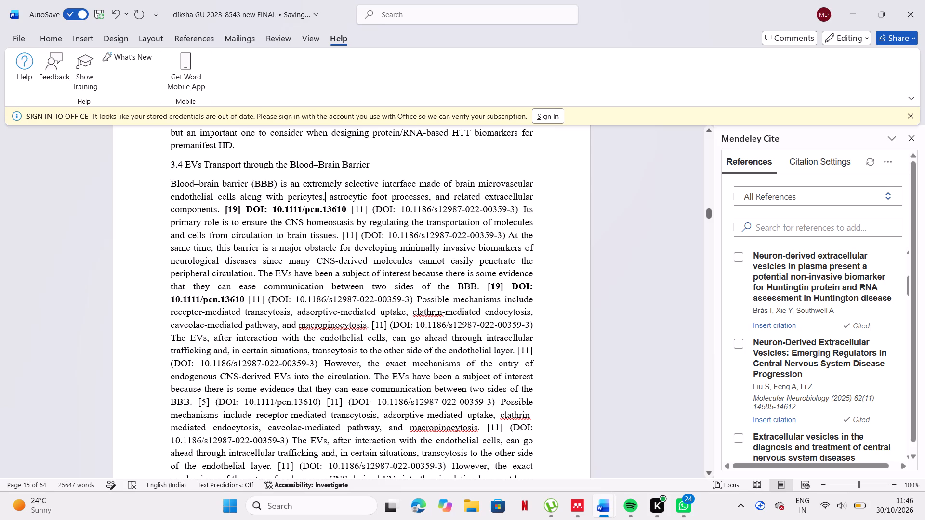
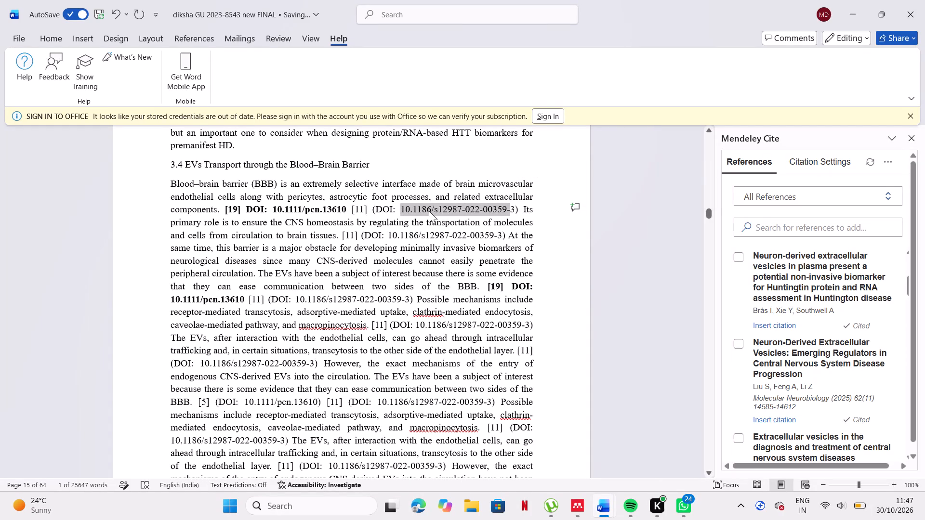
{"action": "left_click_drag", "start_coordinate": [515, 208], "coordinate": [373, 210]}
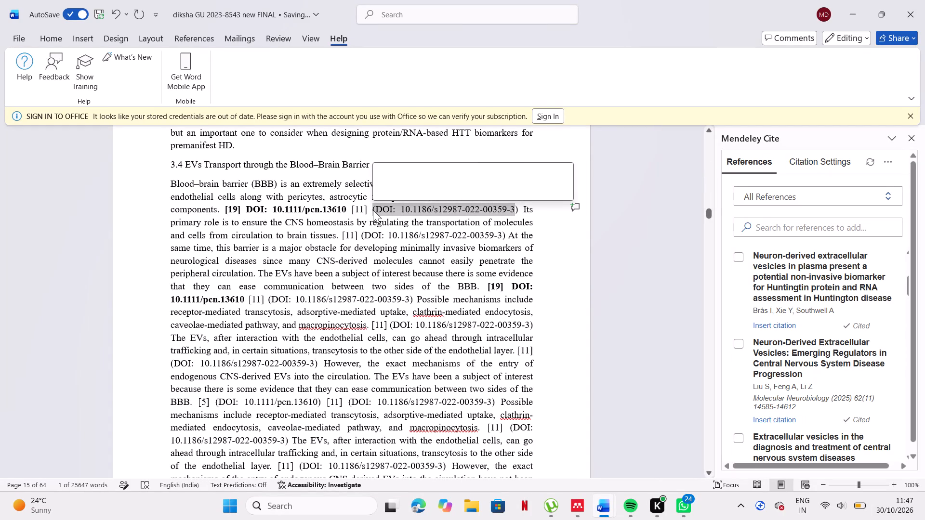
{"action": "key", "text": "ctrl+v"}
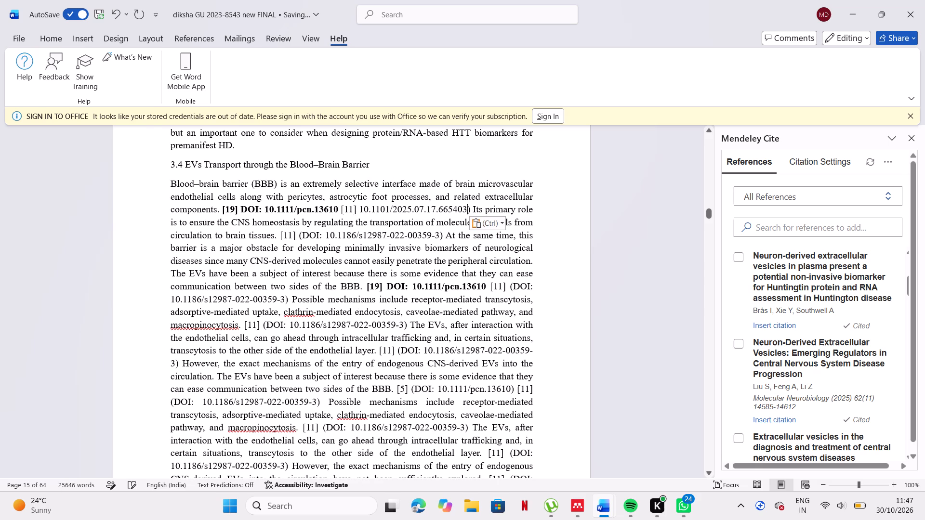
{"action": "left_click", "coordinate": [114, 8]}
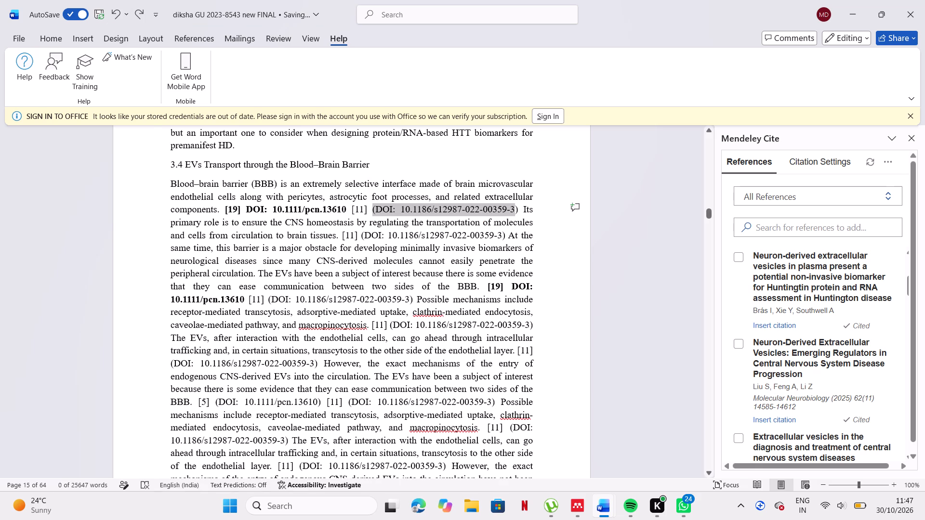
Look through the text from section 3.4 to the chapter's numbered reference list and the start of section 4.
{"action": "scroll", "coordinate": [361, 343], "scroll_direction": "down", "scroll_amount": 3}
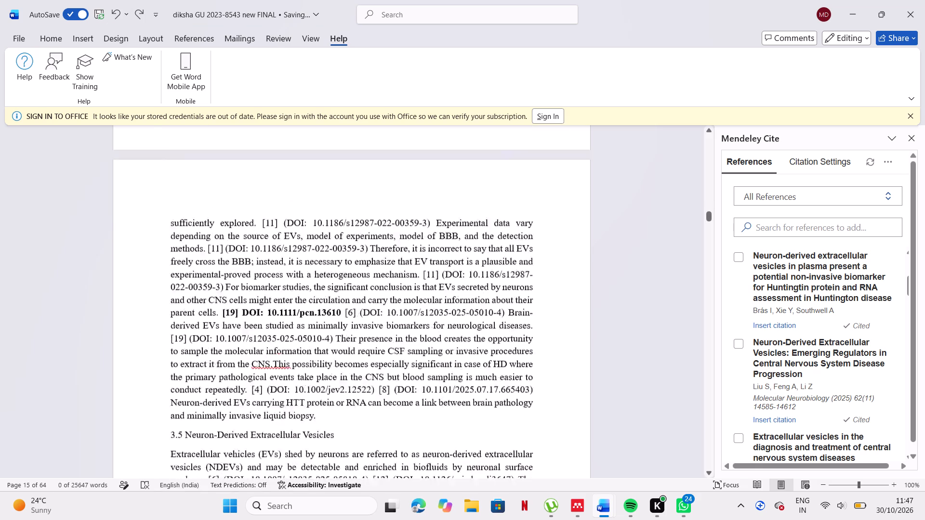
{"action": "scroll", "coordinate": [361, 343], "scroll_direction": "down", "scroll_amount": 9}
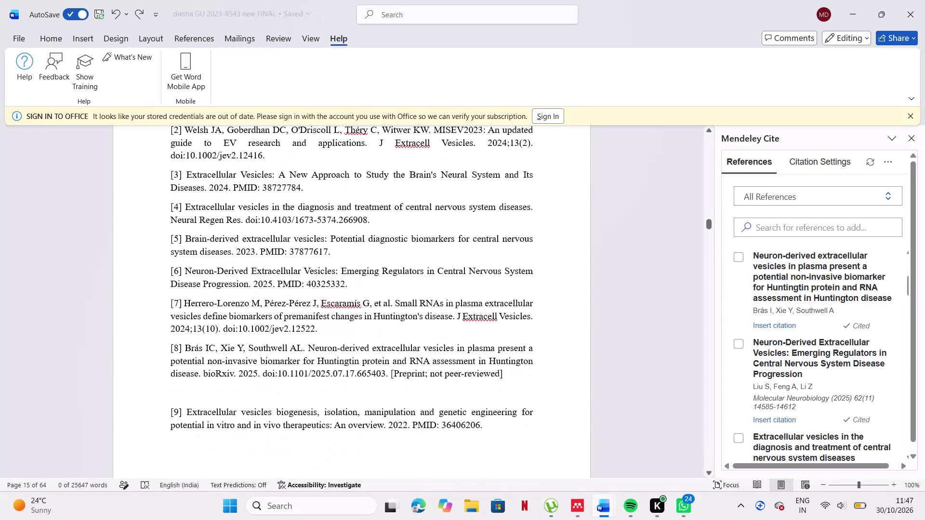
{"action": "scroll", "coordinate": [294, 382], "scroll_direction": "down", "scroll_amount": 2}
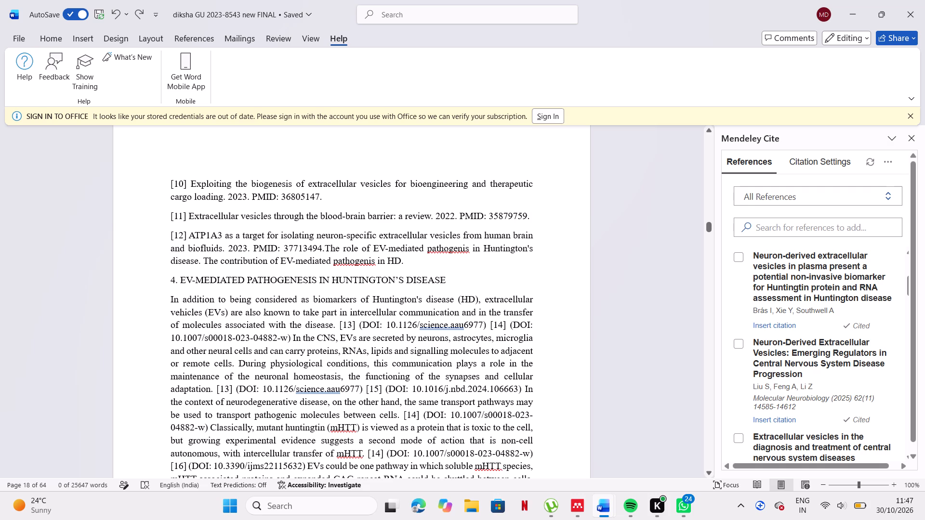
{"action": "scroll", "coordinate": [343, 220], "scroll_direction": "up", "scroll_amount": 7}
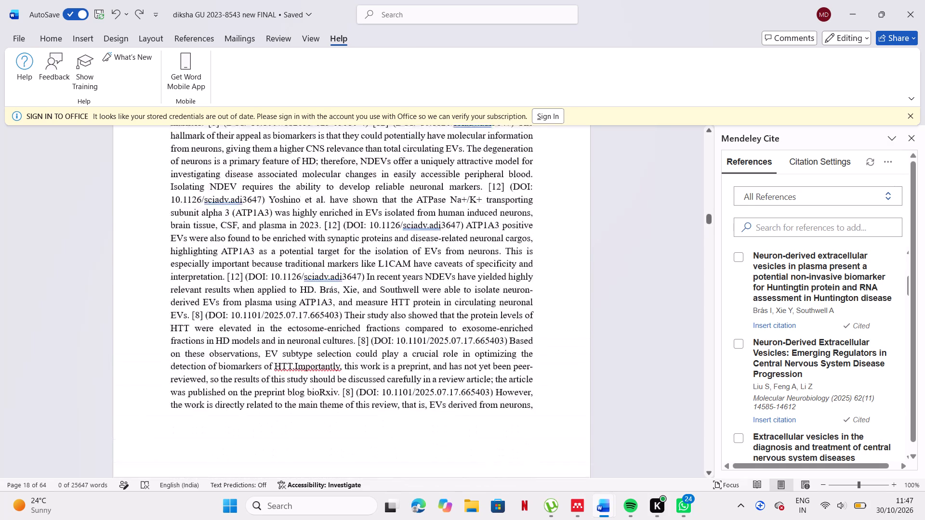
{"action": "scroll", "coordinate": [343, 220], "scroll_direction": "up", "scroll_amount": 4}
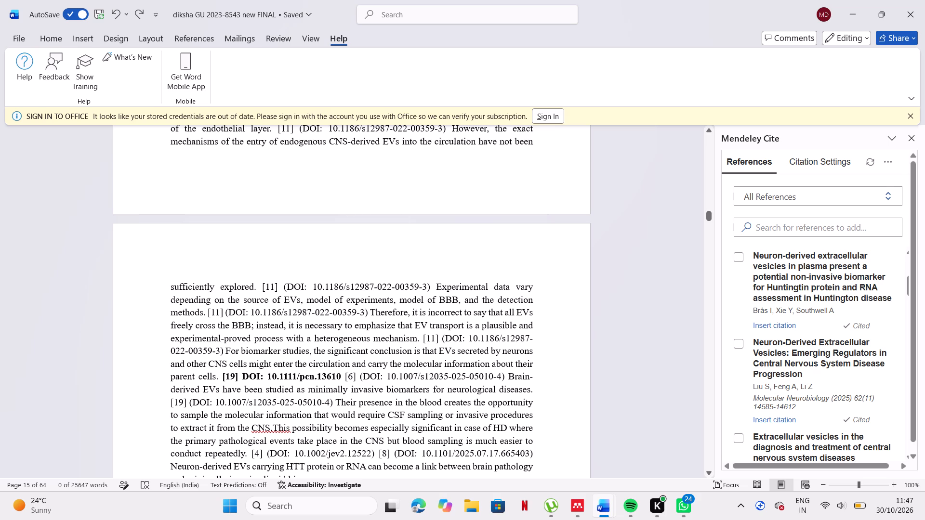
{"action": "left_click_drag", "start_coordinate": [468, 338], "coordinate": [224, 350]}
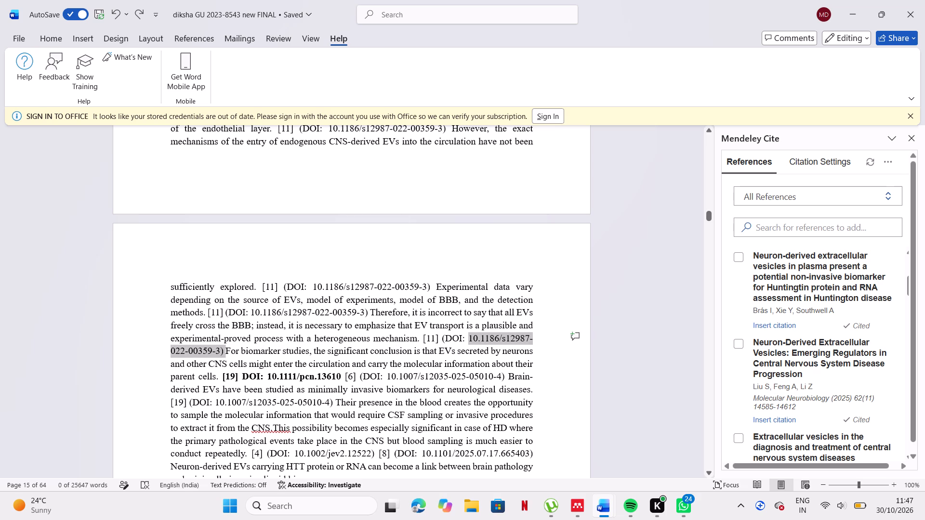
{"action": "left_click_drag", "start_coordinate": [224, 350], "coordinate": [220, 350]}
{"action": "key", "text": "ctrl+c"}
{"action": "left_click", "coordinate": [580, 515]}
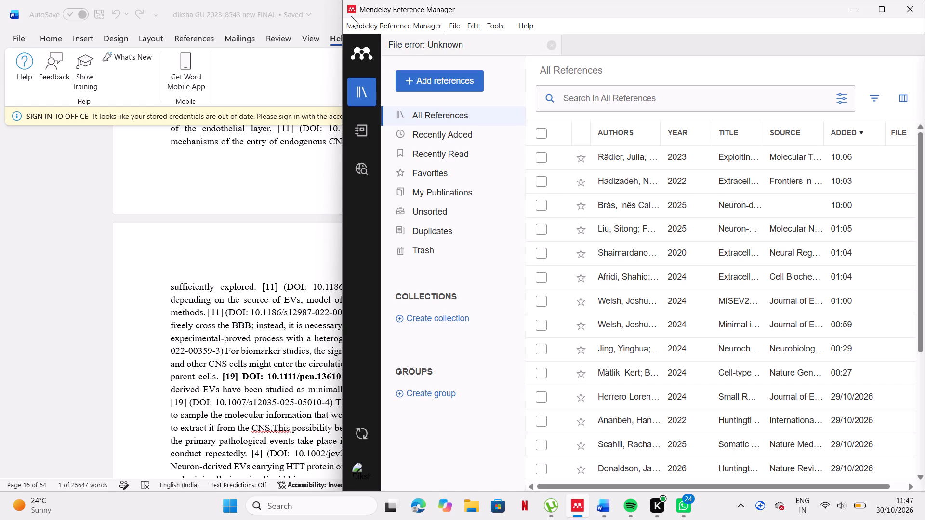
{"action": "left_click", "coordinate": [429, 82]}
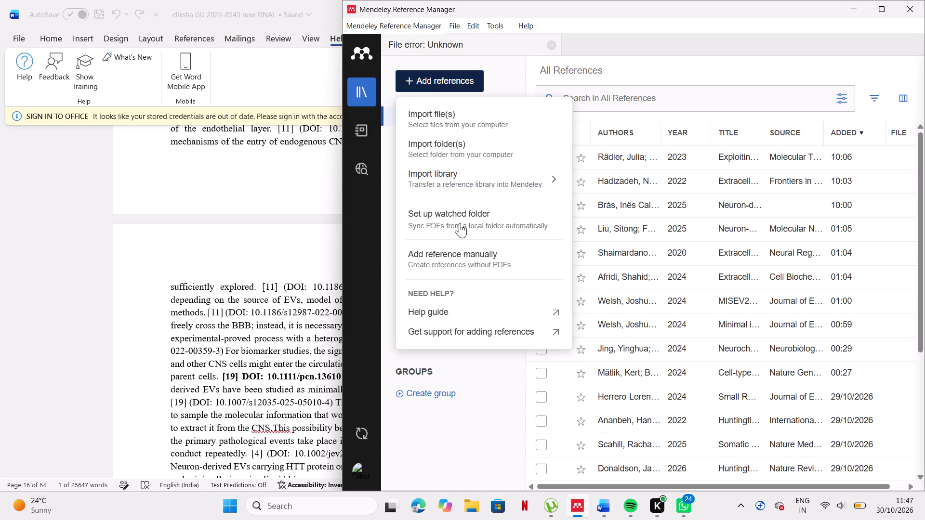
{"action": "left_click", "coordinate": [463, 246]}
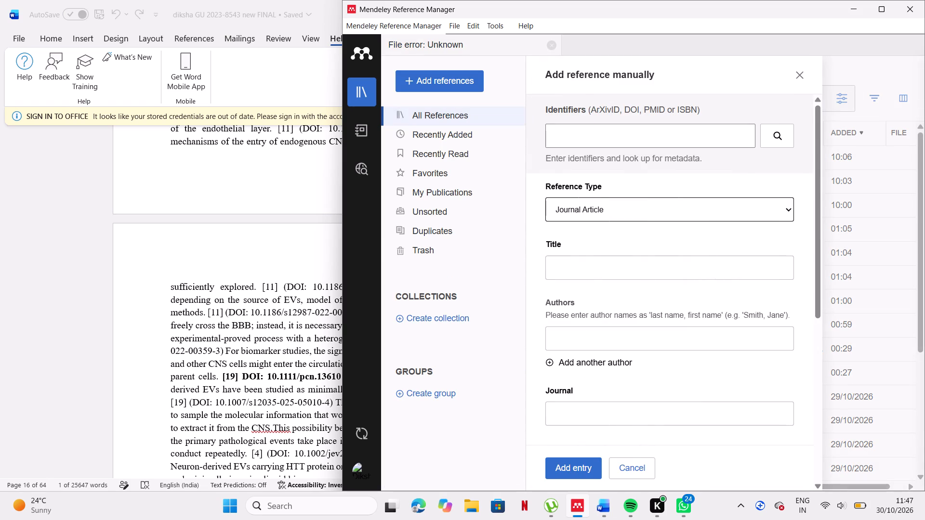
{"action": "left_click", "coordinate": [589, 135]}
{"action": "key", "text": "ctrl+v"}
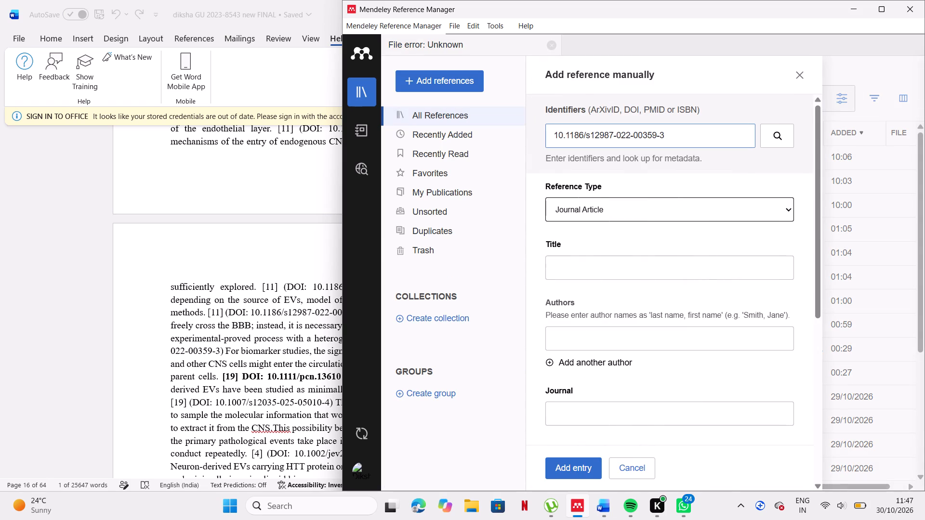
{"action": "left_click", "coordinate": [574, 478]}
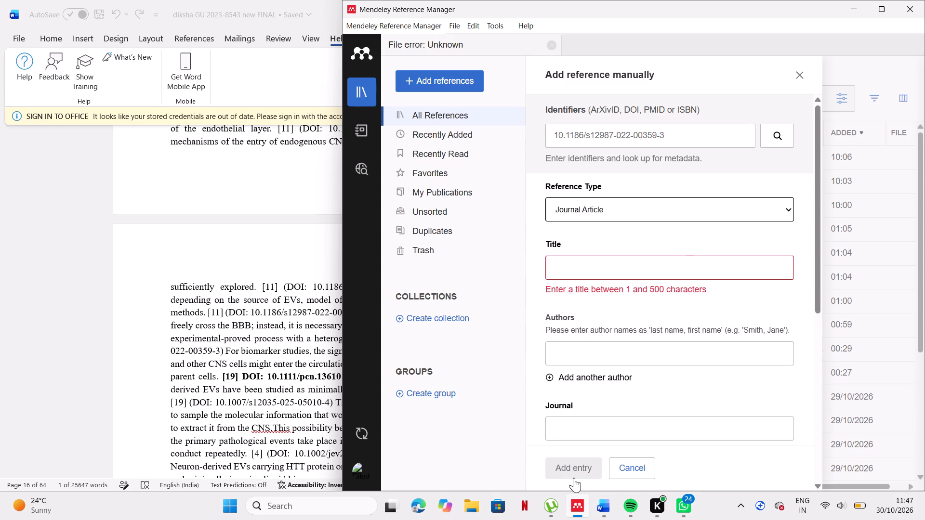
{"action": "left_click", "coordinate": [685, 144]}
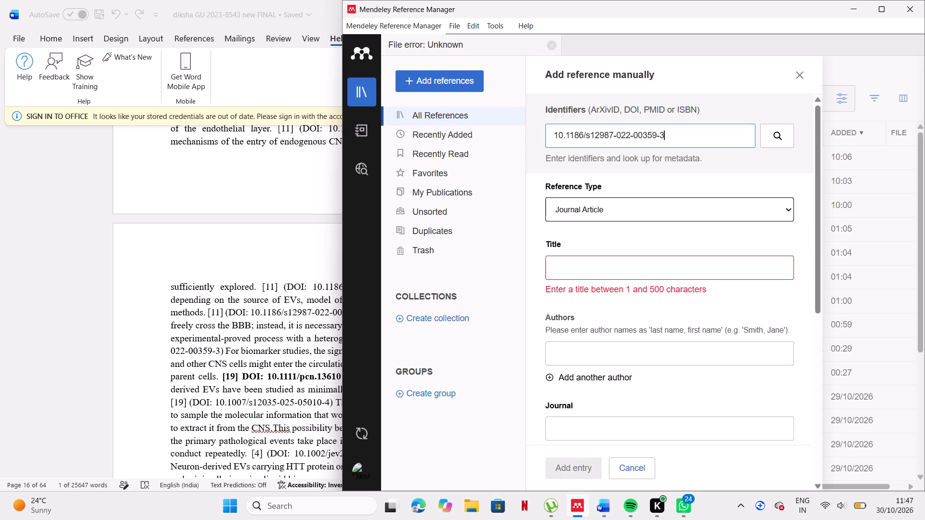
{"action": "left_click", "coordinate": [766, 133]}
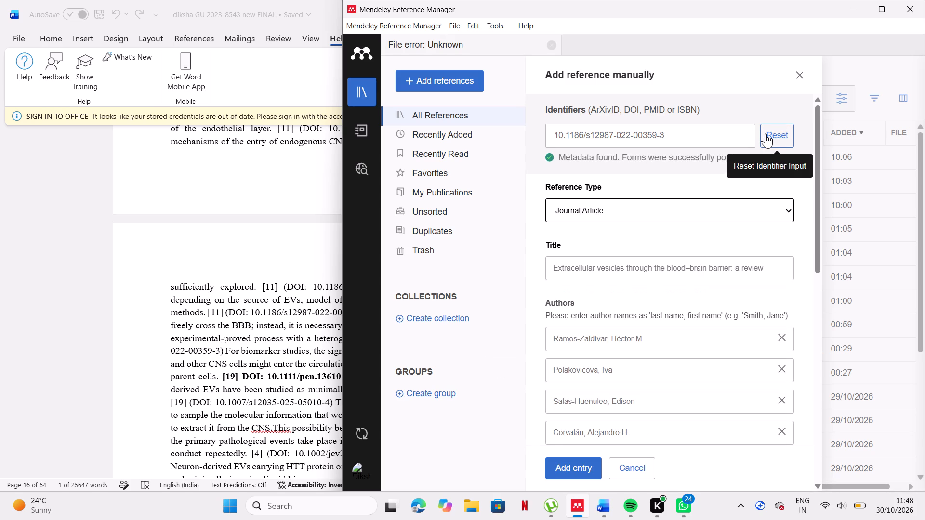
{"action": "left_click", "coordinate": [569, 473]}
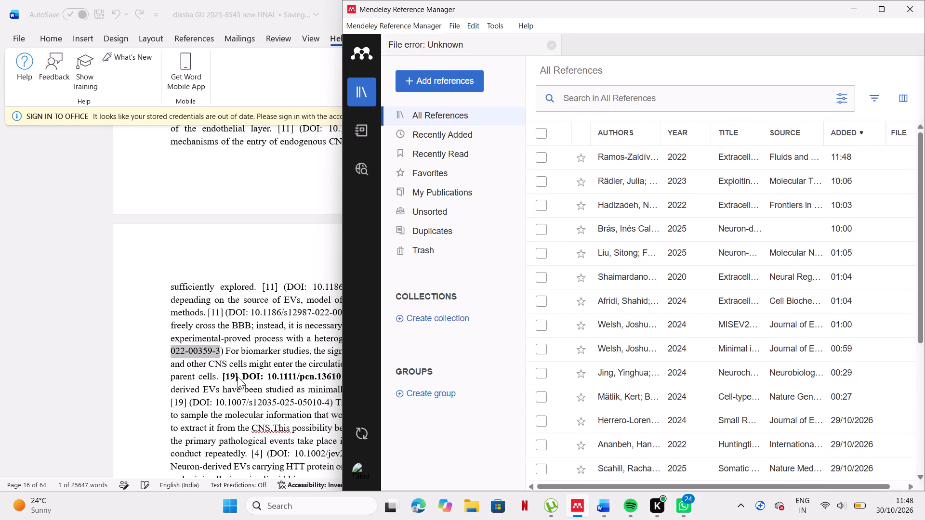
Back in Word, replace the typed [11] after "detection methods" with the Mendeley citation for "Extracellular vesicles through the blood–brain barrier: a review".
{"action": "left_click", "coordinate": [248, 258]}
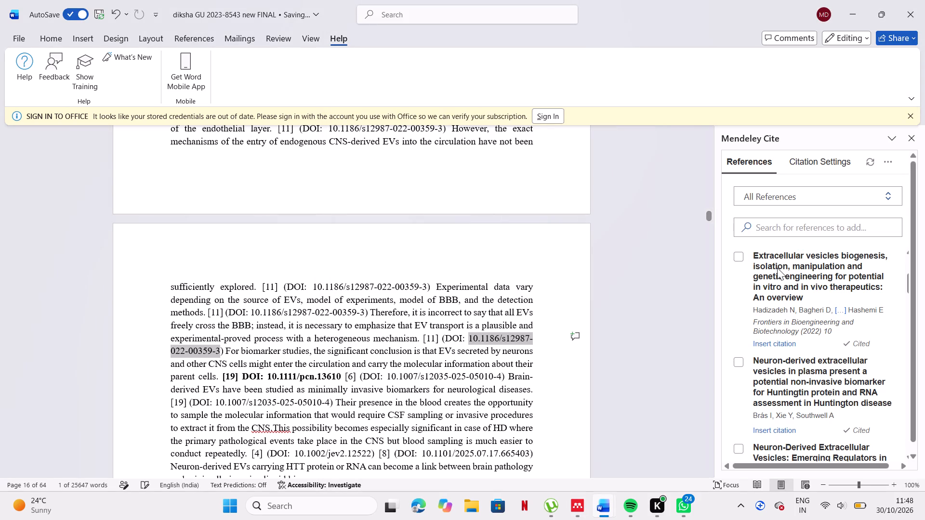
{"action": "scroll", "coordinate": [795, 305], "scroll_direction": "up", "scroll_amount": 4}
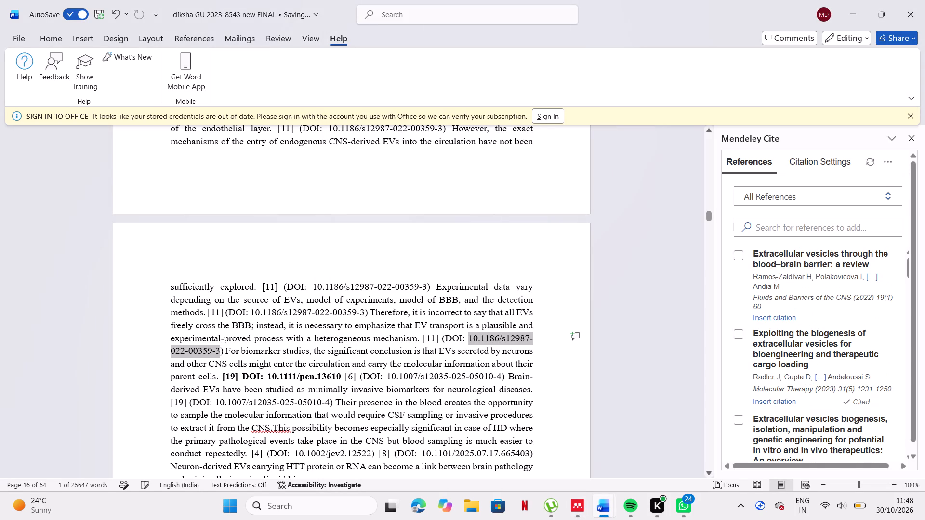
{"action": "left_click", "coordinate": [222, 314]}
{"action": "key", "text": "BackSpace"}
{"action": "key", "text": "BackSpace"}
{"action": "key", "text": "BackSpace"}
{"action": "key", "text": "BackSpace"}
{"action": "key", "text": "BackSpace"}
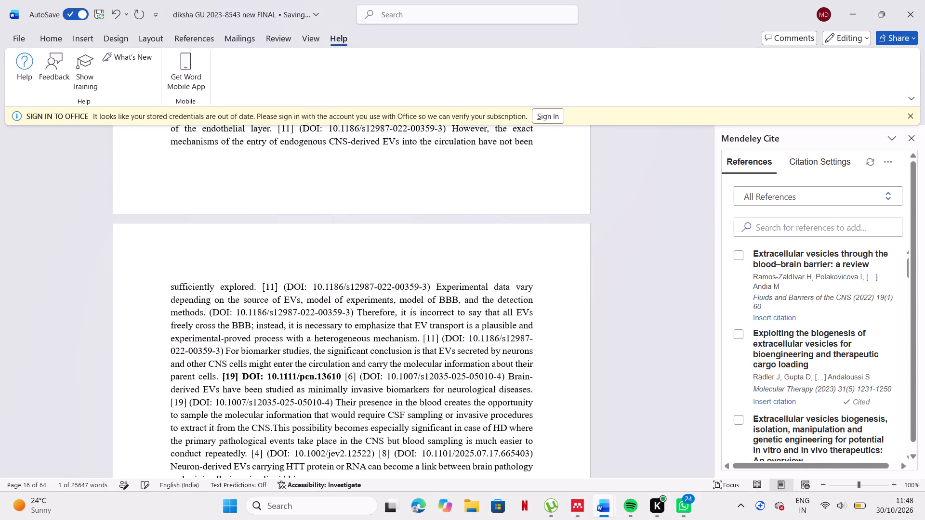
{"action": "left_click", "coordinate": [776, 313]}
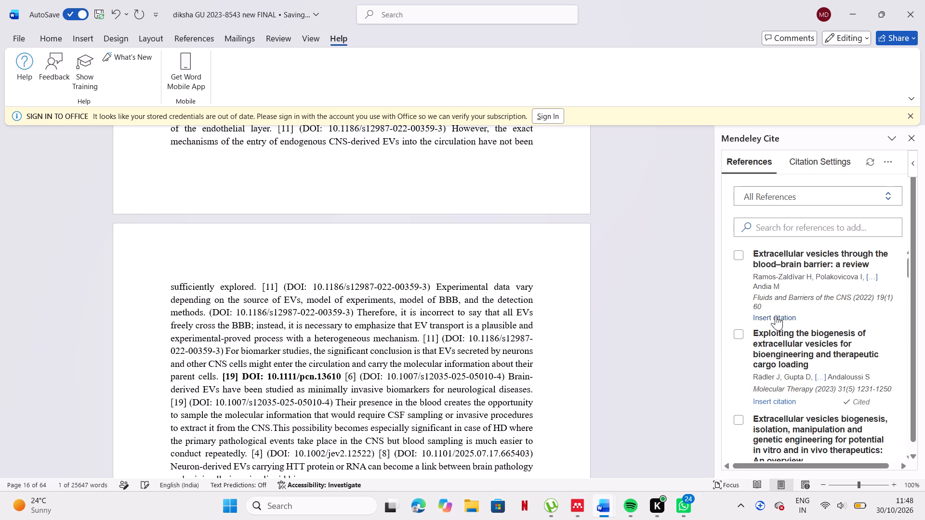
{"action": "left_click", "coordinate": [776, 315]}
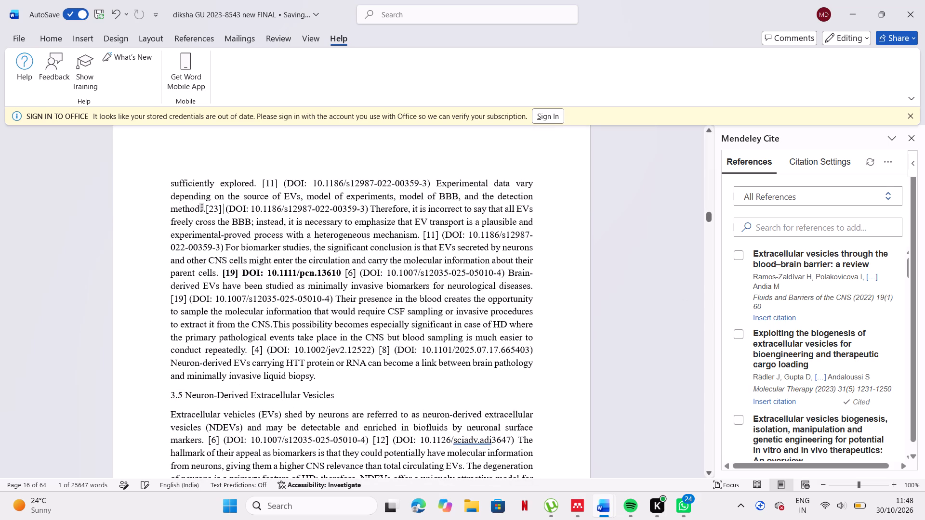
{"action": "left_click_drag", "start_coordinate": [205, 207], "coordinate": [365, 211]}
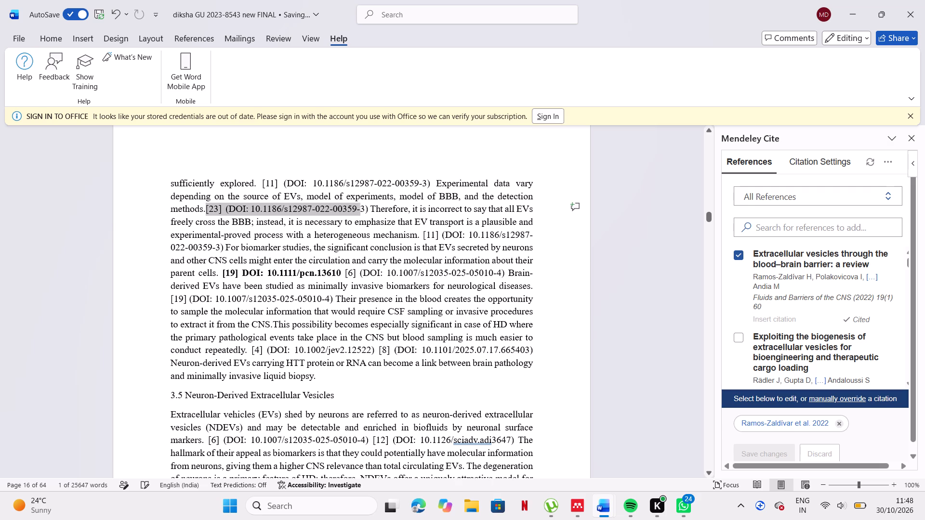
{"action": "left_click_drag", "start_coordinate": [365, 211], "coordinate": [370, 211]}
{"action": "left_click", "coordinate": [380, 196]}
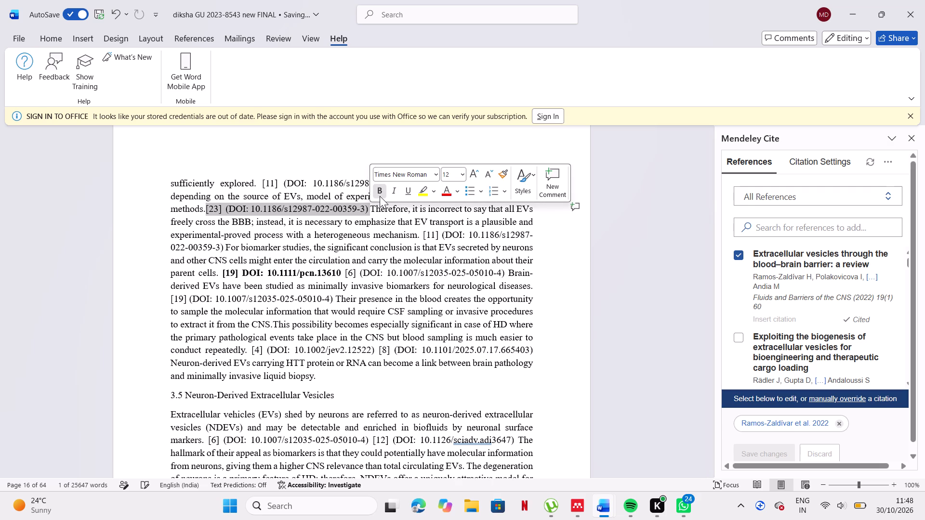
{"action": "left_click", "coordinate": [255, 183]}
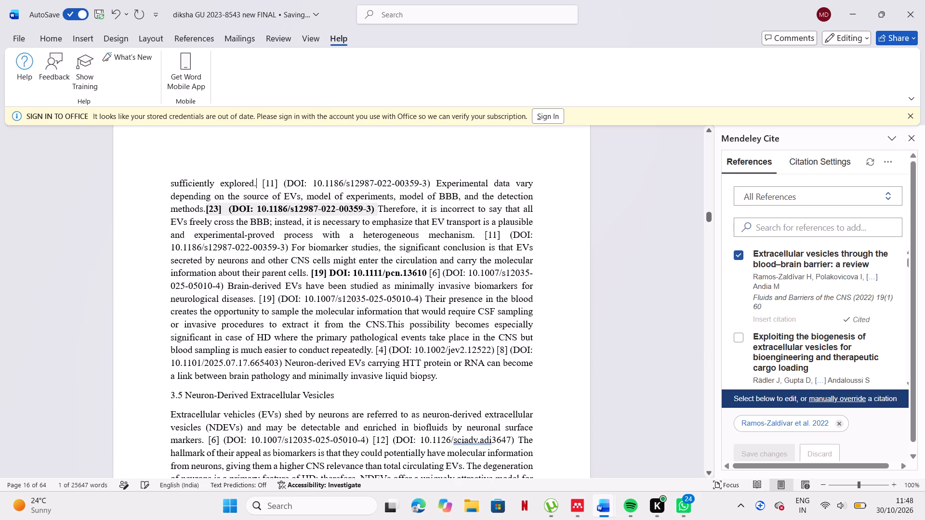
{"action": "left_click_drag", "start_coordinate": [262, 183], "coordinate": [433, 188]}
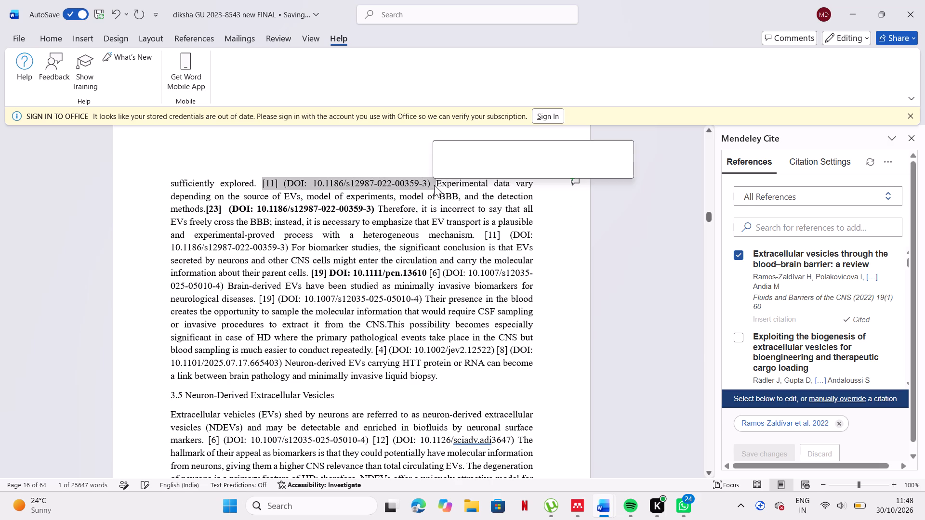
{"action": "key", "text": "BackSpace"}
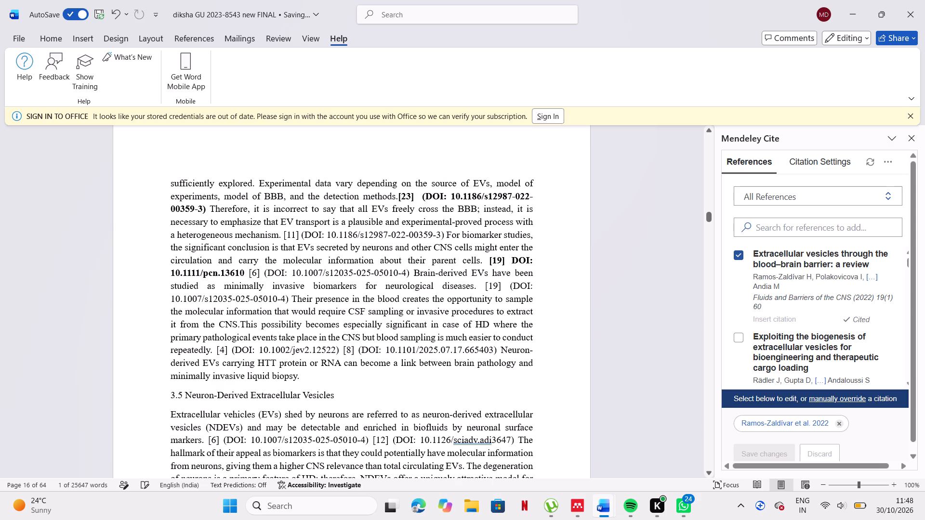
Replace the typed [11] after "heterogeneous mechanism" with the Mendeley citation for "Extracellular vesicles through the blood–brain barrier: a review".
{"action": "left_click", "coordinate": [298, 234]}
{"action": "key", "text": "BackSpace"}
{"action": "key", "text": "BackSpace"}
{"action": "key", "text": "BackSpace"}
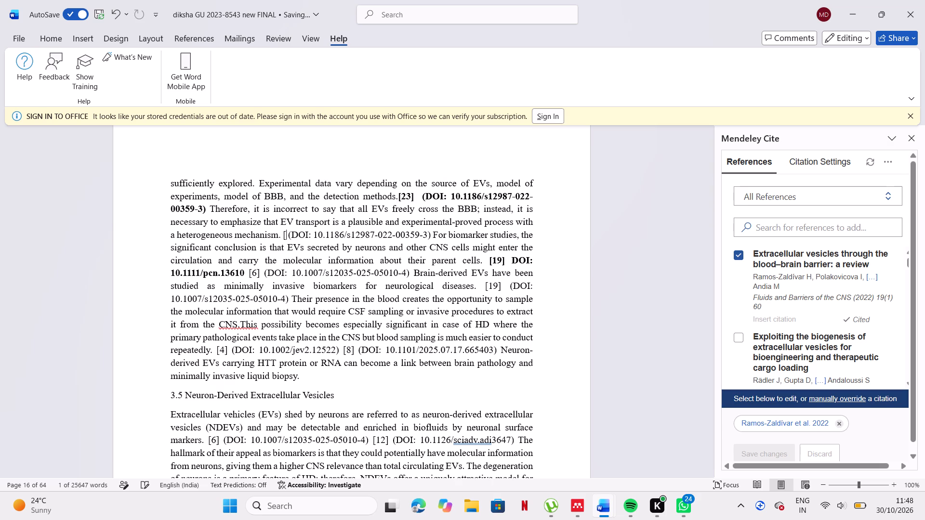
{"action": "key", "text": "BackSpace"}
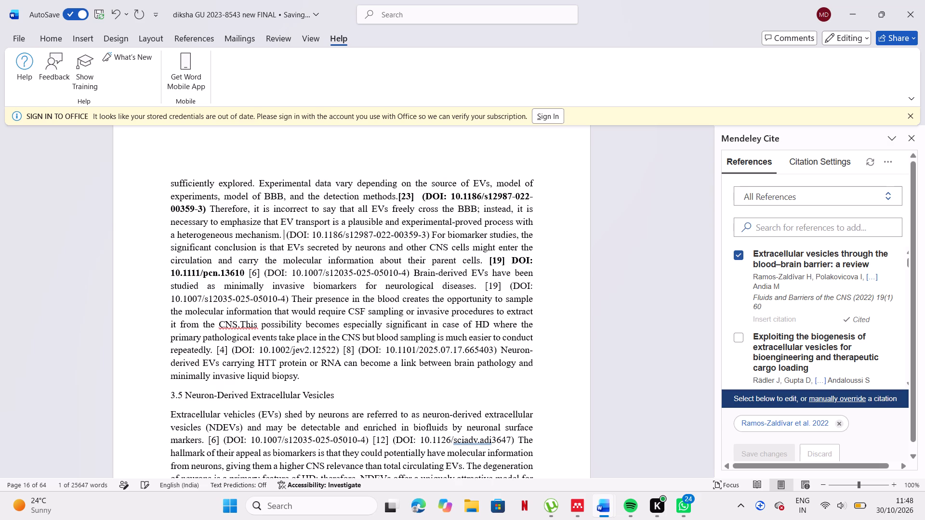
{"action": "left_click", "coordinate": [680, 284]}
{"action": "left_click", "coordinate": [741, 261]}
{"action": "left_click", "coordinate": [743, 249]}
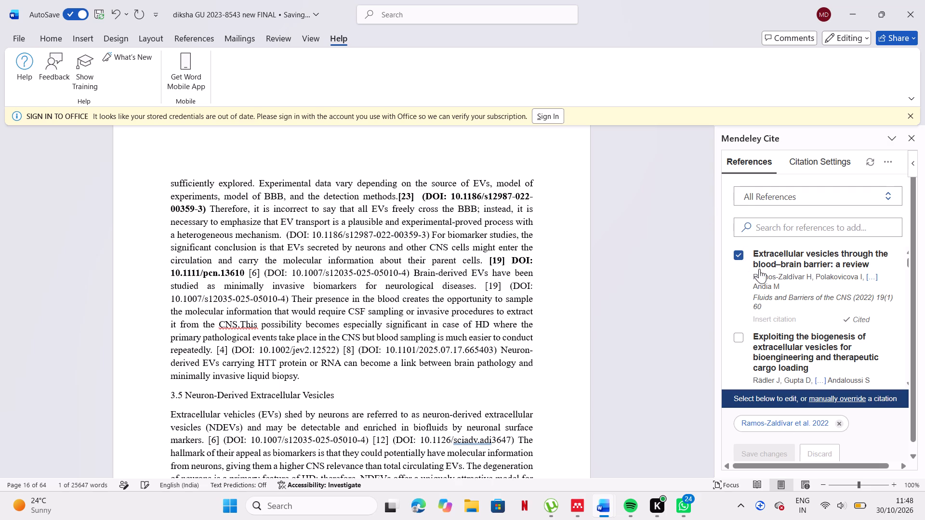
{"action": "left_click", "coordinate": [612, 231]}
{"action": "left_click", "coordinate": [286, 235]}
{"action": "double_click", "coordinate": [286, 235]}
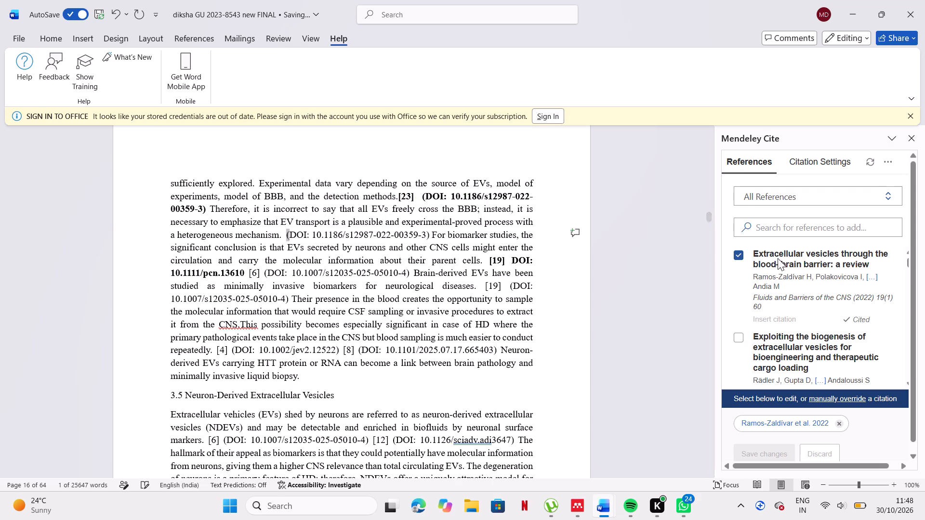
{"action": "left_click", "coordinate": [843, 425]}
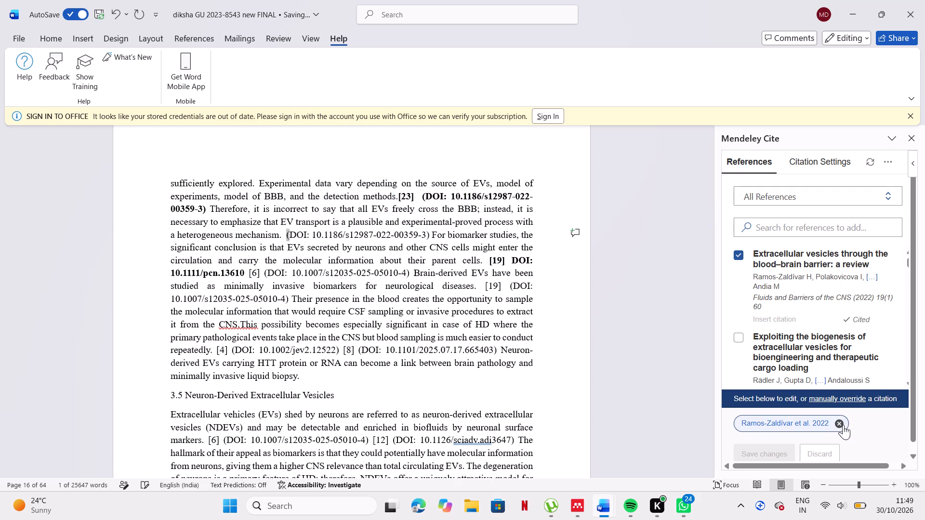
{"action": "left_click", "coordinate": [772, 320]}
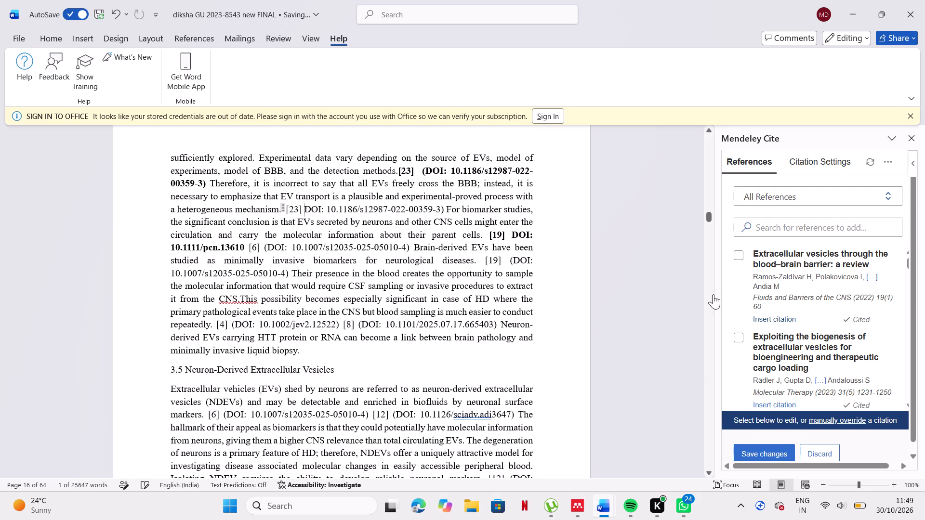
{"action": "left_click_drag", "start_coordinate": [287, 205], "coordinate": [410, 205]}
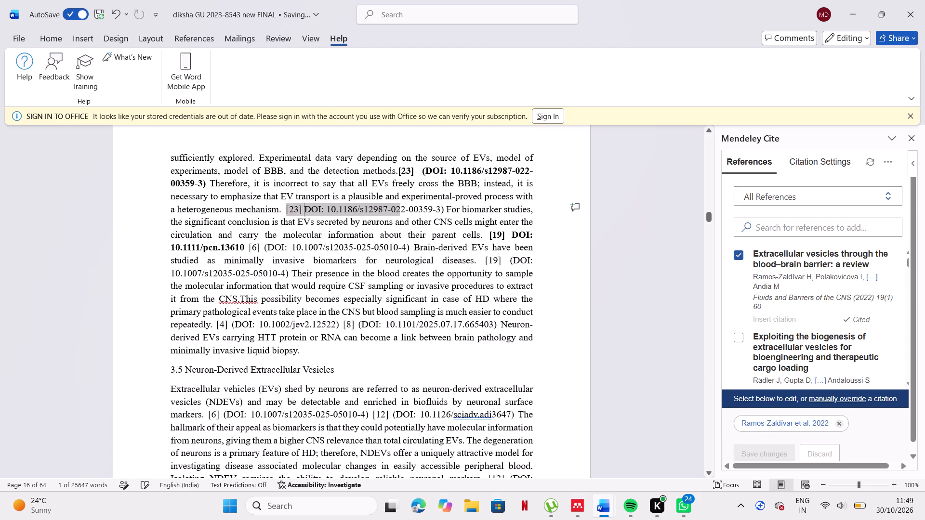
{"action": "left_click_drag", "start_coordinate": [410, 205], "coordinate": [444, 210]}
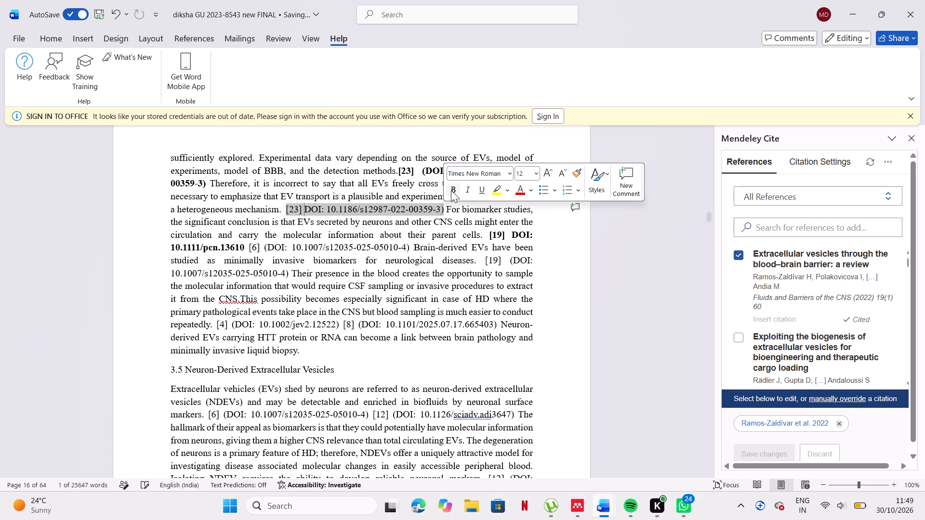
{"action": "left_click", "coordinate": [452, 189]}
{"action": "left_click", "coordinate": [536, 299]}
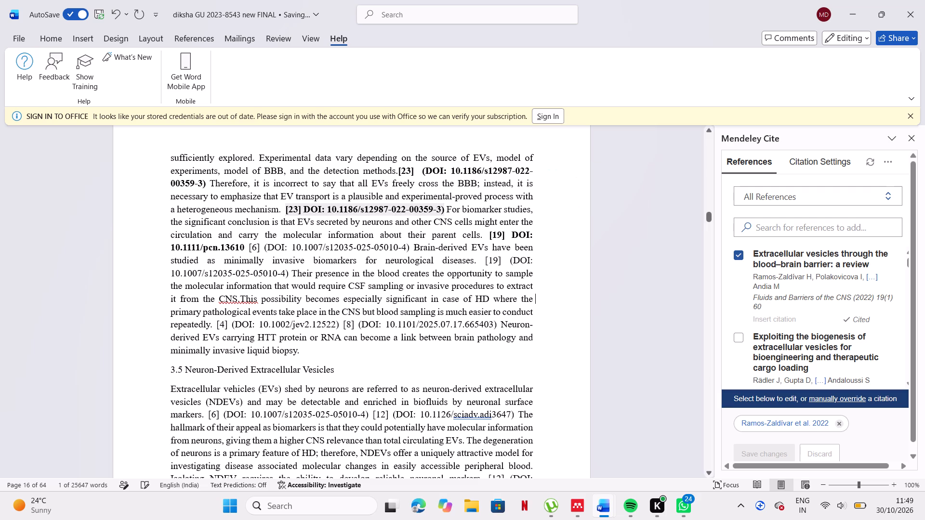
{"action": "left_click", "coordinate": [312, 247]}
{"action": "left_click_drag", "start_coordinate": [296, 248], "coordinate": [363, 260]}
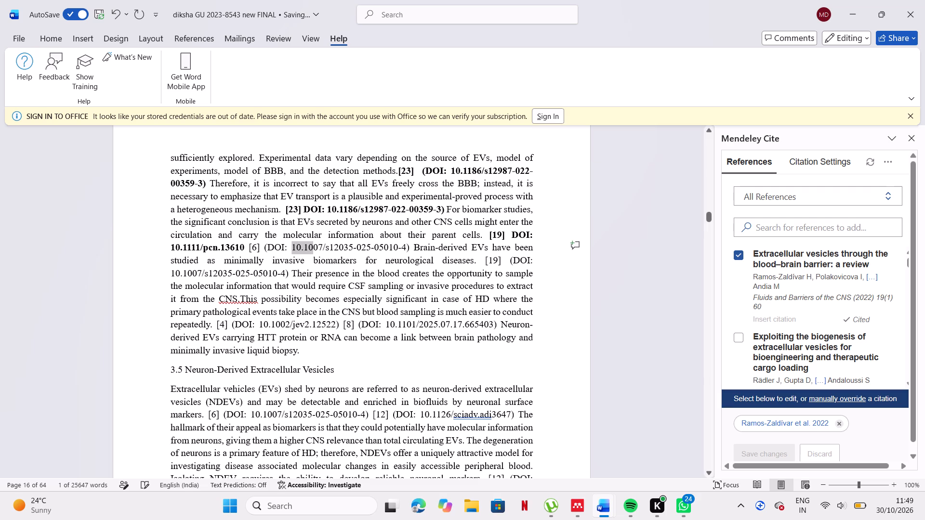
{"action": "left_click_drag", "start_coordinate": [363, 260], "coordinate": [406, 250]}
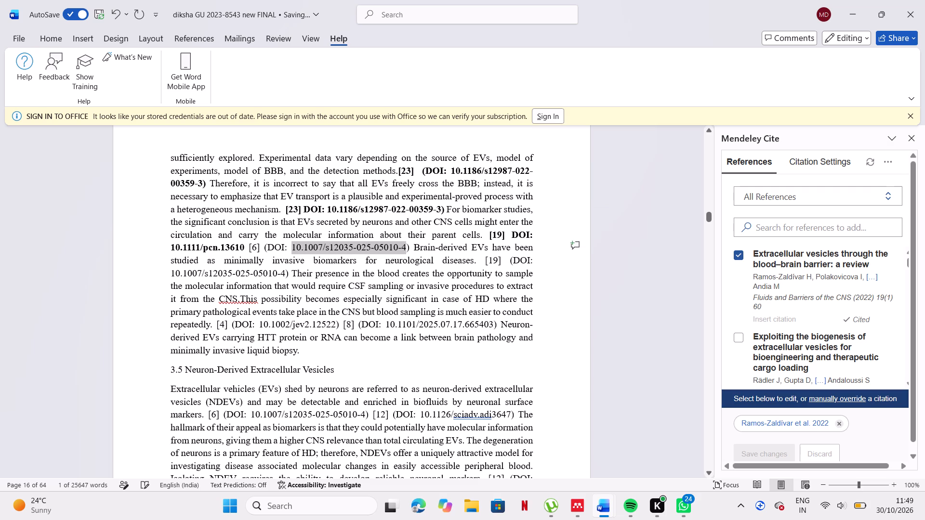
{"action": "key", "text": "ctrl+c"}
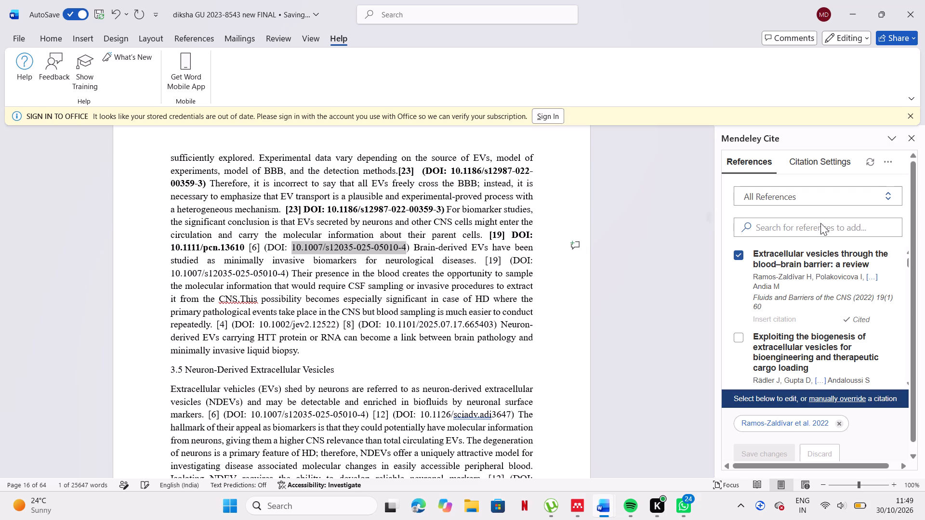
{"action": "left_click", "coordinate": [820, 228]}
{"action": "key", "text": "ctrl+v"}
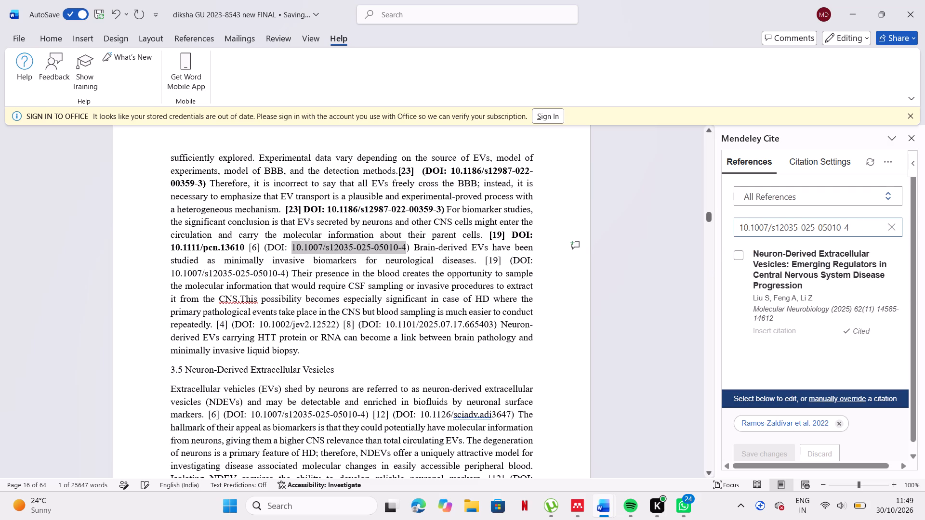
{"action": "left_click", "coordinate": [260, 245]}
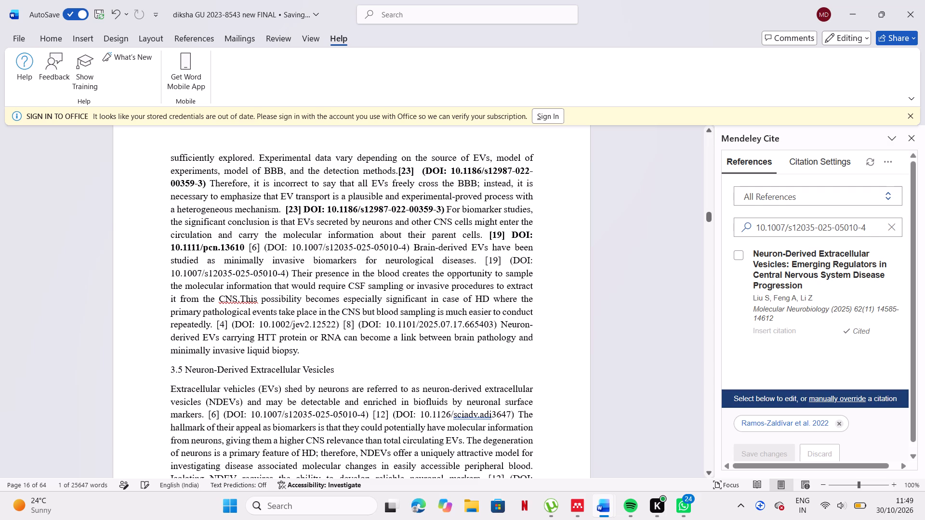
{"action": "key", "text": "BackSpace"}
{"action": "key", "text": "BackSpace"}
{"action": "key", "text": "BackSpace"}
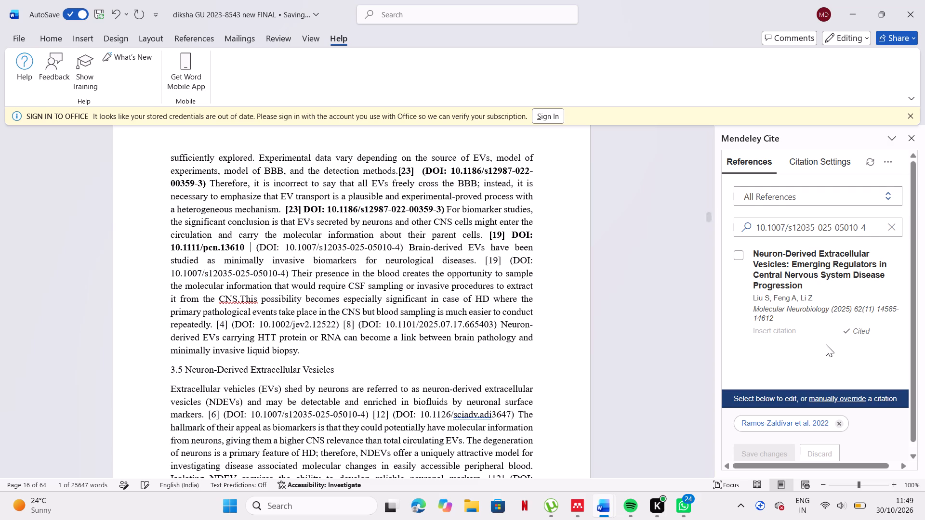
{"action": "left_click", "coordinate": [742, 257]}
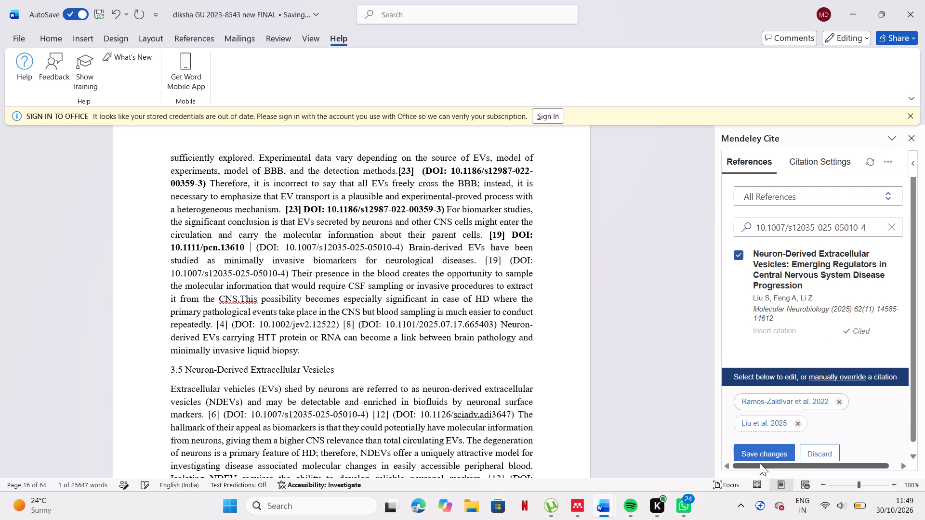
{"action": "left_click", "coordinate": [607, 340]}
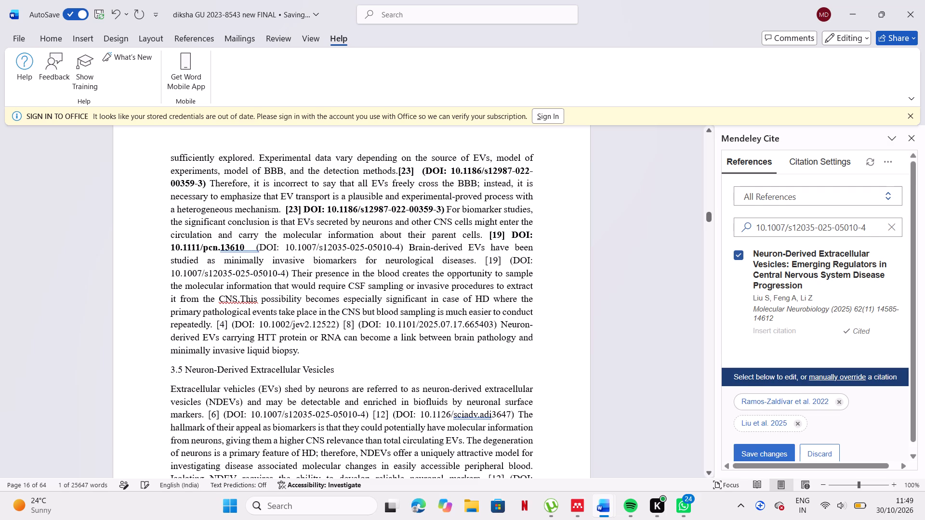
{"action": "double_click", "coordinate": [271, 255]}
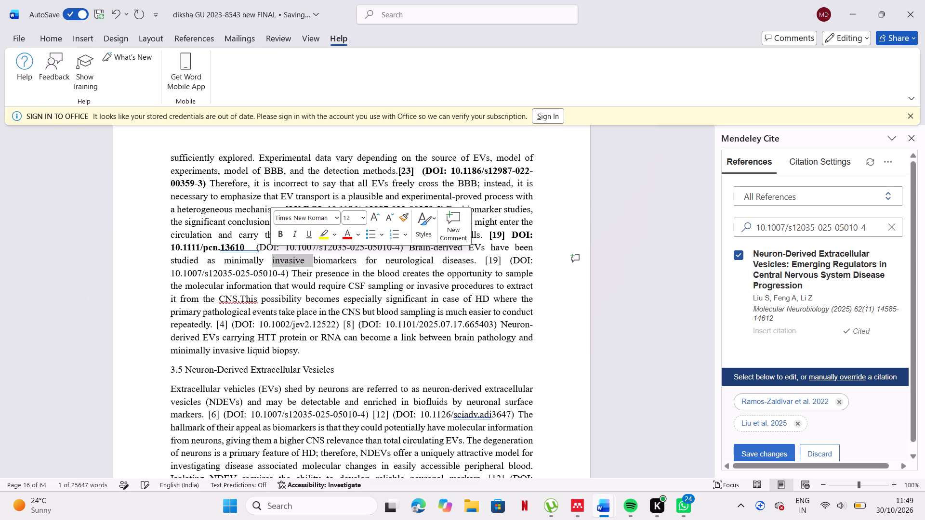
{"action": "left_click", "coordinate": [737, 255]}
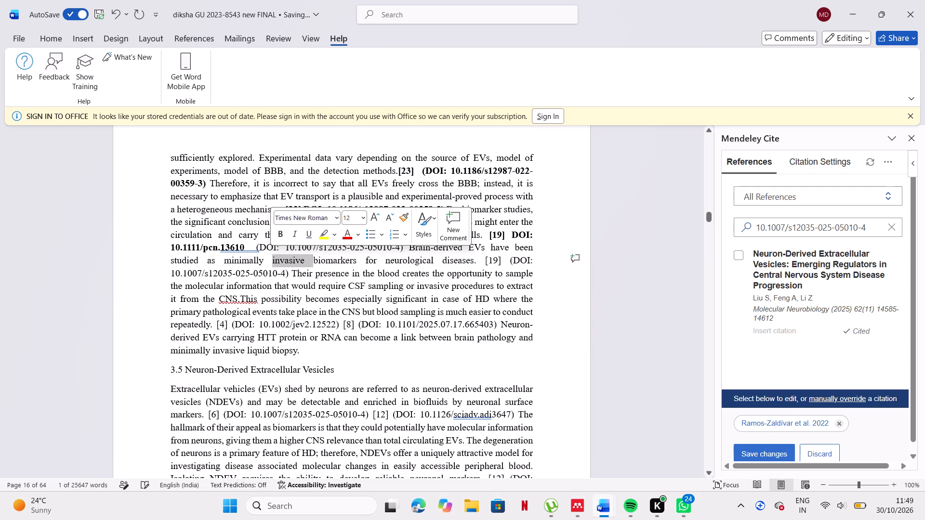
{"action": "left_click", "coordinate": [260, 243]}
{"action": "left_click", "coordinate": [253, 248]}
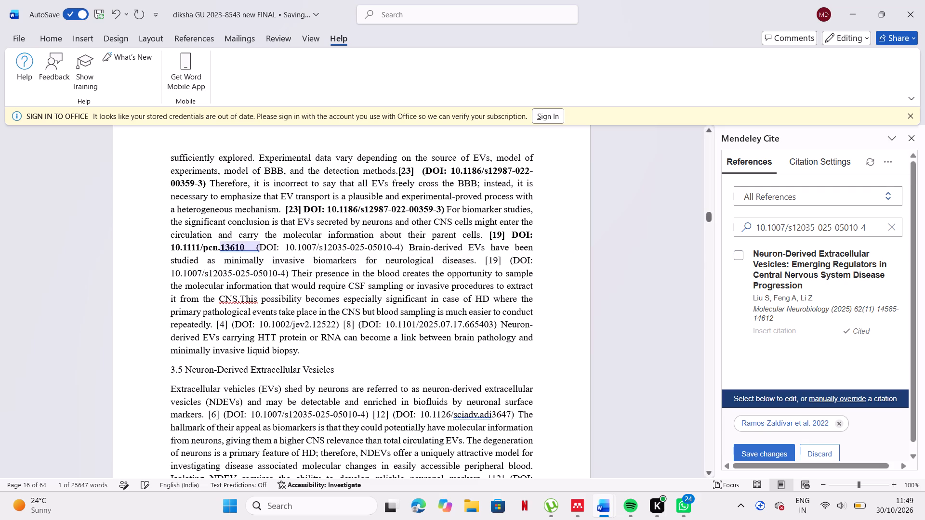
{"action": "left_click", "coordinate": [253, 248]}
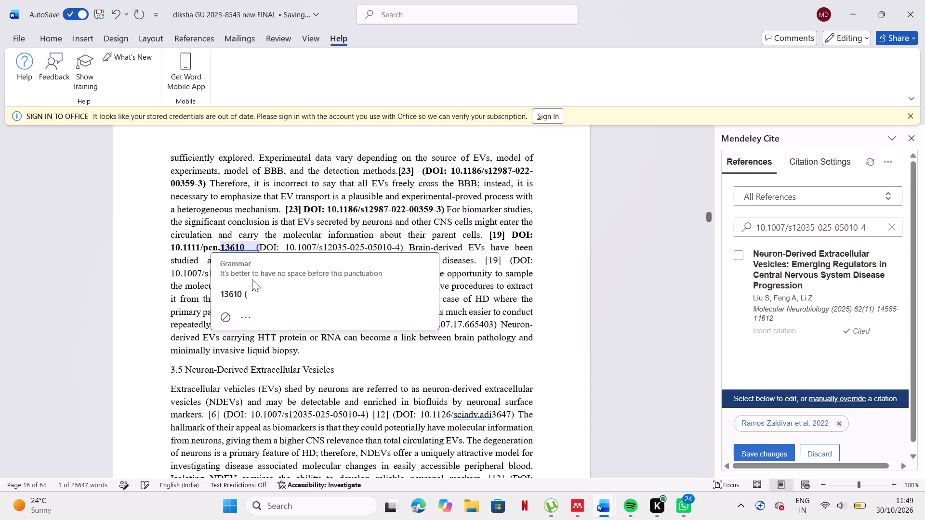
{"action": "left_click", "coordinate": [252, 293]}
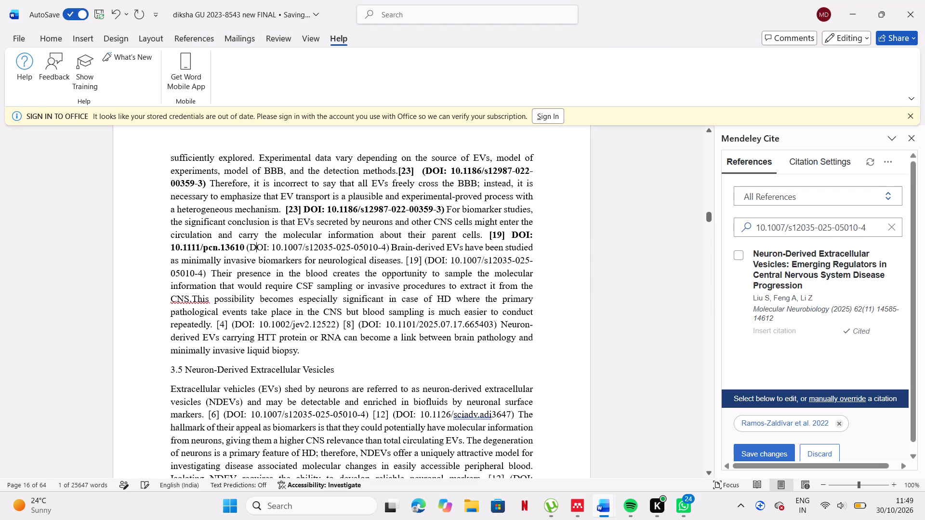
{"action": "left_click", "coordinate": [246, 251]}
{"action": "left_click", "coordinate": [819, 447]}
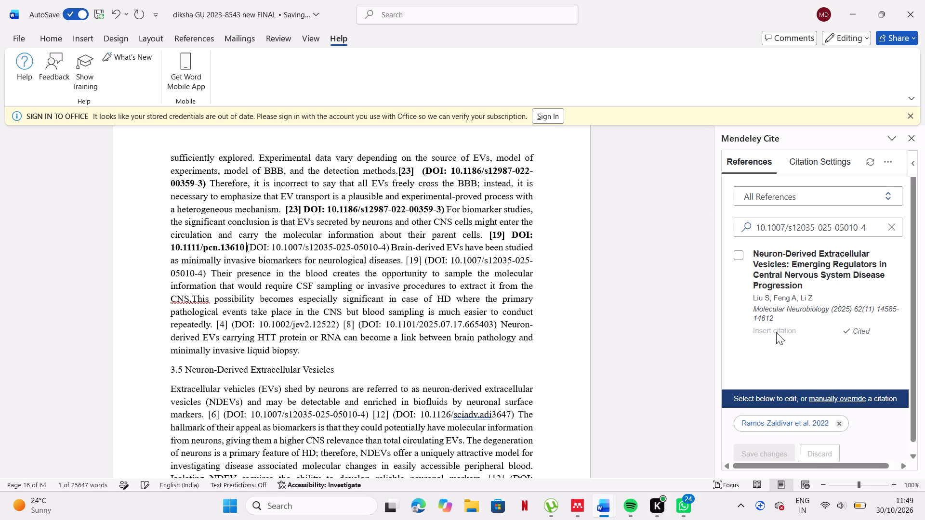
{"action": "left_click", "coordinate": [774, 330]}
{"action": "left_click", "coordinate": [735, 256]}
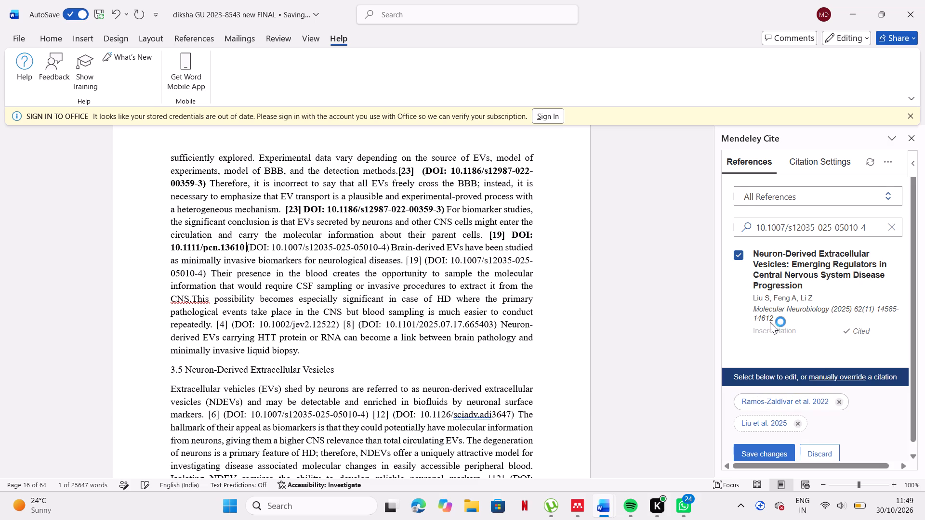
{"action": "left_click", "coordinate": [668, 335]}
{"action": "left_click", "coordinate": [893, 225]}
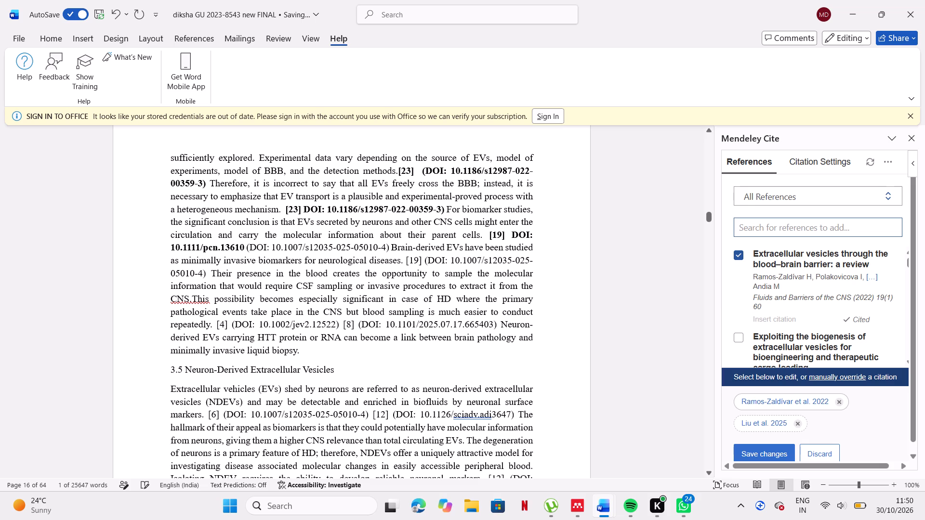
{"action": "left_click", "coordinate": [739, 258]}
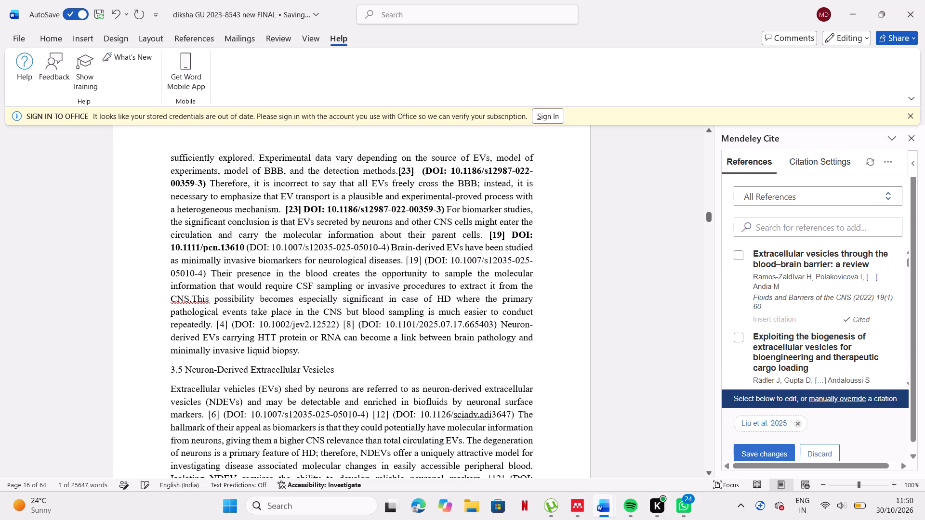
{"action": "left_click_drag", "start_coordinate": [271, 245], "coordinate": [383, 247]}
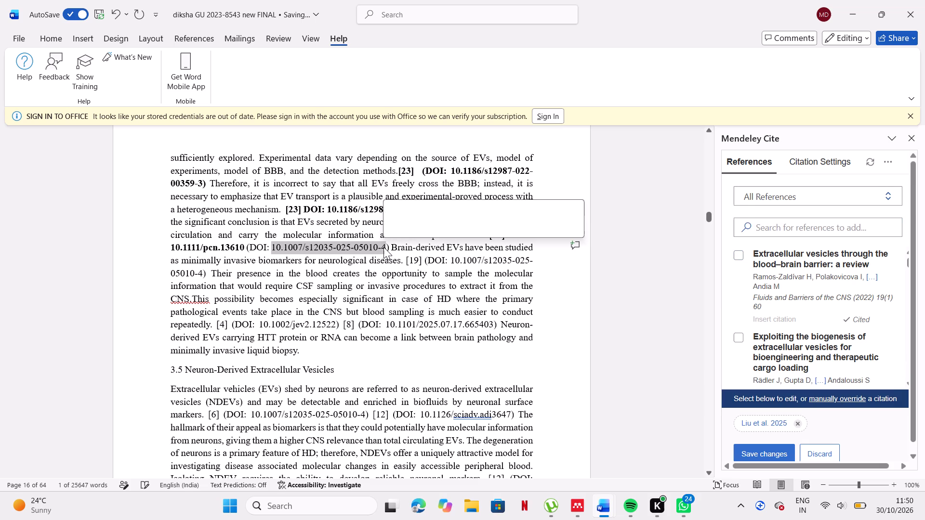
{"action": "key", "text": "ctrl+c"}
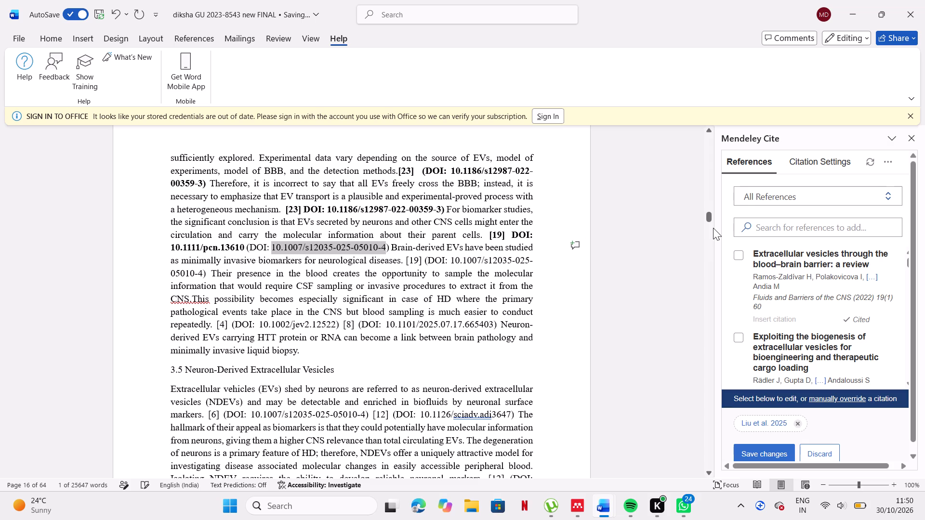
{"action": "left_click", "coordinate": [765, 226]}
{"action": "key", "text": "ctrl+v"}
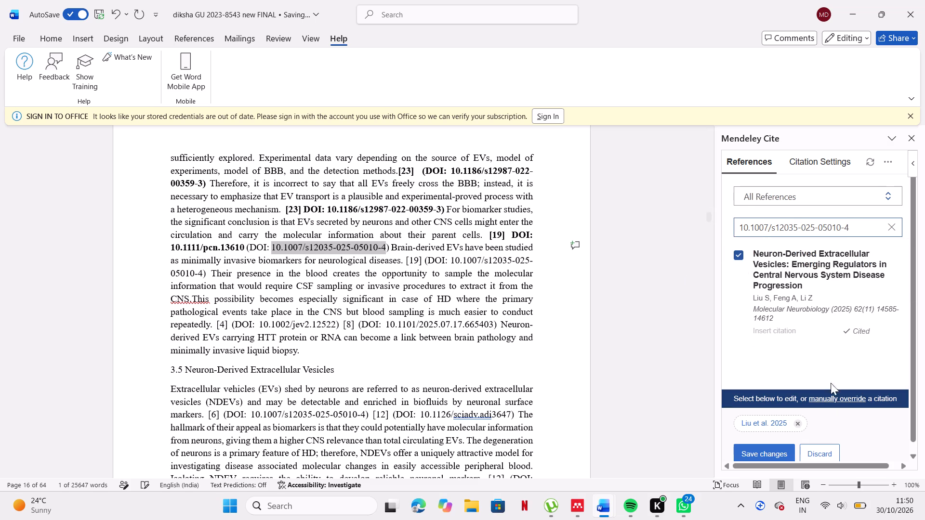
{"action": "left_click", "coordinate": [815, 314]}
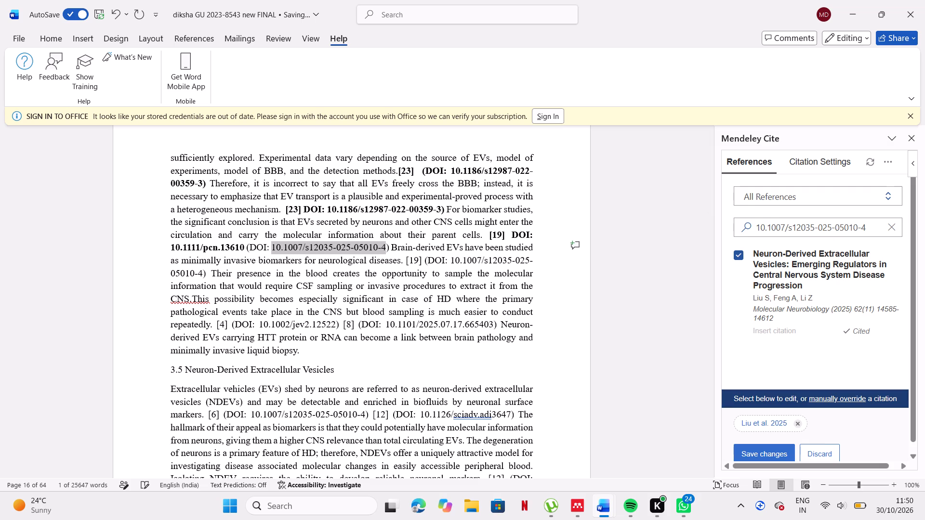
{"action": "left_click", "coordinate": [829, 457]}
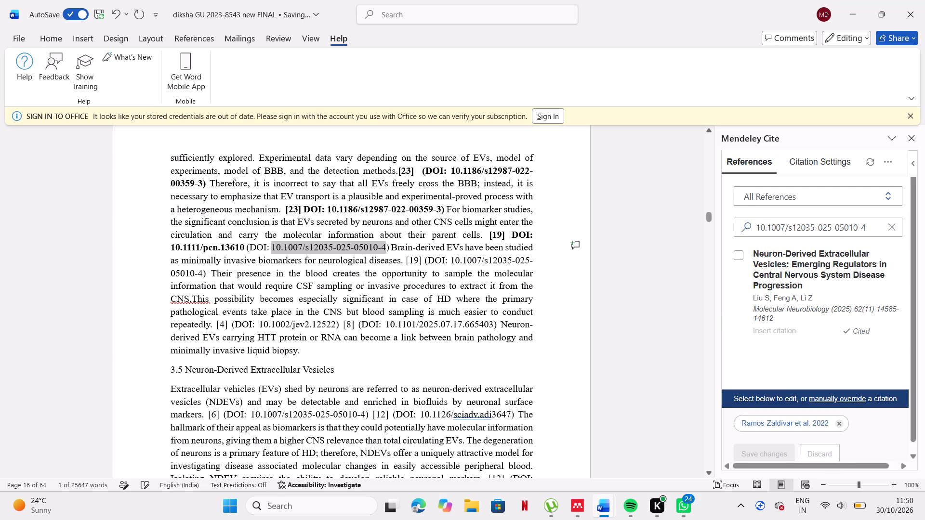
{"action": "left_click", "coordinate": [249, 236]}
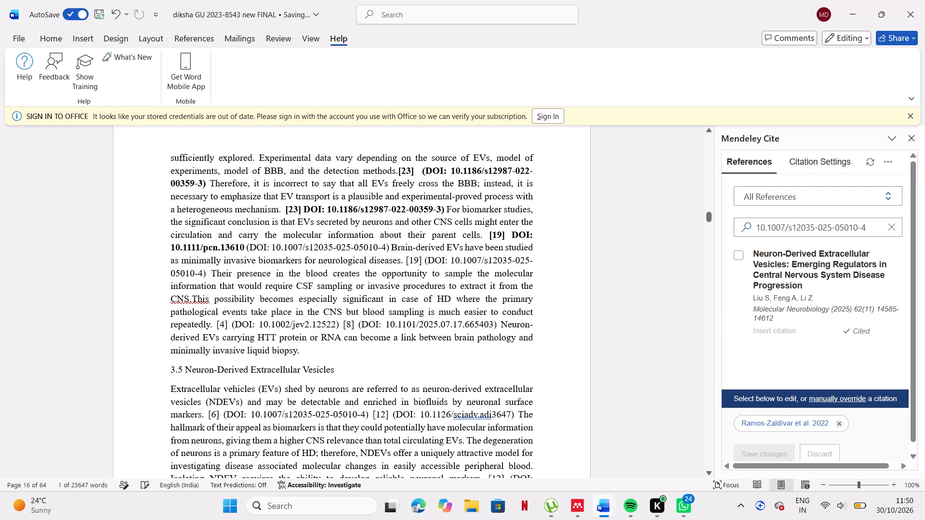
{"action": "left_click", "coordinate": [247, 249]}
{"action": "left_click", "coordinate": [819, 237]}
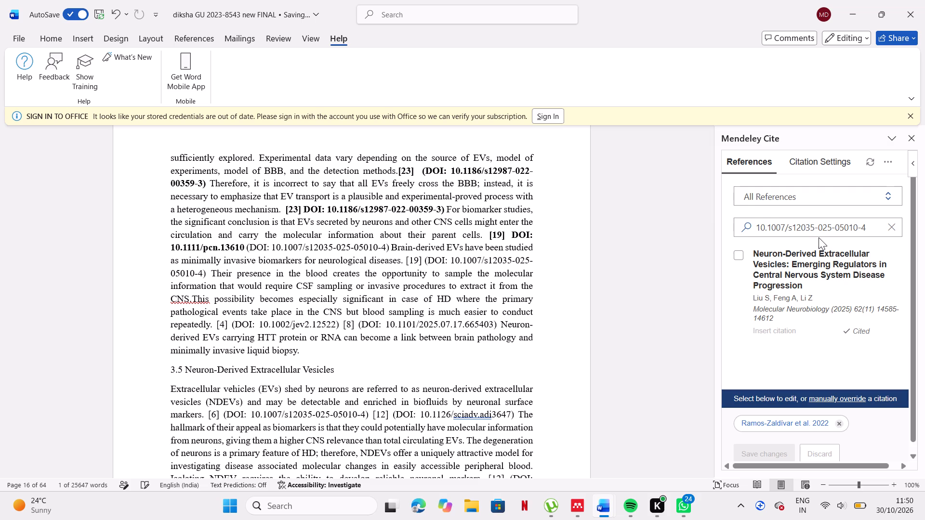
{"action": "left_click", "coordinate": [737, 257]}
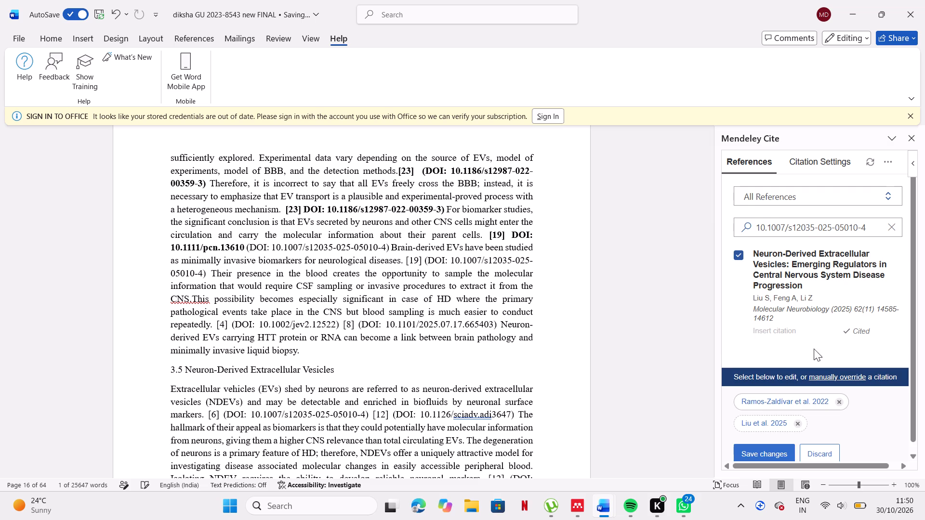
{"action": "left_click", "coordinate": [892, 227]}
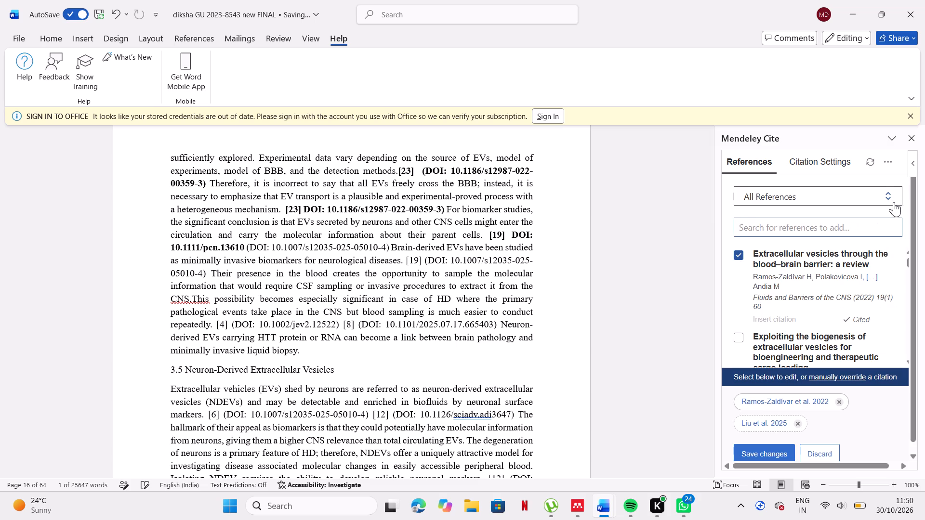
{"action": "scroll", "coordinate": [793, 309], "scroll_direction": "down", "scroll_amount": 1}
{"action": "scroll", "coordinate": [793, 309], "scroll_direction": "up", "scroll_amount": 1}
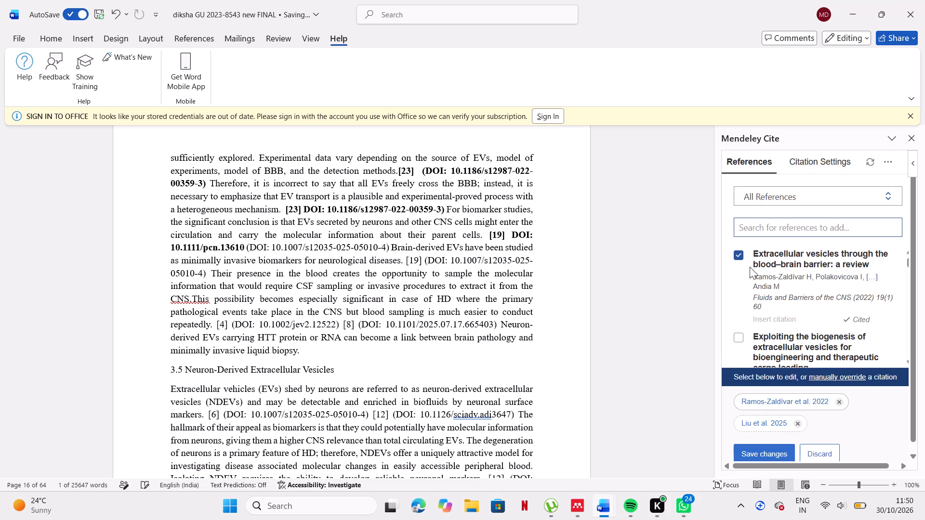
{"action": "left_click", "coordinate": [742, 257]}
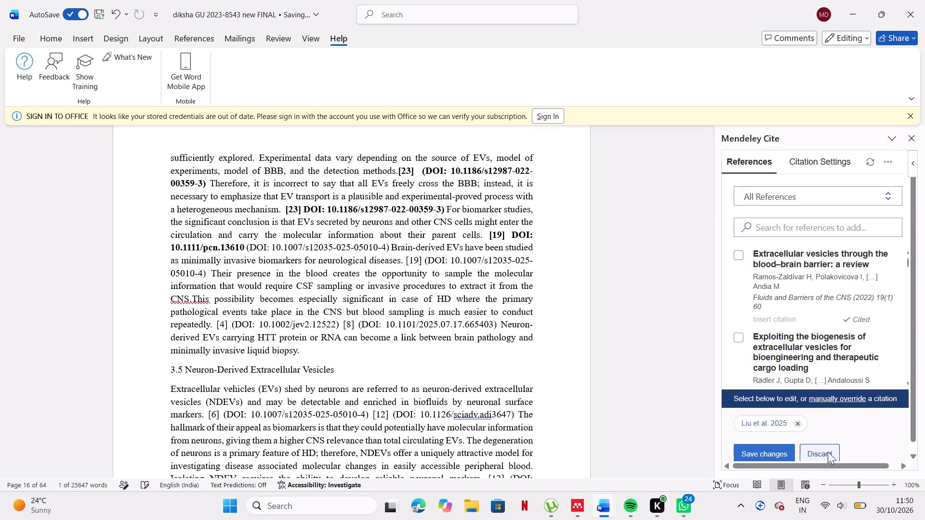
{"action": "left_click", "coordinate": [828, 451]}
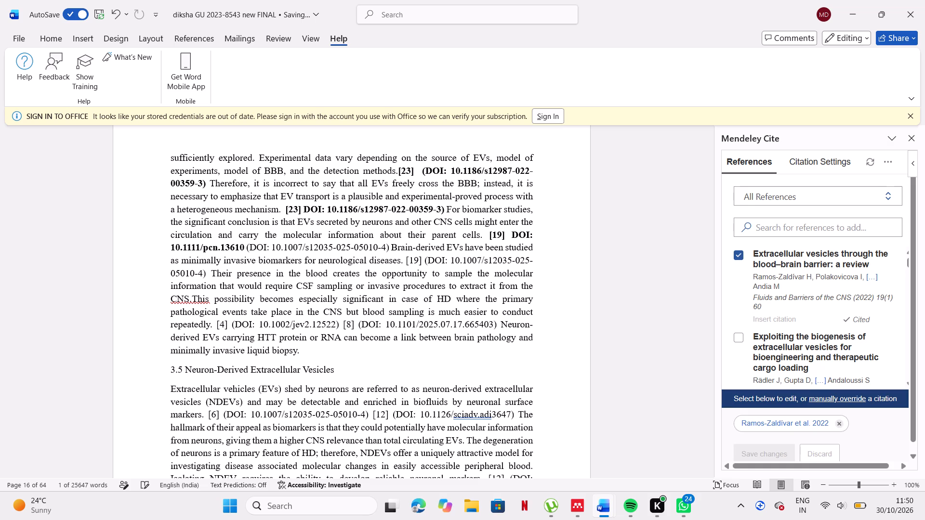
Insert the Mendeley citation for Liu et al. 2025 after "blood sampling is much easier to conduct", with the Ramos-Zaldívar reference deselected.
{"action": "left_click", "coordinate": [745, 258]}
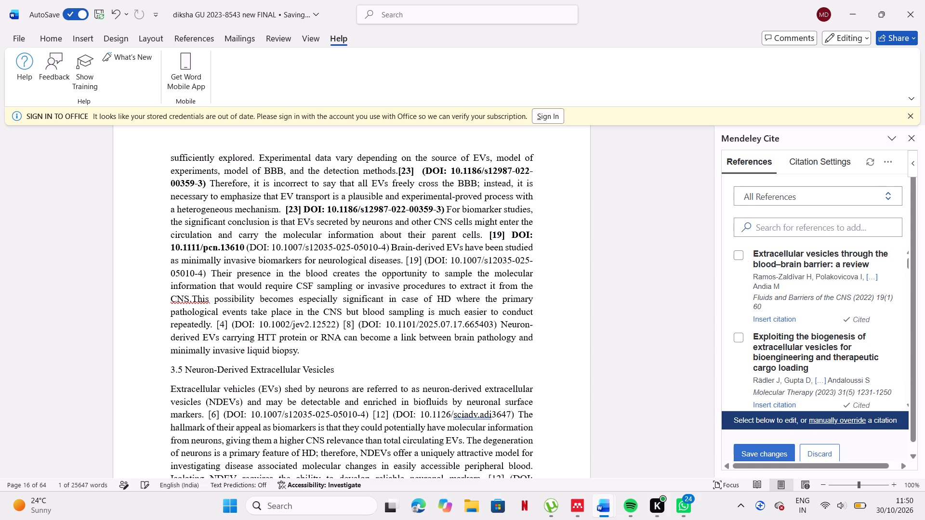
{"action": "left_click", "coordinate": [654, 315]}
{"action": "left_click", "coordinate": [763, 310]}
{"action": "scroll", "coordinate": [763, 310], "scroll_direction": "down", "scroll_amount": 2}
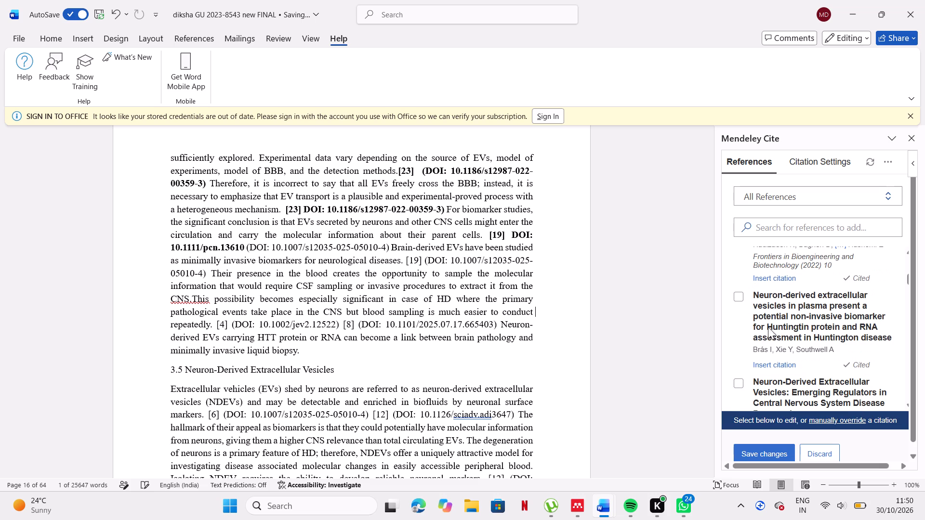
{"action": "scroll", "coordinate": [782, 362], "scroll_direction": "down", "scroll_amount": 2}
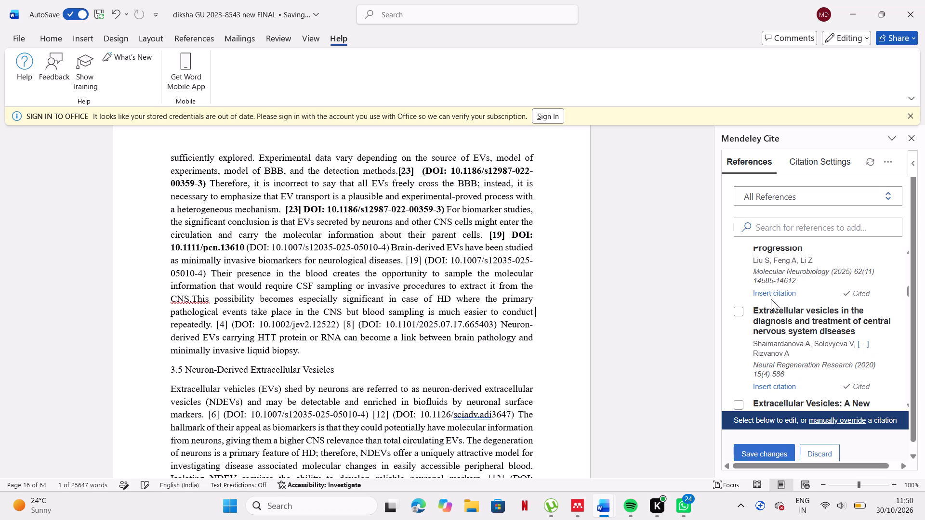
{"action": "left_click", "coordinate": [772, 291]}
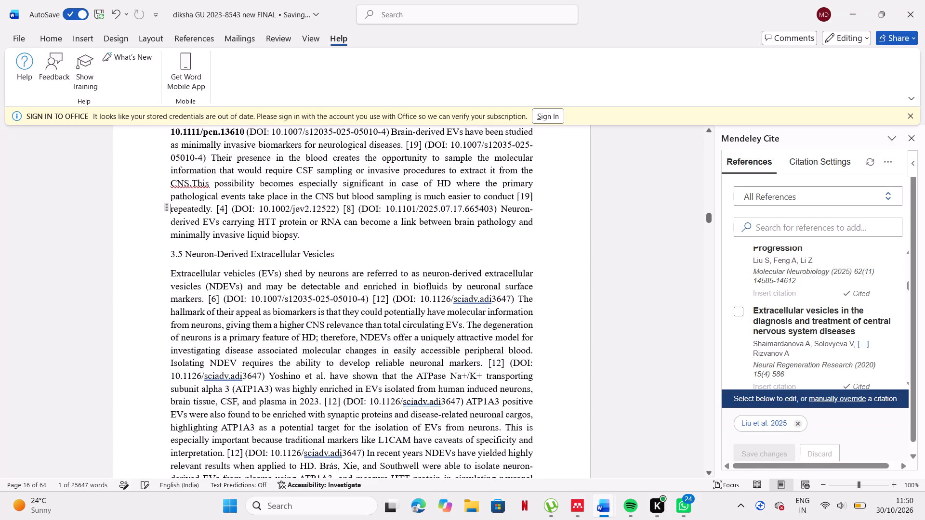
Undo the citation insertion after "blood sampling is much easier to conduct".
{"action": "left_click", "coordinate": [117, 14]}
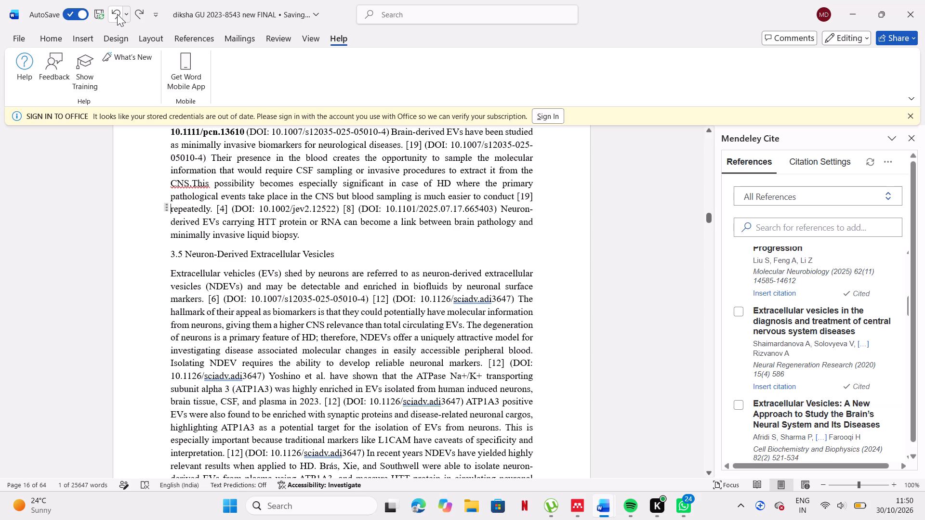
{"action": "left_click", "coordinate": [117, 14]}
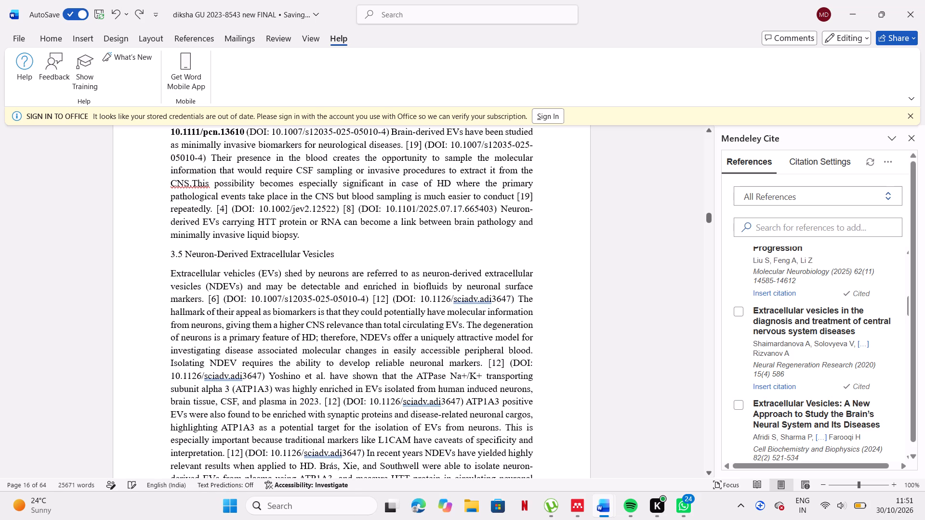
{"action": "left_click", "coordinate": [245, 130]}
{"action": "left_click", "coordinate": [780, 292]}
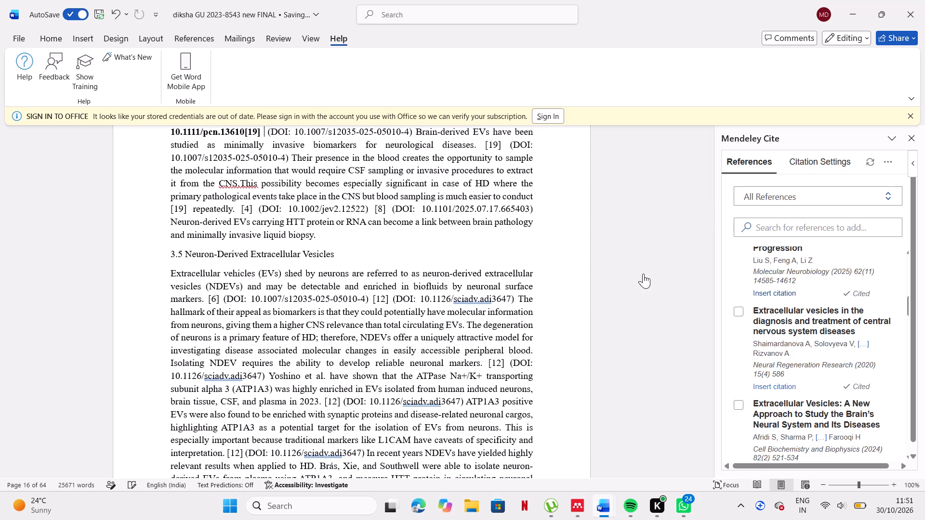
{"action": "scroll", "coordinate": [450, 219], "scroll_direction": "up", "scroll_amount": 1}
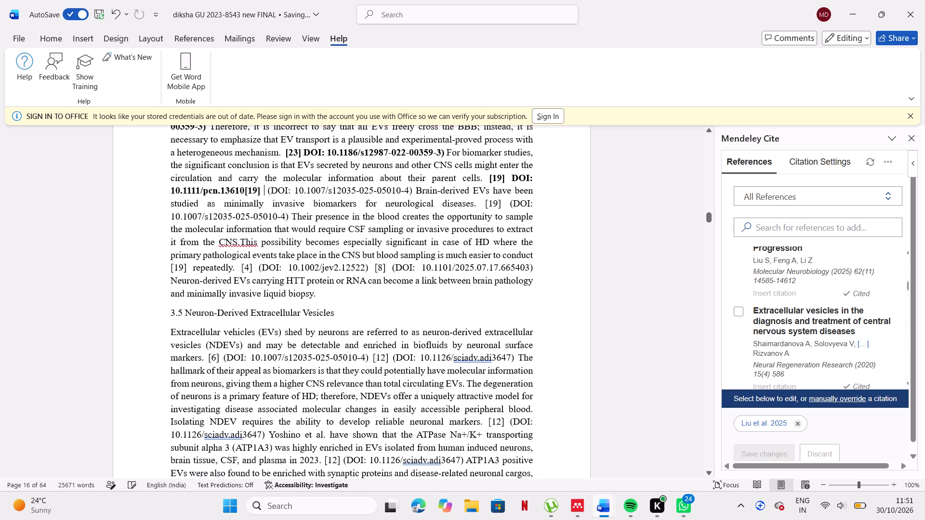
{"action": "left_click", "coordinate": [244, 191]}
{"action": "key", "text": "space"}
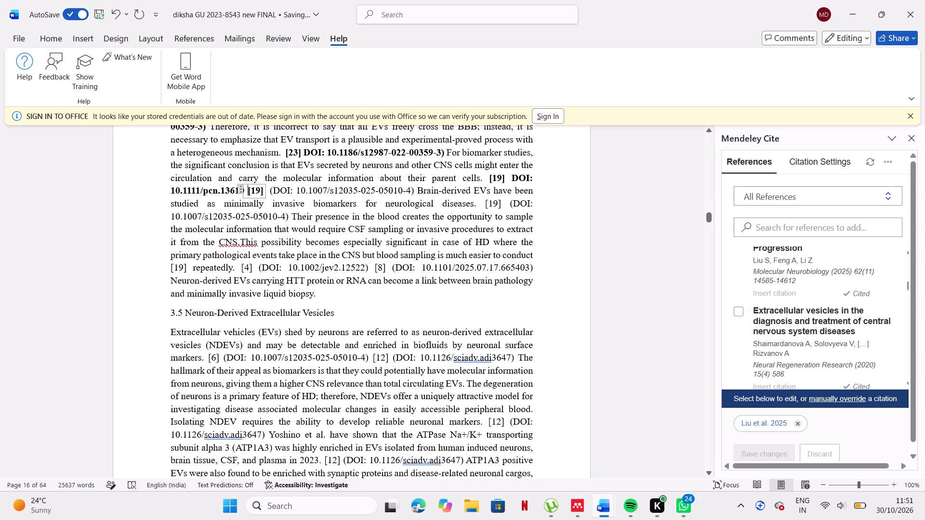
{"action": "left_click_drag", "start_coordinate": [247, 190], "coordinate": [412, 194]}
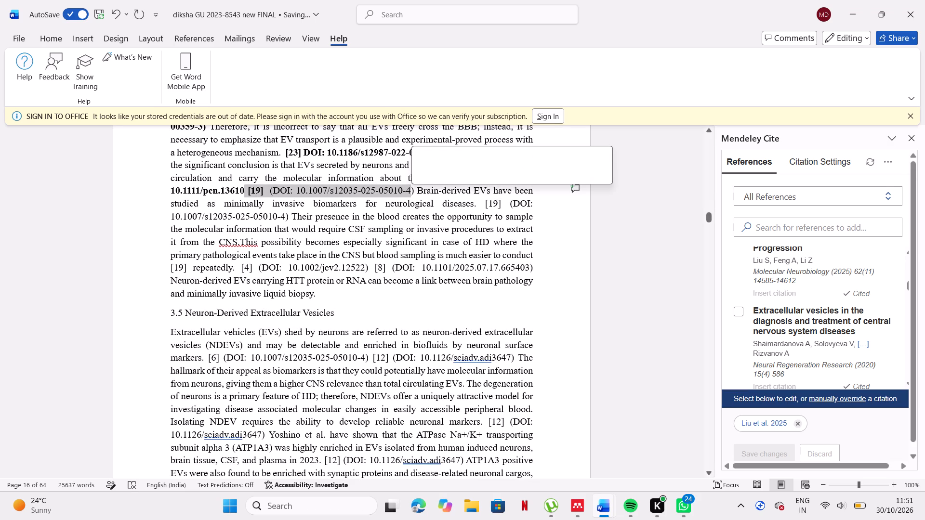
{"action": "left_click", "coordinate": [419, 172]}
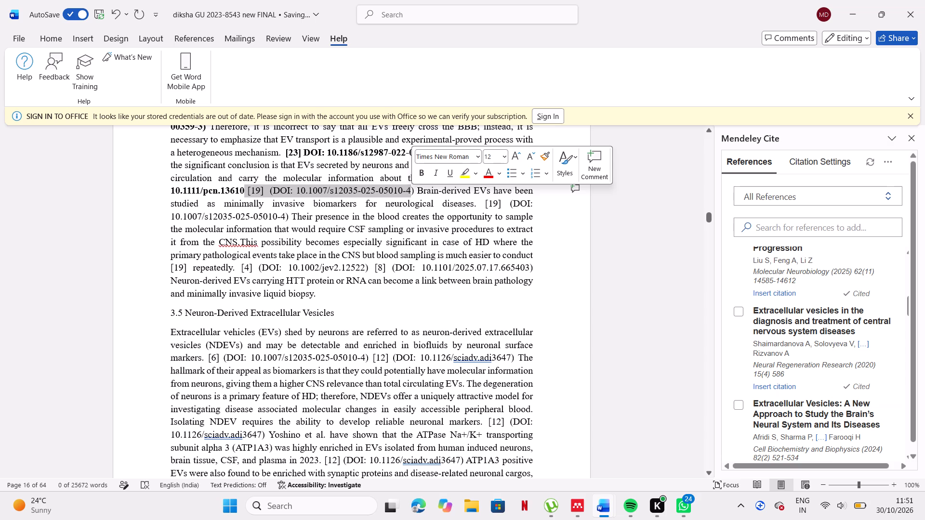
{"action": "left_click", "coordinate": [423, 180]}
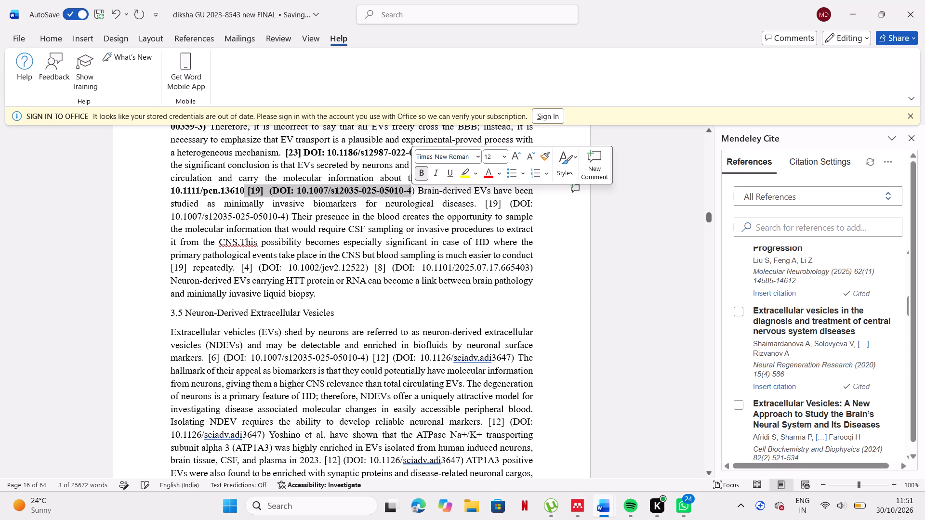
{"action": "left_click", "coordinate": [587, 265]}
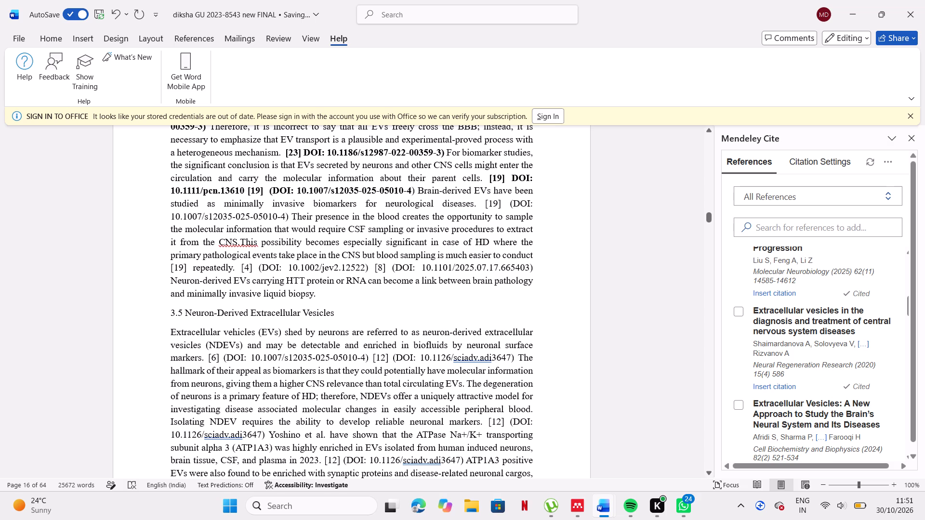
{"action": "left_click", "coordinate": [491, 202]}
{"action": "left_click_drag", "start_coordinate": [491, 202], "coordinate": [510, 216]}
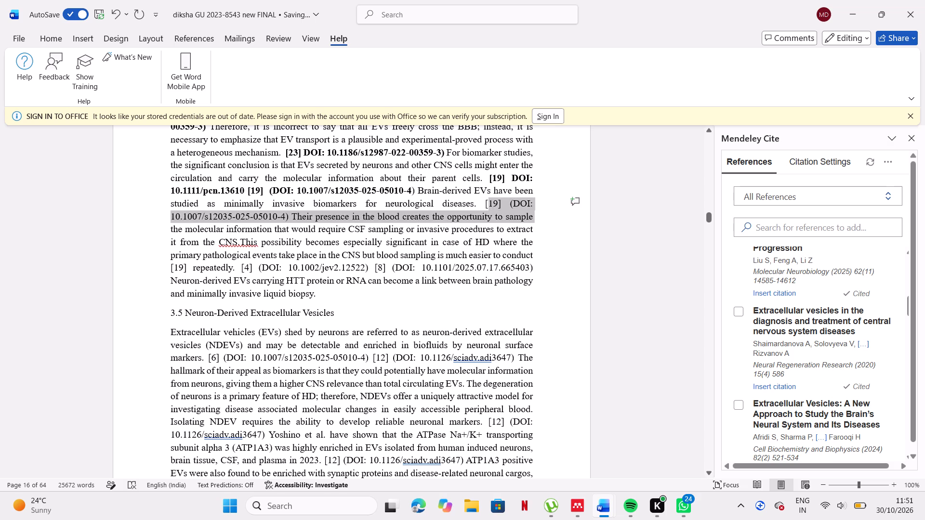
{"action": "left_click_drag", "start_coordinate": [510, 216], "coordinate": [497, 200]}
{"action": "left_click_drag", "start_coordinate": [483, 200], "coordinate": [502, 202]}
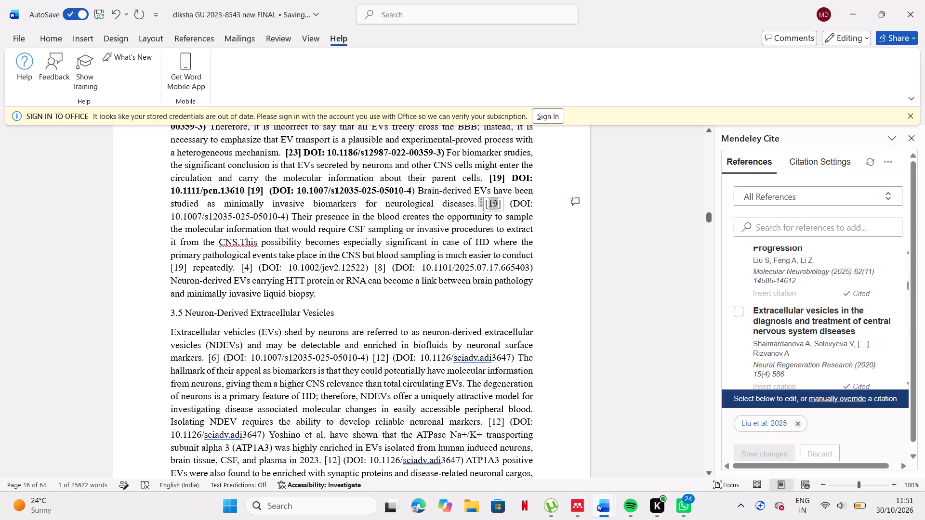
{"action": "left_click_drag", "start_coordinate": [502, 202], "coordinate": [536, 205]}
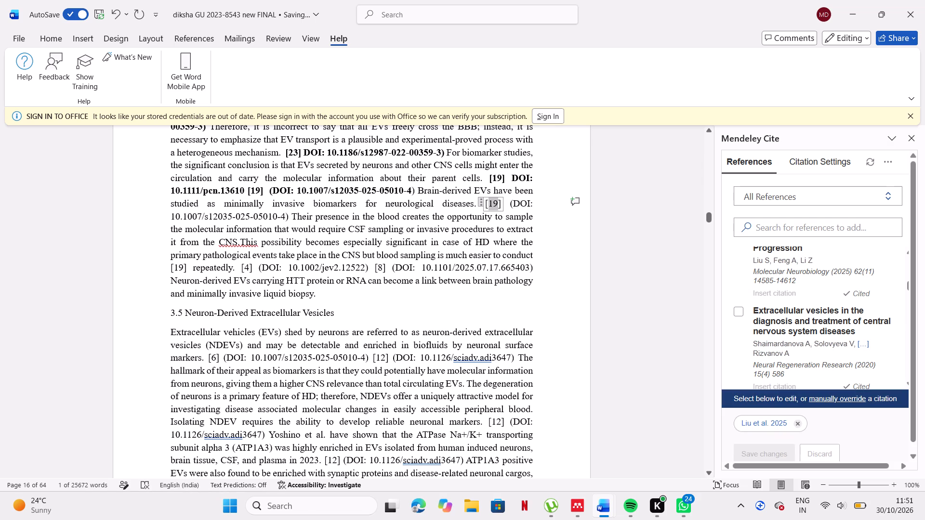
{"action": "left_click", "coordinate": [536, 205]}
{"action": "left_click_drag", "start_coordinate": [484, 202], "coordinate": [289, 219]}
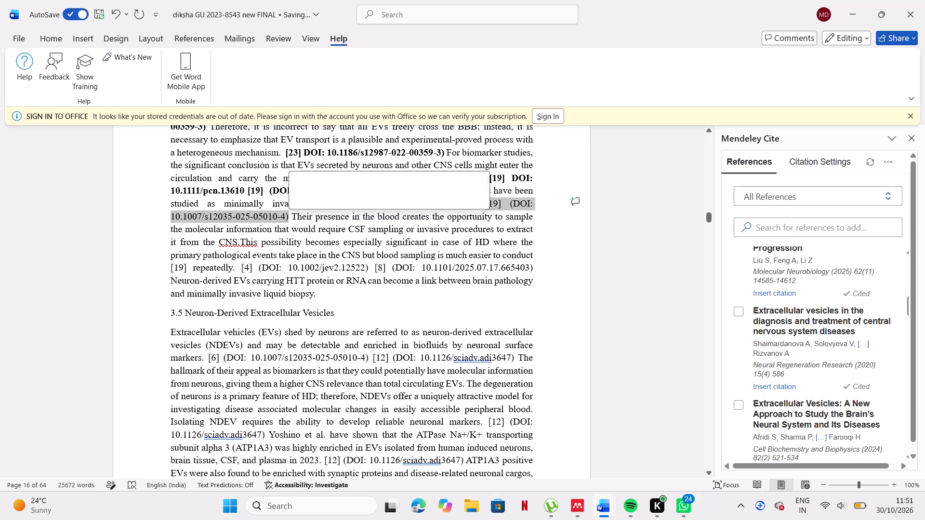
{"action": "left_click", "coordinate": [297, 201]}
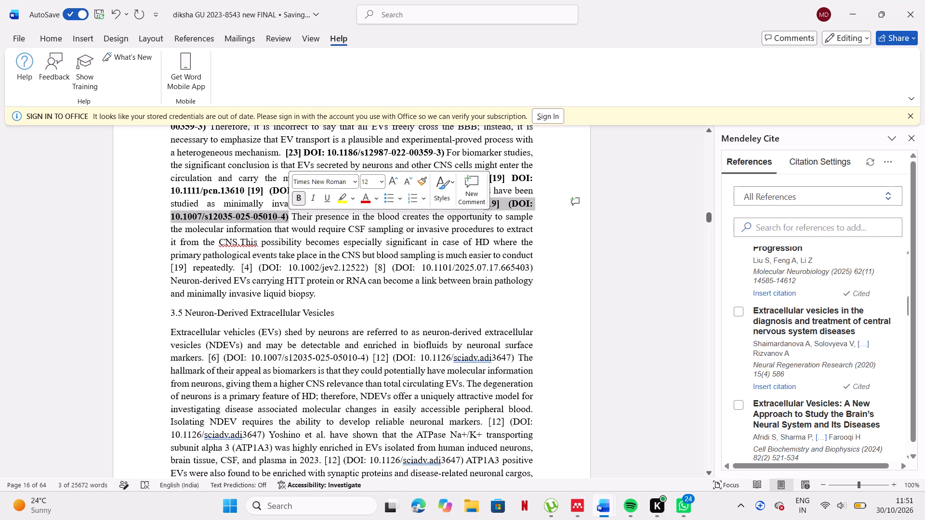
{"action": "left_click", "coordinate": [359, 302]}
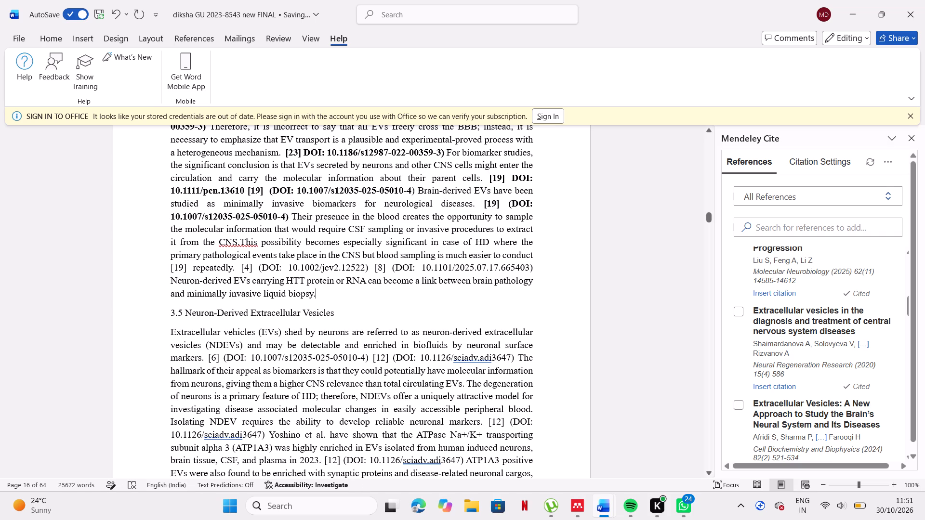
Copy the DOI 10.1126/sciadv.adi3647 from the typed [12] citation in the opening lines of section 3.5.
{"action": "scroll", "coordinate": [475, 299], "scroll_direction": "down", "scroll_amount": 2}
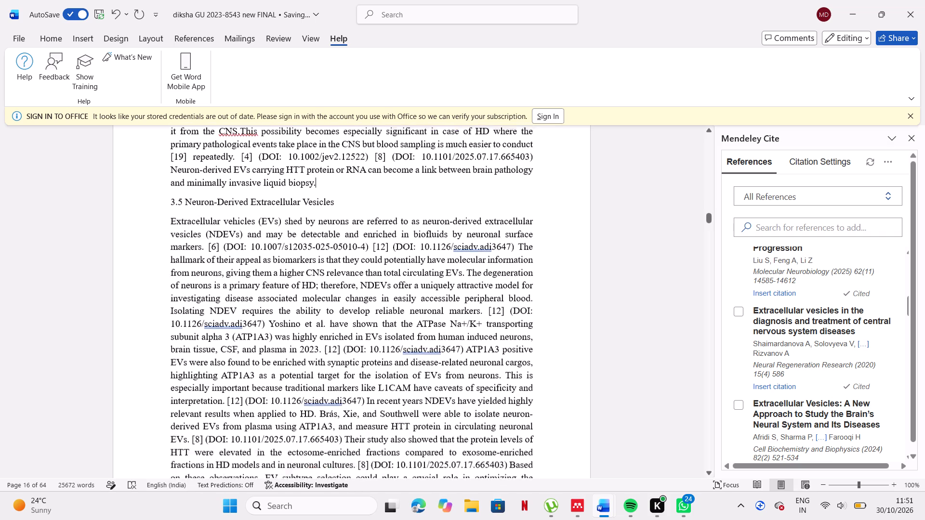
{"action": "scroll", "coordinate": [475, 299], "scroll_direction": "down", "scroll_amount": 6}
{"action": "scroll", "coordinate": [475, 299], "scroll_direction": "up", "scroll_amount": 6}
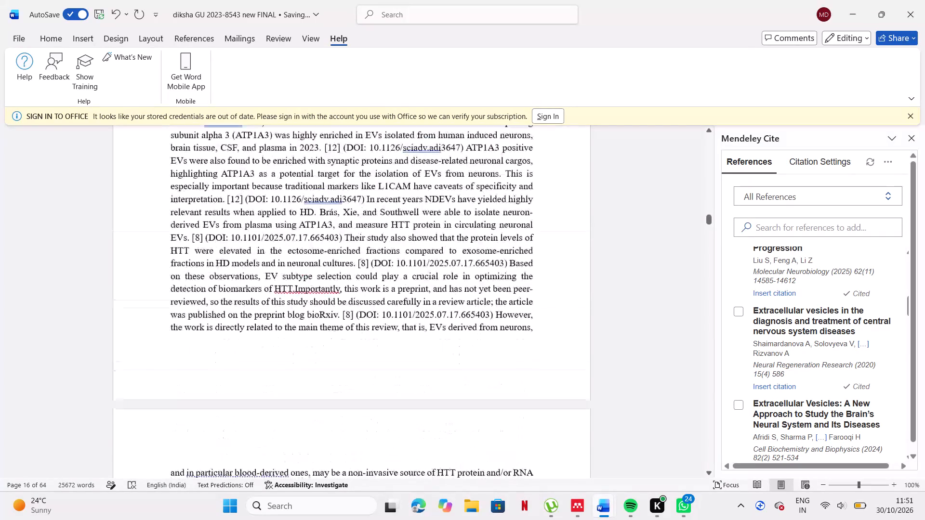
{"action": "scroll", "coordinate": [475, 299], "scroll_direction": "up", "scroll_amount": 1}
{"action": "scroll", "coordinate": [475, 299], "scroll_direction": "down", "scroll_amount": 1}
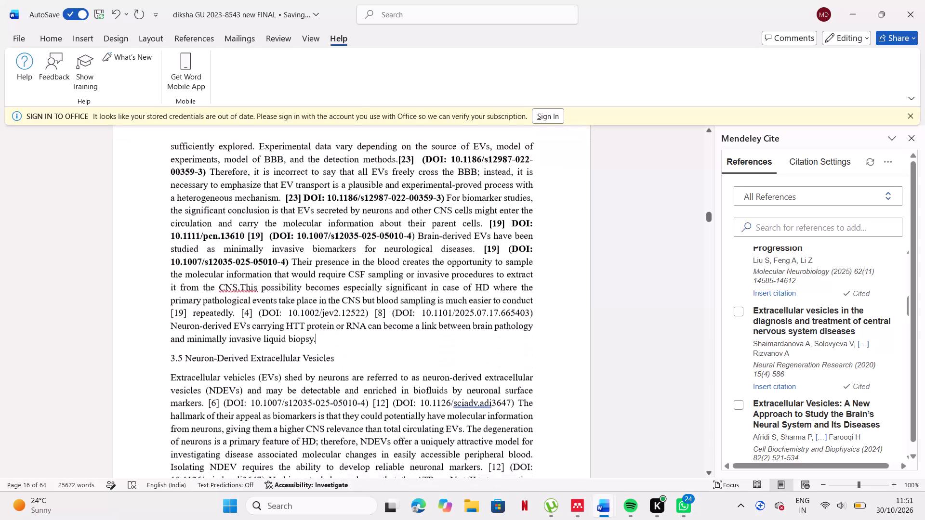
{"action": "scroll", "coordinate": [475, 299], "scroll_direction": "down", "scroll_amount": 2}
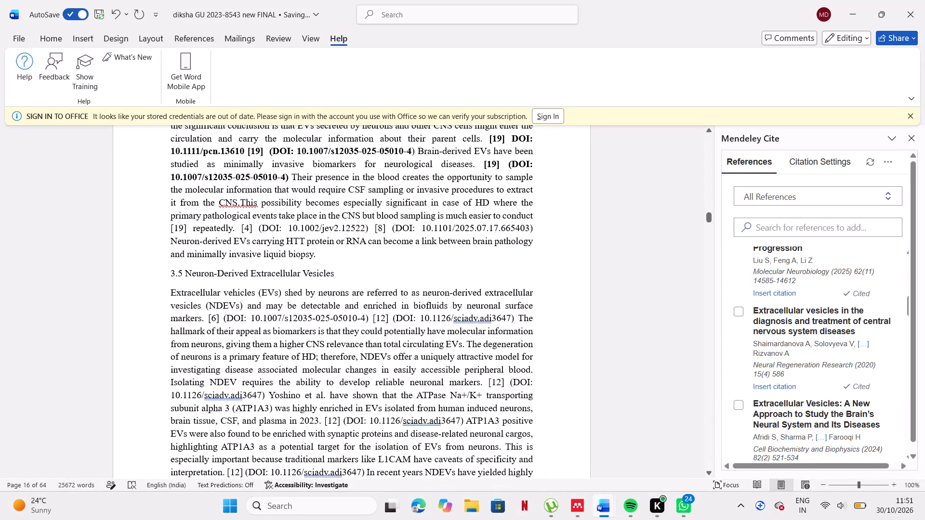
{"action": "left_click_drag", "start_coordinate": [395, 316], "coordinate": [506, 318]}
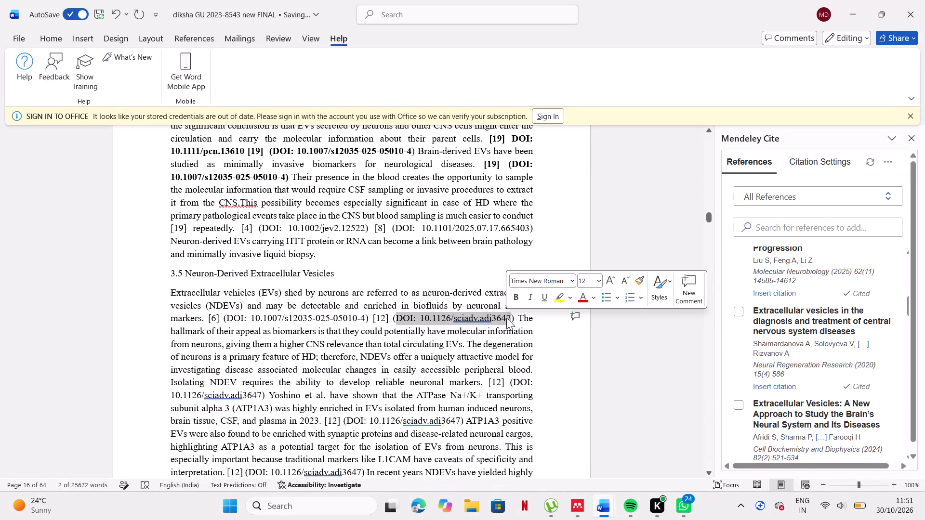
{"action": "key", "text": "ctrl+c"}
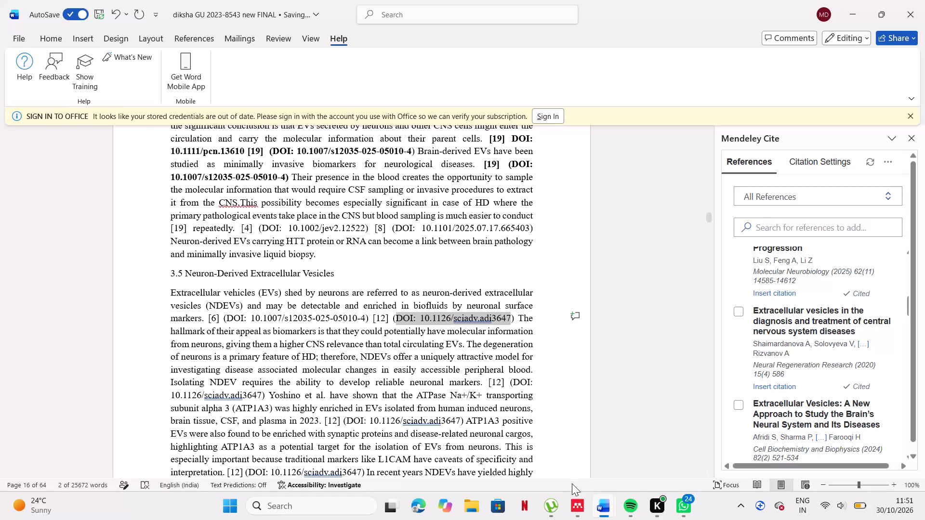
In Mendeley Reference Manager, start a manual reference and enter 10.1126/sciadv.adi3647 as its identifier, without the "DOI:" prefix.
{"action": "scroll", "coordinate": [561, 423], "scroll_direction": "down", "scroll_amount": 3}
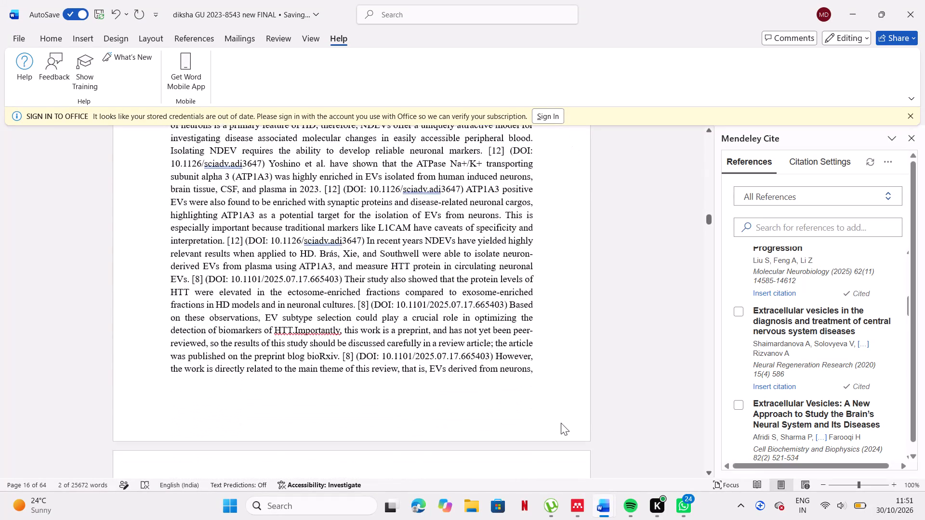
{"action": "scroll", "coordinate": [561, 423], "scroll_direction": "down", "scroll_amount": 1}
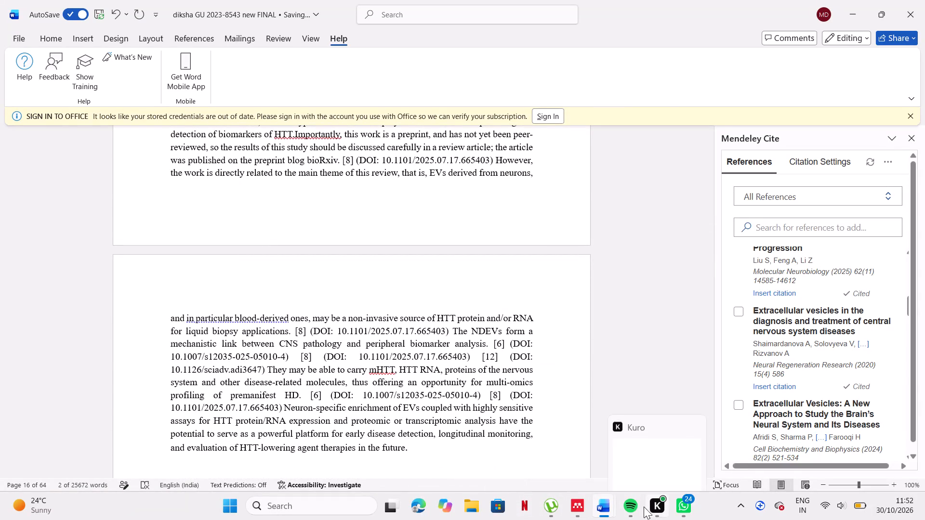
{"action": "left_click", "coordinate": [576, 498]}
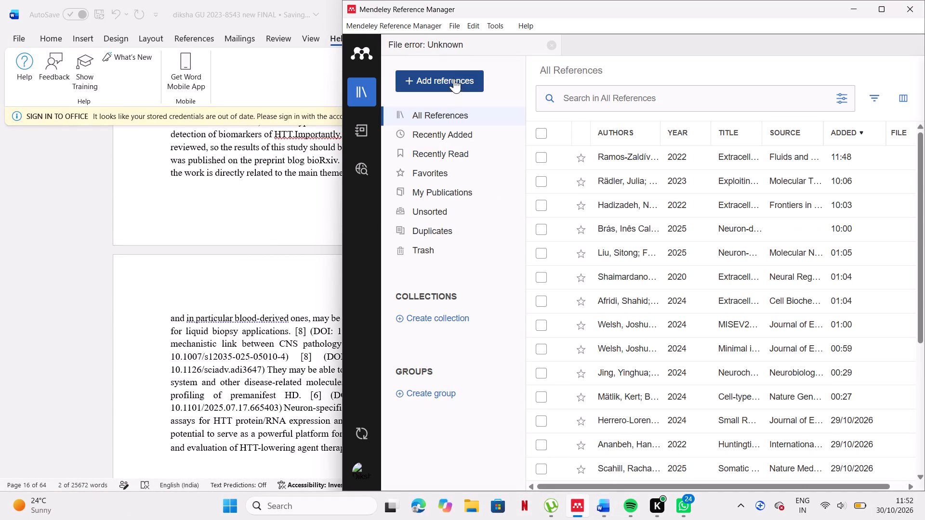
{"action": "left_click", "coordinate": [454, 77]}
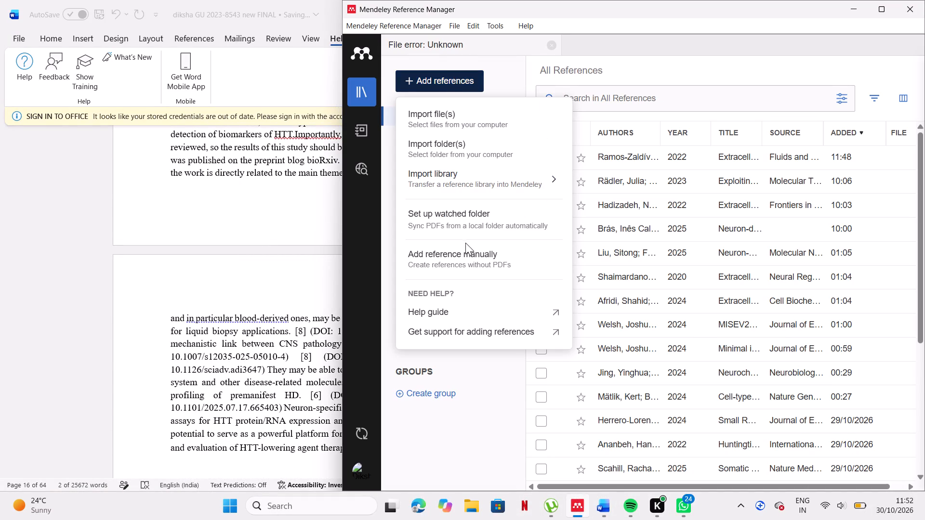
{"action": "left_click", "coordinate": [465, 251]}
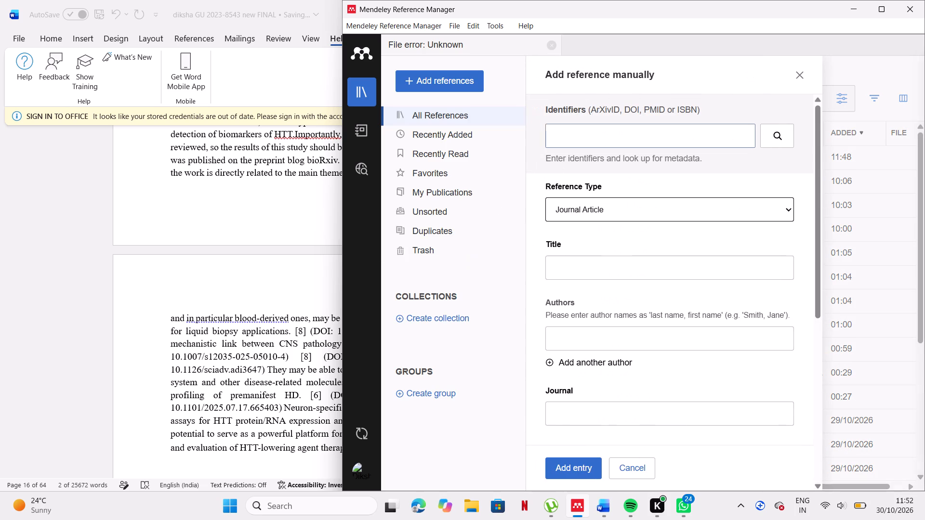
{"action": "left_click", "coordinate": [580, 129]}
{"action": "key", "text": "ctrl+v"}
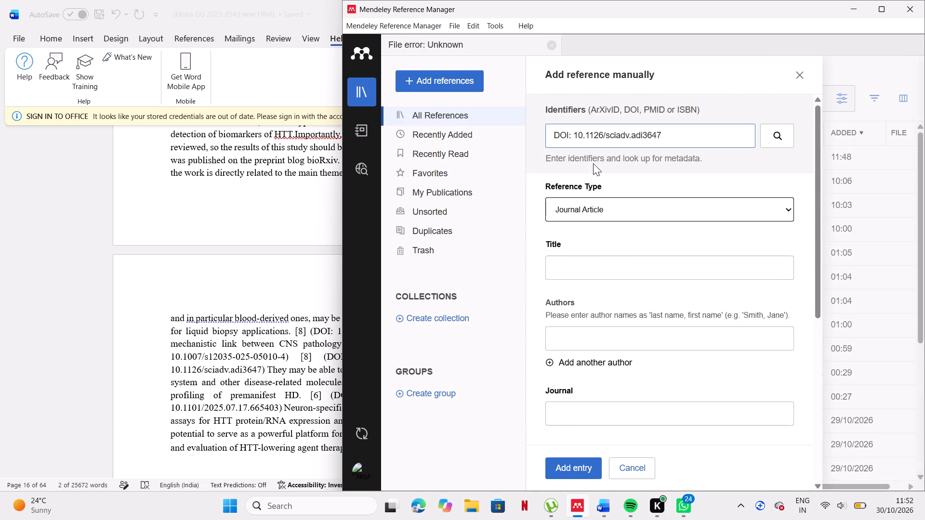
{"action": "left_click", "coordinate": [573, 137]}
{"action": "key", "text": "BackSpace"}
{"action": "key", "text": "BackSpace"}
{"action": "key", "text": "BackSpace"}
{"action": "key", "text": "BackSpace"}
{"action": "key", "text": "BackSpace"}
{"action": "key", "text": "BackSpace"}
{"action": "key", "text": "BackSpace"}
{"action": "key", "text": "BackSpace"}
{"action": "key", "text": "BackSpace"}
{"action": "key", "text": "BackSpace"}
{"action": "key", "text": "BackSpace"}
{"action": "key", "text": "BackSpace"}
{"action": "key", "text": "BackSpace"}
{"action": "key", "text": "BackSpace"}
{"action": "key", "text": "BackSpace"}
{"action": "key", "text": "BackSpace"}
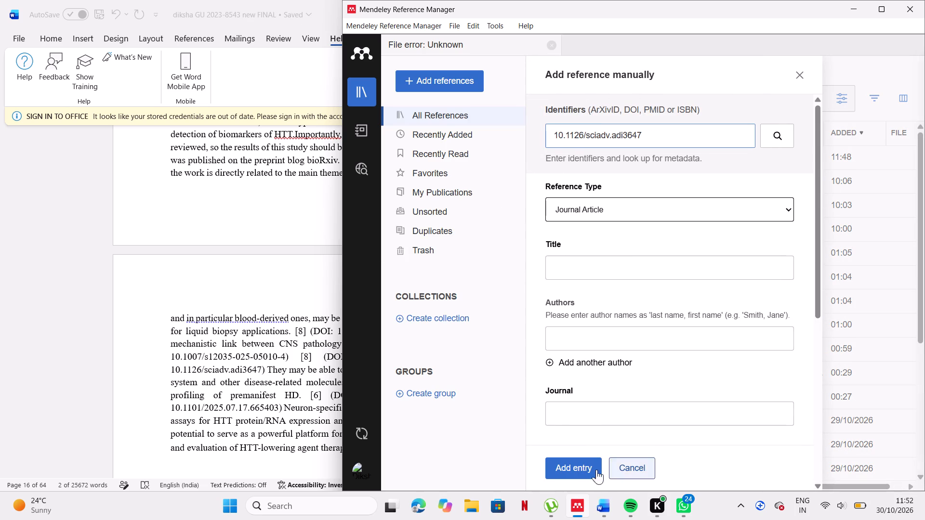
Look up the metadata for the entered identifier and add the ATP1A3 article to the library.
{"action": "left_click", "coordinate": [581, 474]}
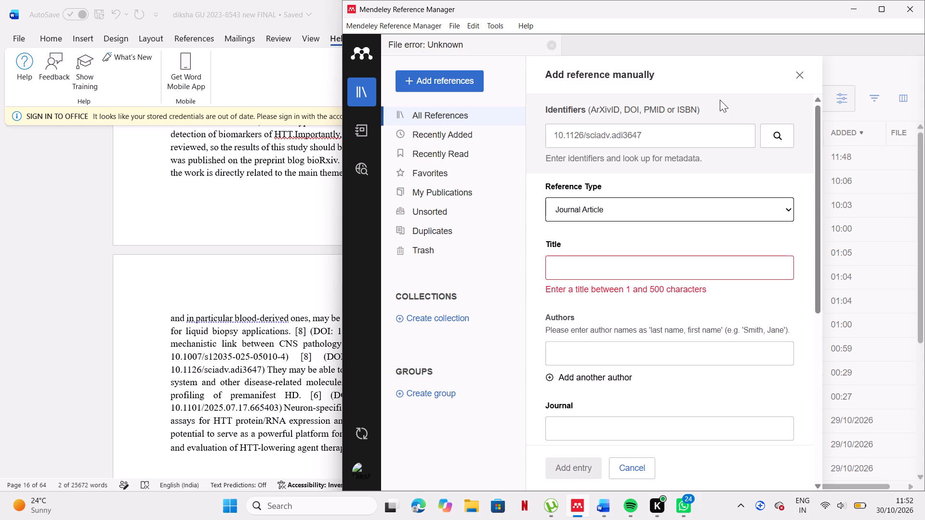
{"action": "left_click", "coordinate": [779, 137]}
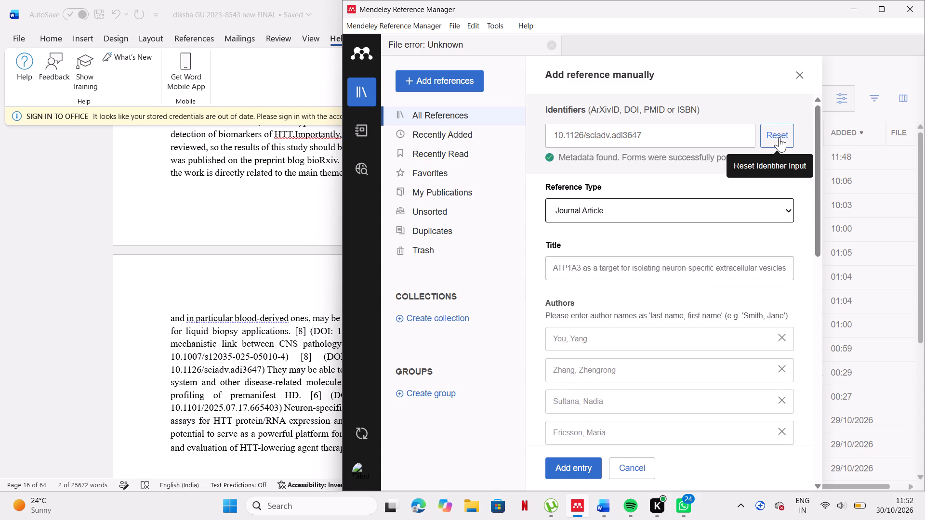
{"action": "left_click", "coordinate": [568, 461]}
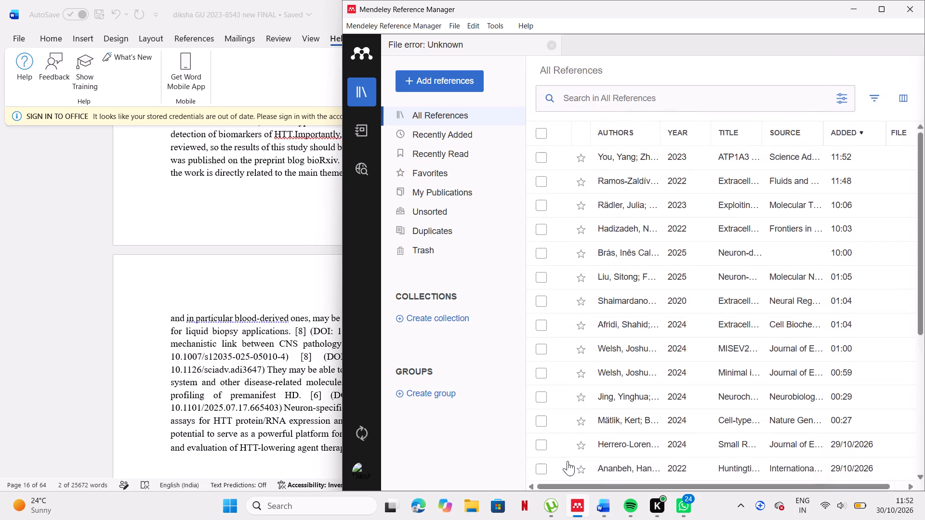
Back in Word, delete the typed [8] citations with DOI 10.1101/2025.07.17.665403 after "in neuronal cultures" and after "circulating neuronal EVs".
{"action": "left_click", "coordinate": [305, 258]}
{"action": "scroll", "coordinate": [395, 259], "scroll_direction": "up", "scroll_amount": 1}
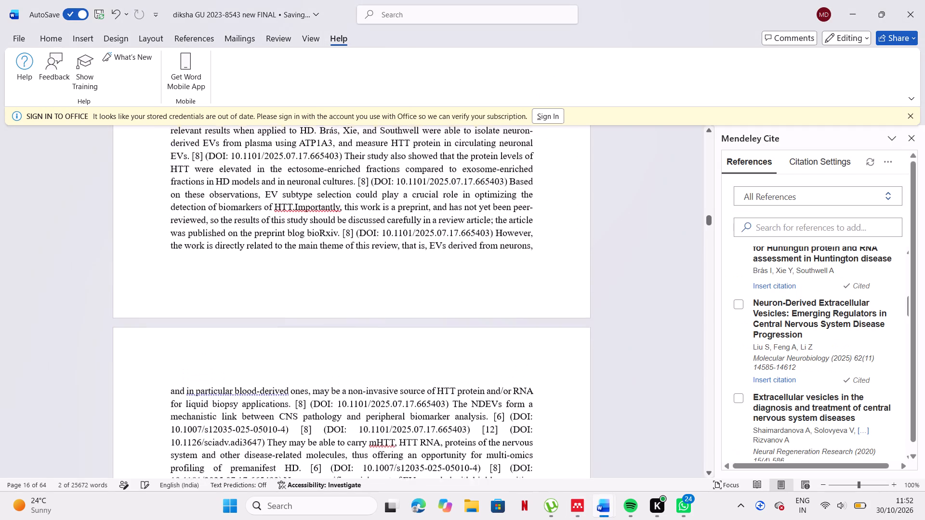
{"action": "scroll", "coordinate": [395, 259], "scroll_direction": "up", "scroll_amount": 1}
{"action": "left_click", "coordinate": [364, 188]}
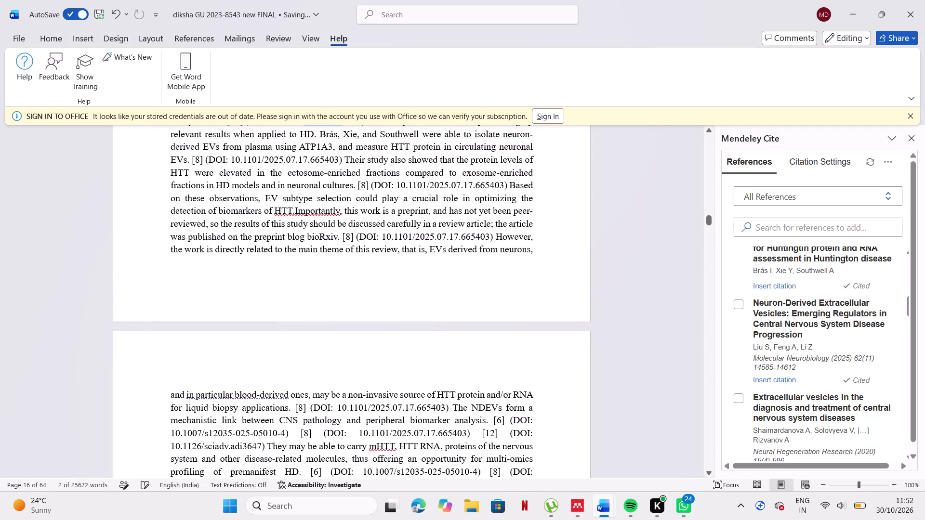
{"action": "left_click_drag", "start_coordinate": [357, 183], "coordinate": [496, 186]}
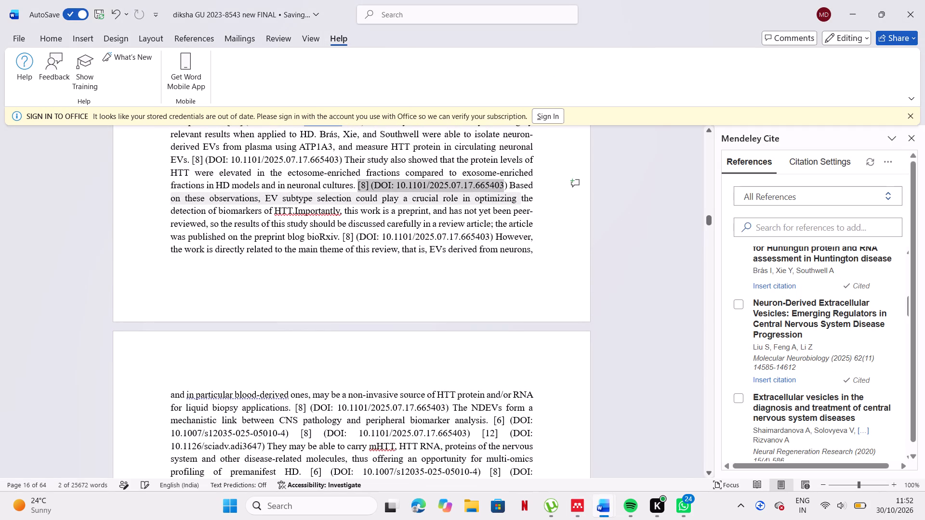
{"action": "left_click_drag", "start_coordinate": [496, 186], "coordinate": [506, 182]}
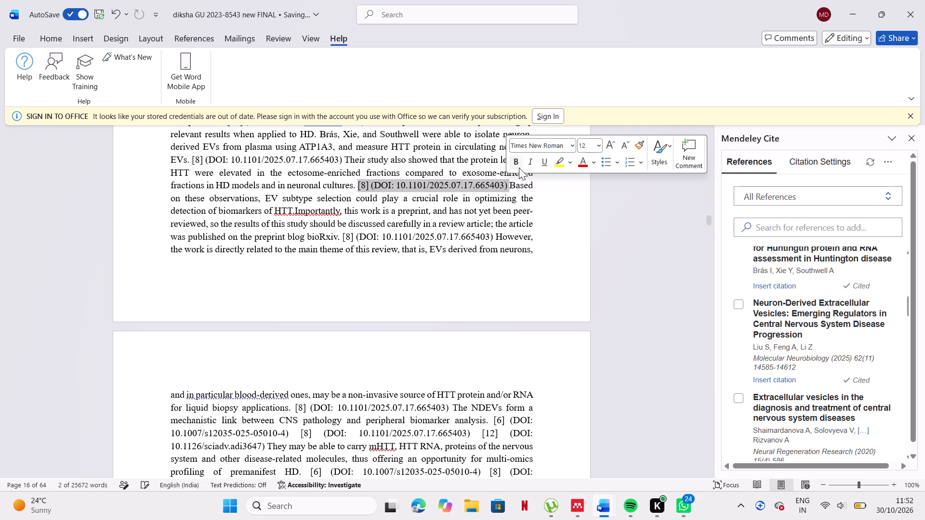
{"action": "key", "text": "BackSpace"}
{"action": "scroll", "coordinate": [516, 179], "scroll_direction": "up", "scroll_amount": 1}
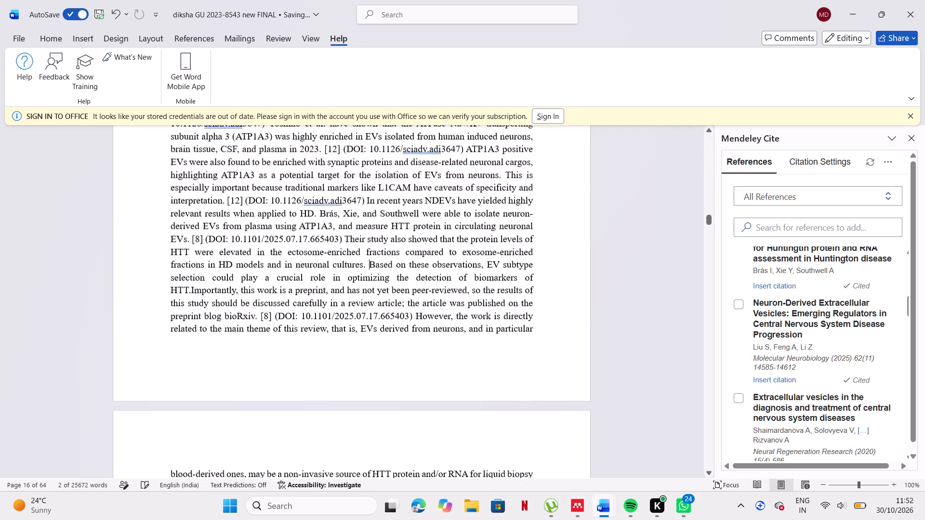
{"action": "left_click_drag", "start_coordinate": [192, 243], "coordinate": [344, 242]}
{"action": "key", "text": "BackSpace"}
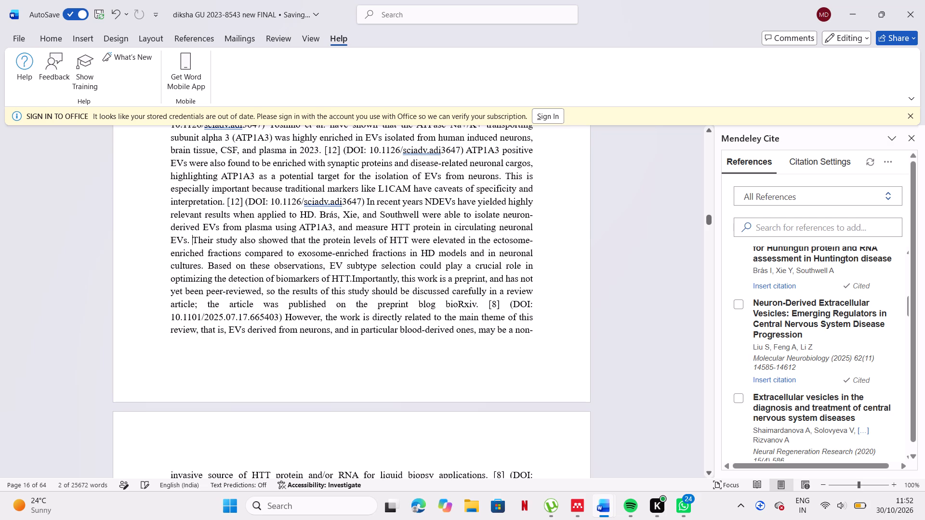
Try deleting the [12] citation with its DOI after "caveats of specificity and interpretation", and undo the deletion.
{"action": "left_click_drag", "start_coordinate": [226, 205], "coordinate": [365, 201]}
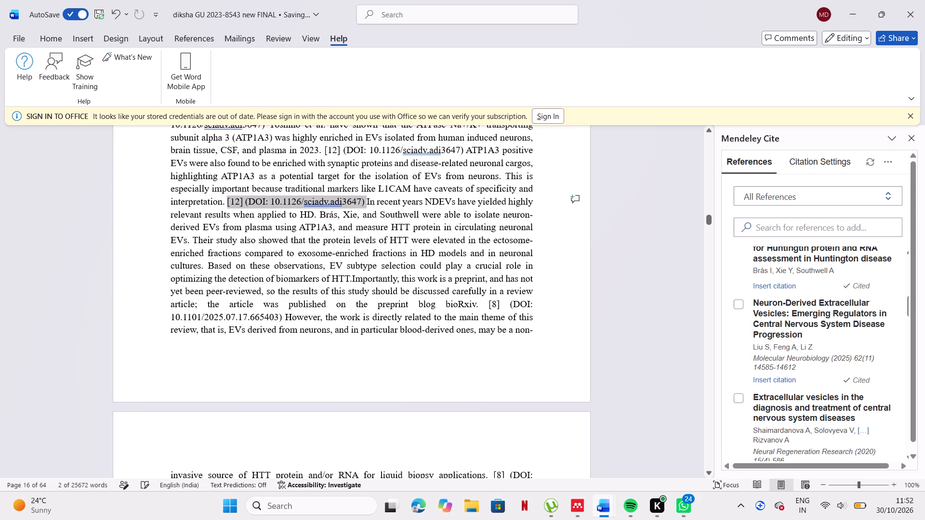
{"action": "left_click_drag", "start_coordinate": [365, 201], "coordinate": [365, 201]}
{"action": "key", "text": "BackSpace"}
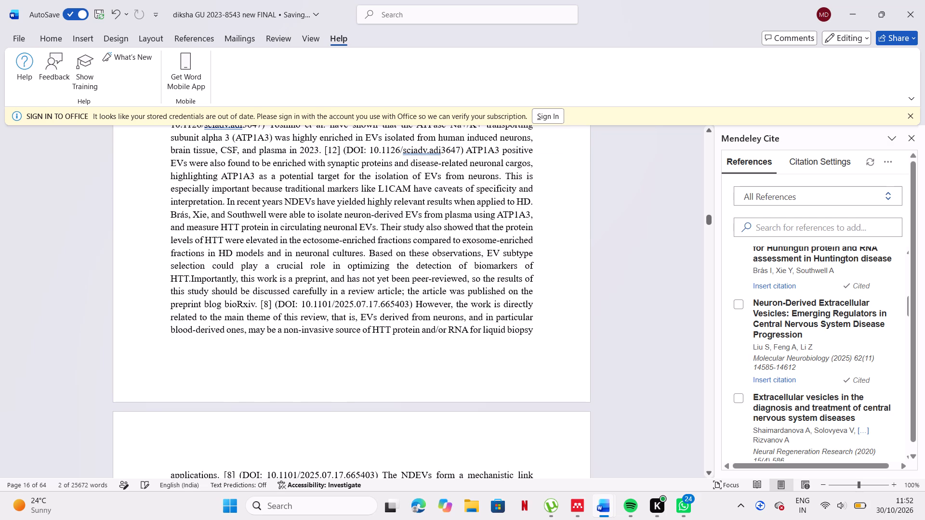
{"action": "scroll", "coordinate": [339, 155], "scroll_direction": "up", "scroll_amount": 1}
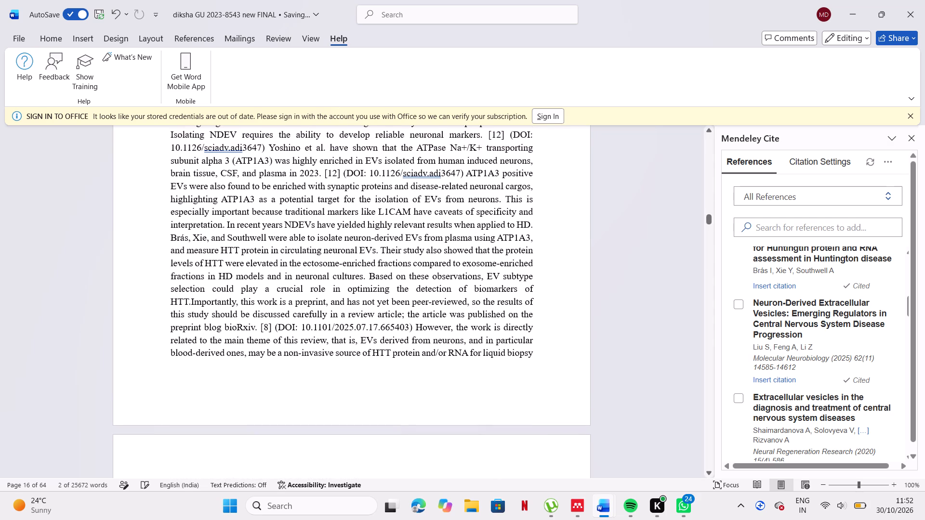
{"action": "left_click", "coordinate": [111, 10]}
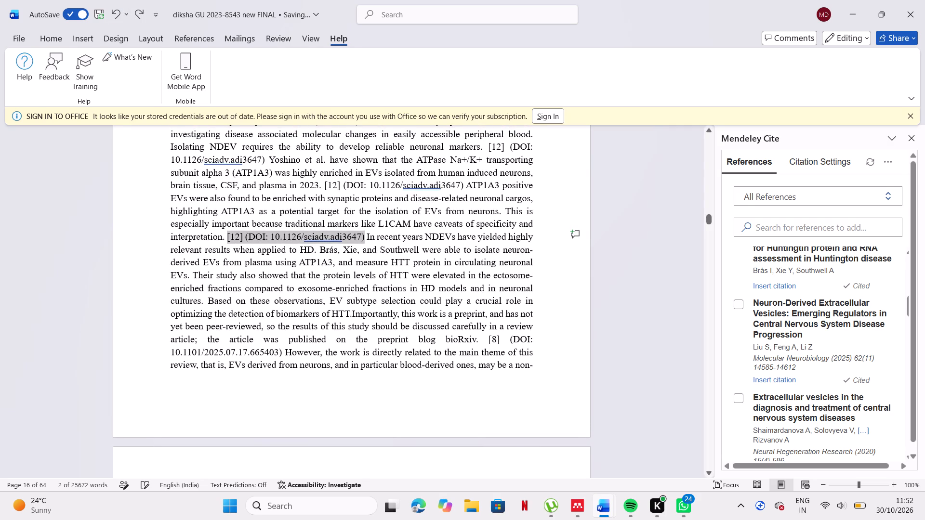
Delete the typed [12] citation with DOI 10.1126/sciadv.adi3647 after "develop reliable neuronal markers".
{"action": "left_click_drag", "start_coordinate": [487, 148], "coordinate": [264, 159]}
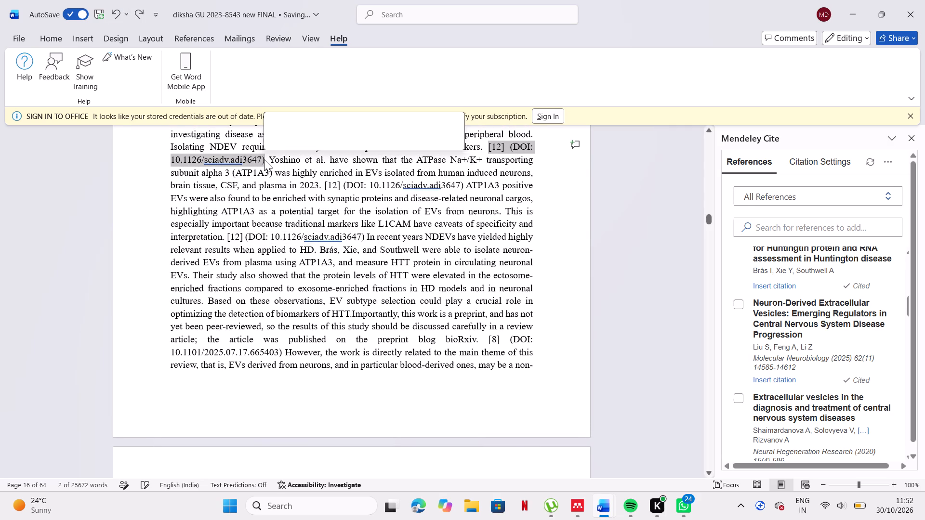
{"action": "key", "text": "BackSpace"}
Delete the typed [12] citations with DOI 10.1126/sciadv.adi3647 after the [6] citation following "neuronal surface markers" and after "plasma in 2023".
{"action": "scroll", "coordinate": [321, 167], "scroll_direction": "up", "scroll_amount": 1}
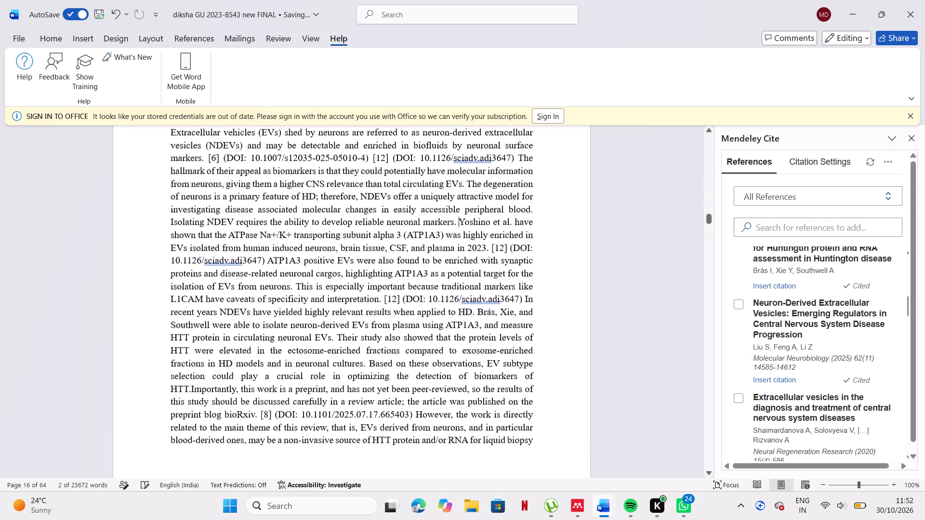
{"action": "scroll", "coordinate": [321, 167], "scroll_direction": "up", "scroll_amount": 1}
{"action": "left_click_drag", "start_coordinate": [372, 159], "coordinate": [414, 163]}
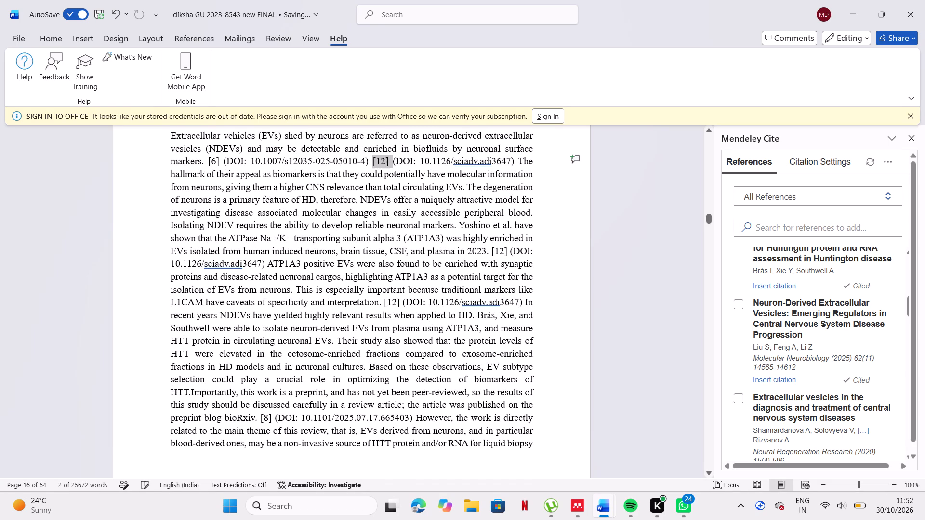
{"action": "left_click_drag", "start_coordinate": [414, 163], "coordinate": [512, 160]}
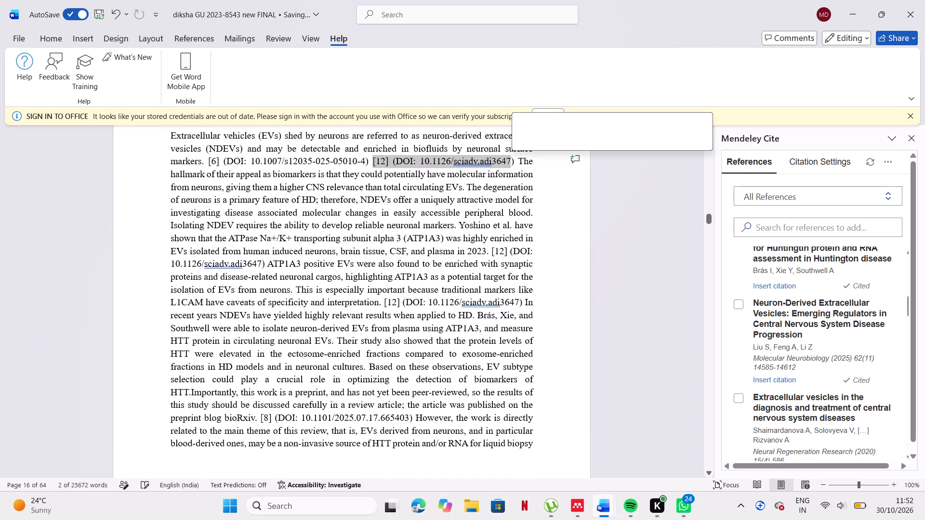
{"action": "key", "text": "BackSpace"}
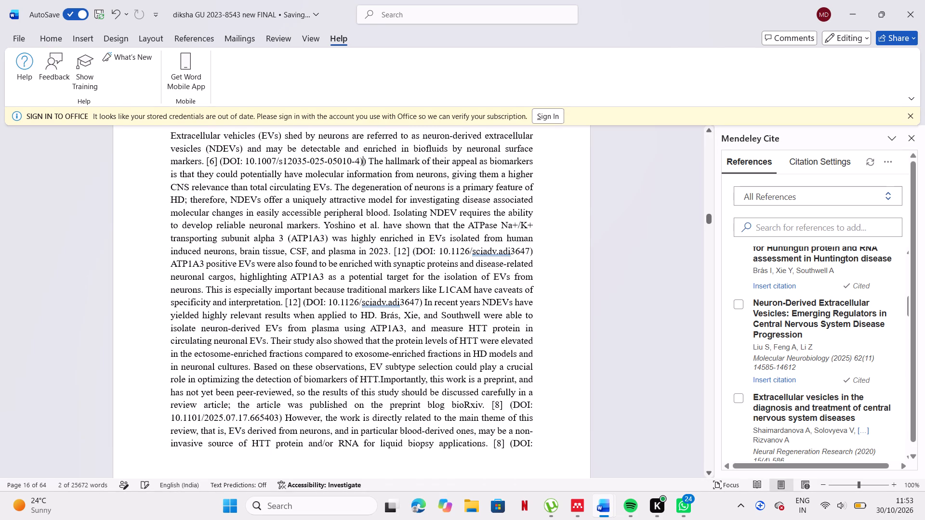
{"action": "left_click", "coordinate": [367, 162]}
{"action": "key", "text": "BackSpace"}
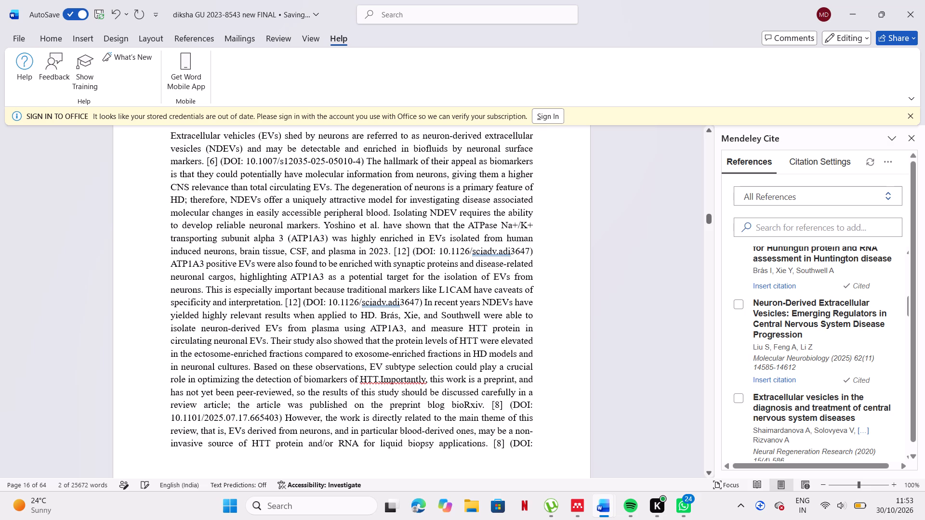
{"action": "left_click_drag", "start_coordinate": [390, 255], "coordinate": [534, 256]}
{"action": "key", "text": "BackSpace"}
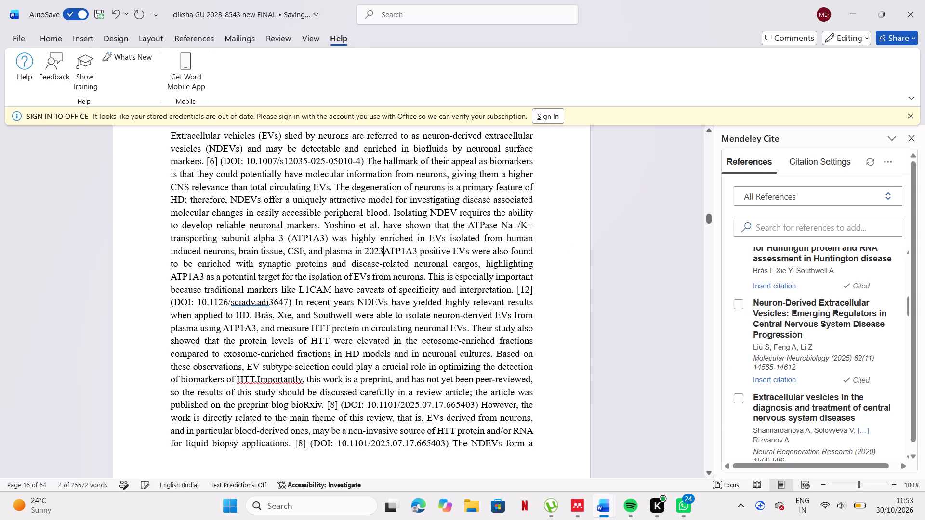
Replace the typed number [12] after "caveats of specificity and interpretation" with a Mendeley citation of the ATP1A3 article, keeping the DOI.
{"action": "left_click", "coordinate": [514, 289]}
{"action": "left_click", "coordinate": [540, 286]}
{"action": "key", "text": "BackSpace"}
{"action": "key", "text": "BackSpace"}
{"action": "key", "text": "BackSpace"}
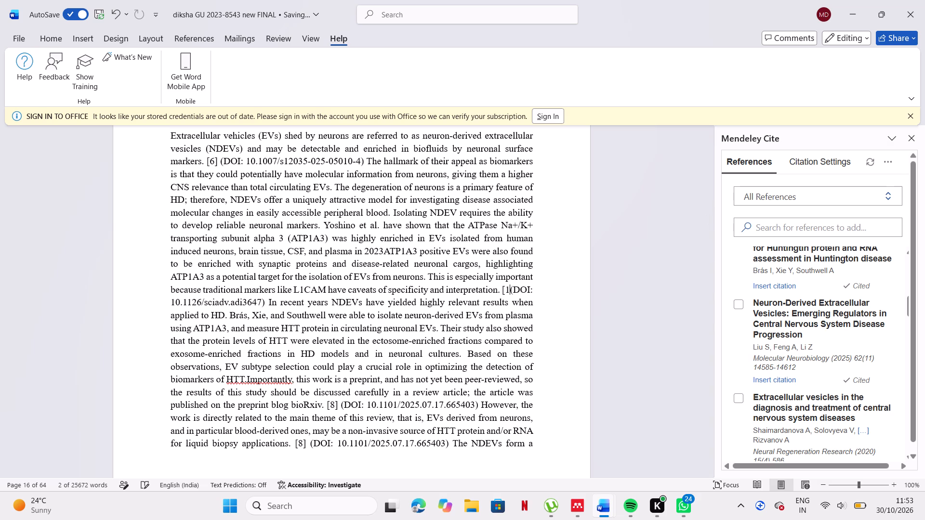
{"action": "key", "text": "BackSpace"}
{"action": "key", "text": "BackSpace"}
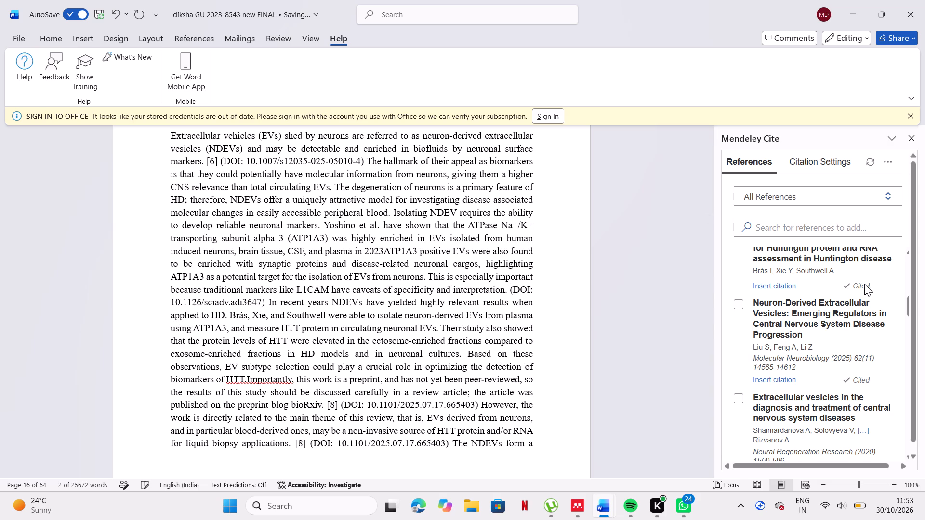
{"action": "scroll", "coordinate": [864, 284], "scroll_direction": "up", "scroll_amount": 4}
{"action": "left_click", "coordinate": [786, 320]}
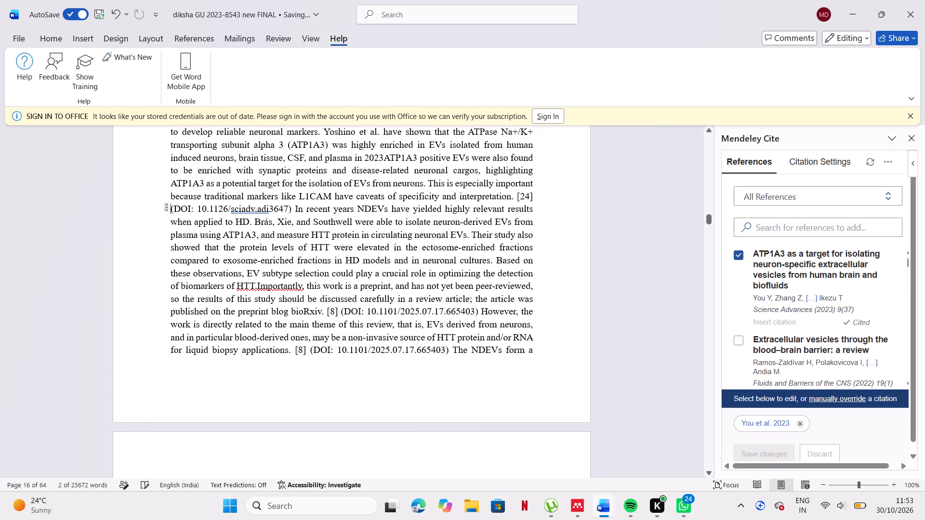
Bold the [24] citation and its full DOI 10.1126/sciadv.adi3647, closing bracket included, after "caveats of specificity and interpretation".
{"action": "left_click_drag", "start_coordinate": [514, 194], "coordinate": [313, 212]}
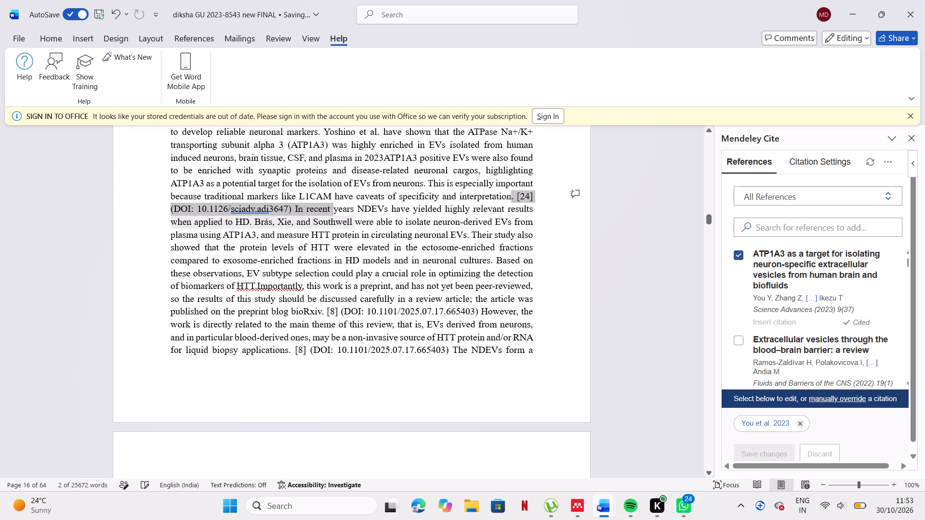
{"action": "left_click_drag", "start_coordinate": [313, 212], "coordinate": [286, 210]}
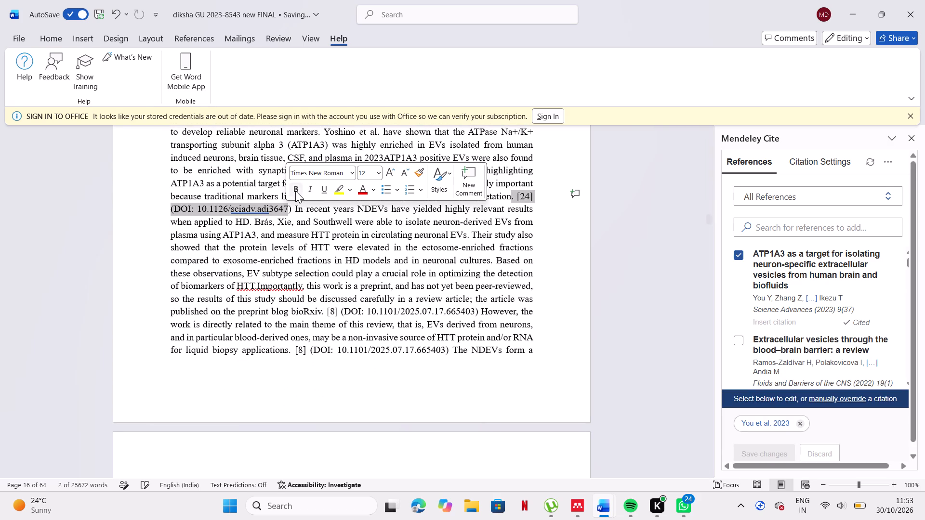
{"action": "left_click", "coordinate": [295, 191]}
{"action": "left_click_drag", "start_coordinate": [293, 206], "coordinate": [289, 206]}
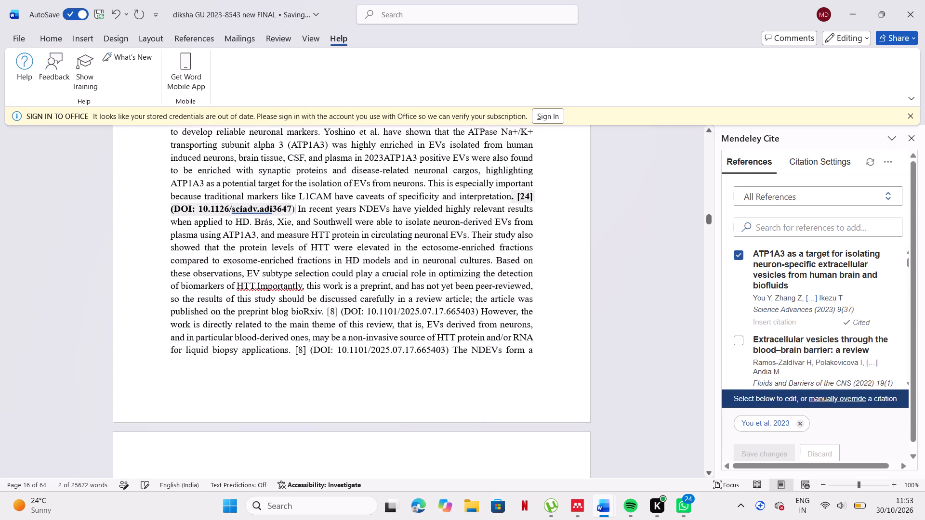
{"action": "left_click_drag", "start_coordinate": [289, 206], "coordinate": [285, 206]}
{"action": "left_click", "coordinate": [294, 186]}
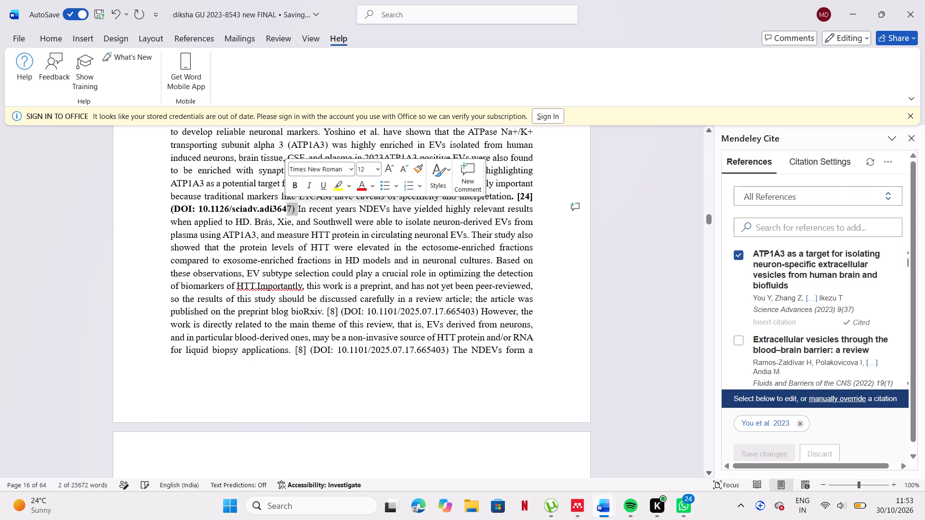
{"action": "scroll", "coordinate": [435, 313], "scroll_direction": "down", "scroll_amount": 1}
{"action": "left_click", "coordinate": [457, 374]}
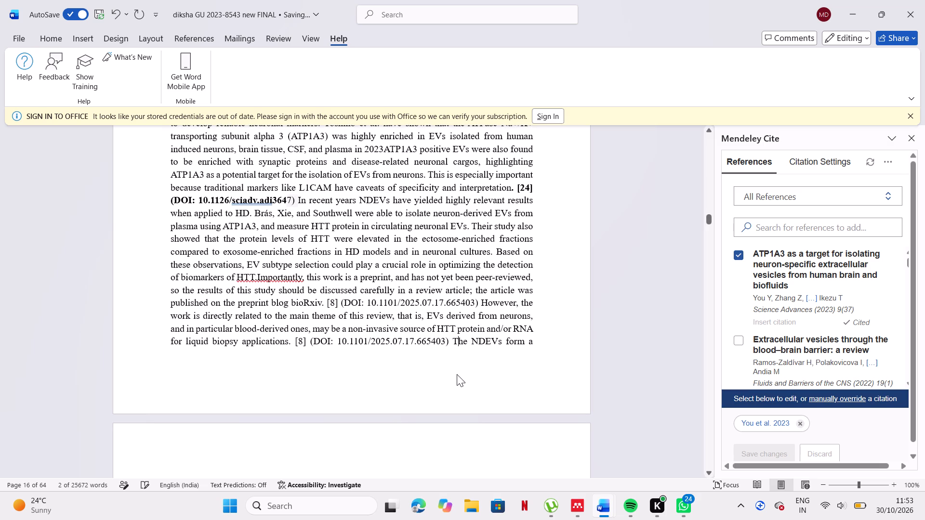
{"action": "left_click_drag", "start_coordinate": [297, 198], "coordinate": [284, 199]}
{"action": "left_click", "coordinate": [292, 170]}
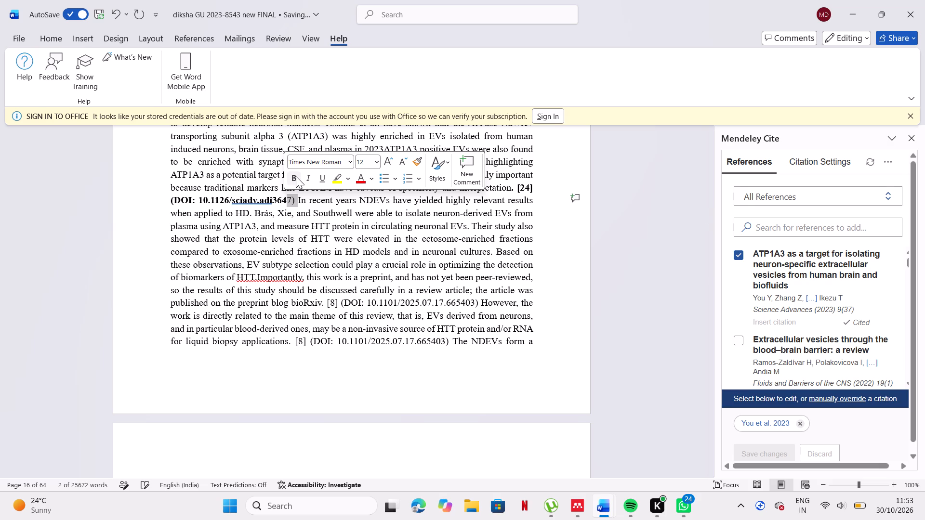
{"action": "left_click", "coordinate": [296, 176]}
{"action": "left_click", "coordinate": [342, 368]}
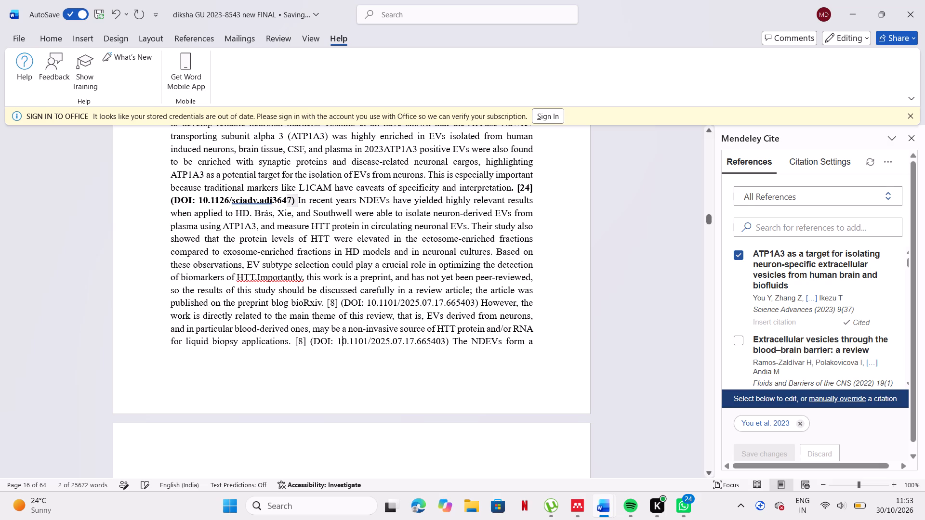
Look back through the blood–brain barrier and neuron-derived vesicle sections for typed citations still needing replacement.
{"action": "scroll", "coordinate": [405, 308], "scroll_direction": "up", "scroll_amount": 1}
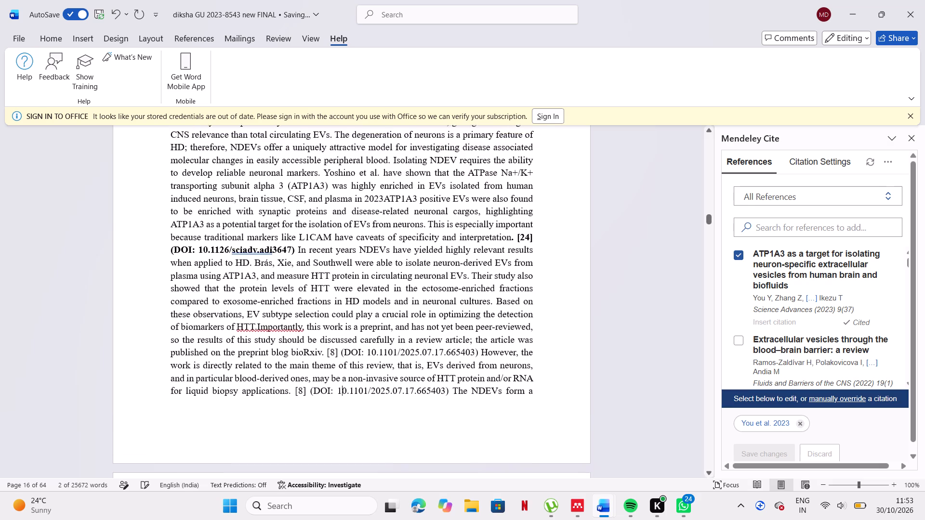
{"action": "scroll", "coordinate": [405, 308], "scroll_direction": "up", "scroll_amount": 2}
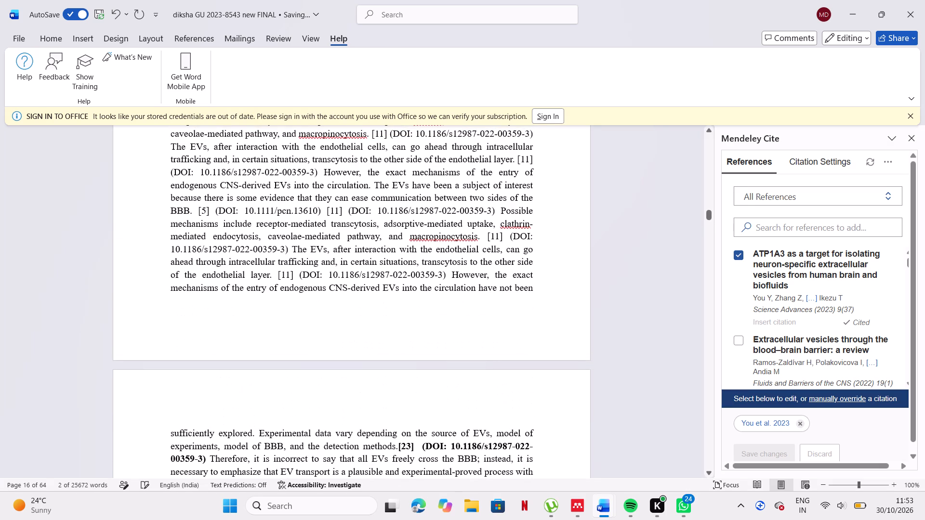
{"action": "left_click", "coordinate": [575, 317]}
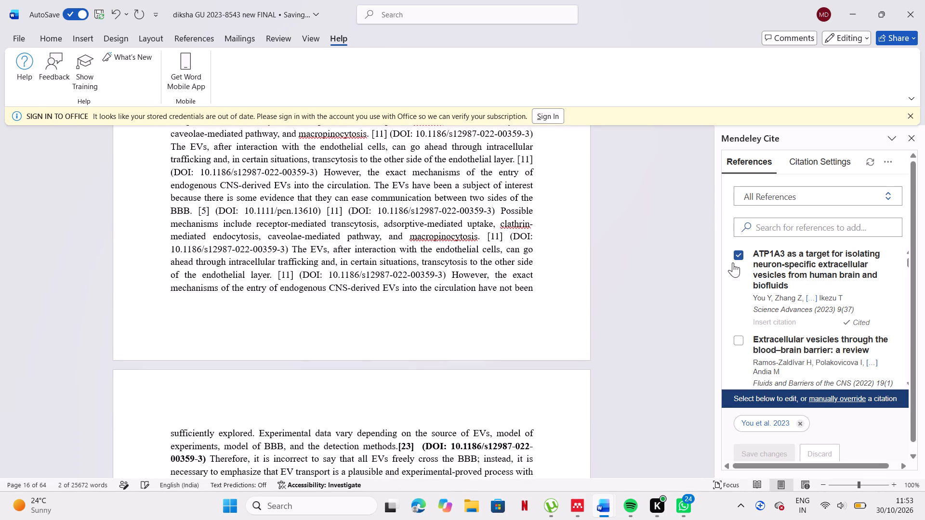
{"action": "left_click", "coordinate": [737, 255]}
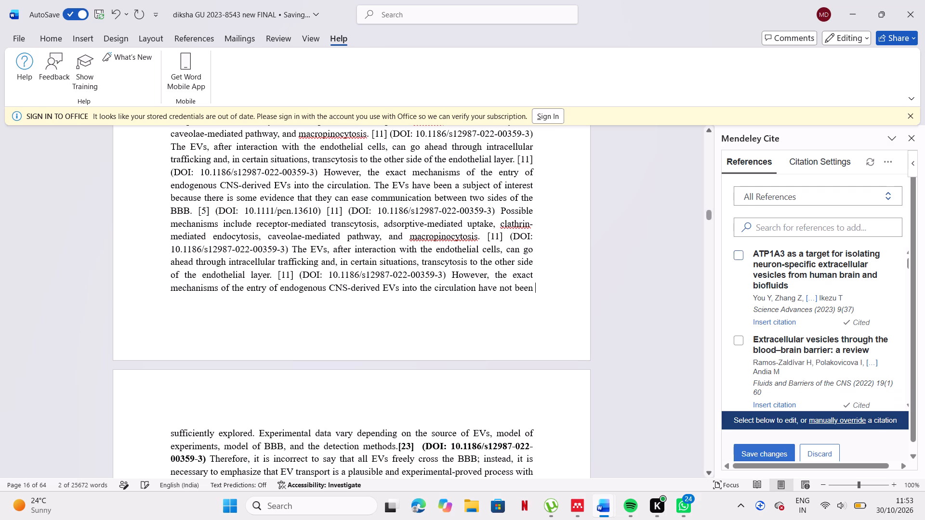
{"action": "scroll", "coordinate": [640, 311], "scroll_direction": "up", "scroll_amount": 1}
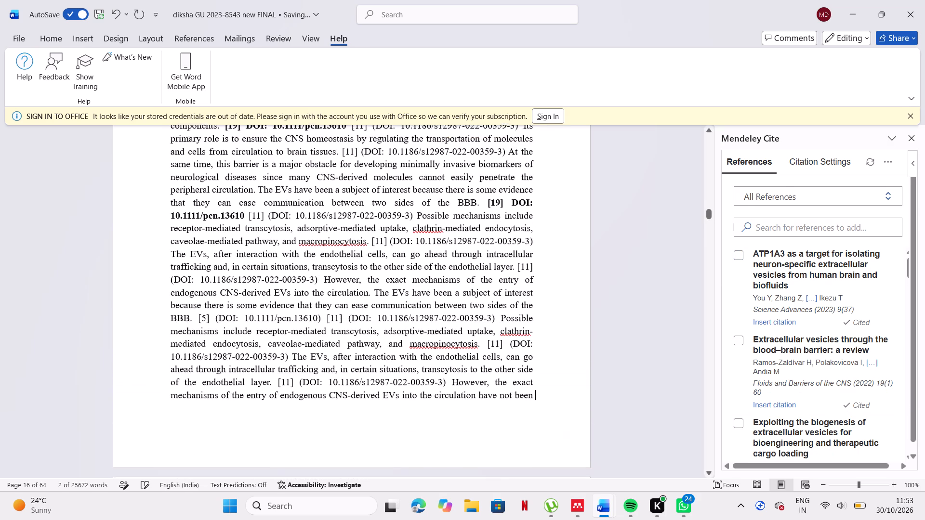
{"action": "scroll", "coordinate": [640, 311], "scroll_direction": "up", "scroll_amount": 2}
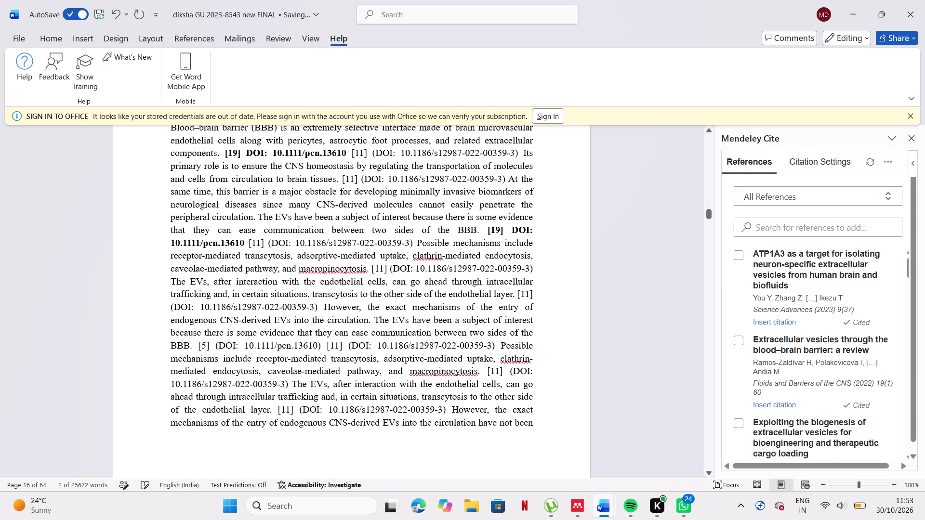
{"action": "scroll", "coordinate": [640, 311], "scroll_direction": "up", "scroll_amount": 1}
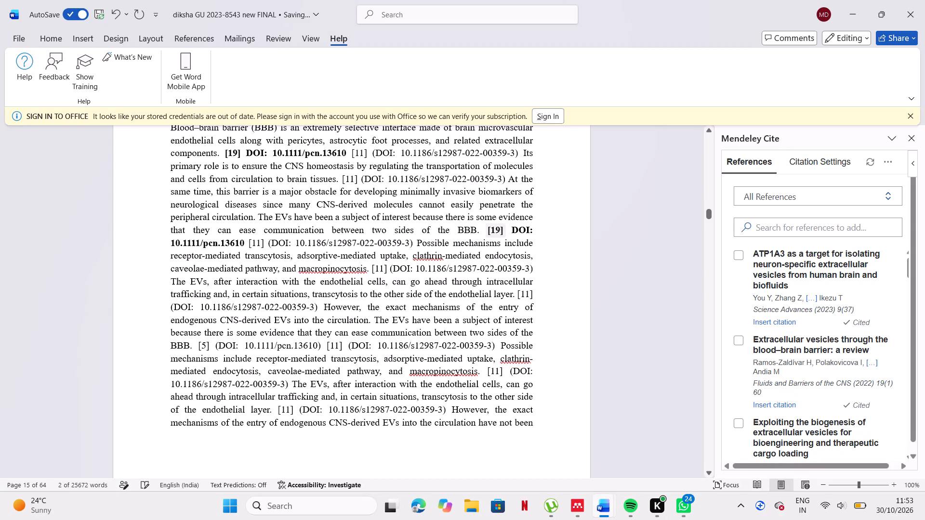
{"action": "scroll", "coordinate": [503, 230], "scroll_direction": "down", "scroll_amount": 3}
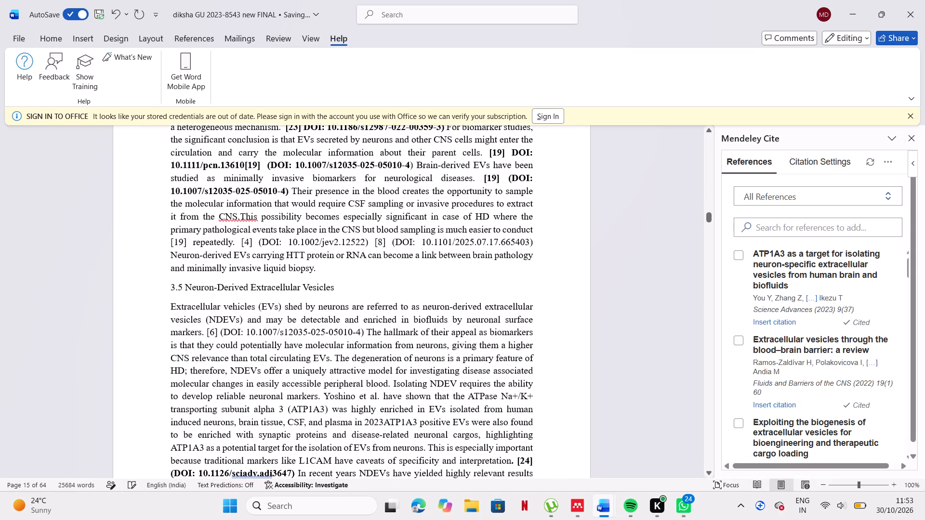
{"action": "scroll", "coordinate": [503, 230], "scroll_direction": "up", "scroll_amount": 2}
Replace the typed number [12] in the citations after "peripheral biomarker analysis" with a Mendeley citation of the ATP1A3 article, keeping the DOI.
{"action": "scroll", "coordinate": [503, 230], "scroll_direction": "down", "scroll_amount": 5}
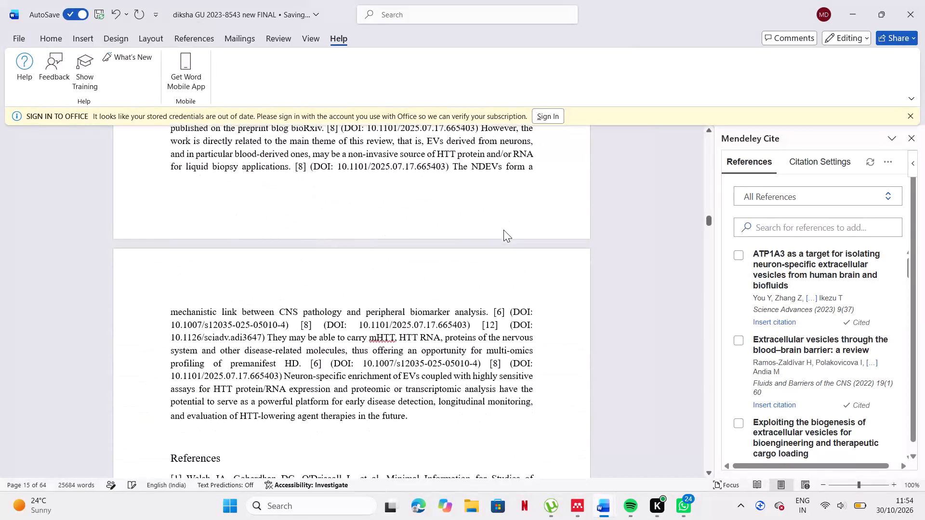
{"action": "scroll", "coordinate": [503, 230], "scroll_direction": "down", "scroll_amount": 1}
{"action": "left_click", "coordinate": [497, 296]}
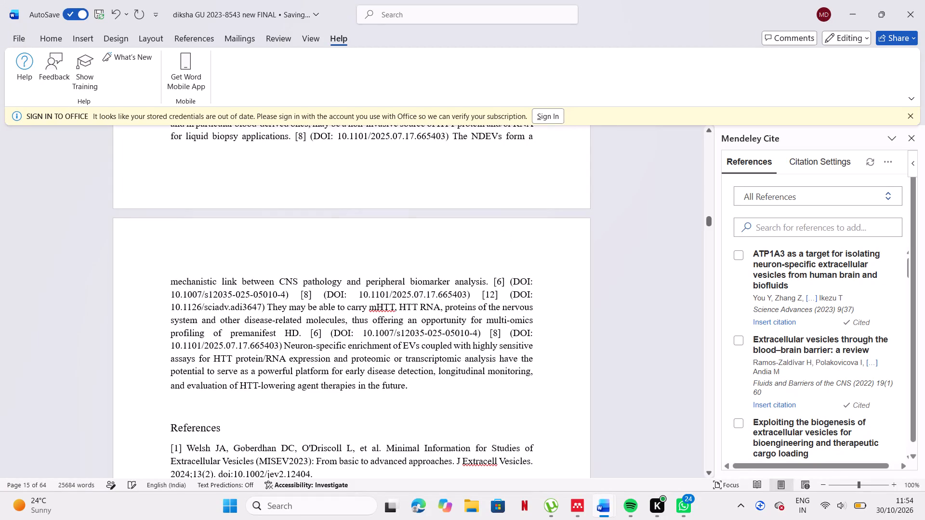
{"action": "key", "text": "BackSpace"}
{"action": "key", "text": "BackSpace"}
{"action": "key", "text": "BackSpace"}
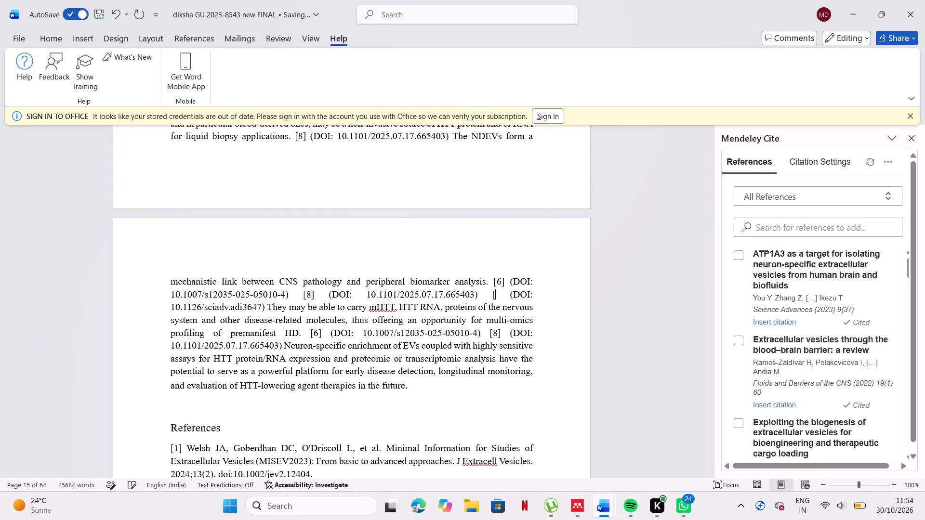
{"action": "key", "text": "BackSpace"}
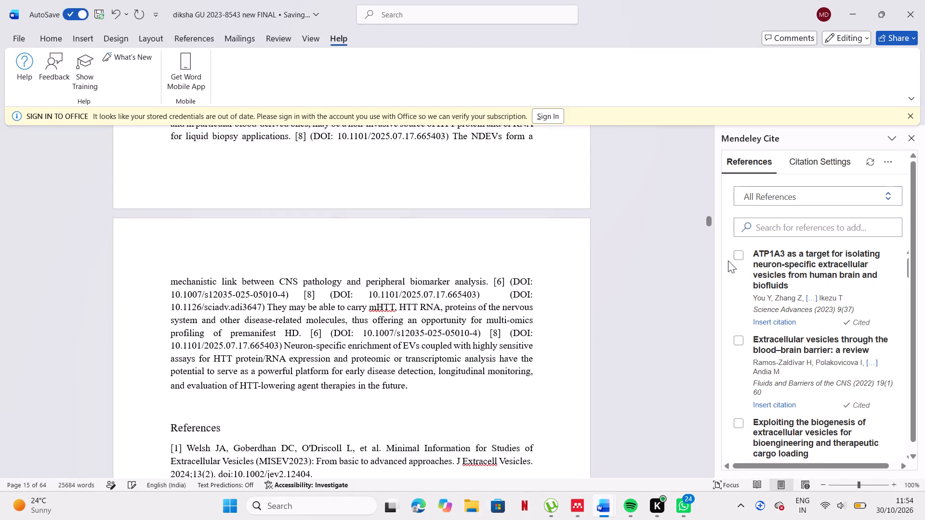
{"action": "left_click", "coordinate": [769, 321]}
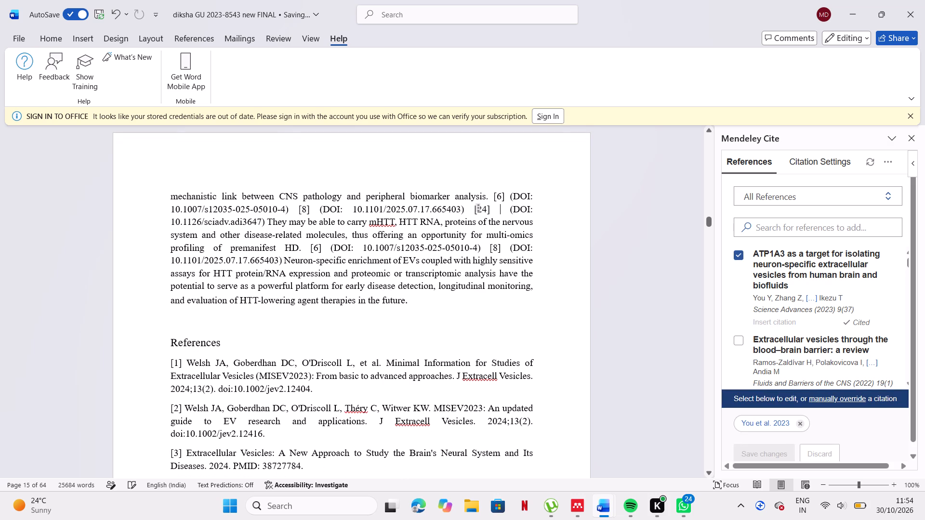
{"action": "left_click", "coordinate": [493, 285]}
Bold the [24] citation and its full DOI 10.1126/sciadv.adi3647, closing bracket included, in the citations after "peripheral biomarker analysis".
{"action": "scroll", "coordinate": [511, 319], "scroll_direction": "up", "scroll_amount": 1}
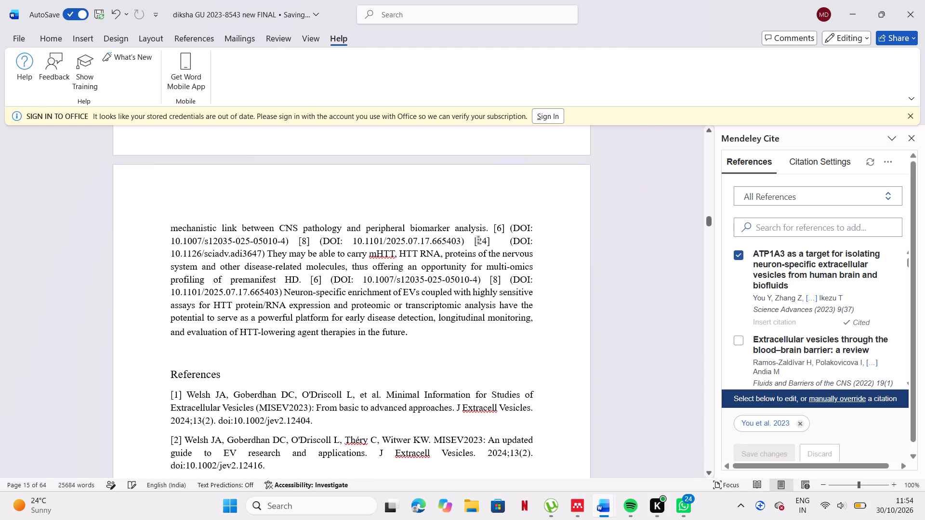
{"action": "left_click_drag", "start_coordinate": [471, 240], "coordinate": [342, 254]}
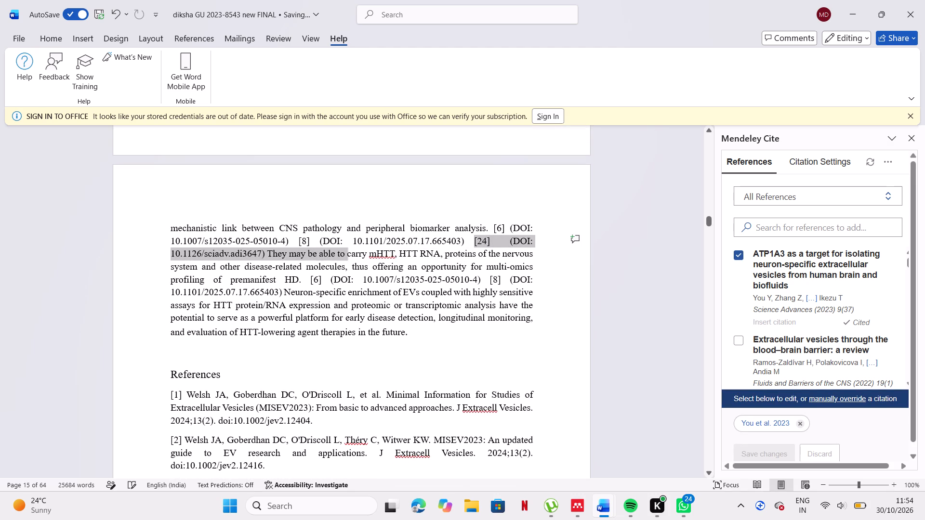
{"action": "left_click_drag", "start_coordinate": [342, 254], "coordinate": [264, 253]}
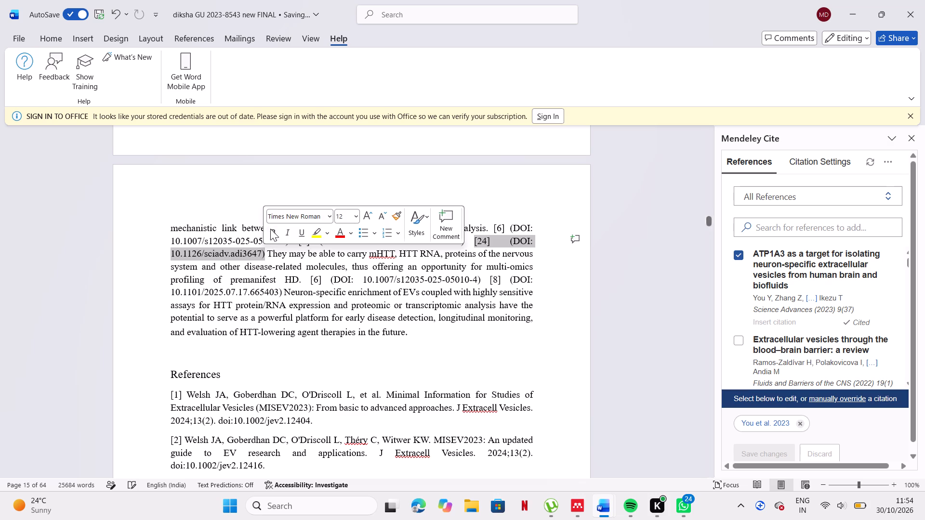
{"action": "left_click", "coordinate": [273, 226]}
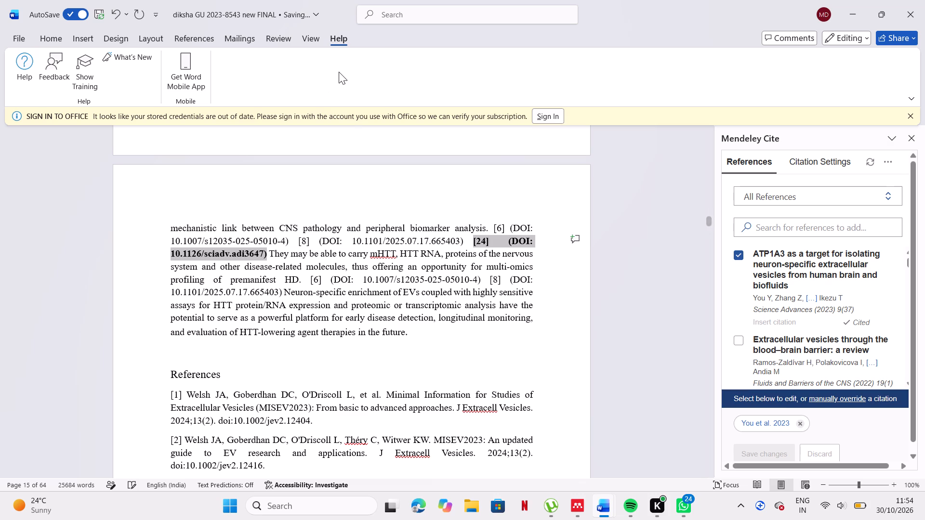
{"action": "left_click", "coordinate": [346, 118]}
In section 3.4, replace the typed number [11] after "related extracellular components" with a Mendeley citation of the blood–brain barrier review, keeping the DOI.
{"action": "scroll", "coordinate": [353, 156], "scroll_direction": "up", "scroll_amount": 2}
{"action": "scroll", "coordinate": [379, 225], "scroll_direction": "up", "scroll_amount": 1}
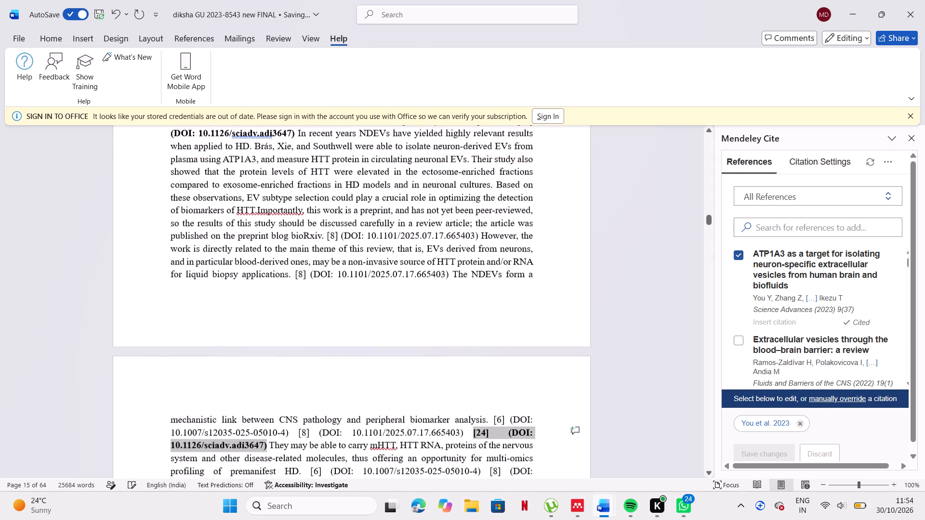
{"action": "scroll", "coordinate": [383, 248], "scroll_direction": "up", "scroll_amount": 2}
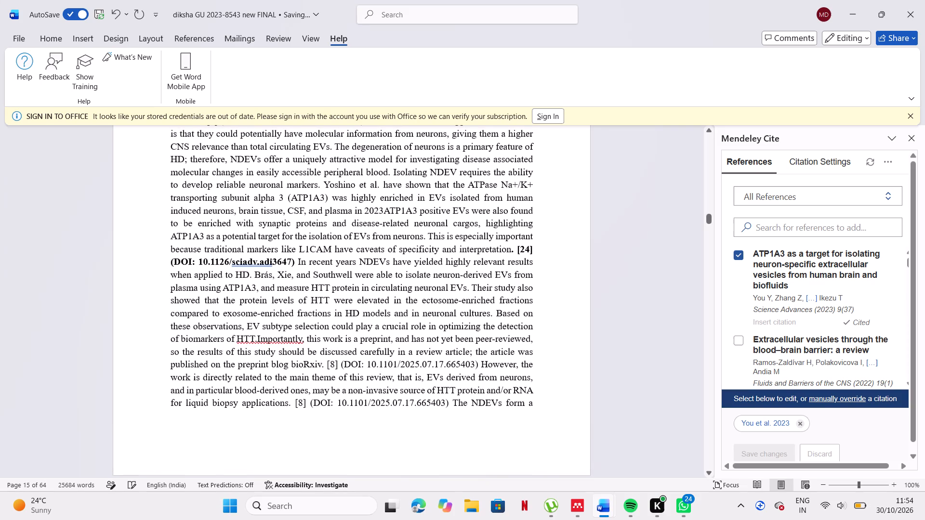
{"action": "scroll", "coordinate": [383, 248], "scroll_direction": "up", "scroll_amount": 3}
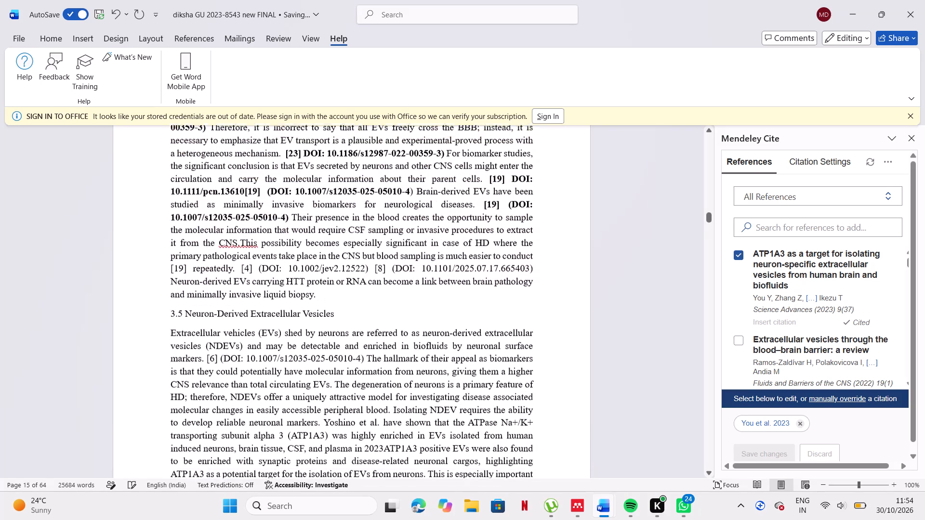
{"action": "scroll", "coordinate": [383, 248], "scroll_direction": "up", "scroll_amount": 6}
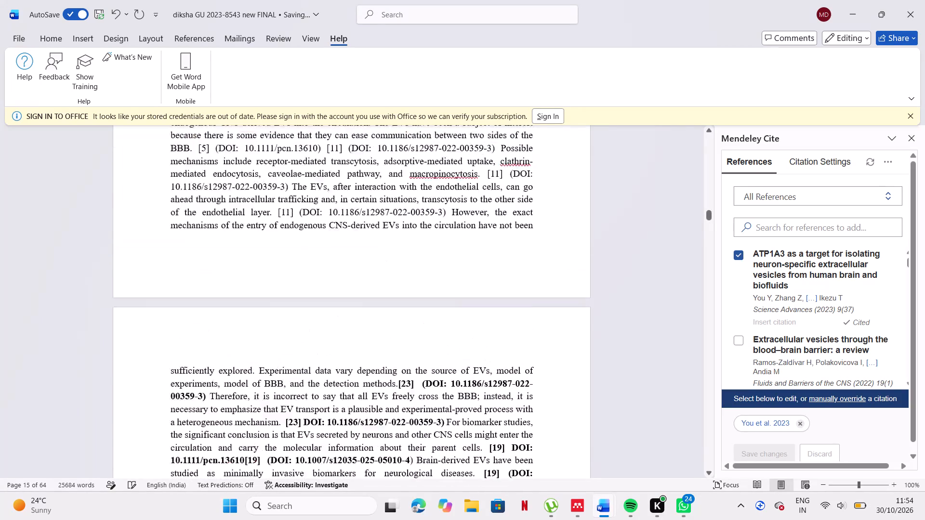
{"action": "scroll", "coordinate": [383, 248], "scroll_direction": "up", "scroll_amount": 1}
{"action": "scroll", "coordinate": [344, 379], "scroll_direction": "up", "scroll_amount": 2}
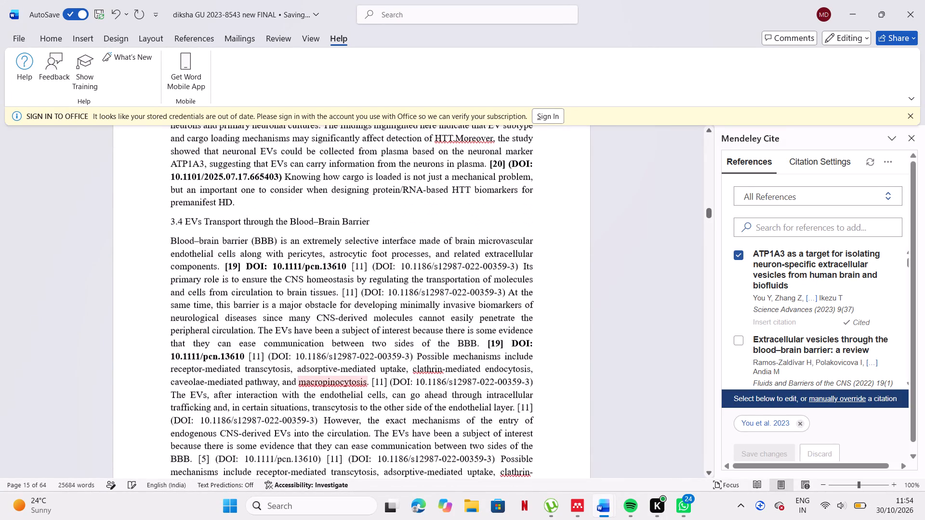
{"action": "left_click", "coordinate": [367, 268]}
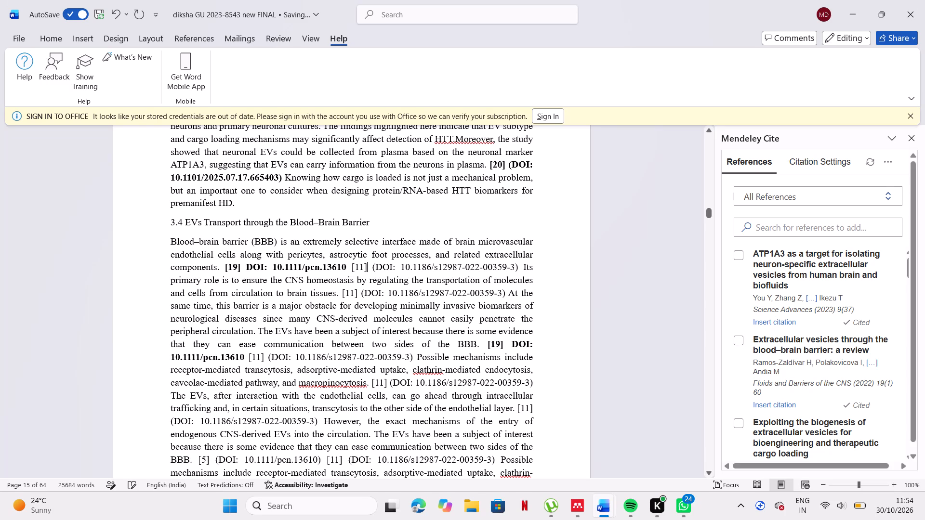
{"action": "scroll", "coordinate": [360, 240], "scroll_direction": "up", "scroll_amount": 1}
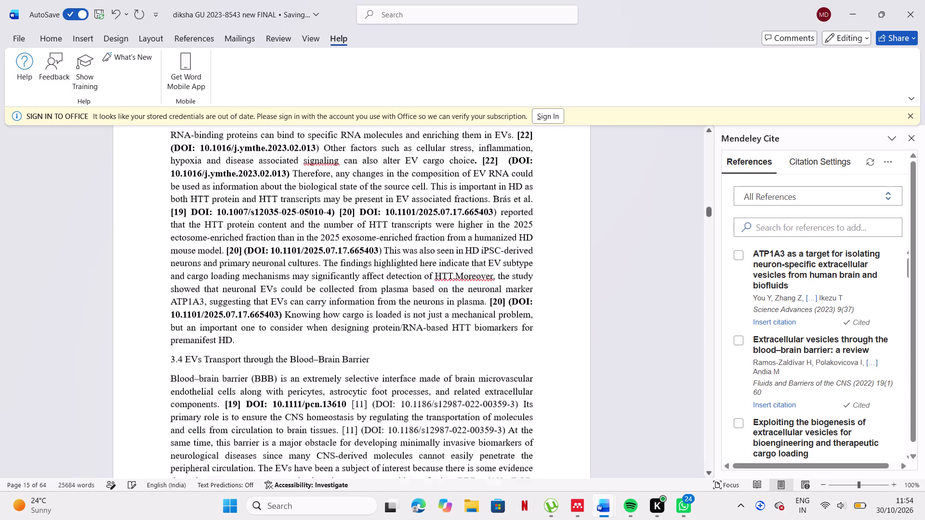
{"action": "scroll", "coordinate": [360, 240], "scroll_direction": "up", "scroll_amount": 1}
{"action": "scroll", "coordinate": [374, 317], "scroll_direction": "down", "scroll_amount": 1}
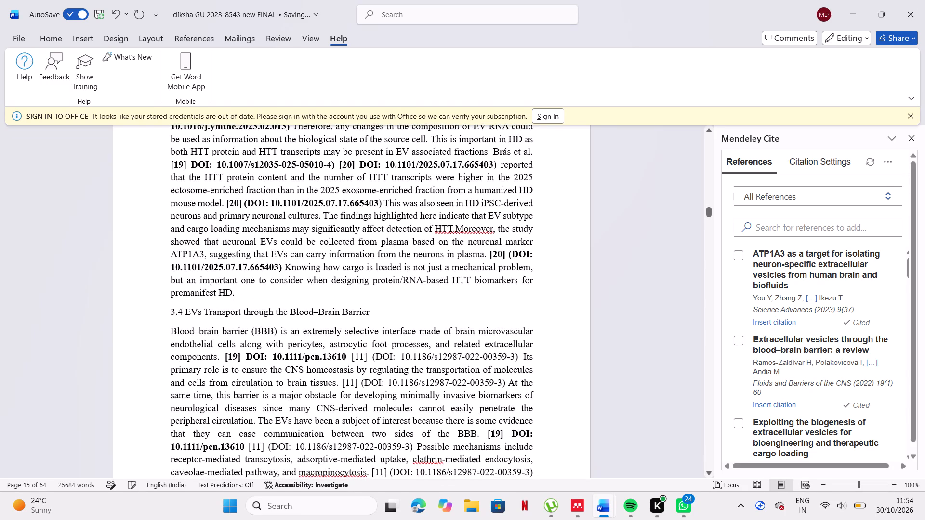
{"action": "key", "text": "BackSpace"}
{"action": "key", "text": "BackSpace"}
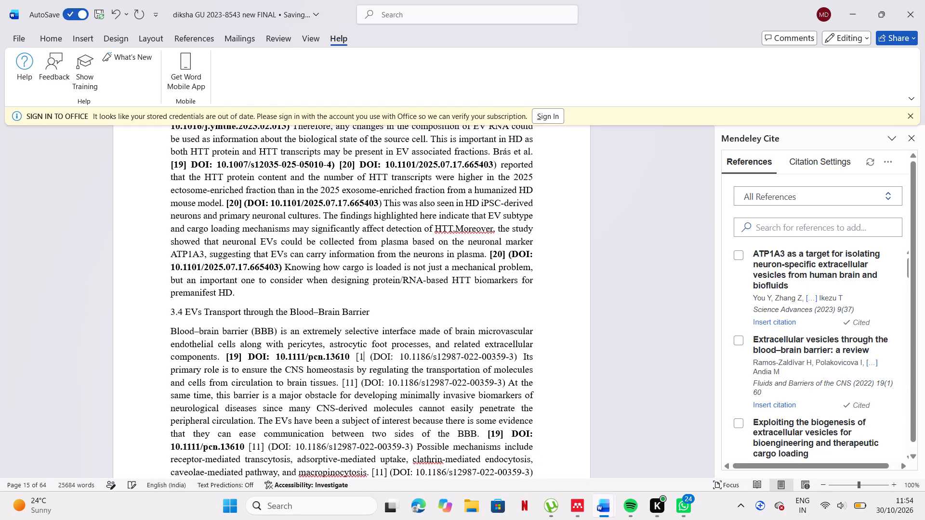
{"action": "key", "text": "BackSpace"}
{"action": "key", "text": "BackSpace"}
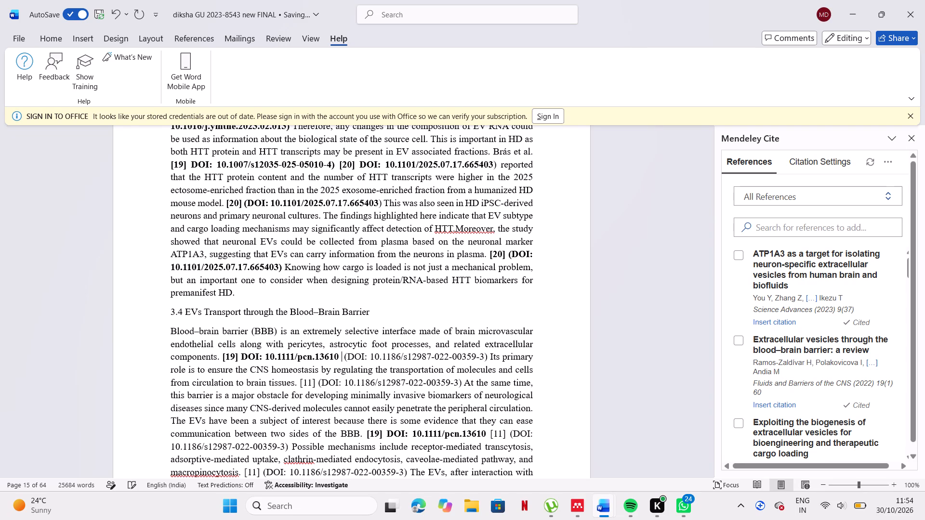
{"action": "left_click", "coordinate": [762, 403]}
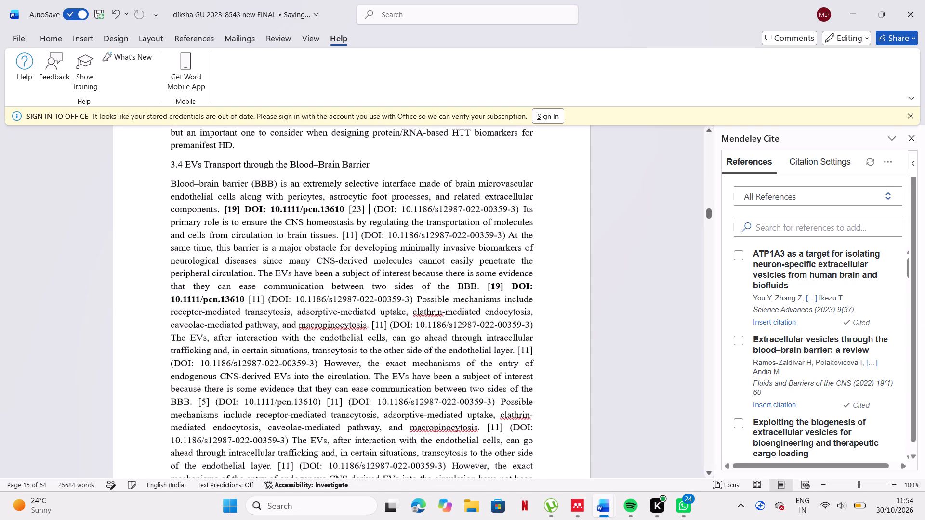
{"action": "left_click_drag", "start_coordinate": [348, 208], "coordinate": [489, 207]}
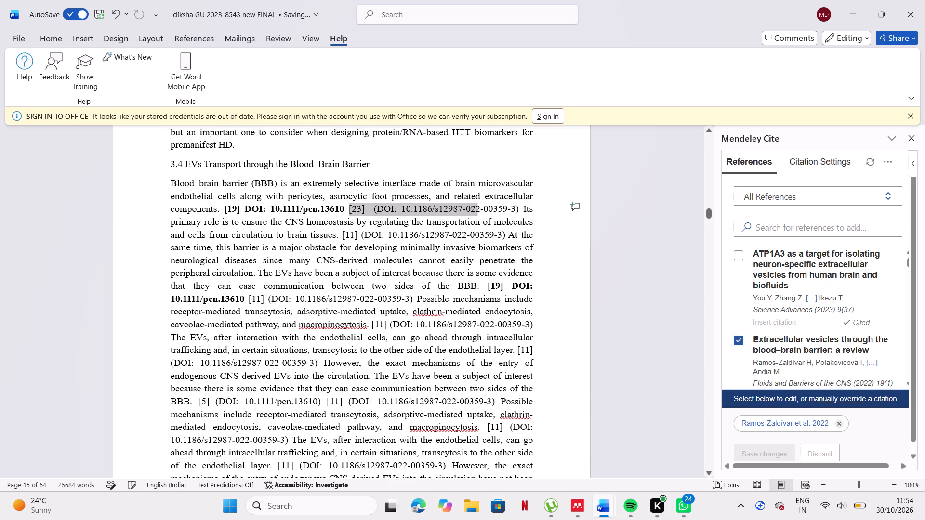
{"action": "left_click_drag", "start_coordinate": [489, 207], "coordinate": [520, 207]}
{"action": "left_click", "coordinate": [527, 189]}
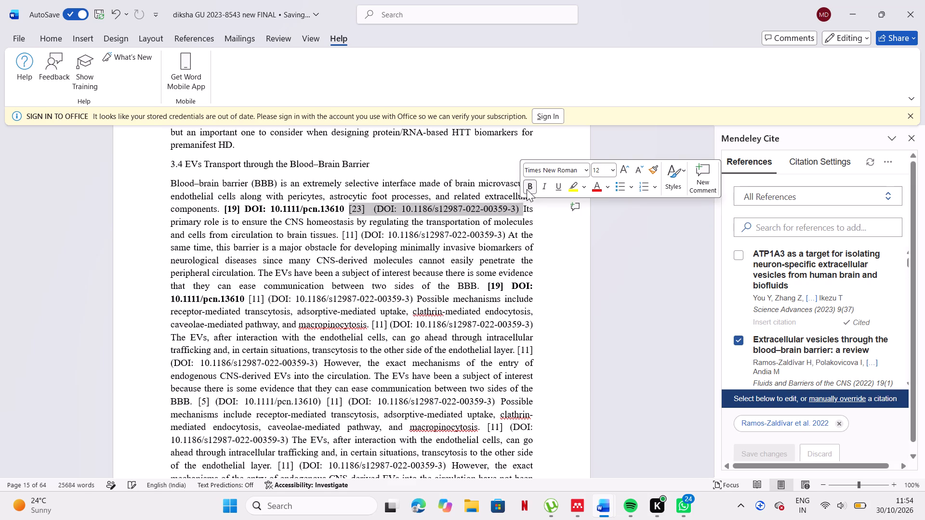
Replace the typed number [11] in the citations after the first "two sides of the BBB" with a Mendeley citation of the blood–brain barrier review, keeping the DOI.
{"action": "left_click", "coordinate": [248, 305]}
{"action": "left_click", "coordinate": [260, 302]}
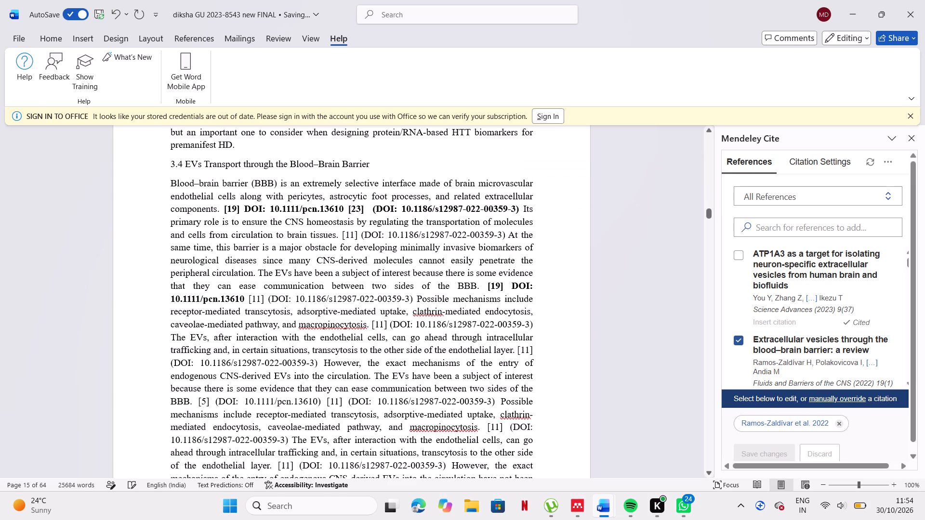
{"action": "left_click", "coordinate": [267, 299]}
{"action": "key", "text": "BackSpace"}
{"action": "key", "text": "BackSpace"}
{"action": "key", "text": "BackSpace"}
{"action": "key", "text": "BackSpace"}
{"action": "key", "text": "BackSpace"}
{"action": "key", "text": "BackSpace"}
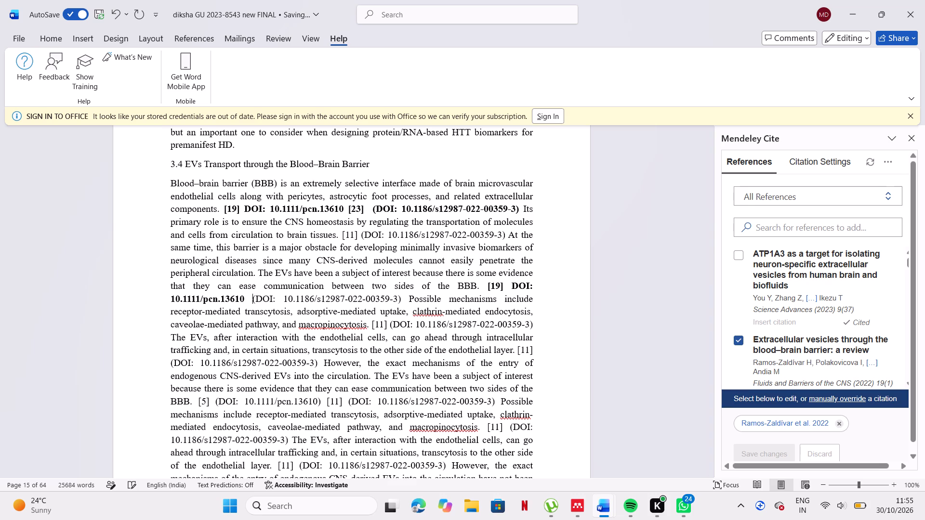
{"action": "key", "text": "space"}
{"action": "left_click", "coordinate": [501, 365]}
{"action": "left_click", "coordinate": [672, 299]}
{"action": "left_click", "coordinate": [842, 423]}
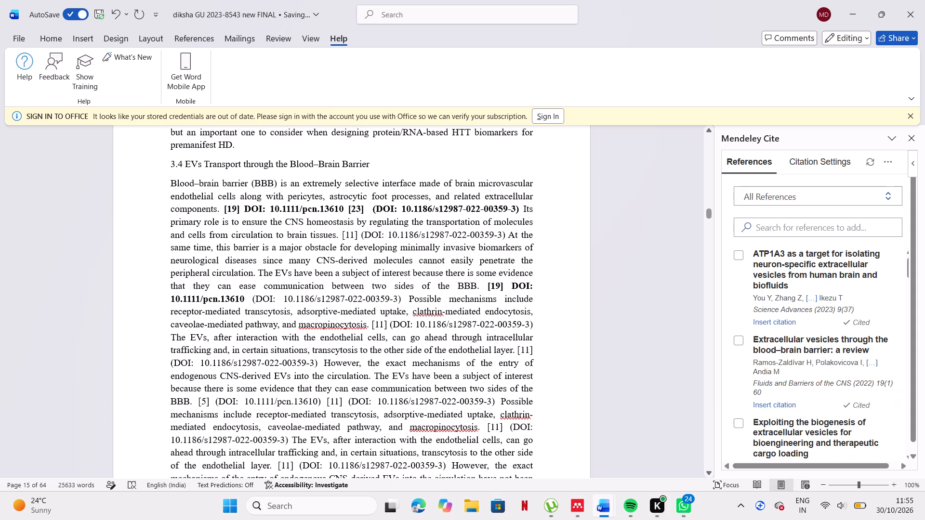
{"action": "left_click", "coordinate": [247, 298]}
{"action": "left_click", "coordinate": [251, 299]}
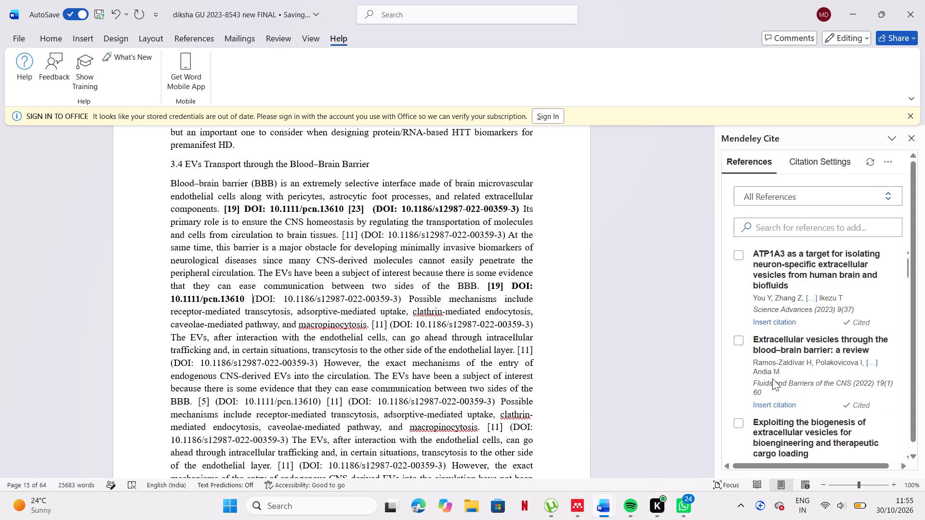
{"action": "left_click", "coordinate": [773, 399]}
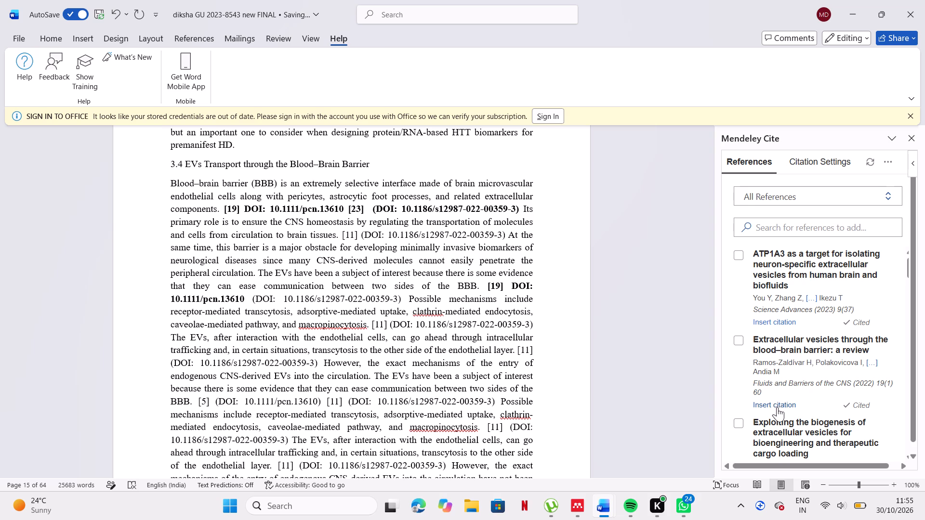
{"action": "left_click", "coordinate": [777, 407]}
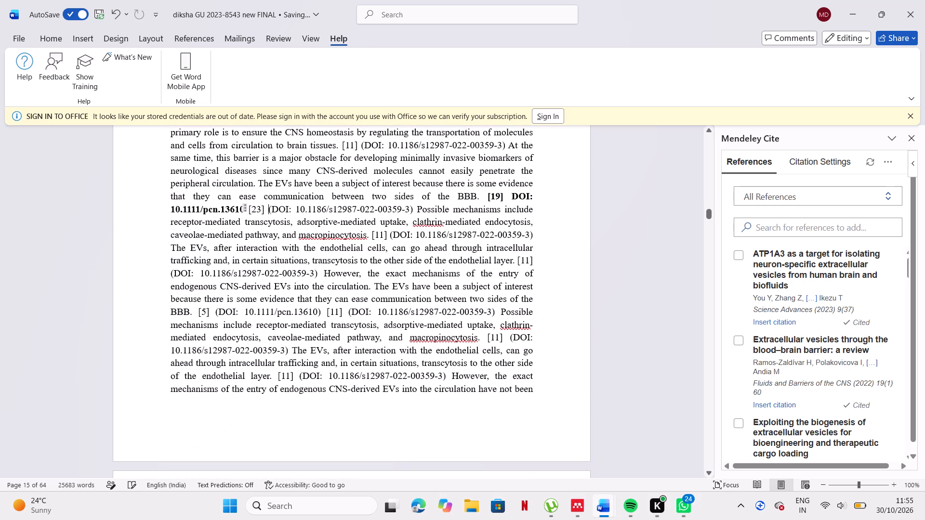
{"action": "left_click_drag", "start_coordinate": [253, 207], "coordinate": [413, 208]}
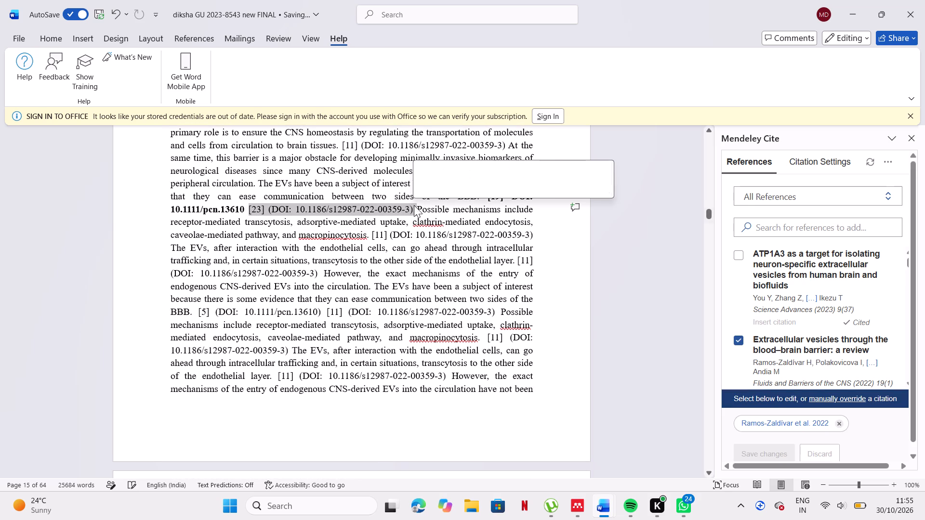
{"action": "left_click", "coordinate": [418, 190]}
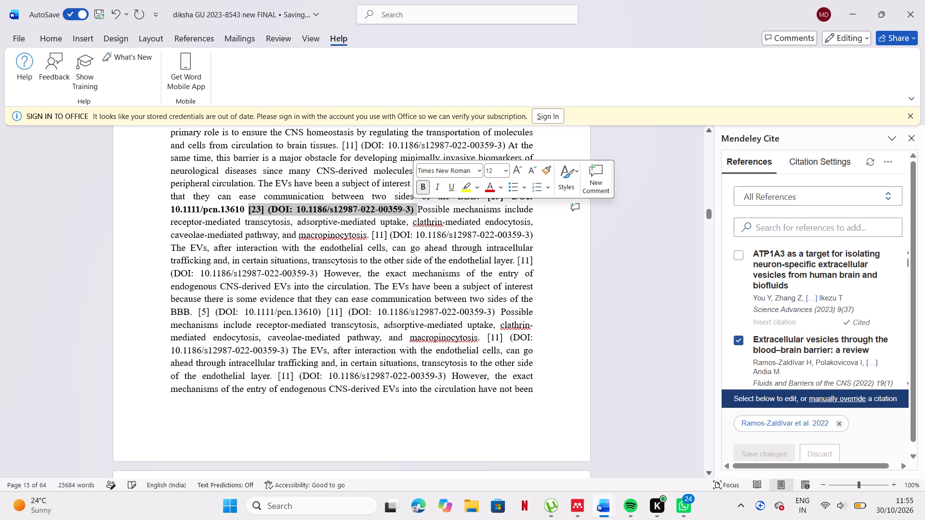
Delete the repeated [11] citation with its DOI after the first "macropinocytosis" in section 3.4, leaving one space before "The EVs".
{"action": "left_click", "coordinate": [375, 234]}
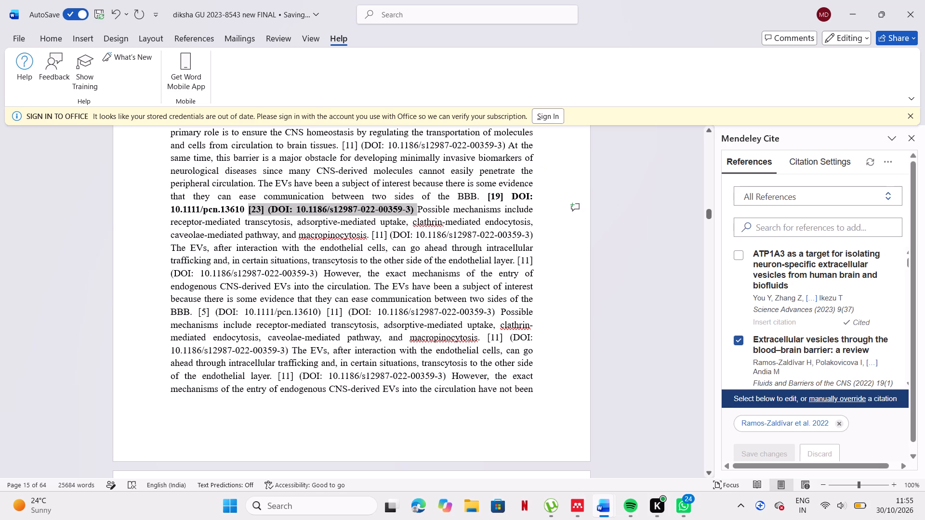
{"action": "left_click_drag", "start_coordinate": [375, 234], "coordinate": [533, 236]}
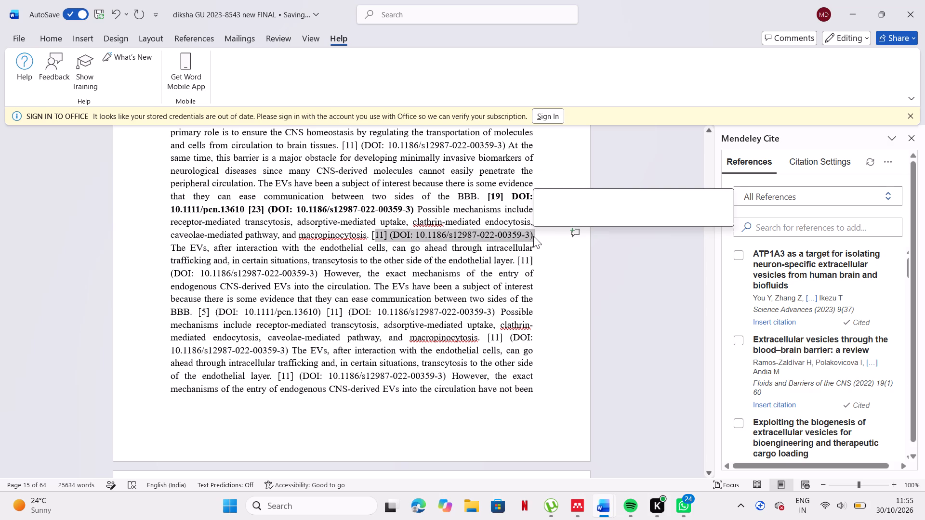
{"action": "key", "text": "BackSpace"}
{"action": "key", "text": "BackSpace"}
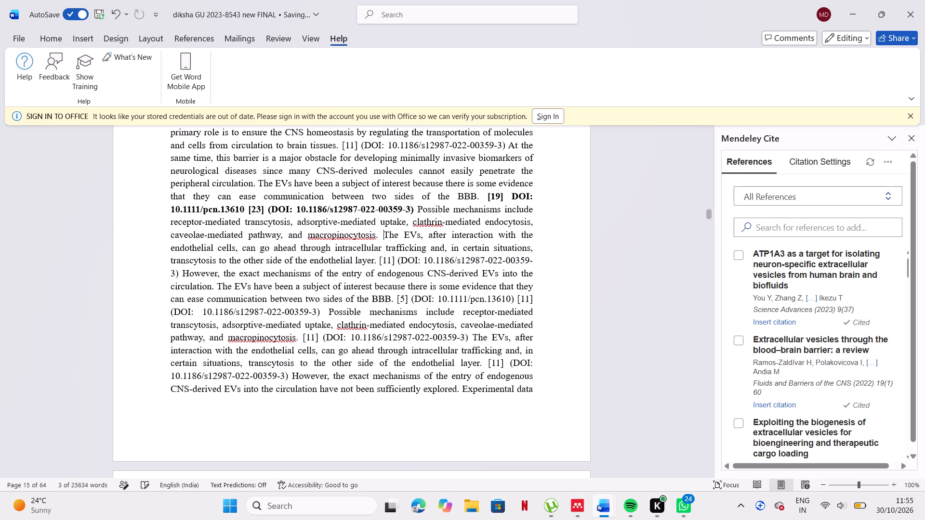
{"action": "key", "text": "BackSpace"}
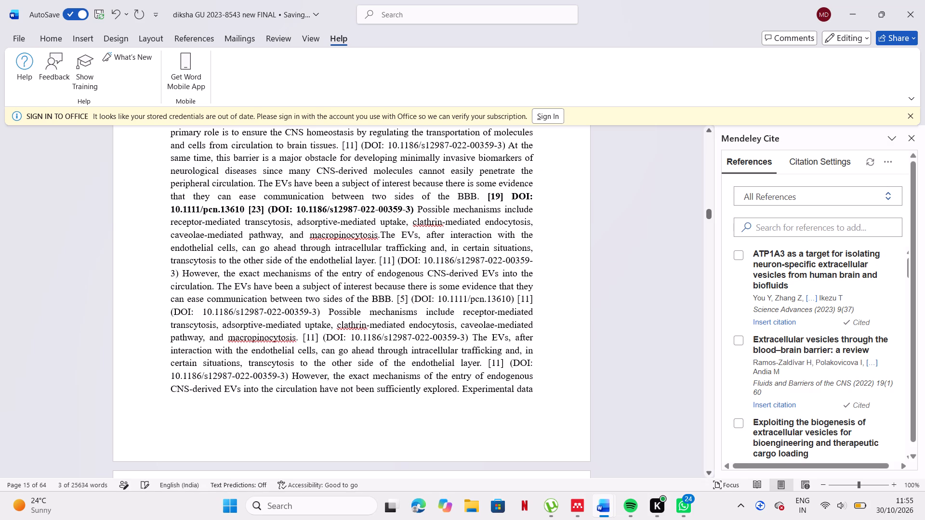
{"action": "key", "text": "space"}
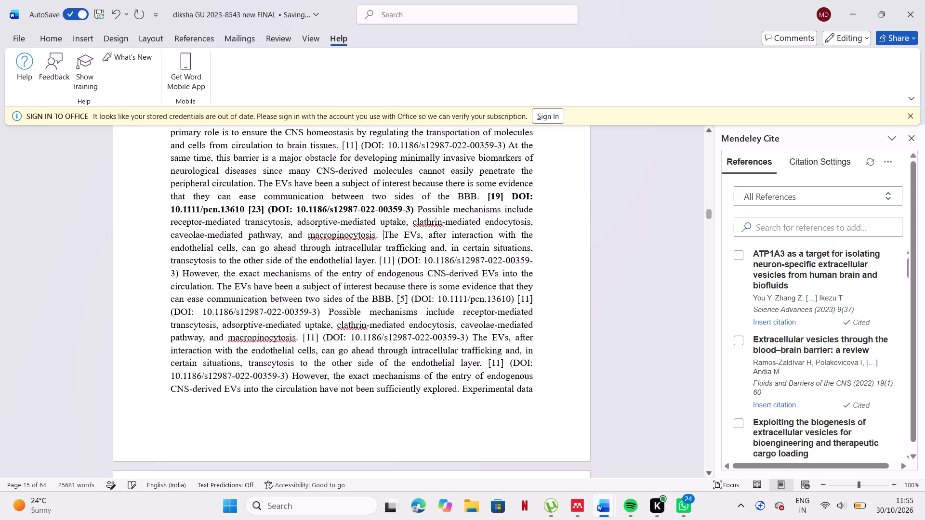
Replace the typed number [11] after the first "endothelial layer" with a Mendeley citation of the blood–brain barrier review, keeping the DOI.
{"action": "left_click", "coordinate": [395, 260]}
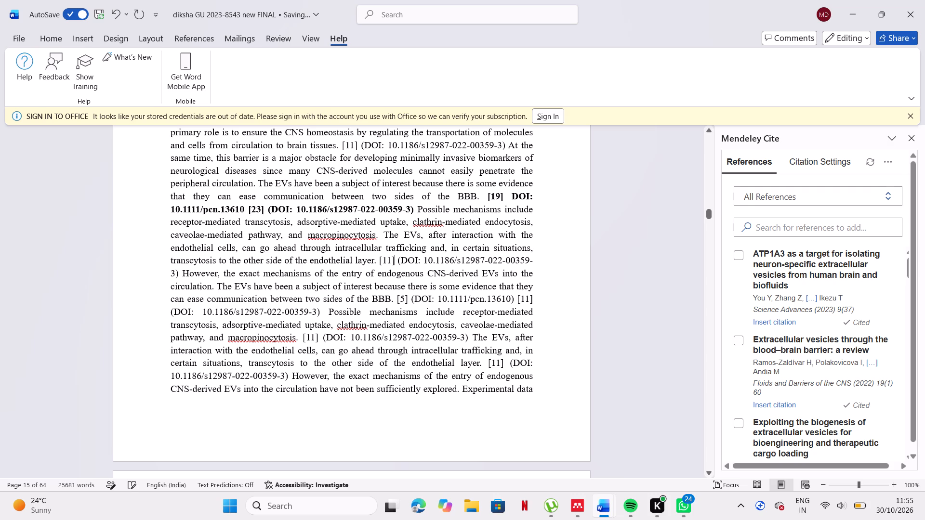
{"action": "key", "text": "BackSpace"}
{"action": "key", "text": "BackSpace"}
{"action": "key", "text": "BackSpace"}
{"action": "key", "text": "BackSpace"}
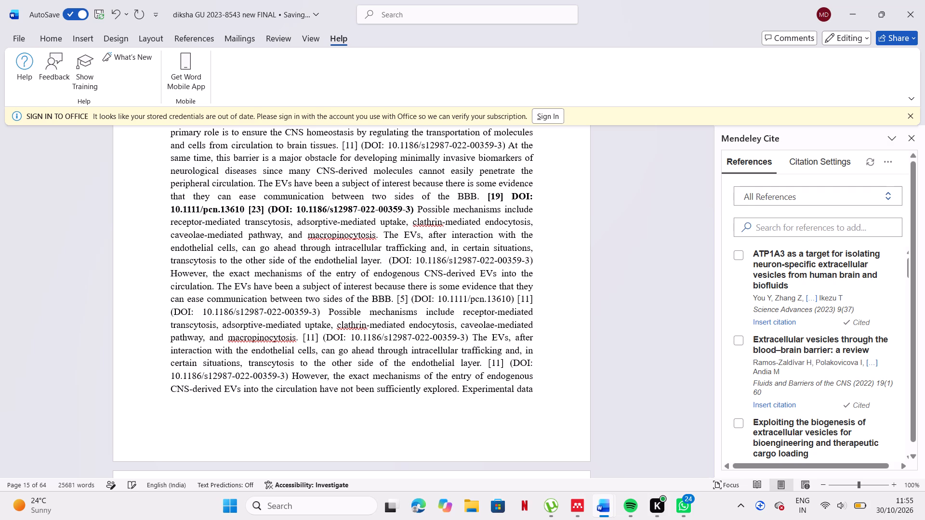
{"action": "left_click", "coordinate": [784, 403]}
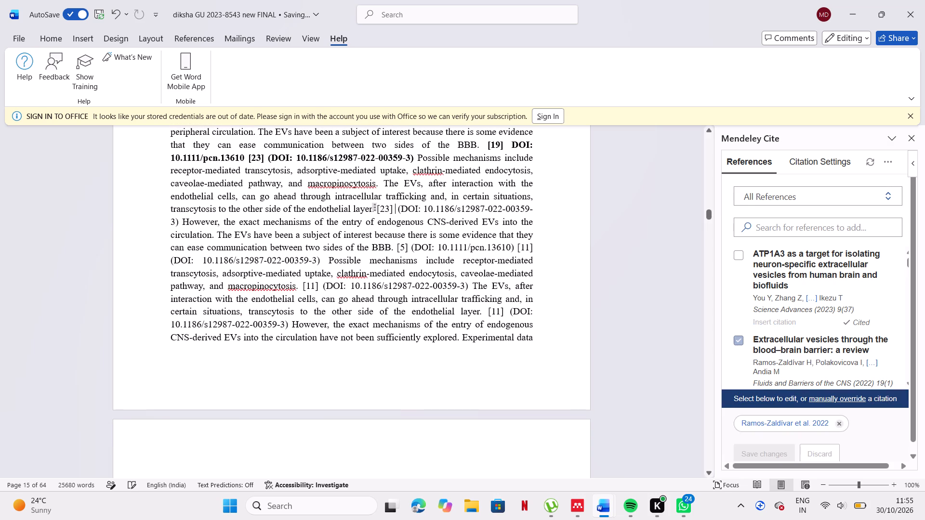
{"action": "left_click_drag", "start_coordinate": [373, 211], "coordinate": [542, 215]}
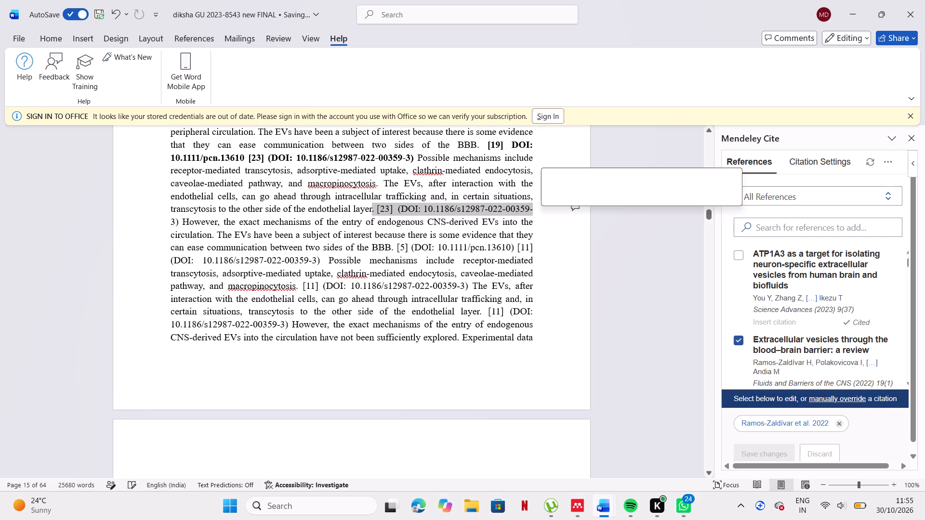
{"action": "left_click", "coordinate": [549, 200]}
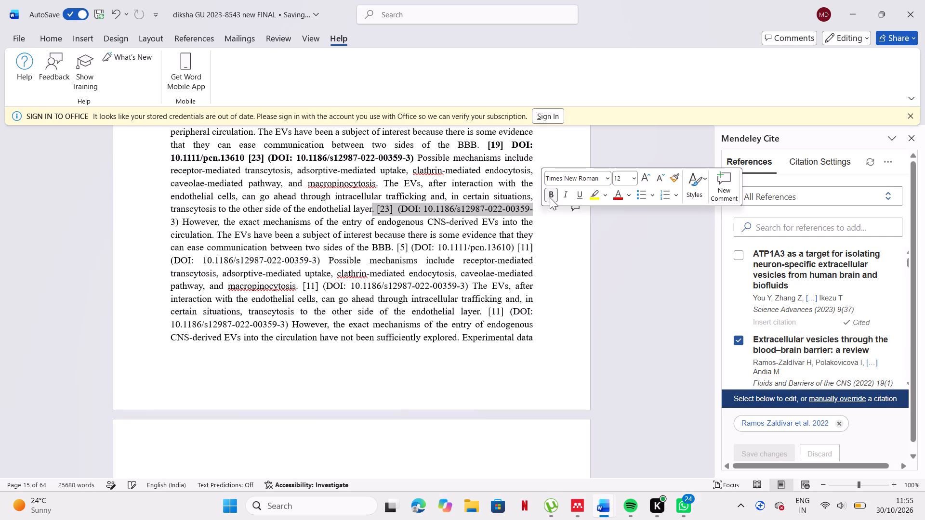
Replace the typed number [11] after the second "two sides of the BBB" with a Mendeley citation of the blood–brain barrier review, keeping the DOI.
{"action": "left_click", "coordinate": [563, 249]}
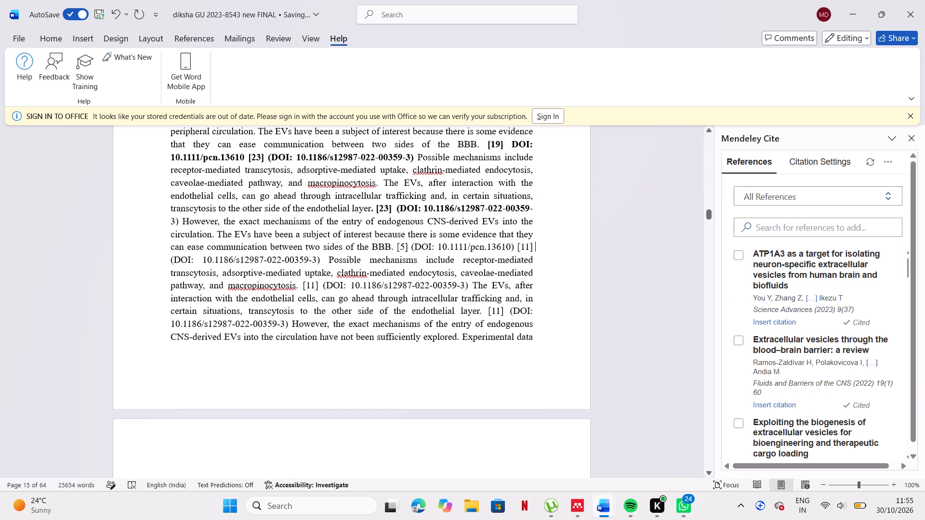
{"action": "left_click", "coordinate": [542, 243]}
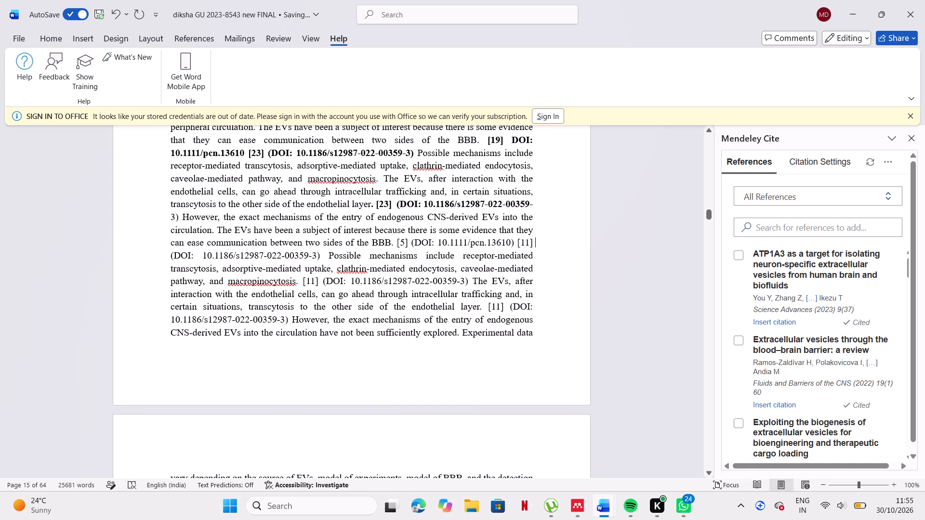
{"action": "key", "text": "BackSpace"}
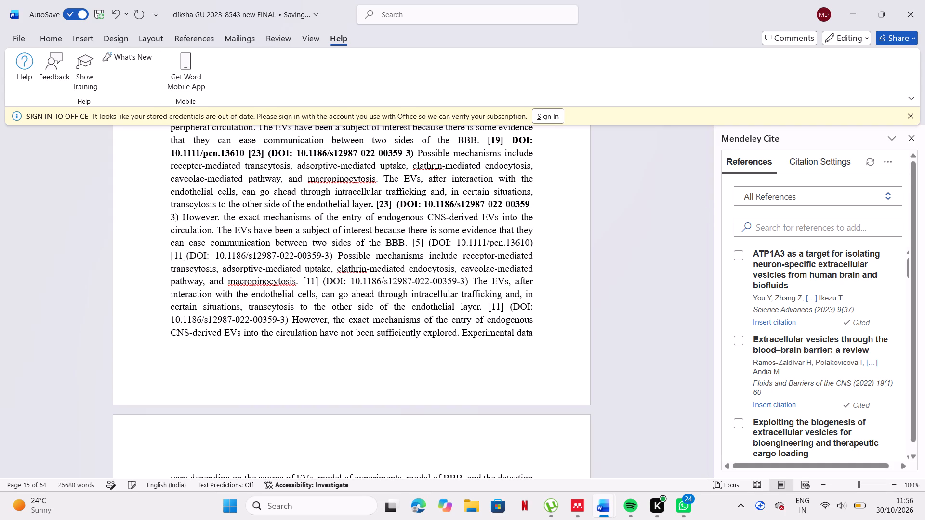
{"action": "key", "text": "BackSpace"}
{"action": "key", "text": "BackSpace"}
{"action": "key", "text": "BackSpace"}
{"action": "key", "text": "BackSpace"}
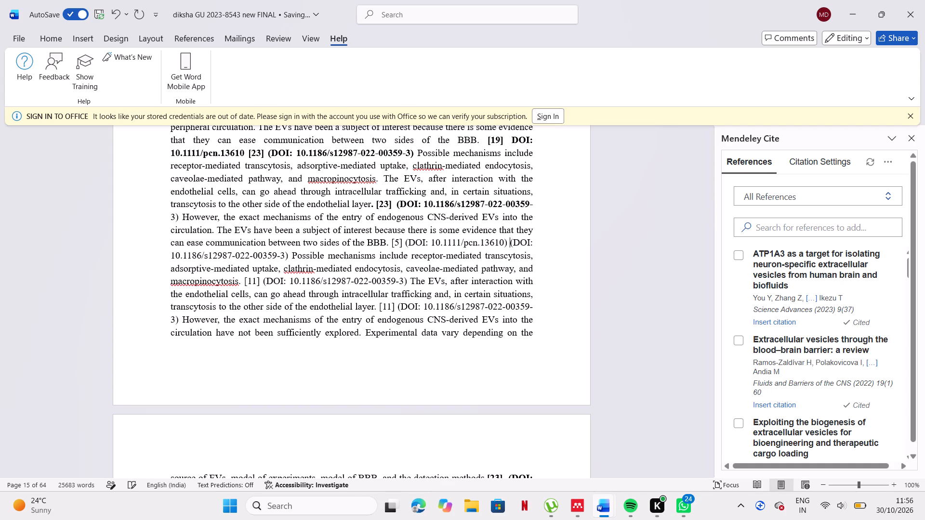
{"action": "left_click", "coordinate": [788, 406]}
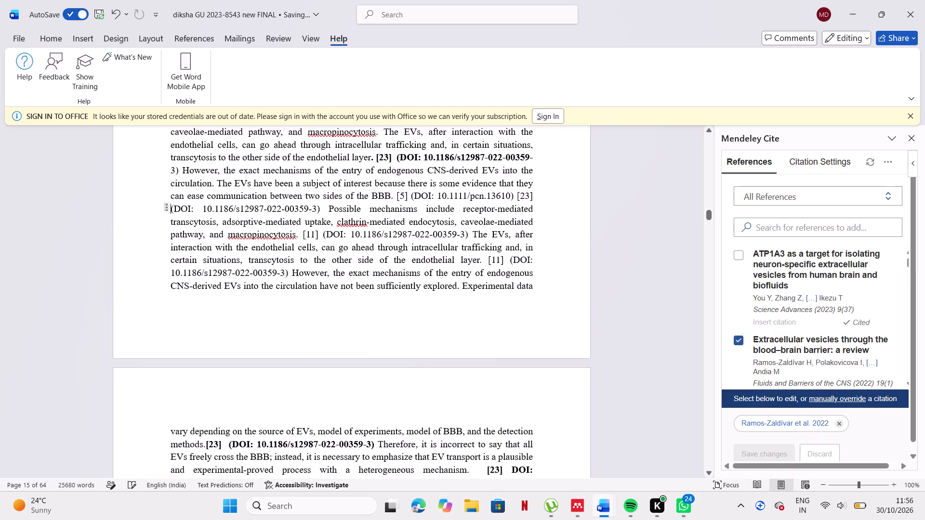
Delete the repeated [11] citation with its DOI after the second "macropinocytosis" in section 3.4.
{"action": "left_click_drag", "start_coordinate": [303, 234], "coordinate": [469, 236]}
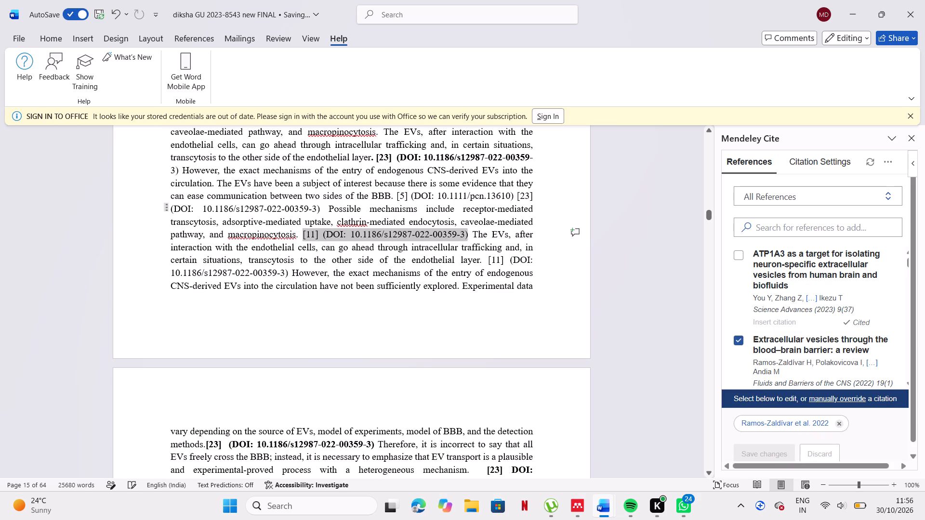
{"action": "left_click_drag", "start_coordinate": [469, 236], "coordinate": [470, 236]}
{"action": "key", "text": "BackSpace"}
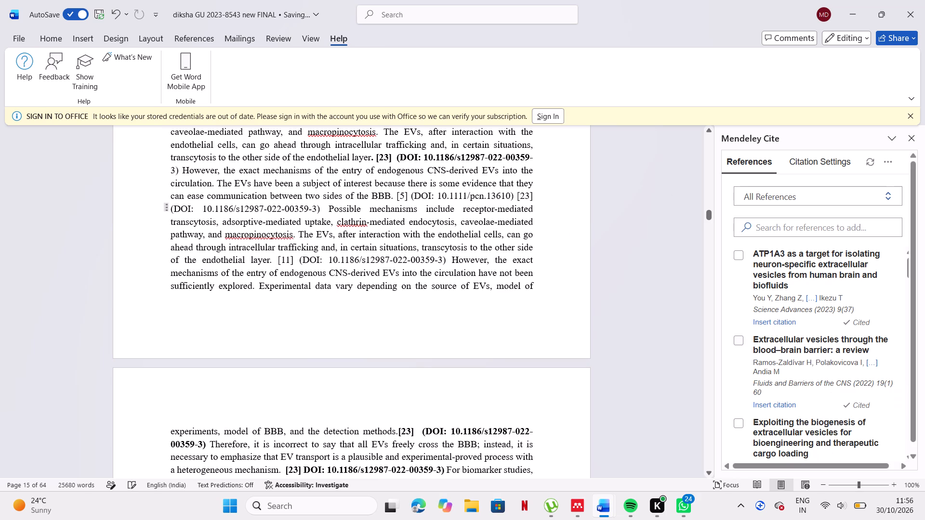
Replace the typed number [11] after the second "endothelial layer" with a Mendeley citation of the blood–brain barrier review, keeping the DOI.
{"action": "left_click", "coordinate": [293, 262]}
{"action": "key", "text": "BackSpace"}
{"action": "key", "text": "BackSpace"}
{"action": "key", "text": "BackSpace"}
{"action": "key", "text": "BackSpace"}
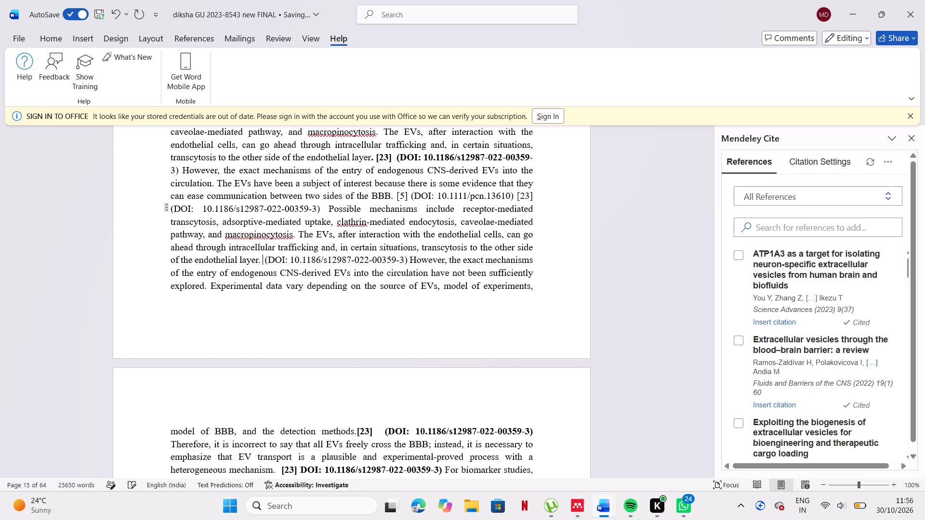
{"action": "left_click", "coordinate": [771, 405]}
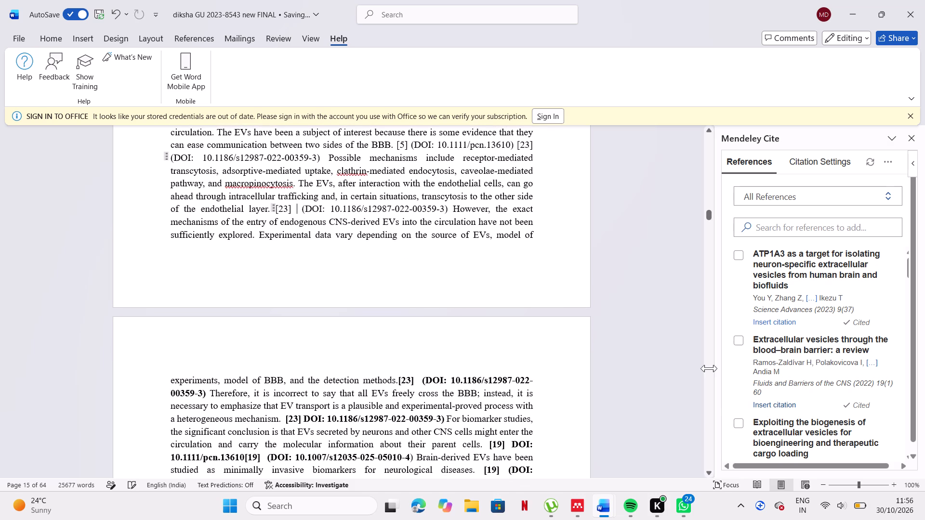
{"action": "left_click_drag", "start_coordinate": [274, 205], "coordinate": [347, 204]}
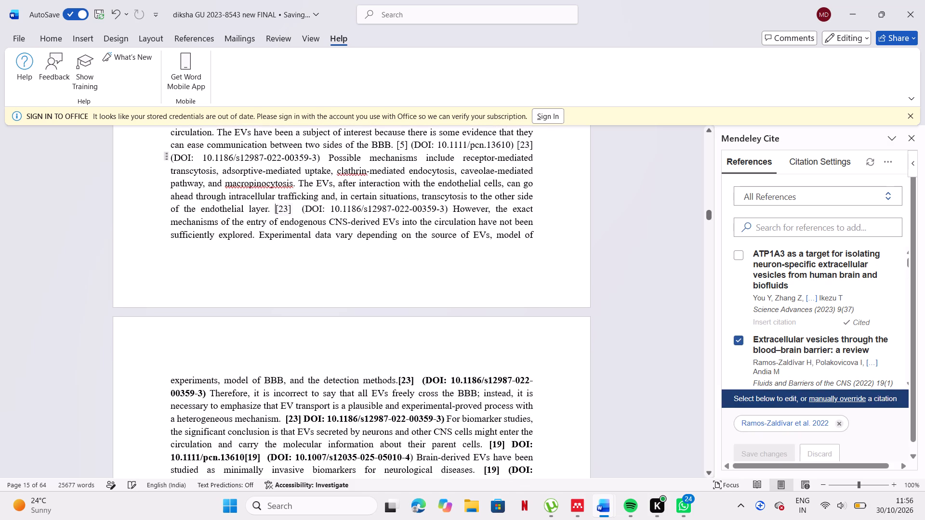
{"action": "left_click_drag", "start_coordinate": [347, 204], "coordinate": [452, 213]}
{"action": "left_click", "coordinate": [463, 184]}
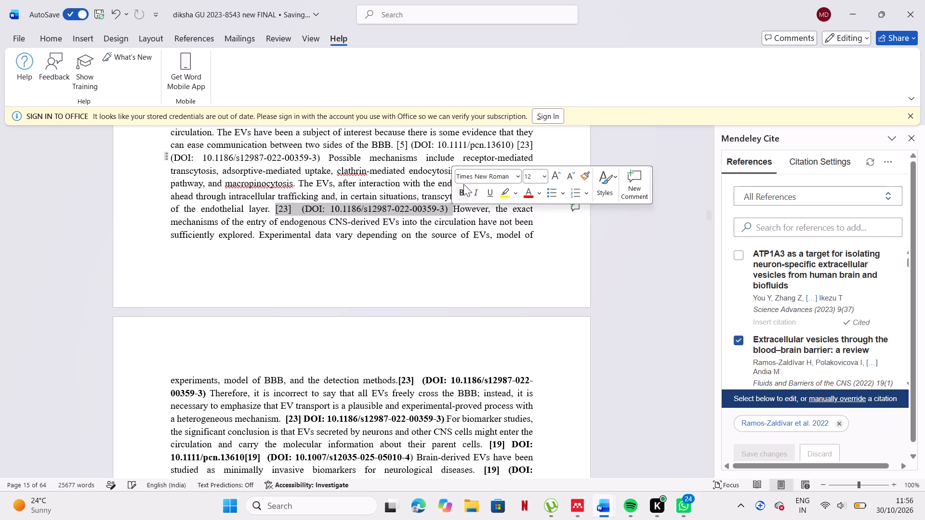
{"action": "left_click", "coordinate": [463, 186]}
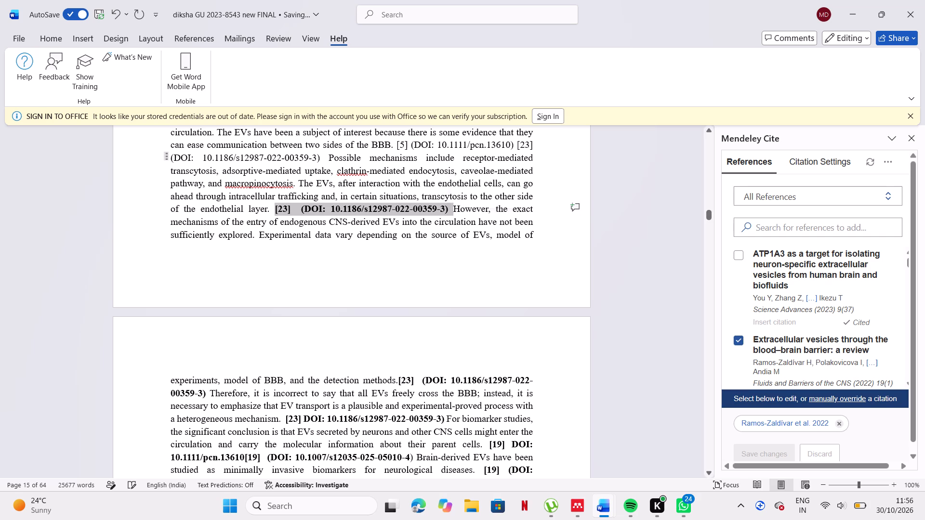
{"action": "left_click", "coordinate": [473, 254]}
Look through the rest of sections 3.4 and 3.5, the reference list and the following chapter for typed citations still needing replacement.
{"action": "scroll", "coordinate": [473, 254], "scroll_direction": "down", "scroll_amount": 2}
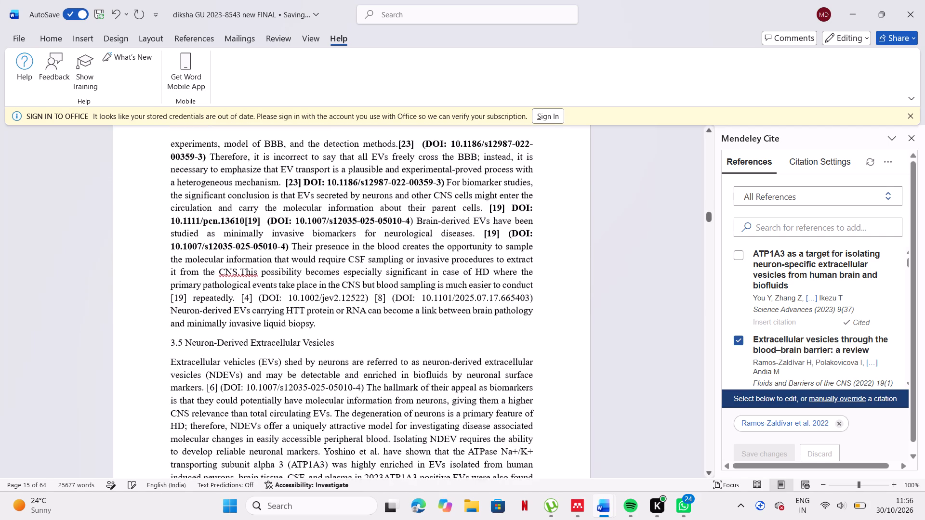
{"action": "scroll", "coordinate": [473, 254], "scroll_direction": "down", "scroll_amount": 1}
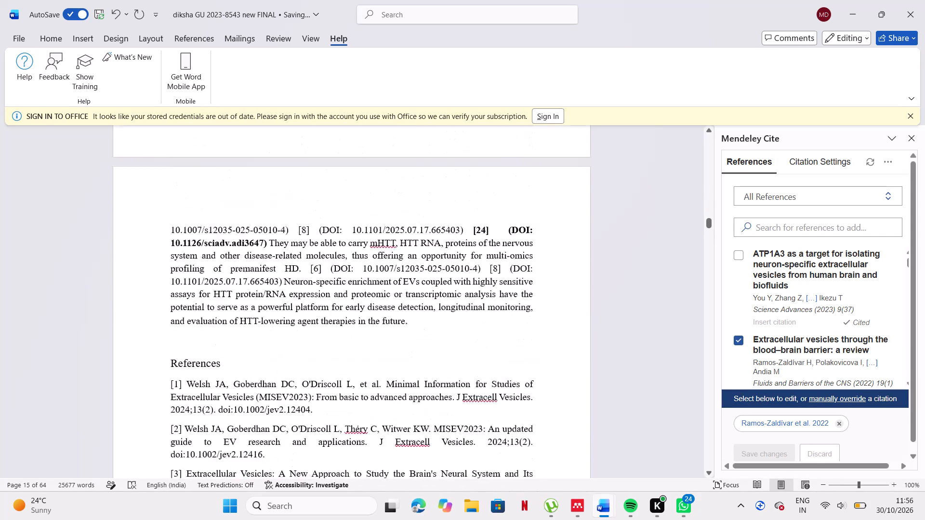
{"action": "scroll", "coordinate": [473, 254], "scroll_direction": "down", "scroll_amount": 1}
{"action": "scroll", "coordinate": [473, 254], "scroll_direction": "up", "scroll_amount": 4}
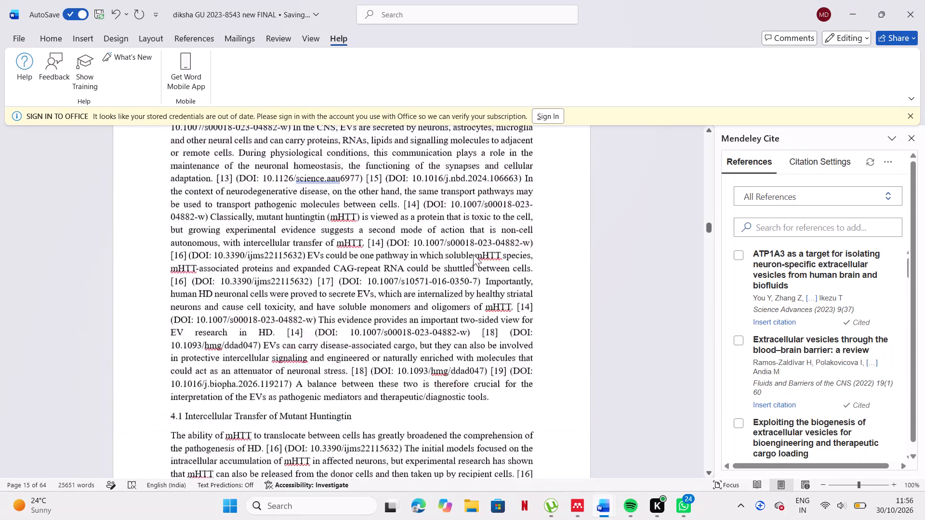
{"action": "scroll", "coordinate": [473, 254], "scroll_direction": "up", "scroll_amount": 4}
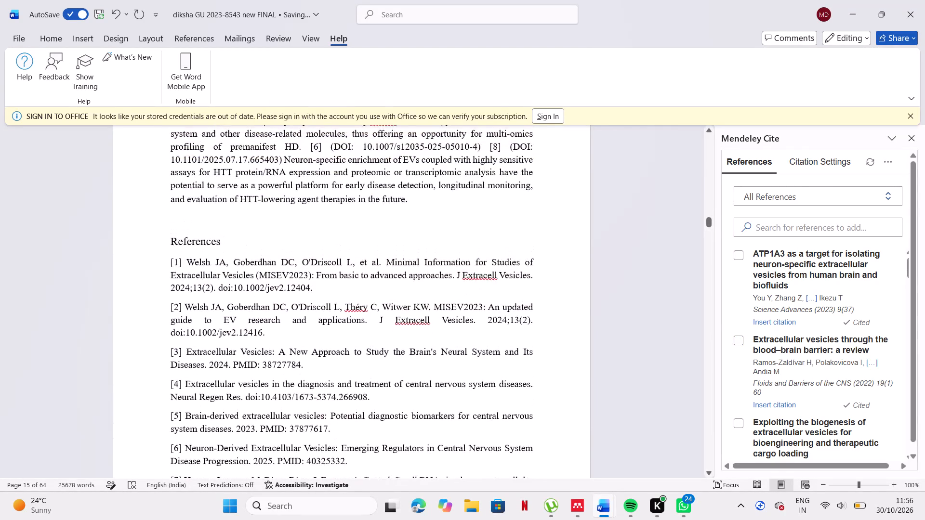
{"action": "scroll", "coordinate": [473, 254], "scroll_direction": "up", "scroll_amount": 3}
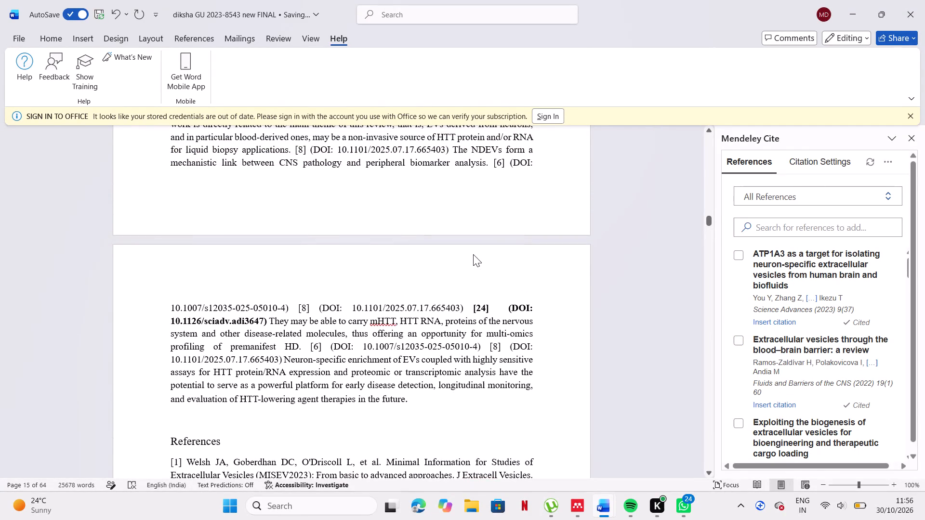
{"action": "scroll", "coordinate": [473, 254], "scroll_direction": "up", "scroll_amount": 3}
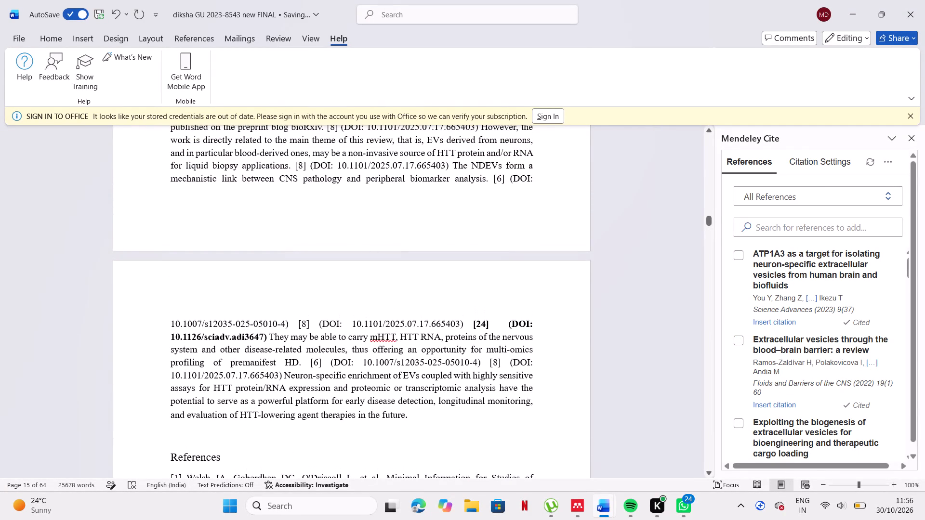
{"action": "scroll", "coordinate": [473, 254], "scroll_direction": "up", "scroll_amount": 2}
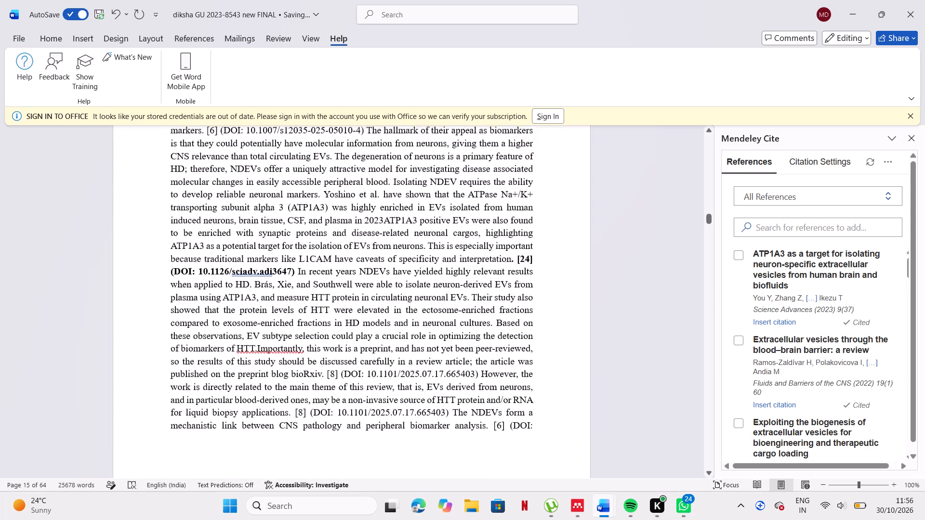
{"action": "scroll", "coordinate": [473, 254], "scroll_direction": "up", "scroll_amount": 3}
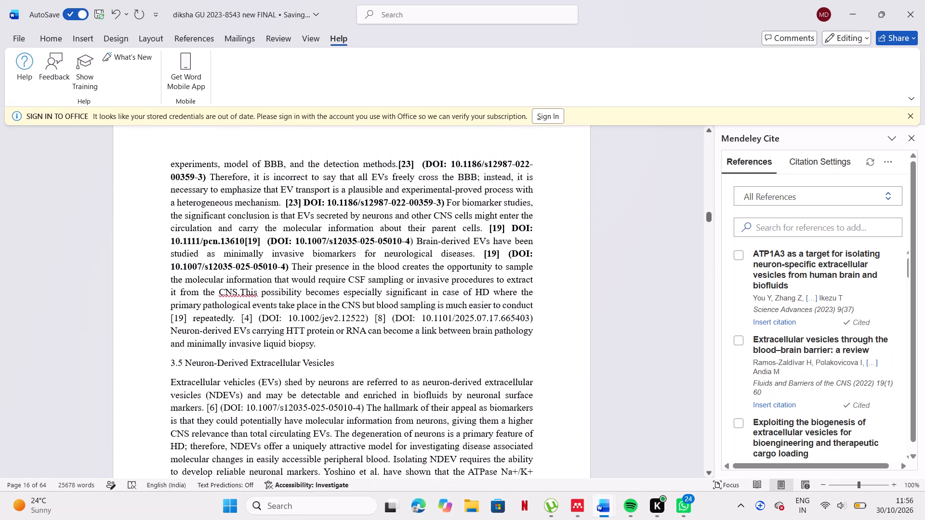
{"action": "scroll", "coordinate": [473, 254], "scroll_direction": "up", "scroll_amount": 3}
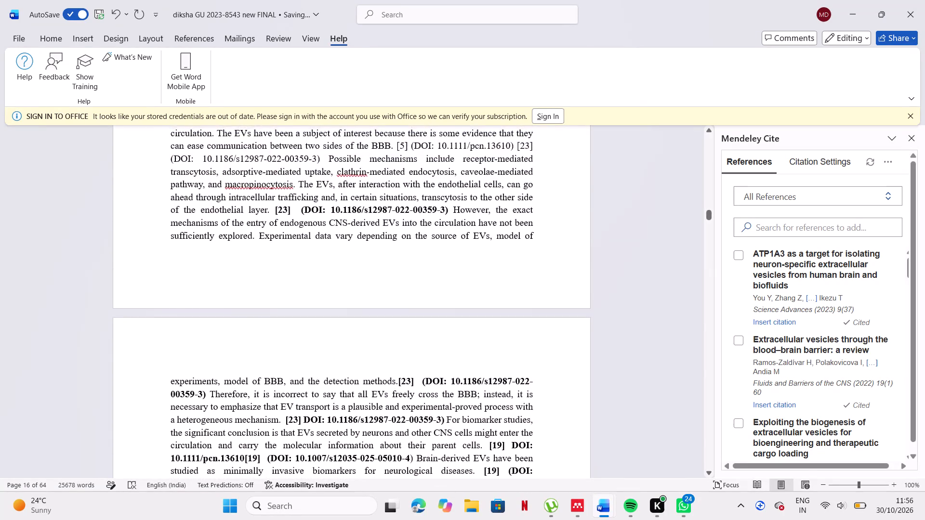
{"action": "scroll", "coordinate": [473, 254], "scroll_direction": "down", "scroll_amount": 3}
{"action": "scroll", "coordinate": [473, 254], "scroll_direction": "up", "scroll_amount": 1}
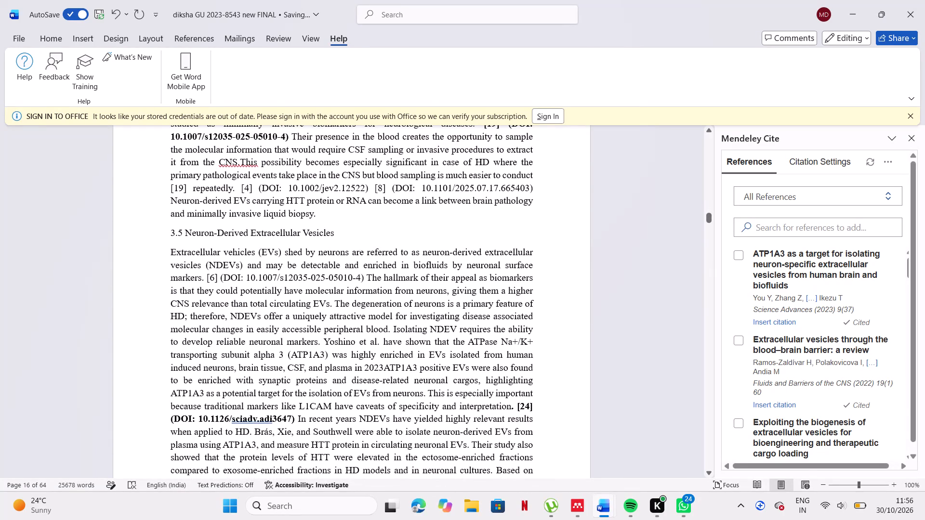
Search Mendeley for DOI 10.1101/2025.07.17.665403 and replace the typed number [8] after "repeatedly" in section 3.4 with that reference's citation, keeping the DOI.
{"action": "left_click_drag", "start_coordinate": [421, 185], "coordinate": [528, 184]}
{"action": "key", "text": "ctrl+c"}
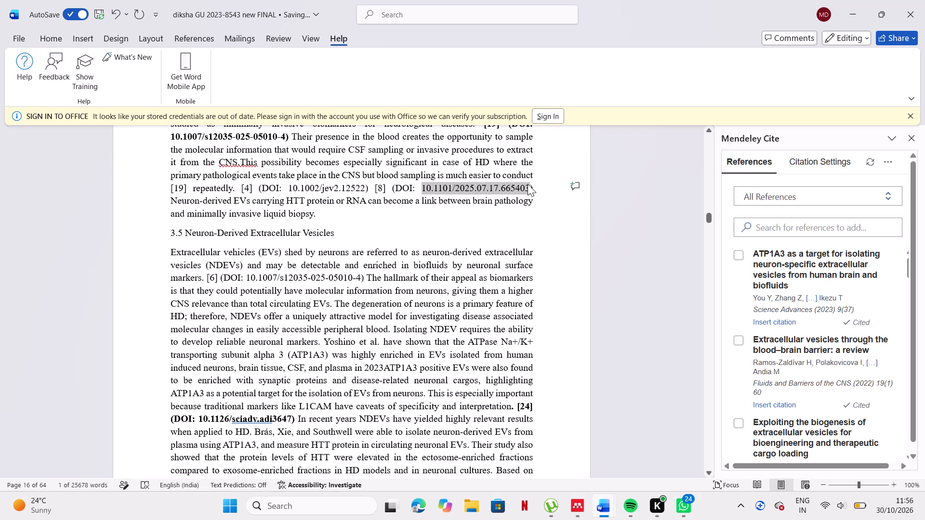
{"action": "left_click", "coordinate": [805, 223]}
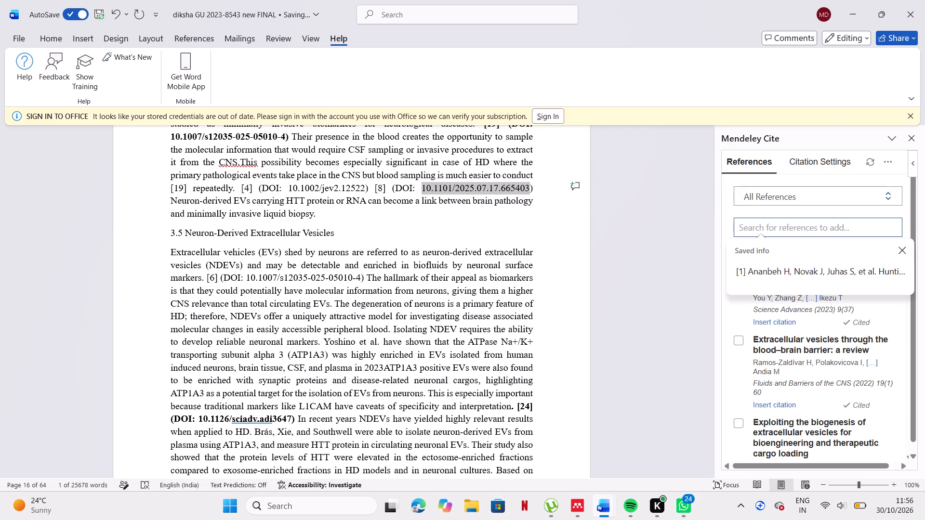
{"action": "key", "text": "ctrl+v"}
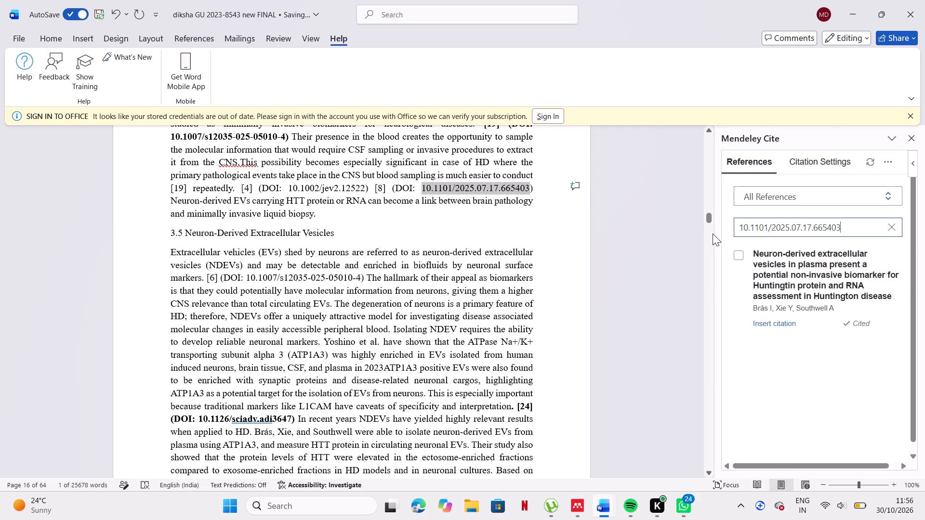
{"action": "scroll", "coordinate": [602, 240], "scroll_direction": "up", "scroll_amount": 1}
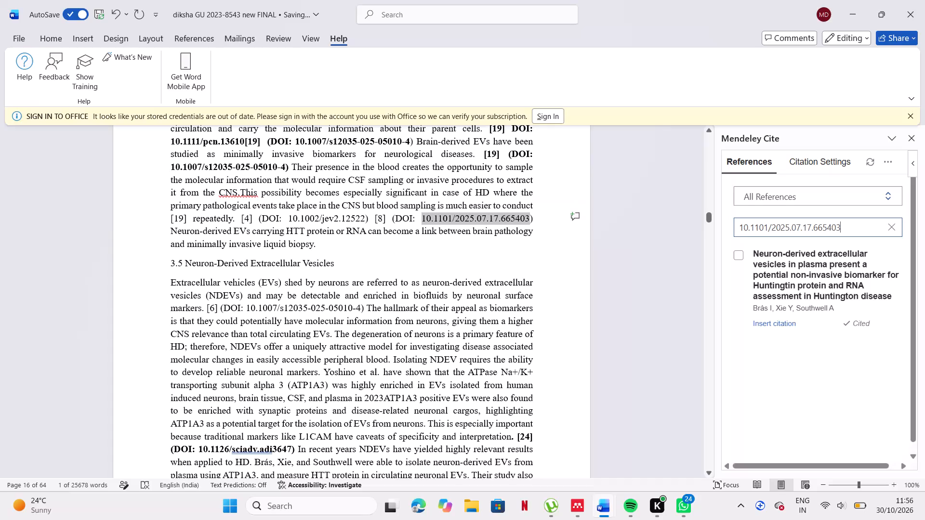
{"action": "left_click", "coordinate": [383, 215]}
{"action": "left_click", "coordinate": [388, 215]}
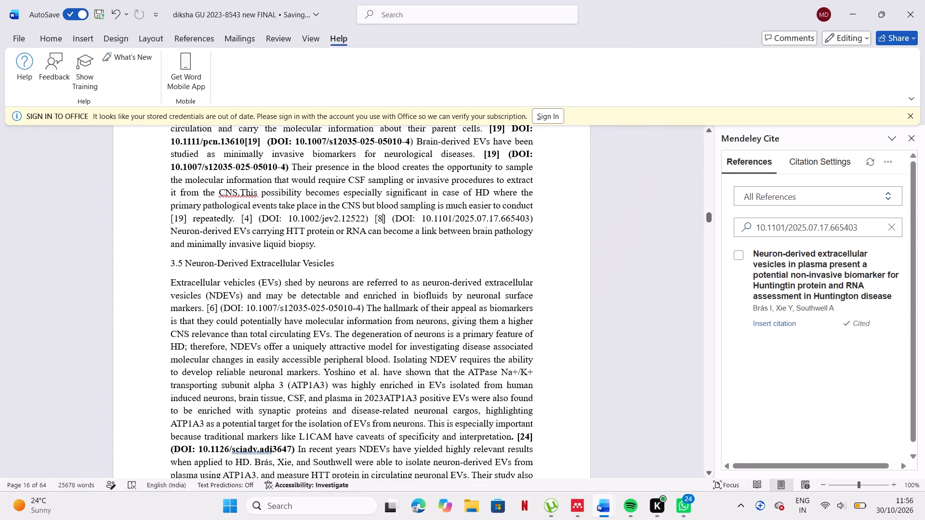
{"action": "key", "text": "BackSpace"}
{"action": "key", "text": "BackSpace"}
{"action": "key", "text": "BackSpace"}
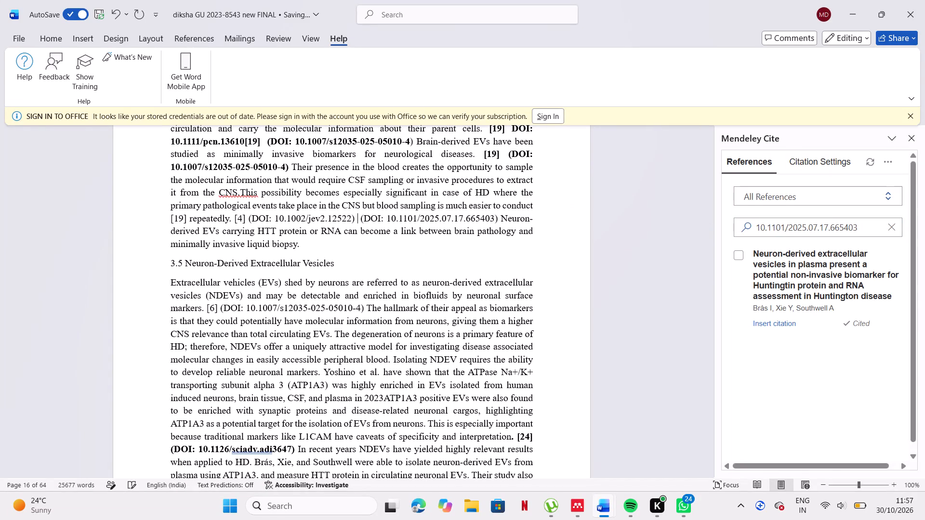
{"action": "left_click", "coordinate": [781, 324]}
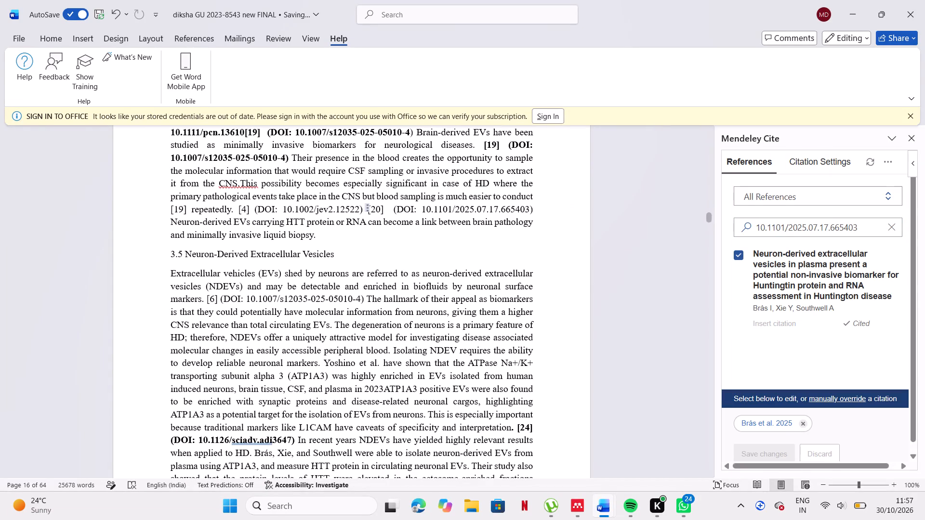
Bold the [20] citation and its DOI 10.1101/2025.07.17.665403 after "repeatedly" in section 3.4.
{"action": "left_click_drag", "start_coordinate": [366, 207], "coordinate": [532, 215]}
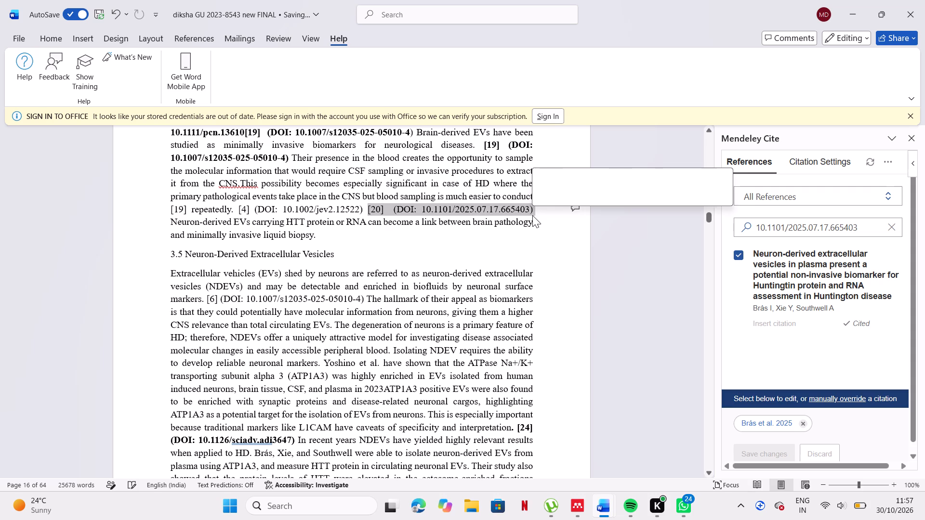
{"action": "left_click", "coordinate": [537, 191]}
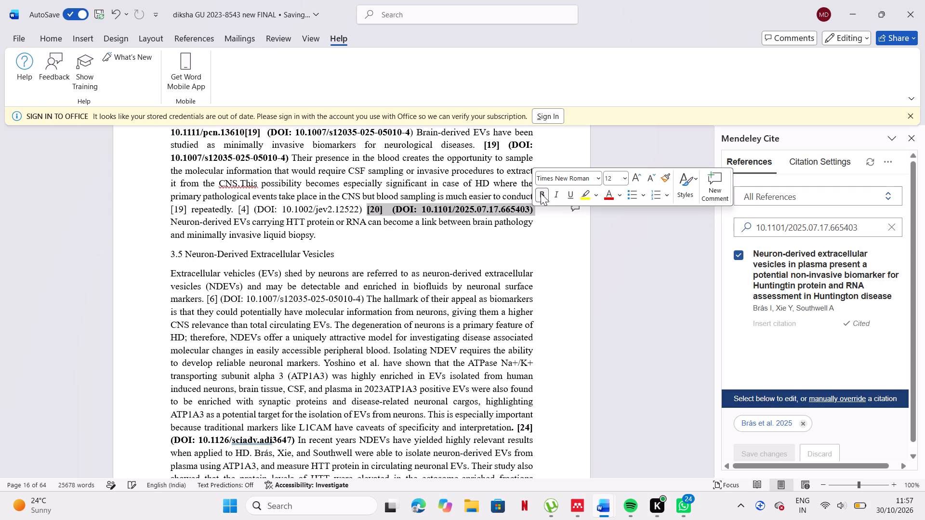
{"action": "left_click", "coordinate": [559, 239]}
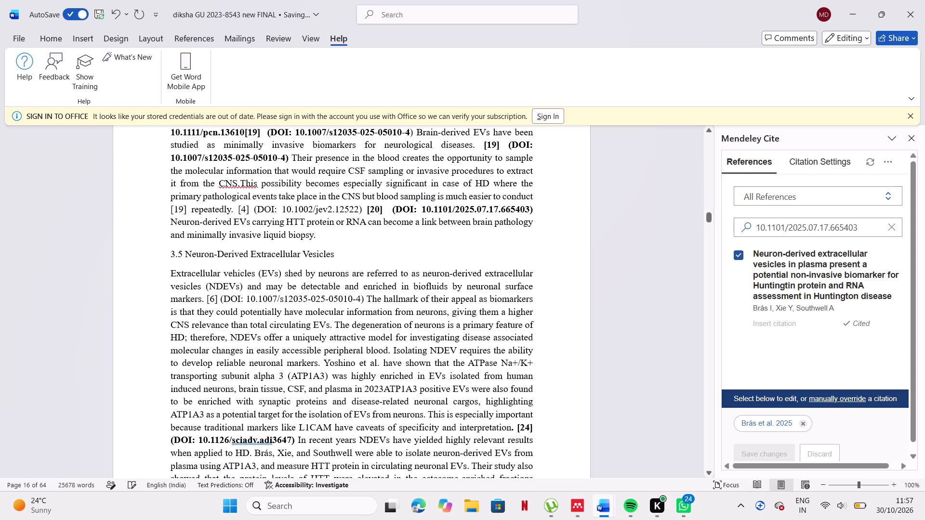
{"action": "left_click", "coordinate": [552, 248]}
Look back through chapter 3 and ahead into sections 4.1 and 4.2 for typed citations still needing replacement.
{"action": "scroll", "coordinate": [552, 248], "scroll_direction": "up", "scroll_amount": 1}
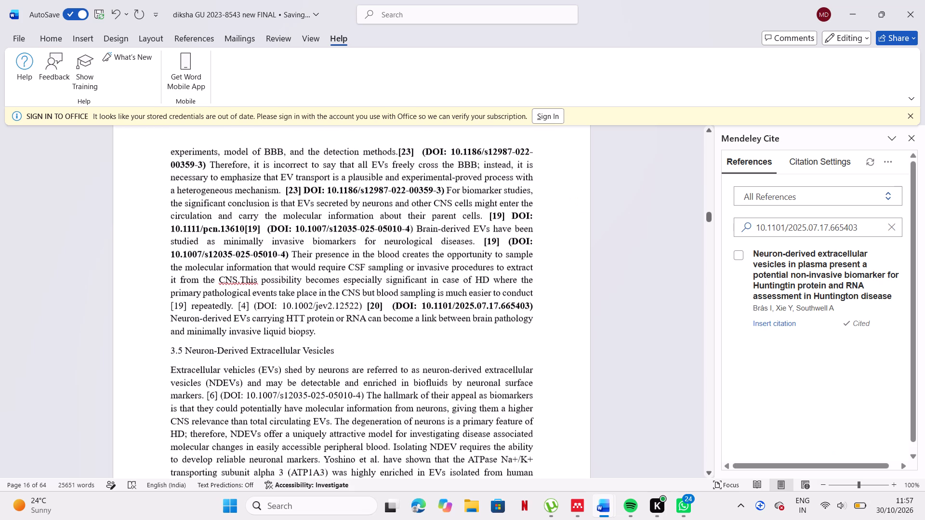
{"action": "scroll", "coordinate": [552, 248], "scroll_direction": "up", "scroll_amount": 6}
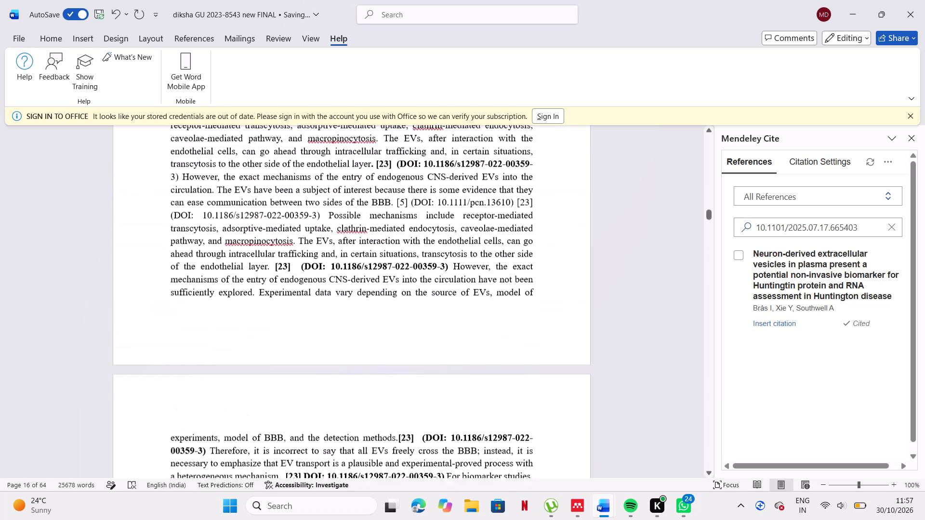
{"action": "scroll", "coordinate": [552, 248], "scroll_direction": "up", "scroll_amount": 1}
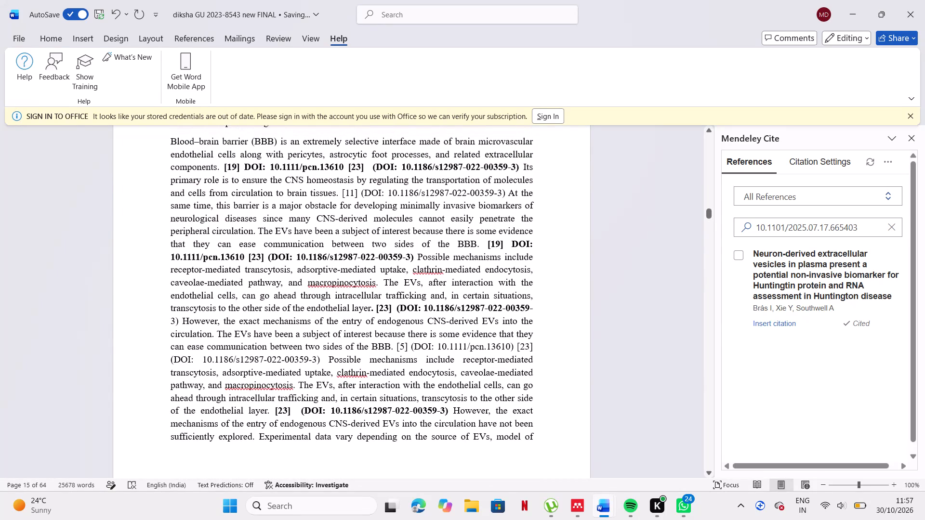
{"action": "scroll", "coordinate": [552, 248], "scroll_direction": "up", "scroll_amount": 5}
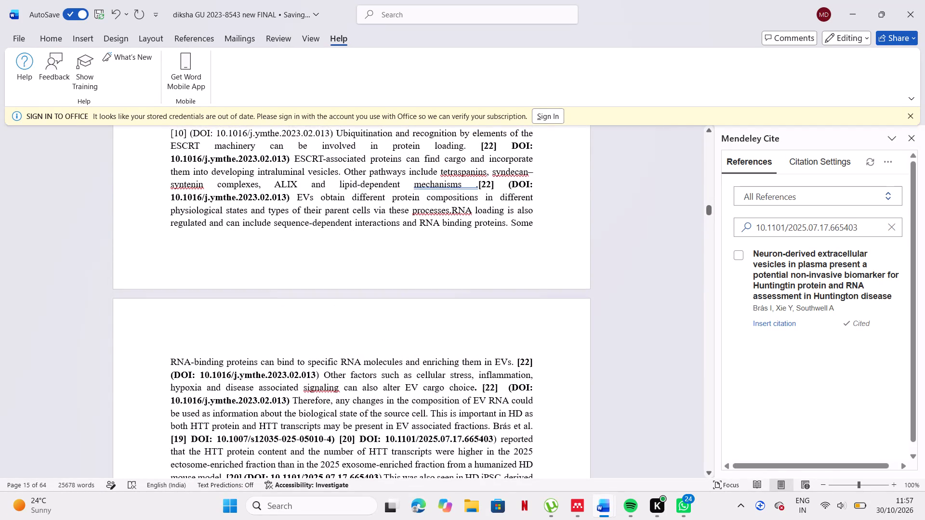
{"action": "scroll", "coordinate": [552, 248], "scroll_direction": "up", "scroll_amount": 2}
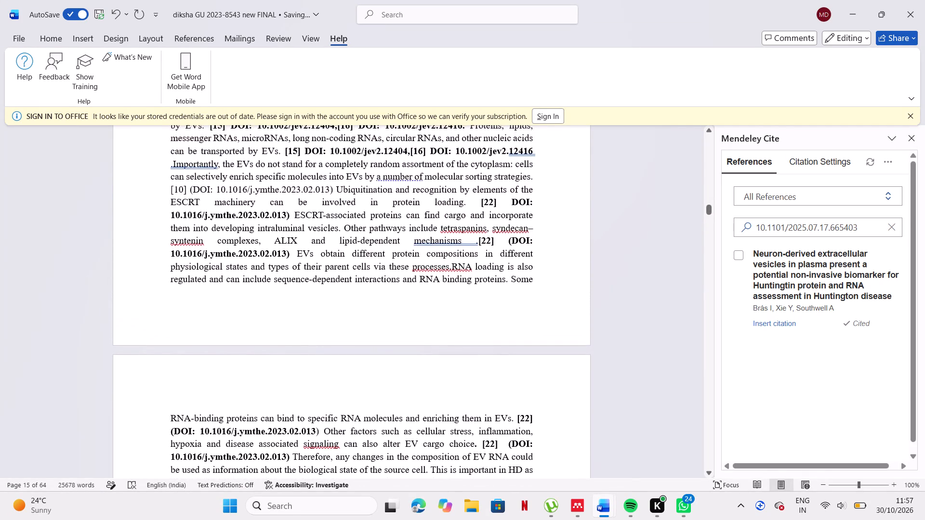
{"action": "scroll", "coordinate": [552, 248], "scroll_direction": "up", "scroll_amount": 3}
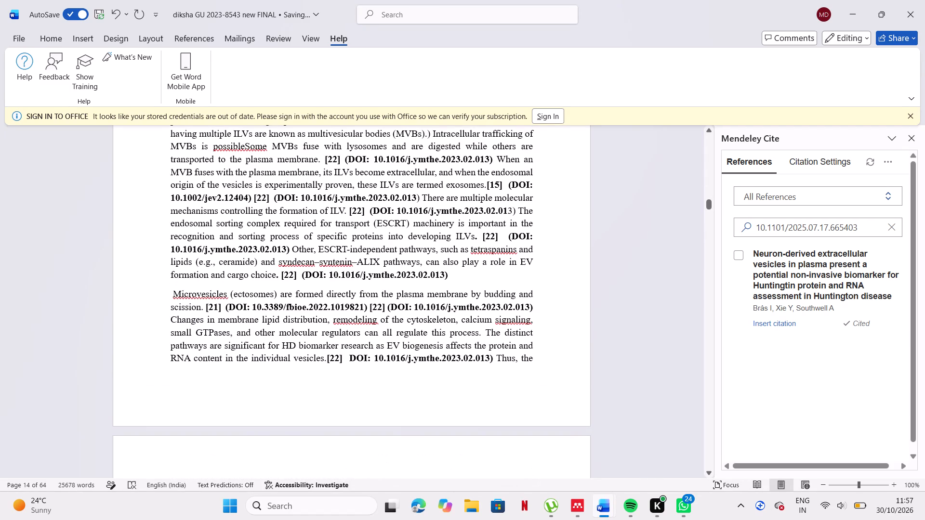
{"action": "scroll", "coordinate": [552, 248], "scroll_direction": "up", "scroll_amount": 2}
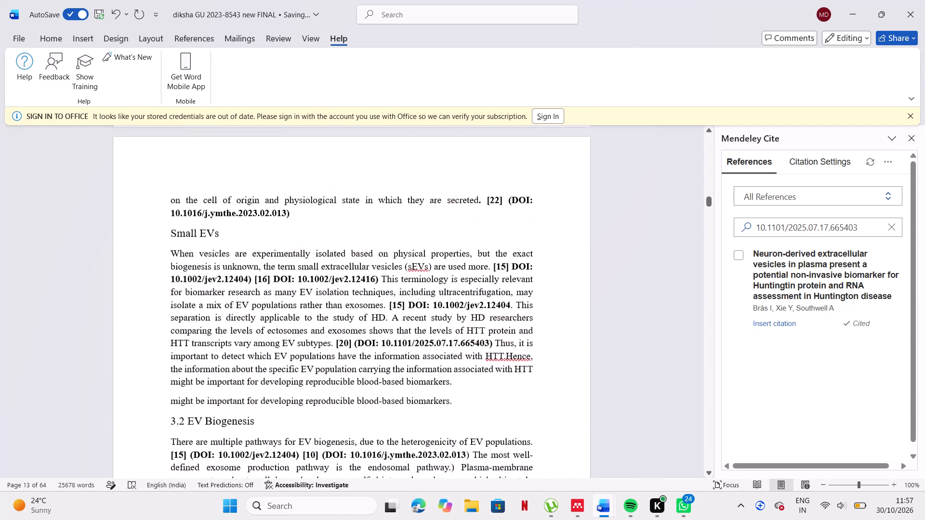
{"action": "scroll", "coordinate": [552, 248], "scroll_direction": "down", "scroll_amount": 13}
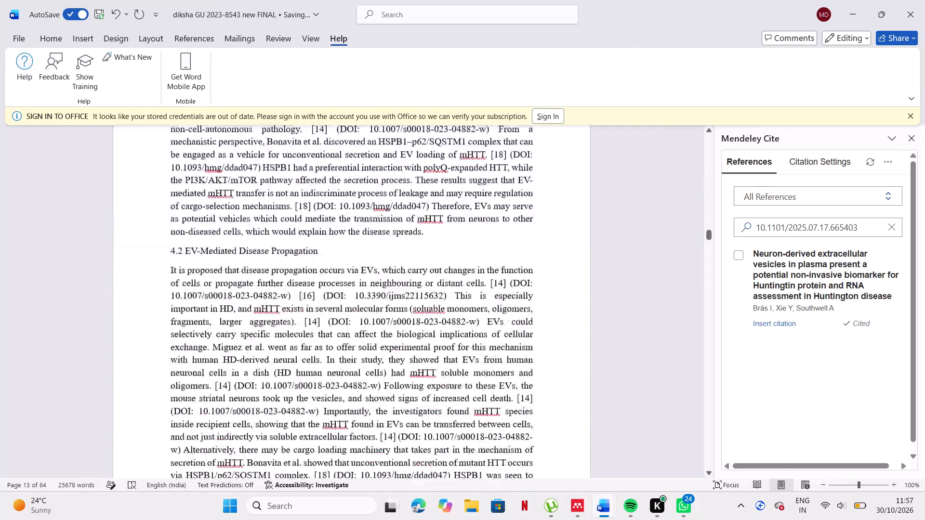
{"action": "scroll", "coordinate": [552, 248], "scroll_direction": "up", "scroll_amount": 8}
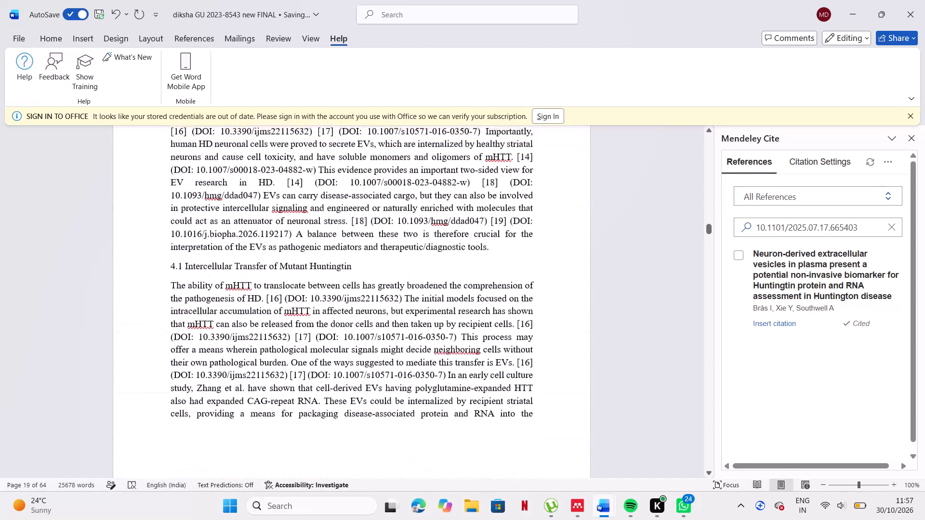
{"action": "scroll", "coordinate": [552, 248], "scroll_direction": "up", "scroll_amount": 4}
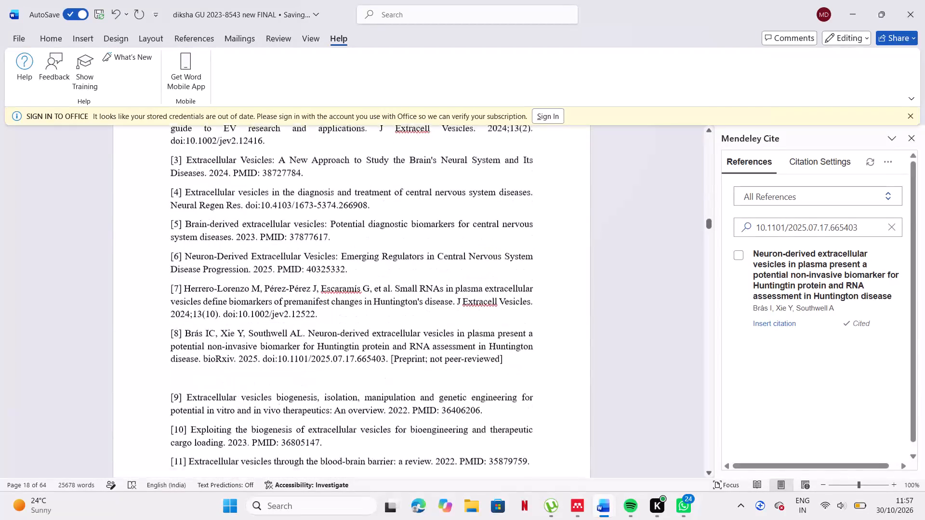
{"action": "scroll", "coordinate": [552, 248], "scroll_direction": "up", "scroll_amount": 2}
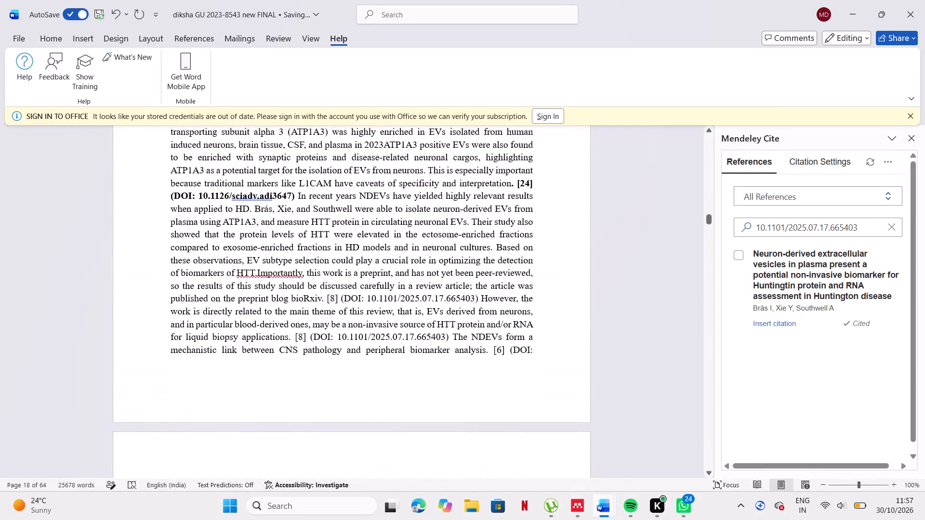
Replace the typed number [8] after "liquid biopsy applications" in section 3.5 with the Brás et al. 2025 Mendeley citation, and bold it with its DOI.
{"action": "left_click", "coordinate": [310, 336]}
{"action": "left_click", "coordinate": [310, 336]}
{"action": "key", "text": "BackSpace"}
{"action": "key", "text": "BackSpace"}
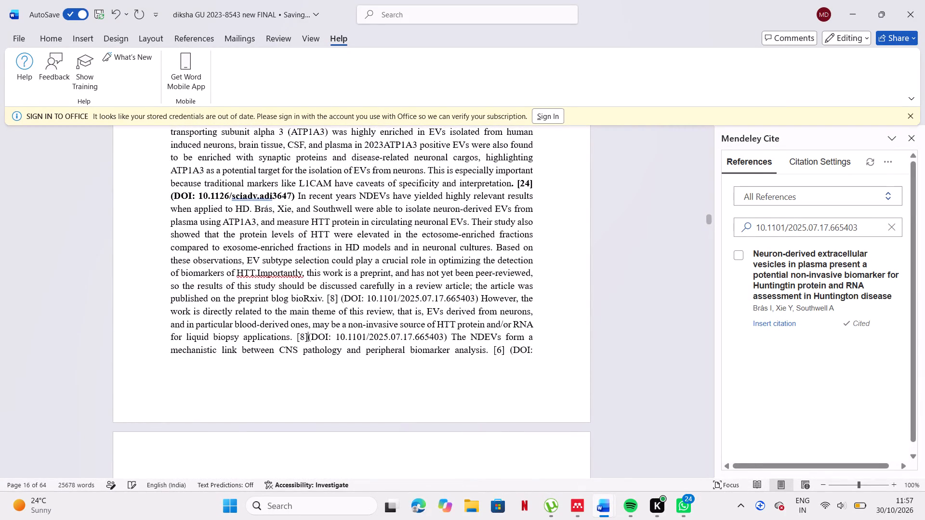
{"action": "key", "text": "BackSpace"}
{"action": "key", "text": "BackSpace"}
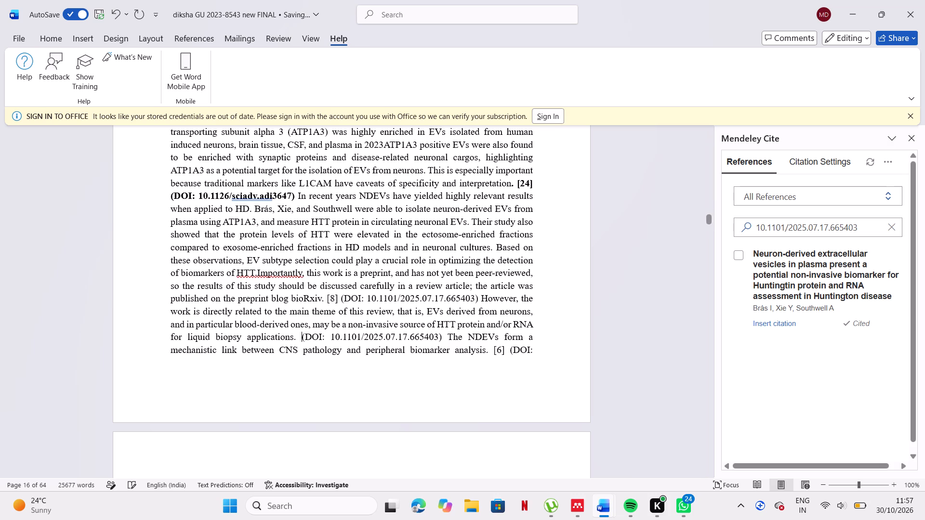
{"action": "left_click", "coordinate": [772, 319]}
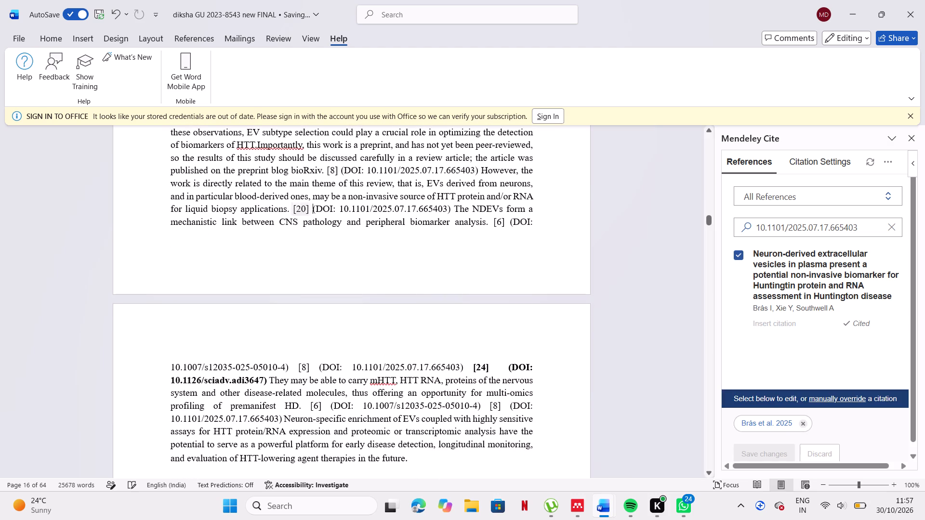
{"action": "left_click_drag", "start_coordinate": [293, 204], "coordinate": [450, 207]}
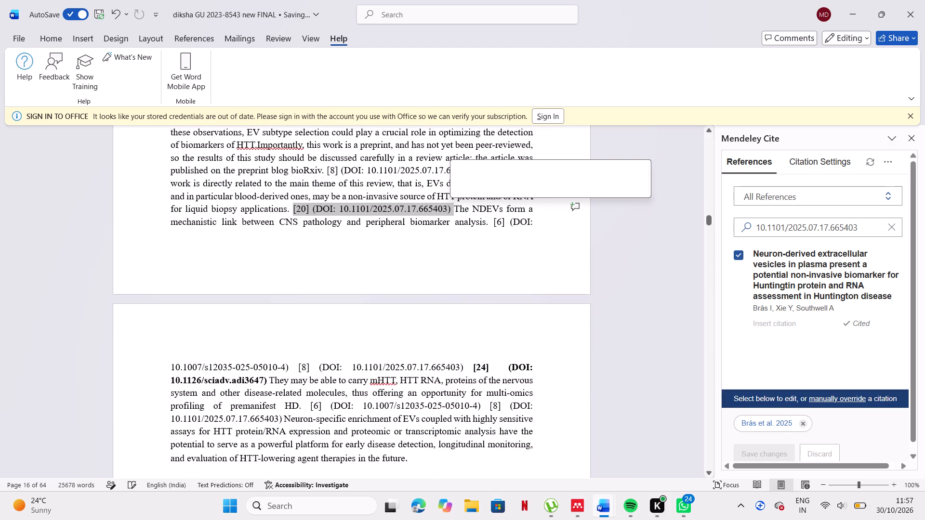
{"action": "left_click", "coordinate": [458, 185]}
Delete the typed [8] citation and its DOI after "preprint blog bioRxiv" in section 3.5.
{"action": "left_click_drag", "start_coordinate": [327, 168], "coordinate": [479, 170]}
{"action": "key", "text": "BackSpace"}
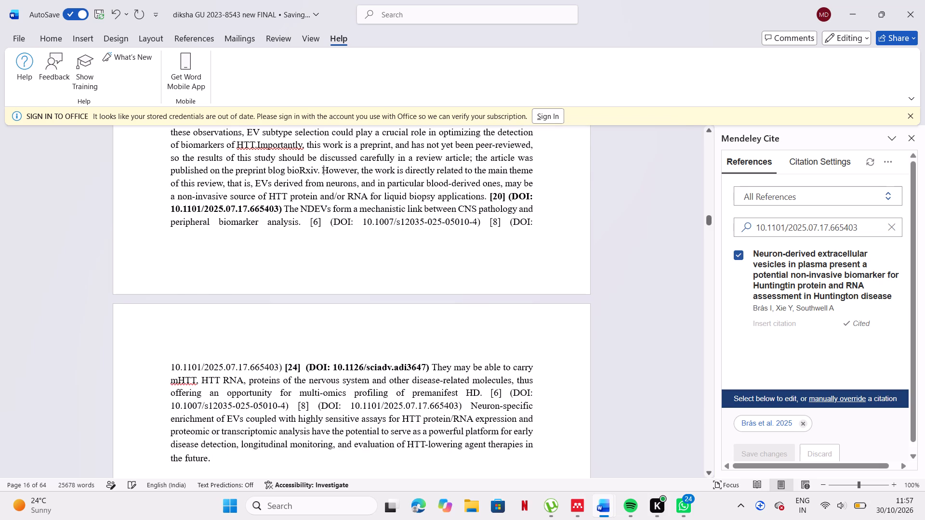
Replace the typed number [8] after the [6] citation following "peripheral biomarker analysis" with the Brás et al. 2025 Mendeley citation, keeping the DOI.
{"action": "scroll", "coordinate": [512, 226], "scroll_direction": "down", "scroll_amount": 1}
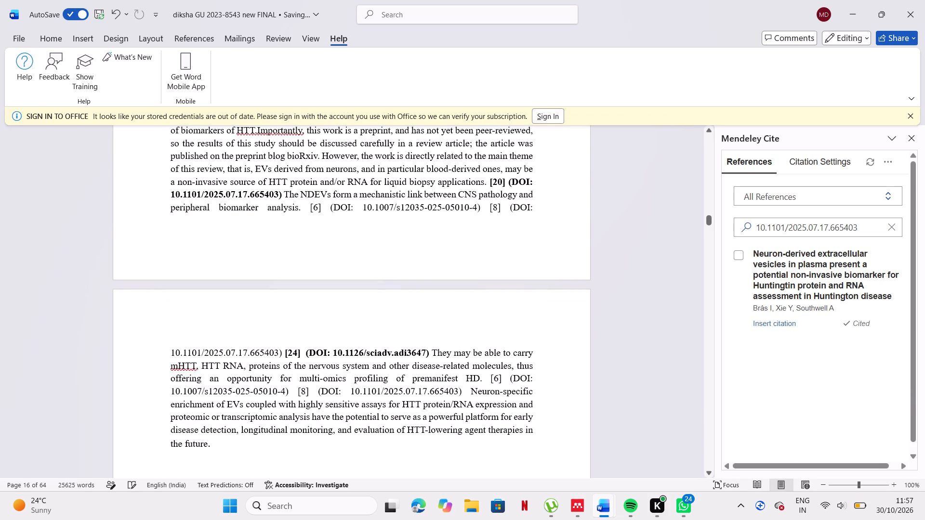
{"action": "left_click", "coordinate": [505, 207]}
{"action": "key", "text": "BackSpace"}
{"action": "key", "text": "BackSpace"}
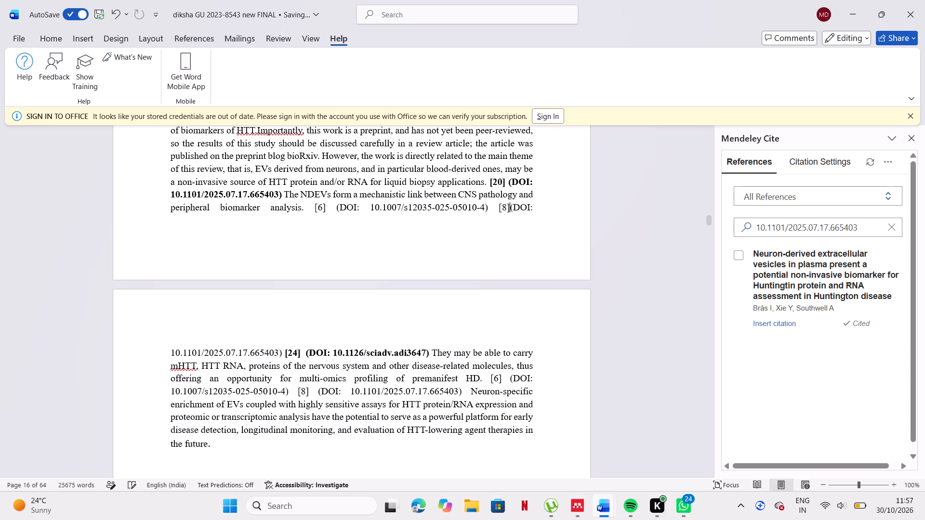
{"action": "key", "text": "BackSpace"}
{"action": "key", "text": "BackSpace"}
{"action": "key", "text": "BackSpace"}
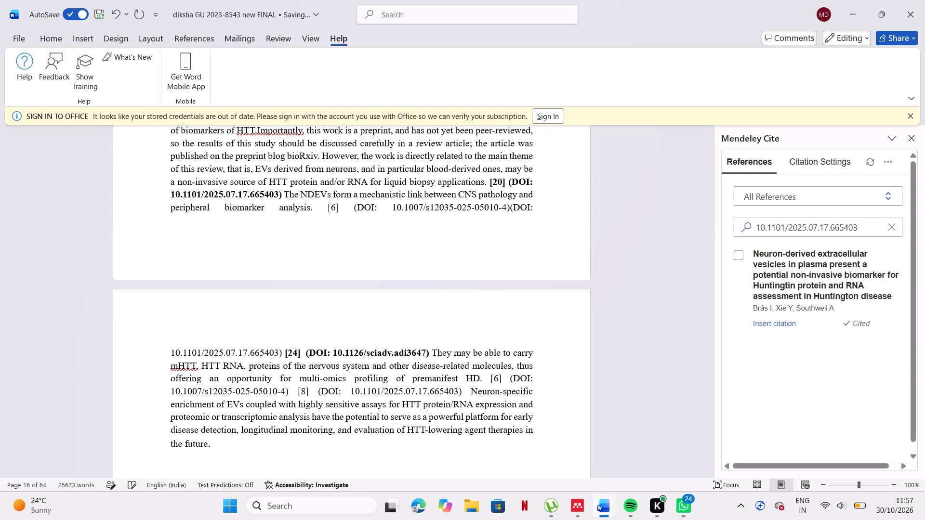
{"action": "key", "text": "space"}
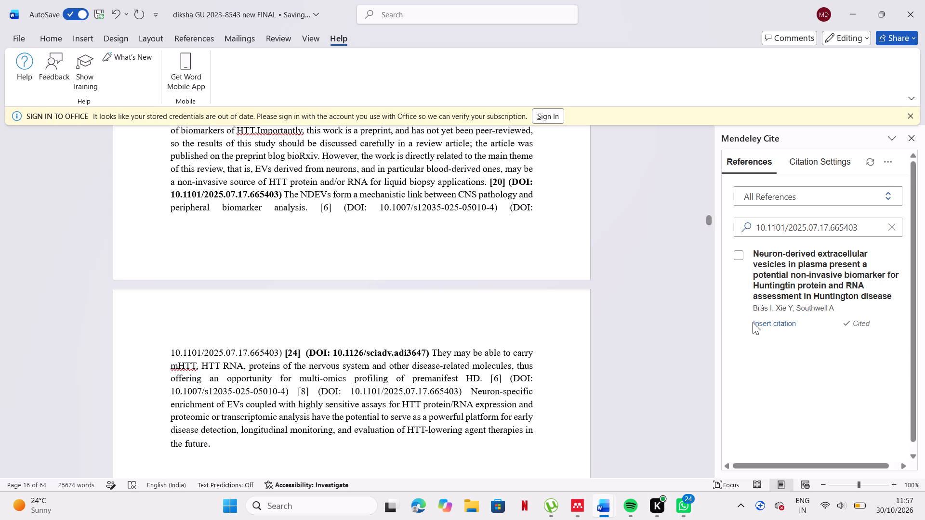
{"action": "left_click", "coordinate": [759, 324]}
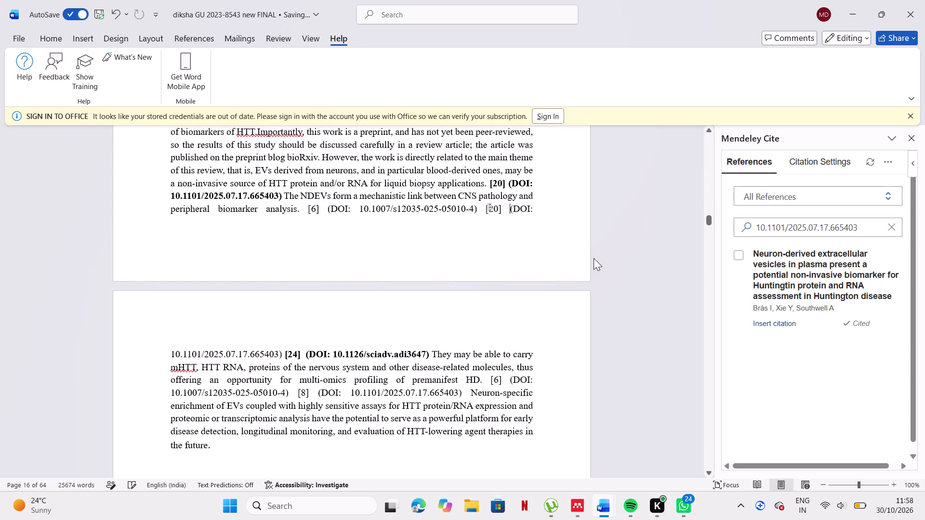
Bold the [20] citation and its DOI 10.1101/2025.07.17.665403 in the group following "peripheral biomarker analysis".
{"action": "left_click", "coordinate": [482, 208]}
{"action": "left_click", "coordinate": [479, 207]}
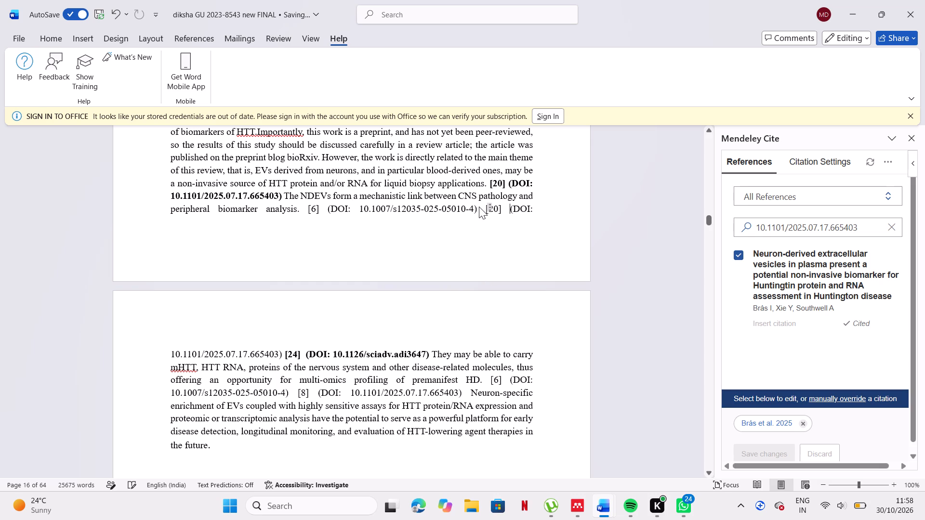
{"action": "left_click_drag", "start_coordinate": [487, 211], "coordinate": [510, 206]}
{"action": "left_click_drag", "start_coordinate": [510, 206], "coordinate": [282, 356]}
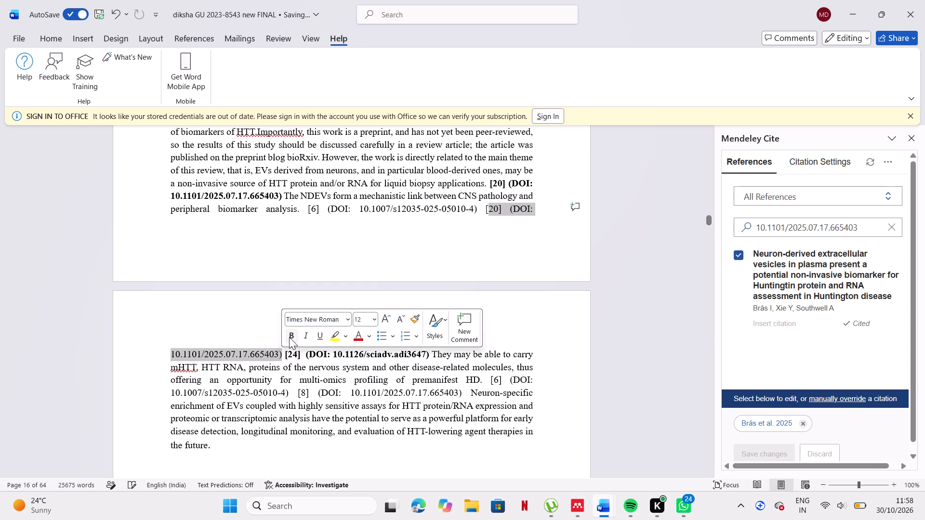
{"action": "left_click", "coordinate": [291, 332]}
{"action": "left_click", "coordinate": [249, 300]}
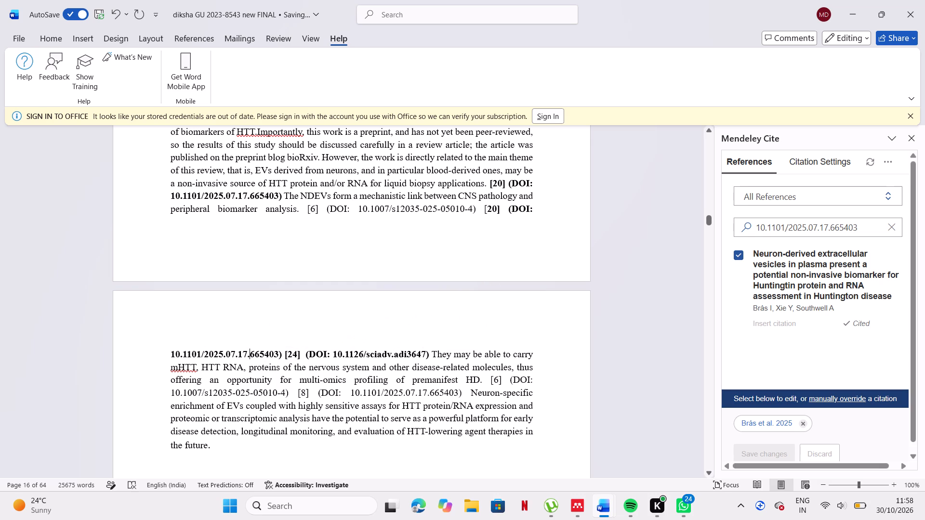
Replace the typed number [8] in the citations after "profiling of premanifest HD" with the Brás et al. 2025 Mendeley citation, and bold it with its DOI.
{"action": "left_click", "coordinate": [309, 397]}
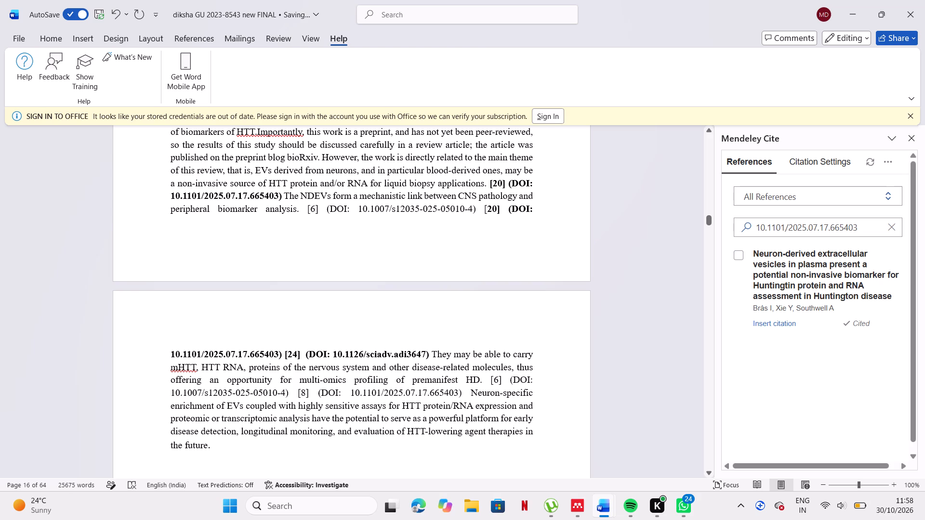
{"action": "key", "text": "BackSpace"}
{"action": "key", "text": "BackSpace"}
{"action": "key", "text": "BackSpace"}
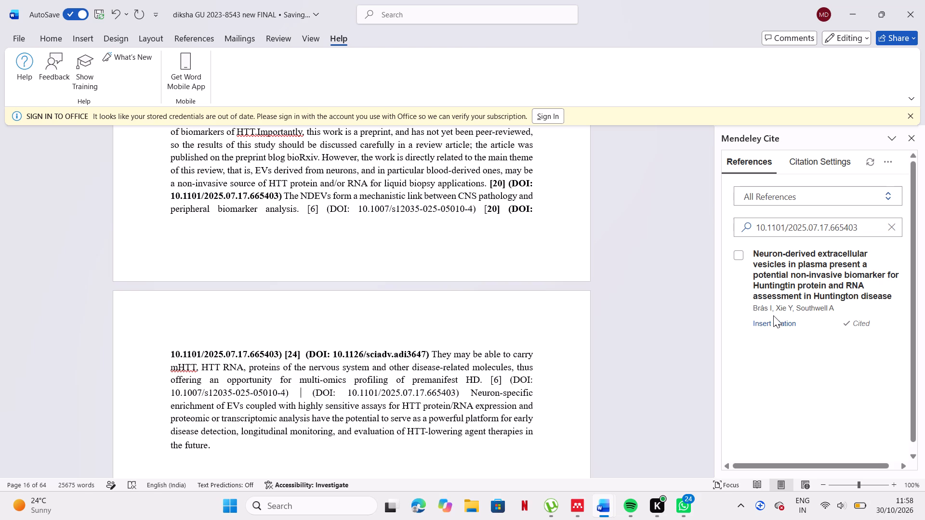
{"action": "left_click", "coordinate": [773, 322]}
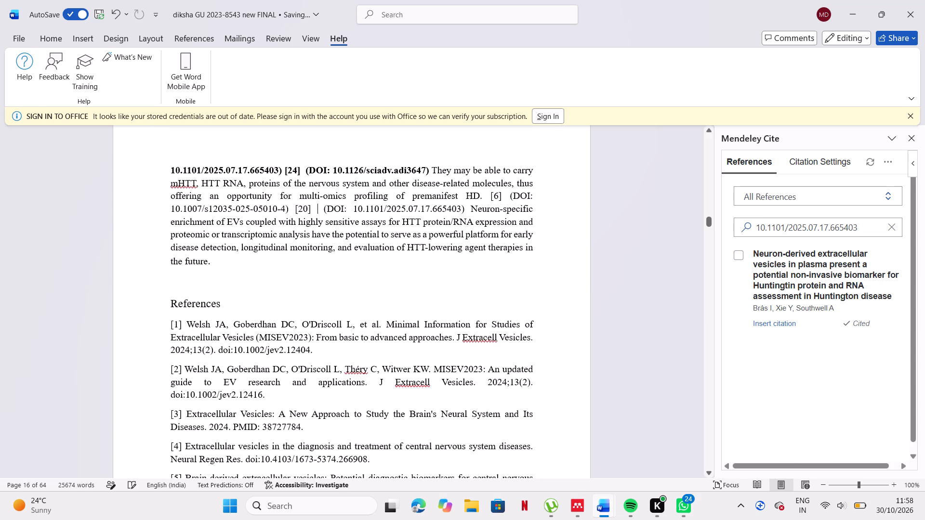
{"action": "left_click_drag", "start_coordinate": [292, 208], "coordinate": [465, 206]}
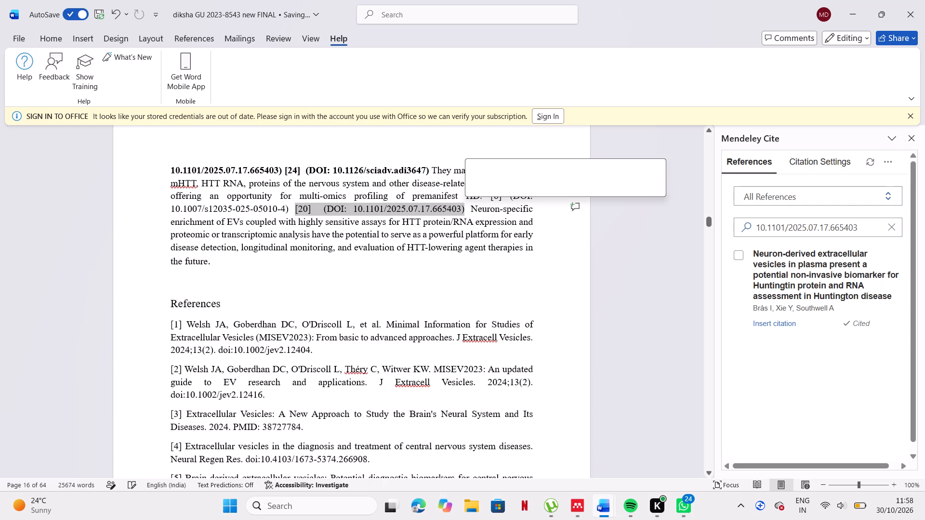
{"action": "left_click", "coordinate": [471, 189]}
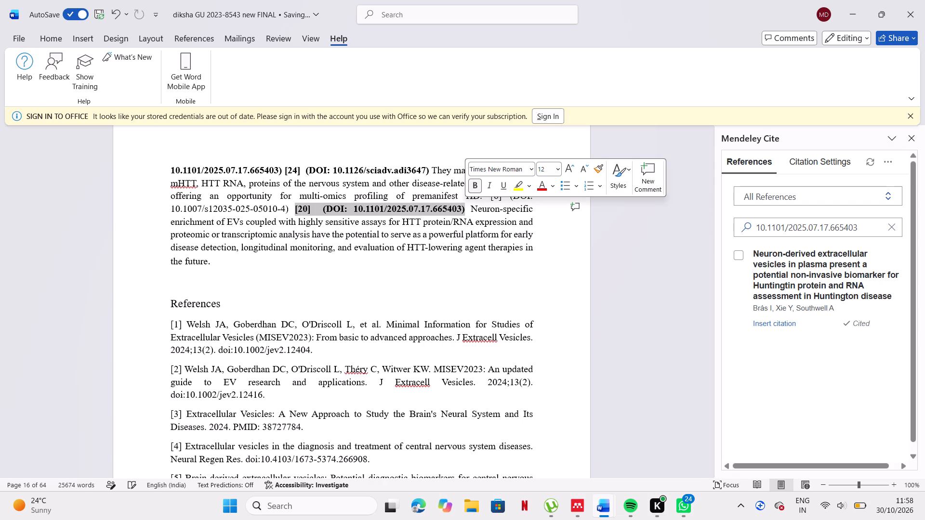
{"action": "left_click", "coordinate": [494, 276]}
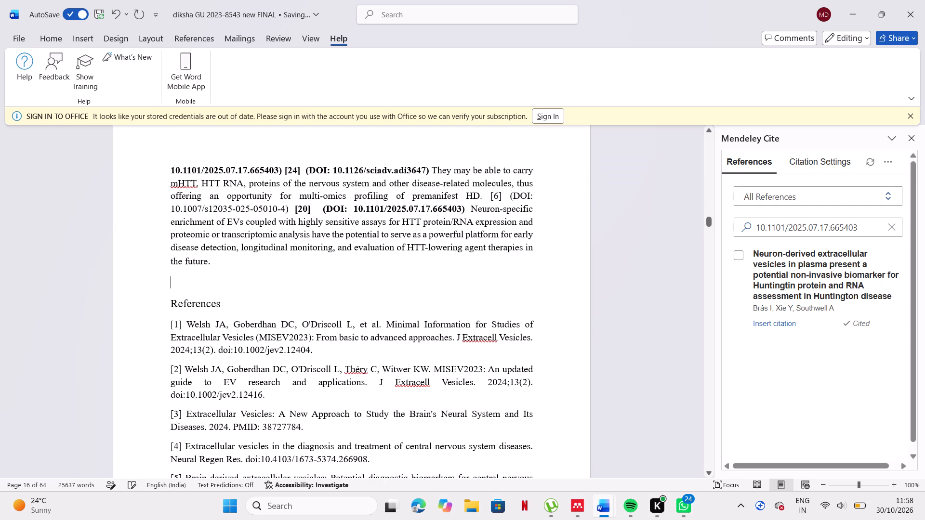
Delete the misplaced [19] Mendeley citation between "easier to conduct" and "repeatedly" at the end of section 3.4.
{"action": "scroll", "coordinate": [536, 207], "scroll_direction": "up", "scroll_amount": 6}
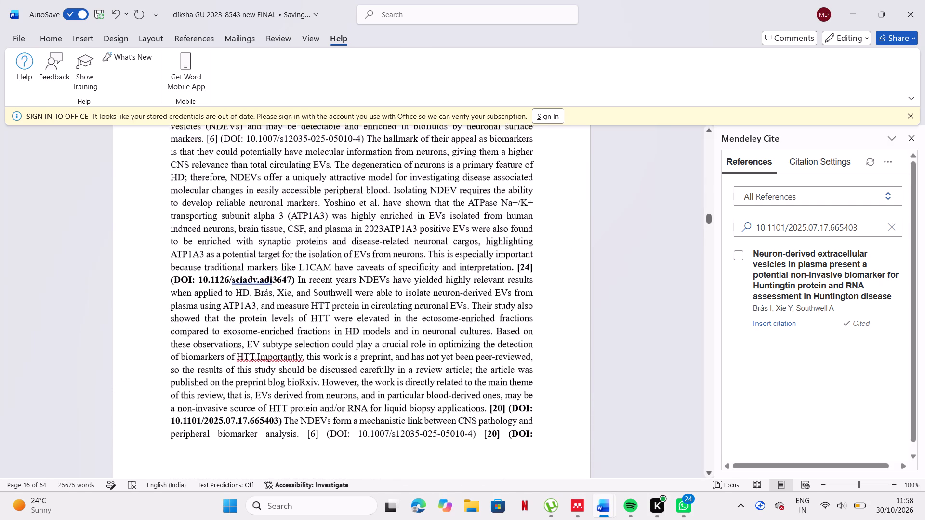
{"action": "scroll", "coordinate": [536, 207], "scroll_direction": "up", "scroll_amount": 1}
{"action": "scroll", "coordinate": [500, 174], "scroll_direction": "up", "scroll_amount": 1}
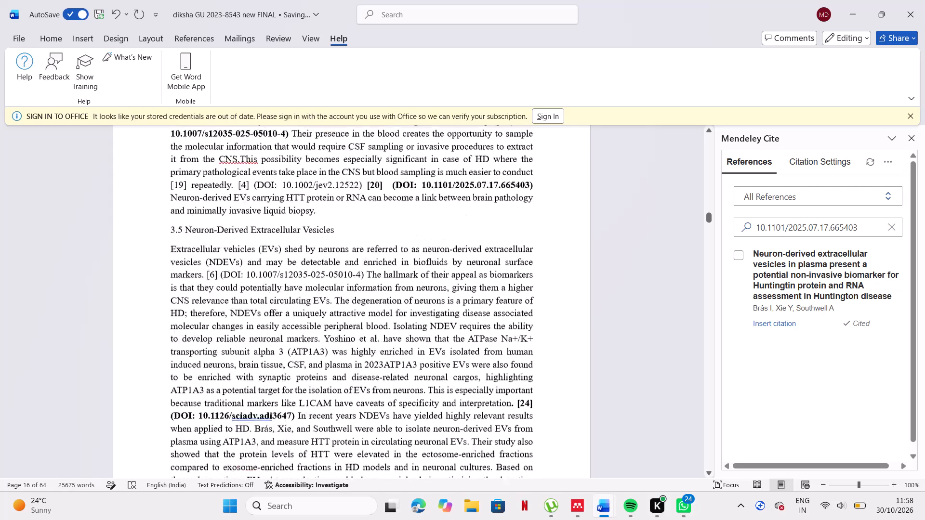
{"action": "scroll", "coordinate": [500, 174], "scroll_direction": "up", "scroll_amount": 2}
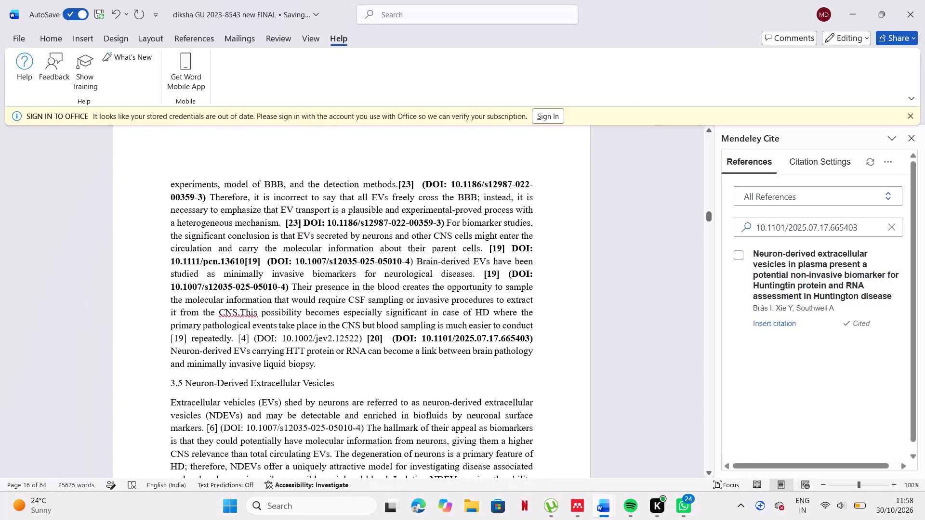
{"action": "scroll", "coordinate": [500, 174], "scroll_direction": "up", "scroll_amount": 1}
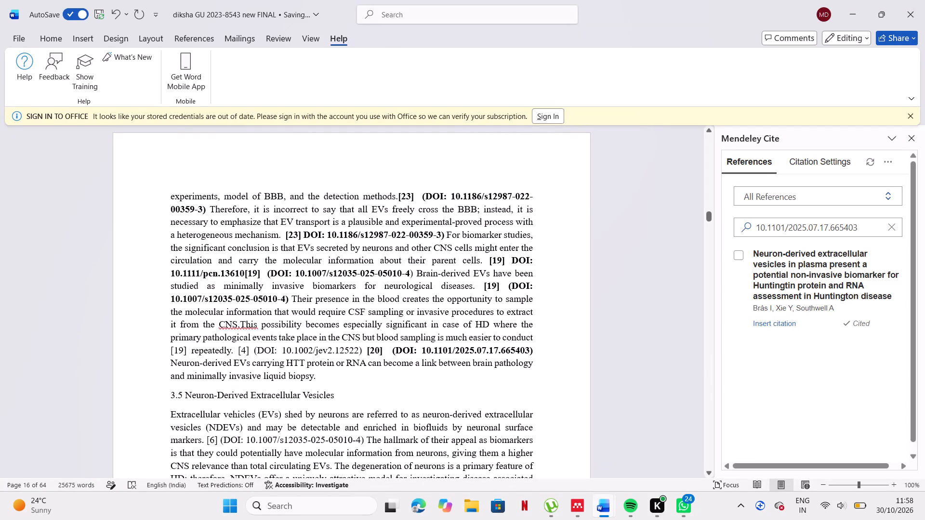
{"action": "scroll", "coordinate": [485, 258], "scroll_direction": "up", "scroll_amount": 2}
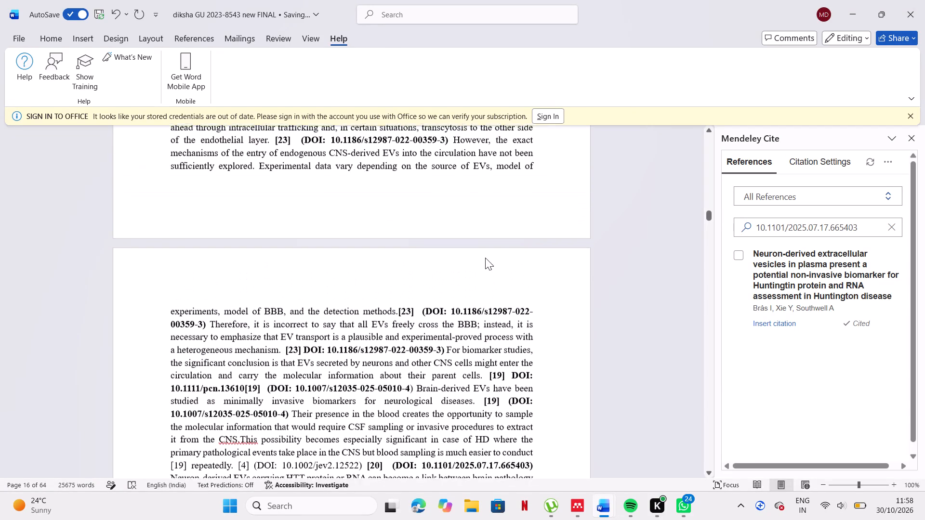
{"action": "scroll", "coordinate": [485, 258], "scroll_direction": "down", "scroll_amount": 1}
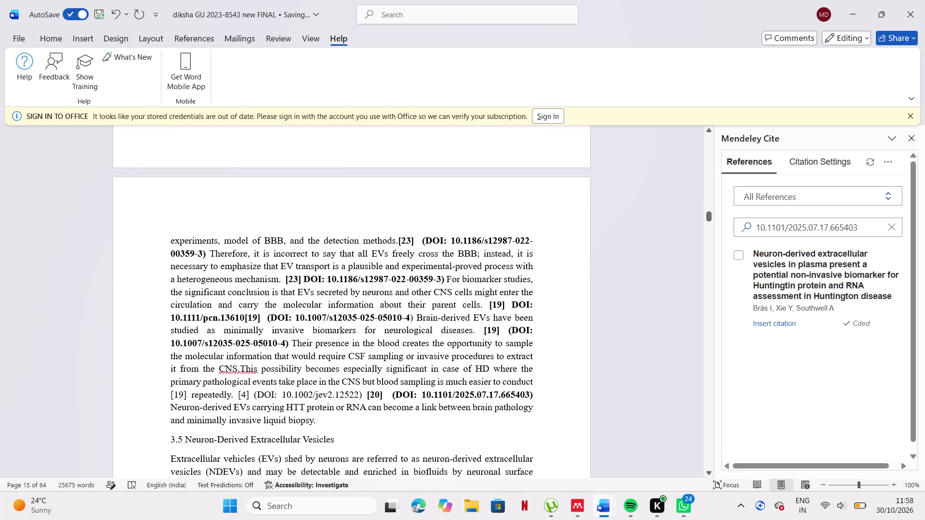
{"action": "left_click", "coordinate": [182, 396]}
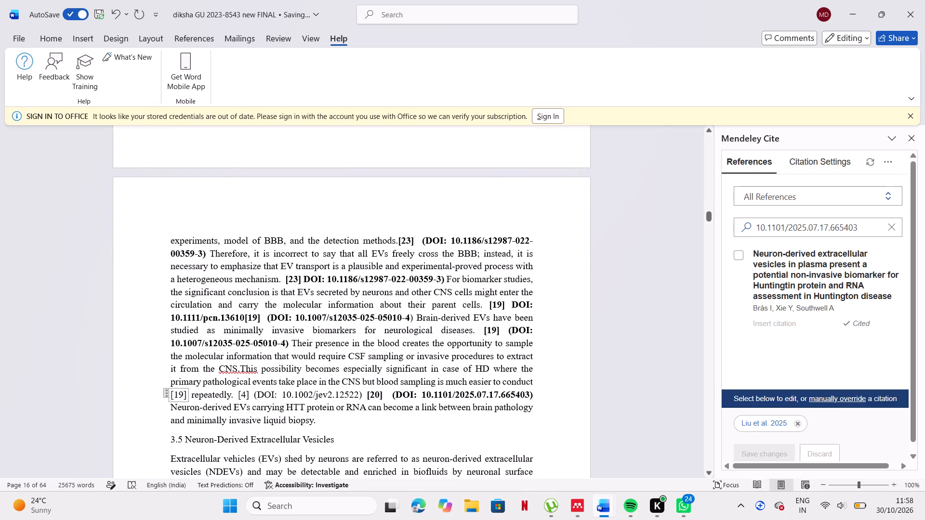
{"action": "left_click", "coordinate": [187, 398]}
{"action": "key", "text": "BackSpace"}
{"action": "key", "text": "BackSpace"}
{"action": "key", "text": "BackSpace"}
{"action": "key", "text": "BackSpace"}
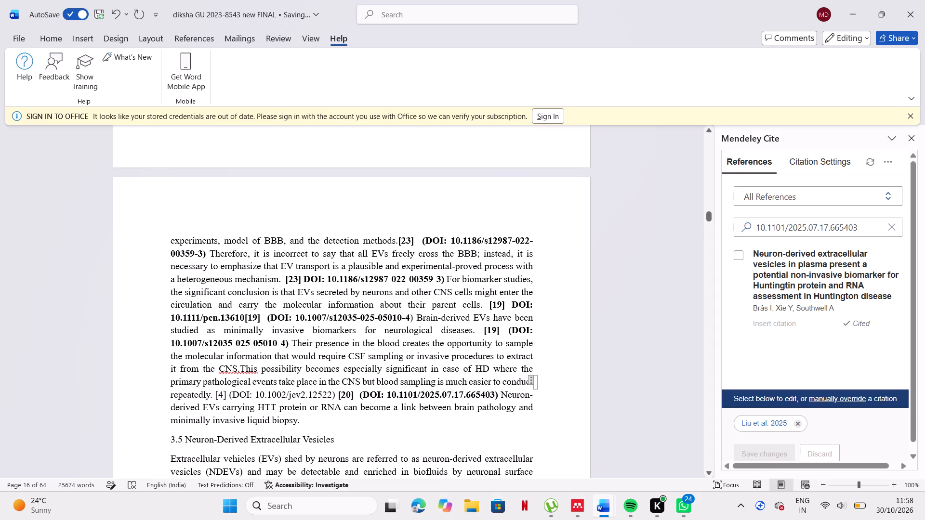
{"action": "key", "text": "BackSpace"}
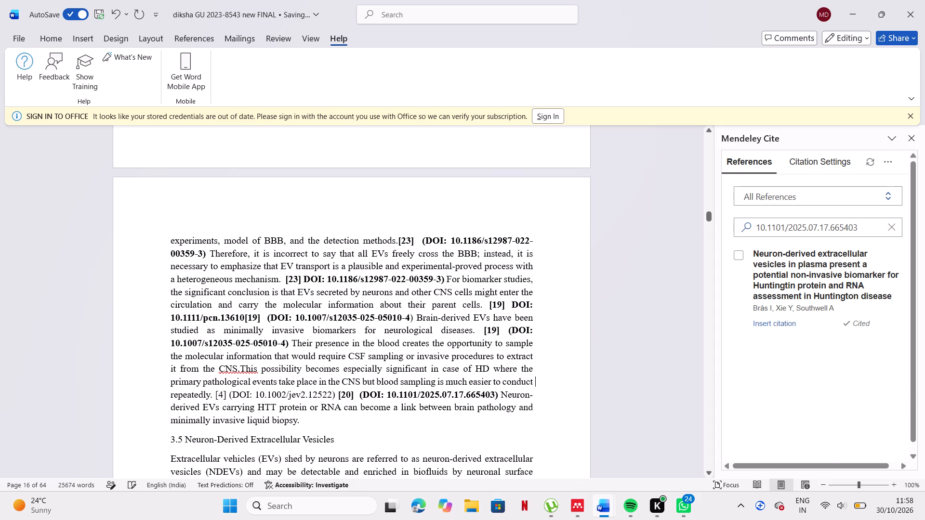
Examine the citations in sections 3.3 and 3.4 and at the start of section 4 for remaining typed numbers.
{"action": "scroll", "coordinate": [303, 412], "scroll_direction": "down", "scroll_amount": 1}
{"action": "scroll", "coordinate": [309, 382], "scroll_direction": "up", "scroll_amount": 2}
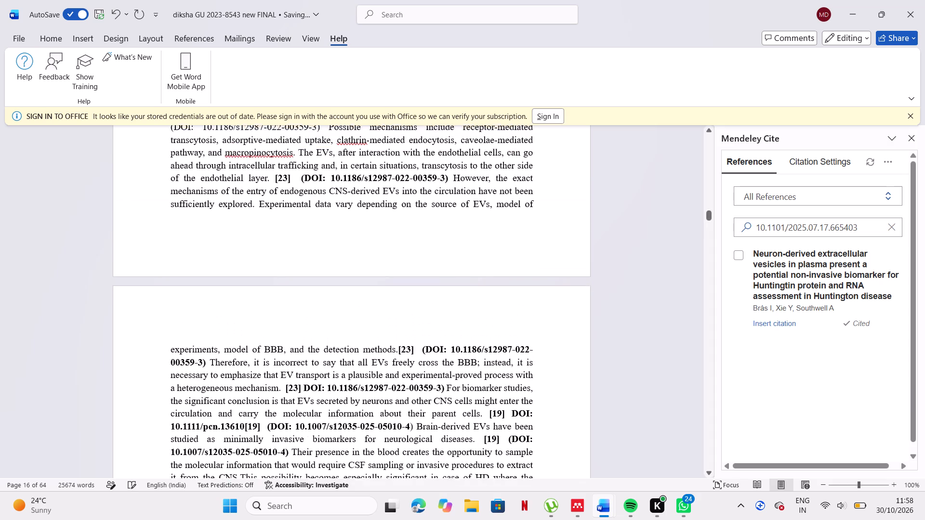
{"action": "scroll", "coordinate": [309, 382], "scroll_direction": "up", "scroll_amount": 3}
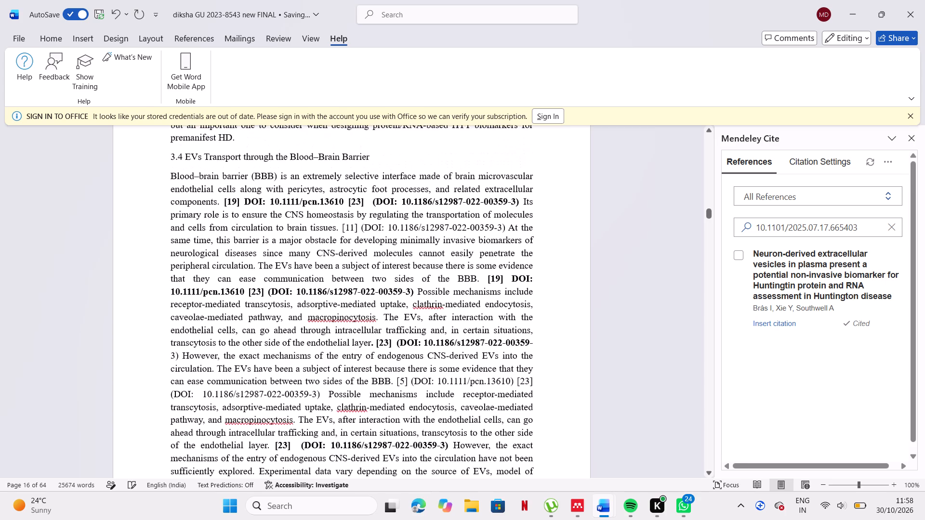
{"action": "left_click", "coordinate": [356, 221]}
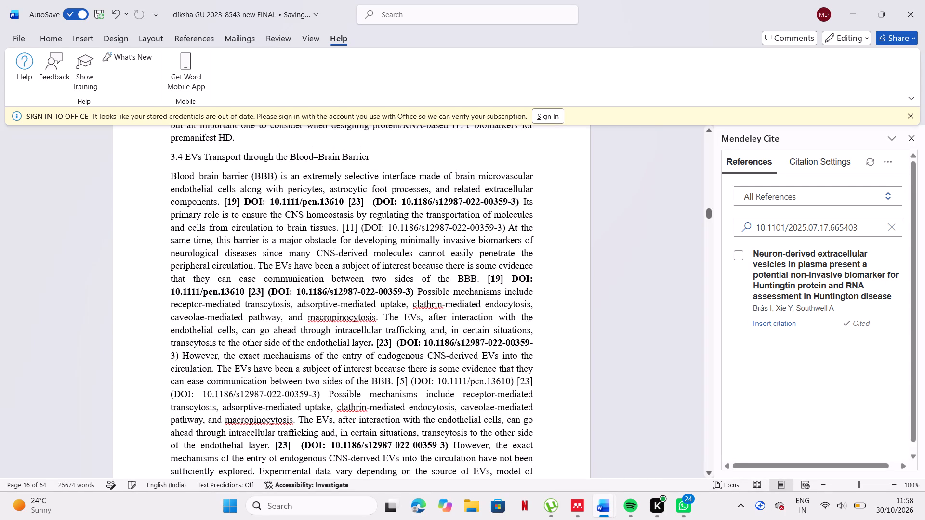
{"action": "left_click", "coordinate": [351, 230]}
{"action": "scroll", "coordinate": [361, 230], "scroll_direction": "up", "scroll_amount": 1}
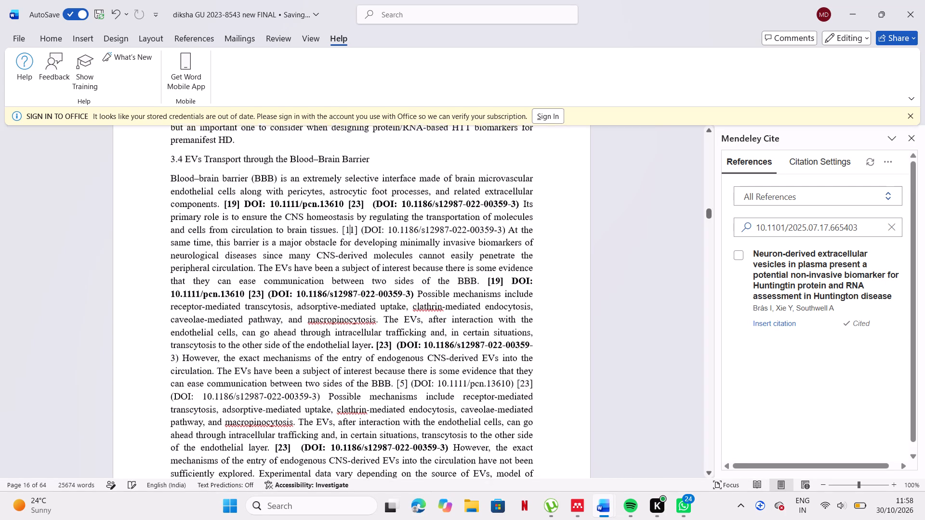
{"action": "scroll", "coordinate": [361, 230], "scroll_direction": "up", "scroll_amount": 3}
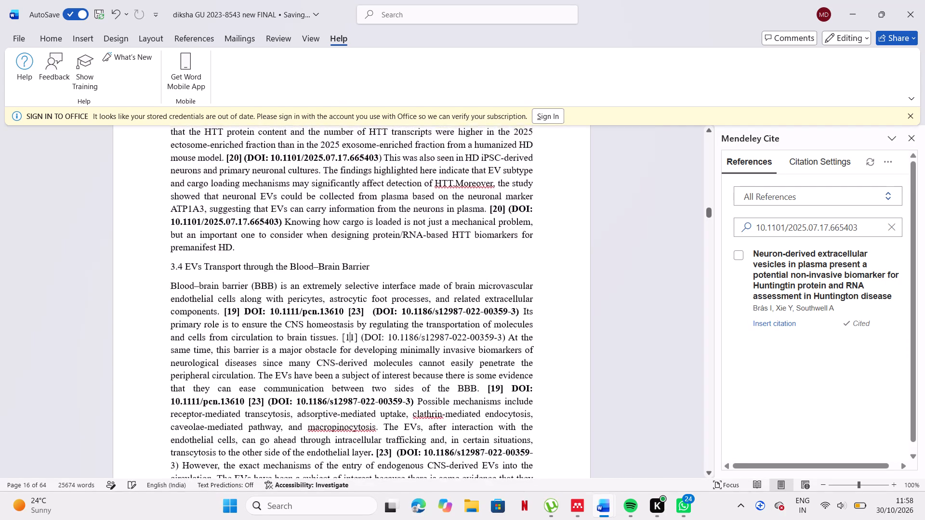
{"action": "scroll", "coordinate": [361, 230], "scroll_direction": "up", "scroll_amount": 3}
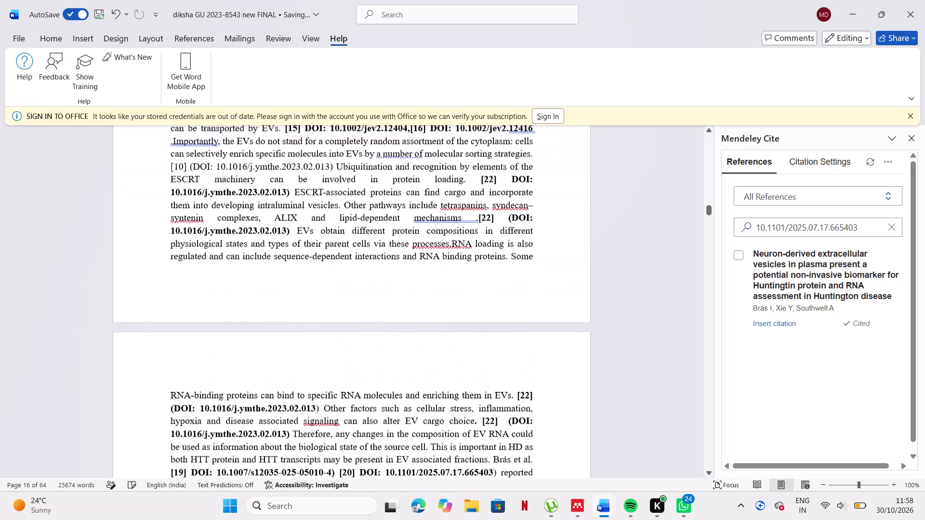
{"action": "scroll", "coordinate": [361, 230], "scroll_direction": "up", "scroll_amount": 6}
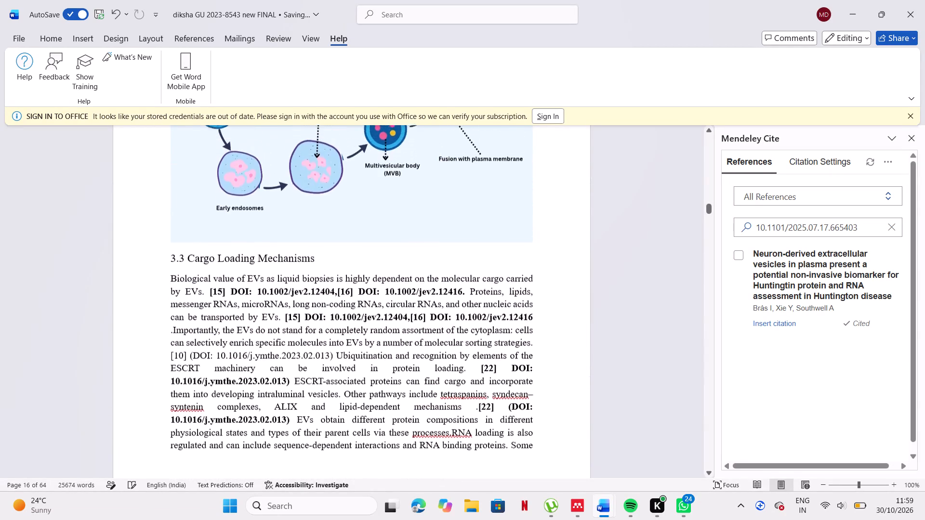
{"action": "scroll", "coordinate": [391, 241], "scroll_direction": "up", "scroll_amount": 5}
{"action": "scroll", "coordinate": [391, 241], "scroll_direction": "down", "scroll_amount": 4}
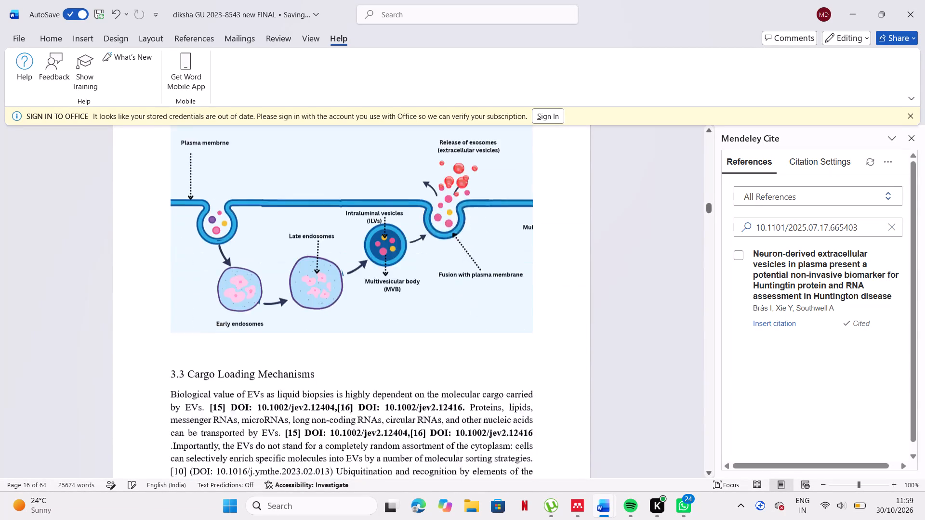
{"action": "scroll", "coordinate": [391, 241], "scroll_direction": "down", "scroll_amount": 5}
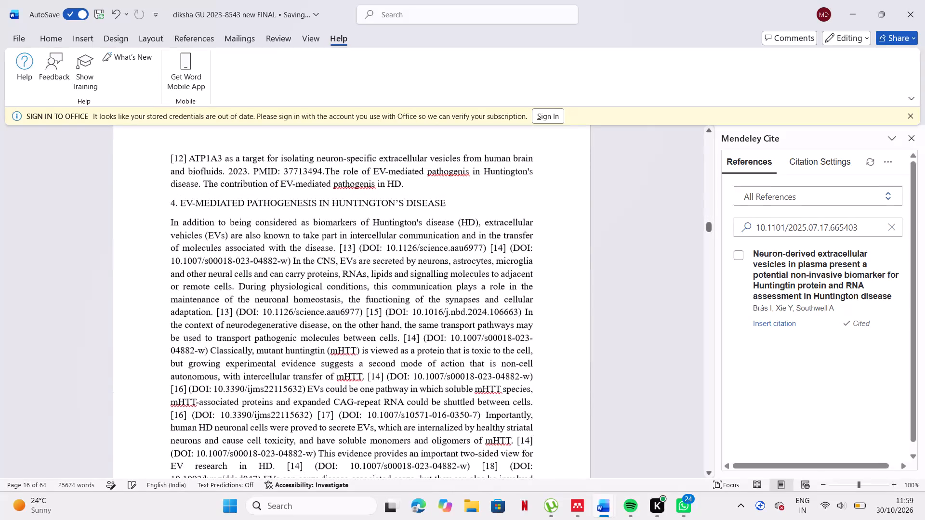
{"action": "scroll", "coordinate": [398, 292], "scroll_direction": "down", "scroll_amount": 1}
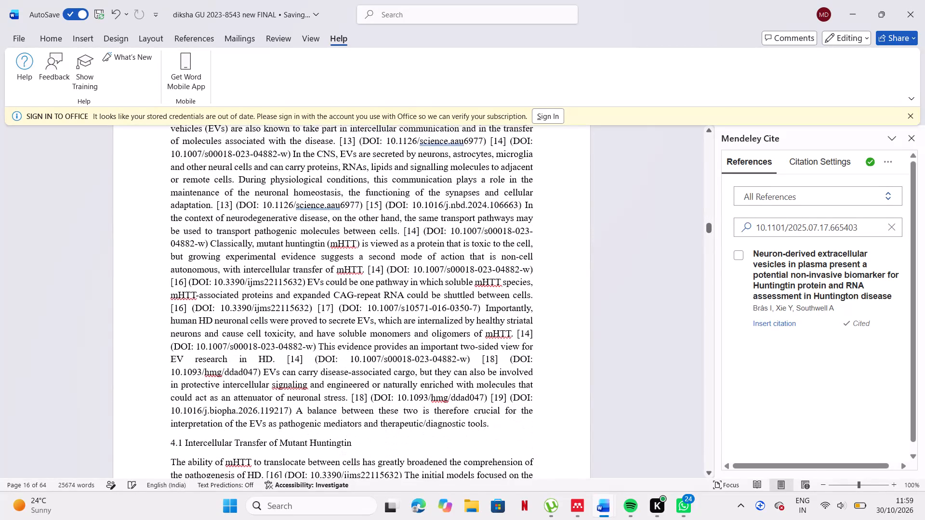
{"action": "scroll", "coordinate": [398, 292], "scroll_direction": "up", "scroll_amount": 4}
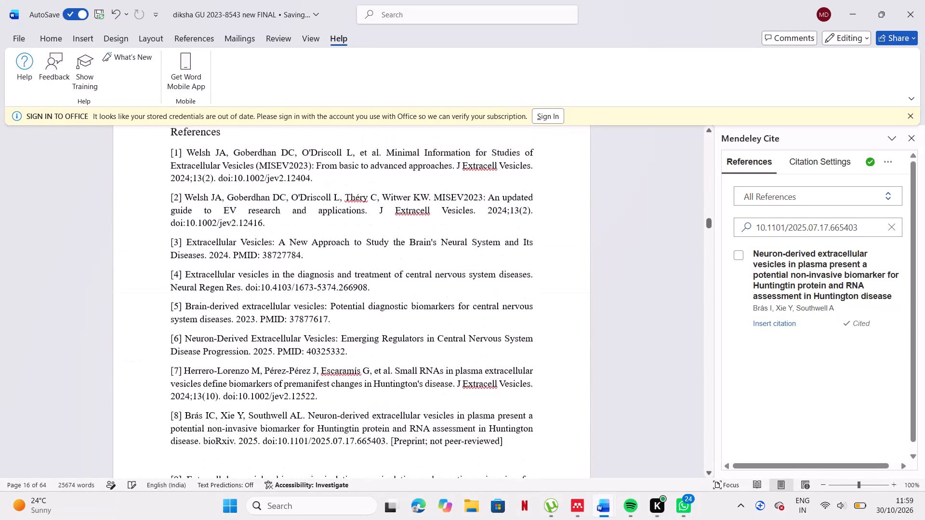
{"action": "scroll", "coordinate": [332, 286], "scroll_direction": "up", "scroll_amount": 3}
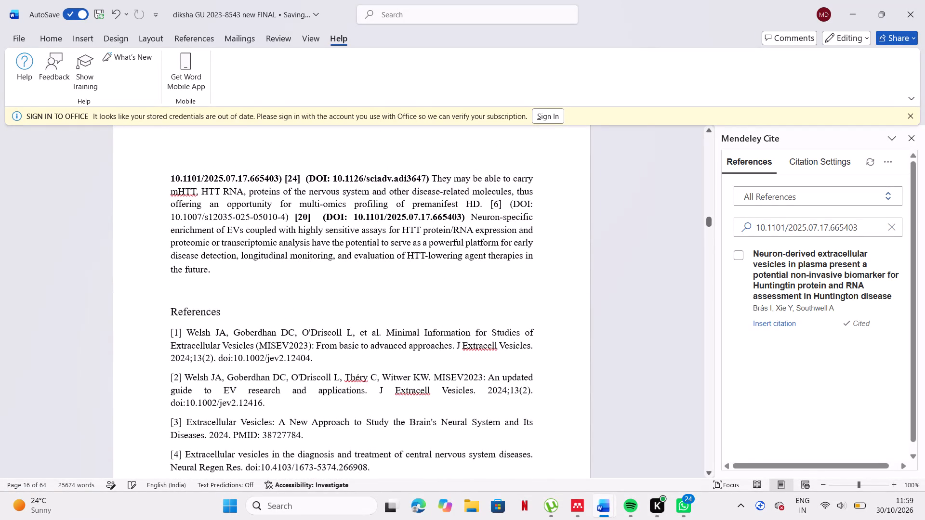
{"action": "scroll", "coordinate": [332, 286], "scroll_direction": "up", "scroll_amount": 1}
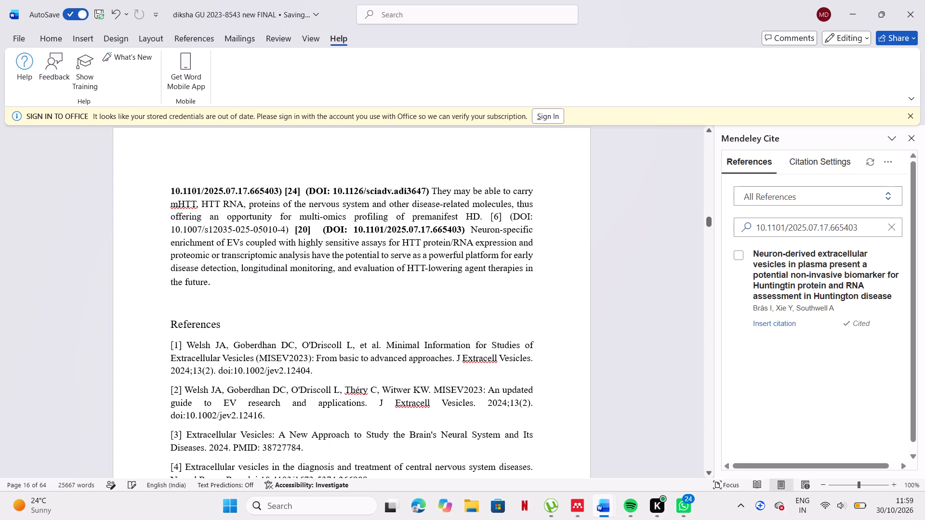
{"action": "left_click_drag", "start_coordinate": [171, 230], "coordinate": [285, 233]}
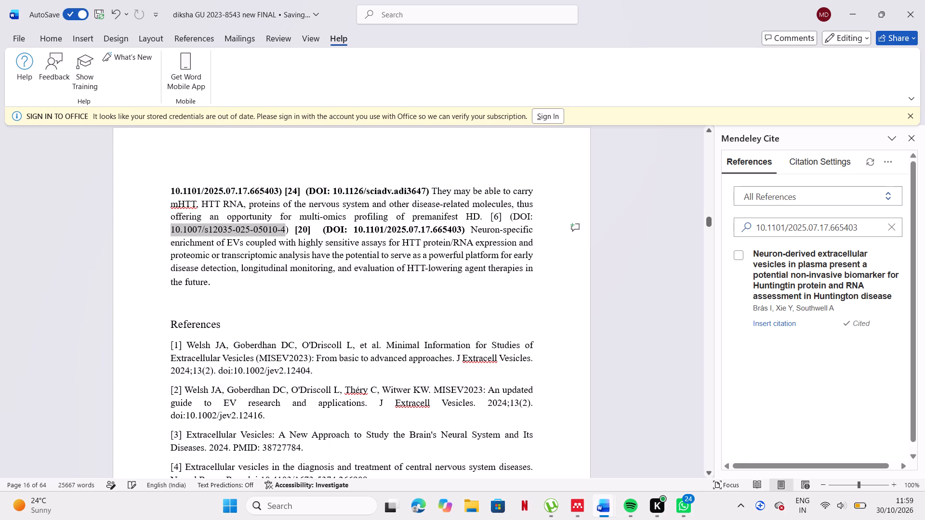
{"action": "left_click_drag", "start_coordinate": [285, 233], "coordinate": [284, 233]}
{"action": "key", "text": "ctrl+c"}
{"action": "left_click", "coordinate": [885, 230]}
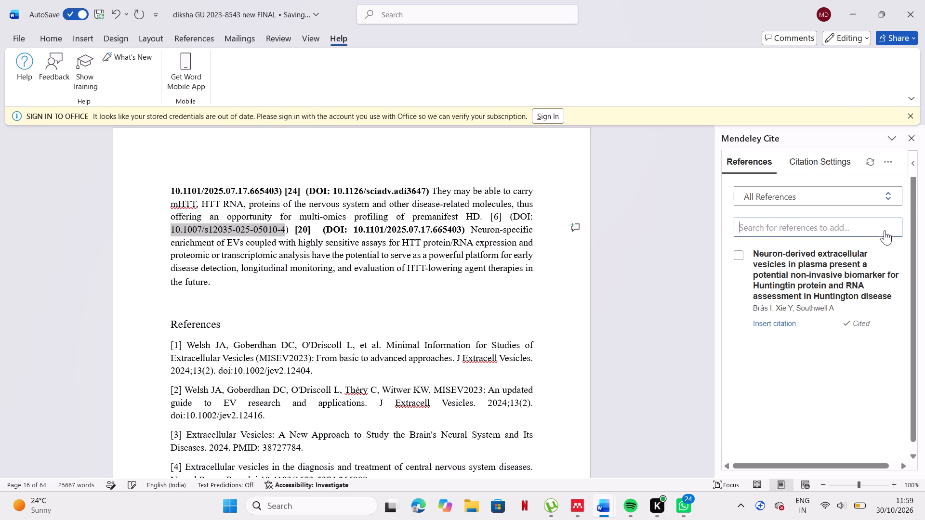
{"action": "left_click", "coordinate": [871, 226]}
{"action": "key", "text": "ctrl+v"}
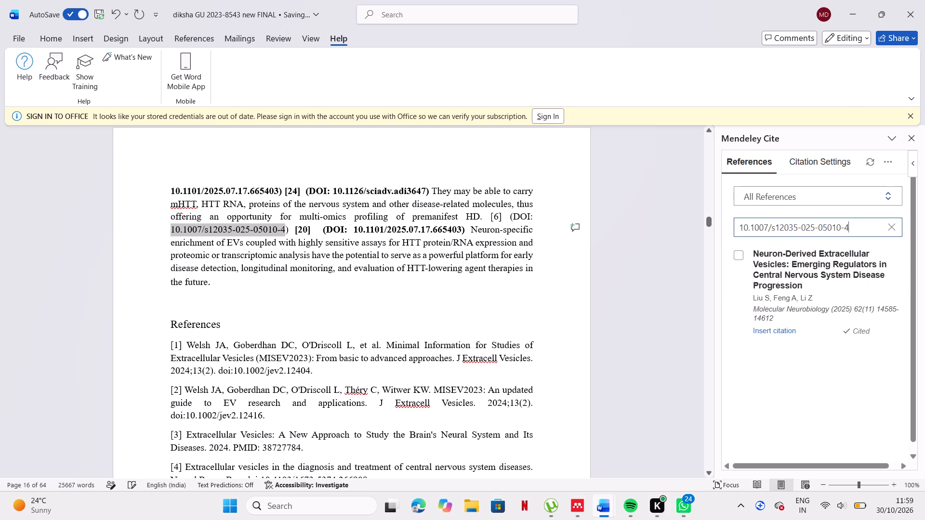
{"action": "left_click", "coordinate": [504, 215]}
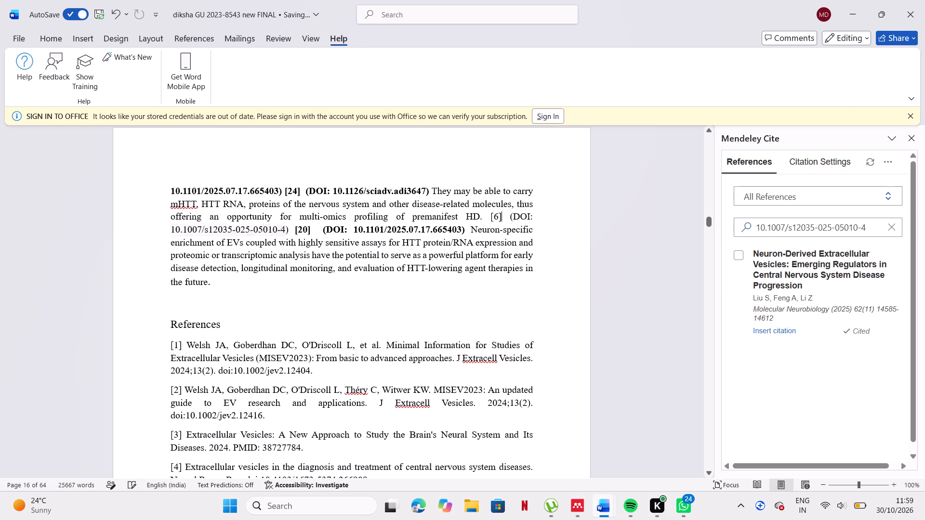
{"action": "key", "text": "BackSpace"}
{"action": "key", "text": "BackSpace"}
{"action": "key", "text": "BackSpace"}
{"action": "key", "text": "BackSpace"}
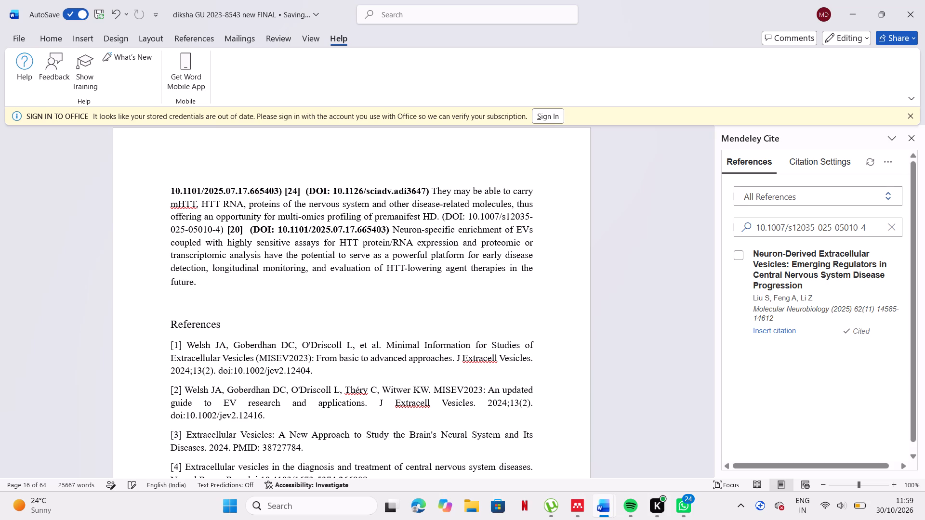
{"action": "key", "text": "space"}
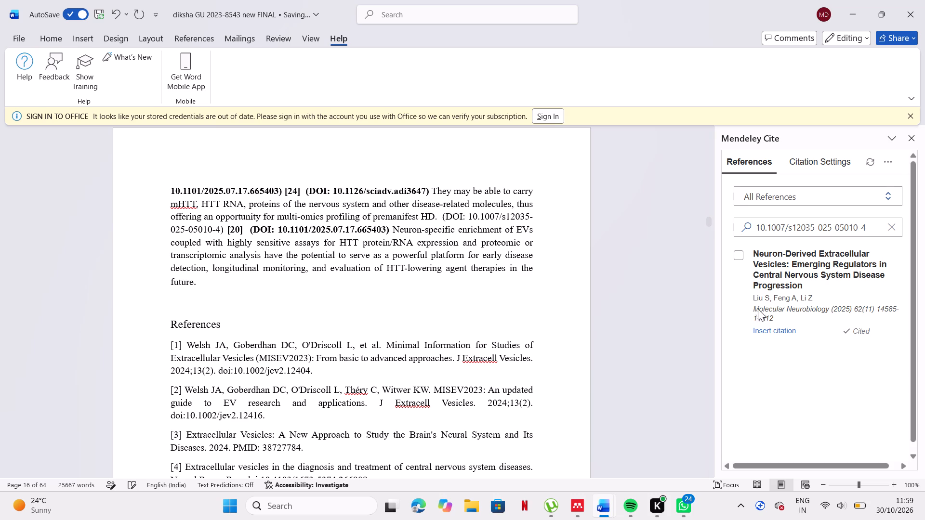
{"action": "left_click", "coordinate": [769, 332]}
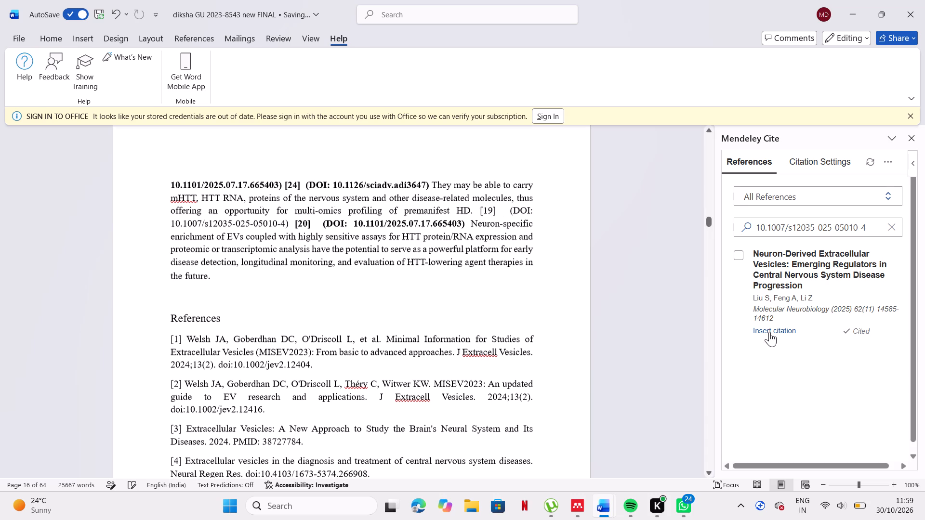
{"action": "left_click_drag", "start_coordinate": [476, 207], "coordinate": [288, 221]}
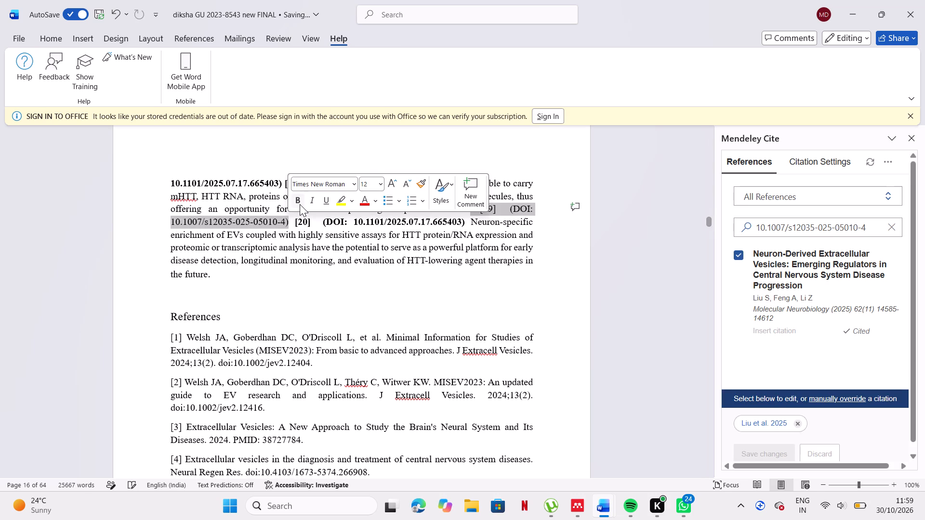
{"action": "left_click", "coordinate": [300, 204]}
{"action": "left_click", "coordinate": [323, 289]}
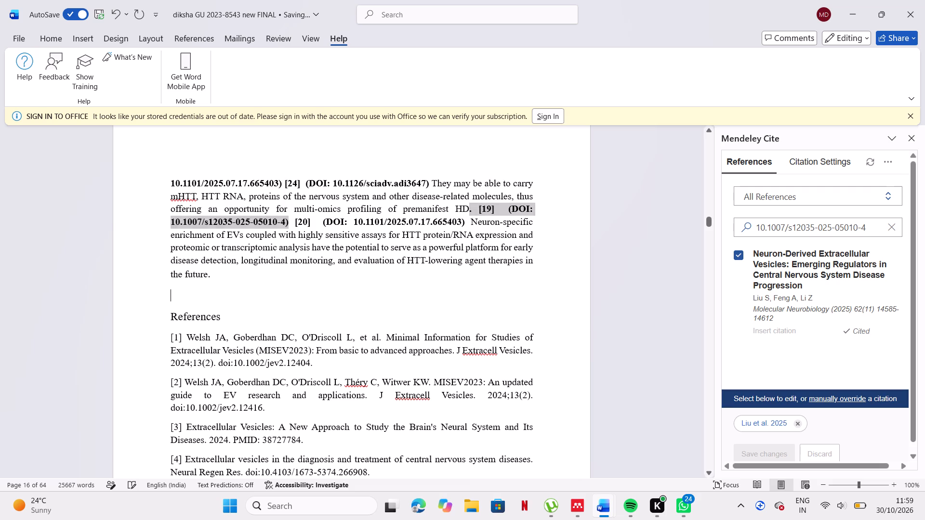
{"action": "scroll", "coordinate": [323, 289], "scroll_direction": "up", "scroll_amount": 3}
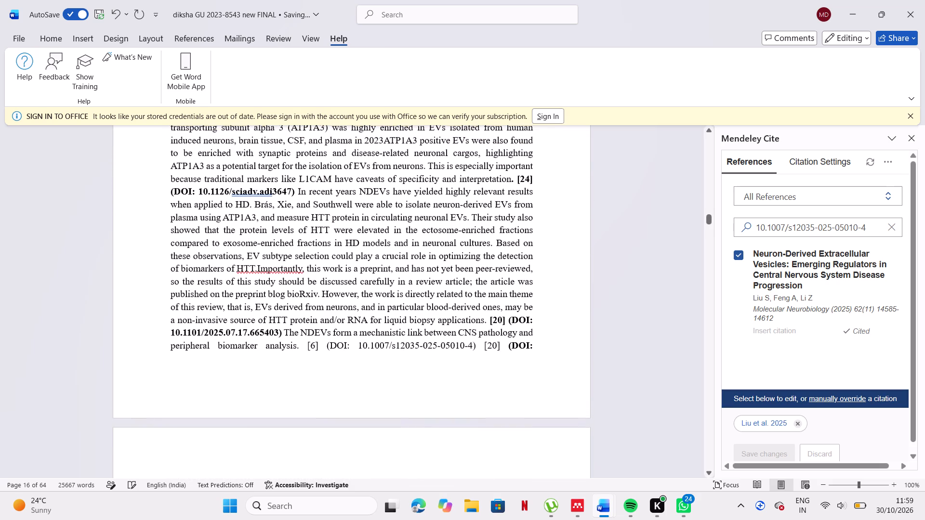
{"action": "left_click", "coordinate": [319, 357]}
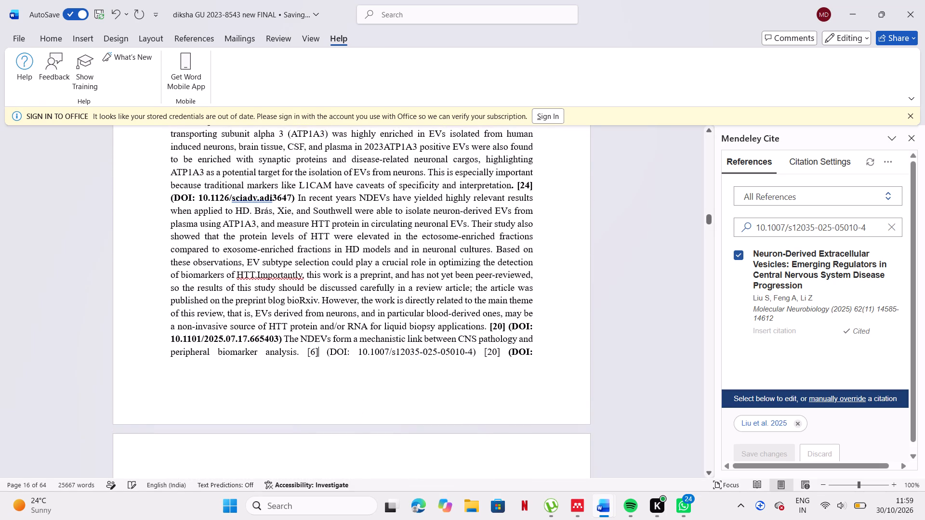
{"action": "key", "text": "BackSpace"}
{"action": "key", "text": "BackSpace"}
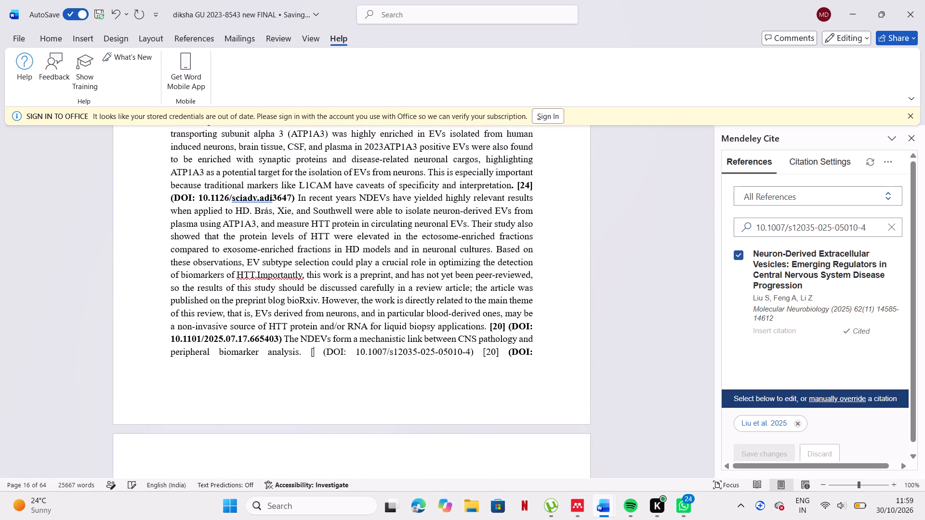
{"action": "key", "text": "BackSpace"}
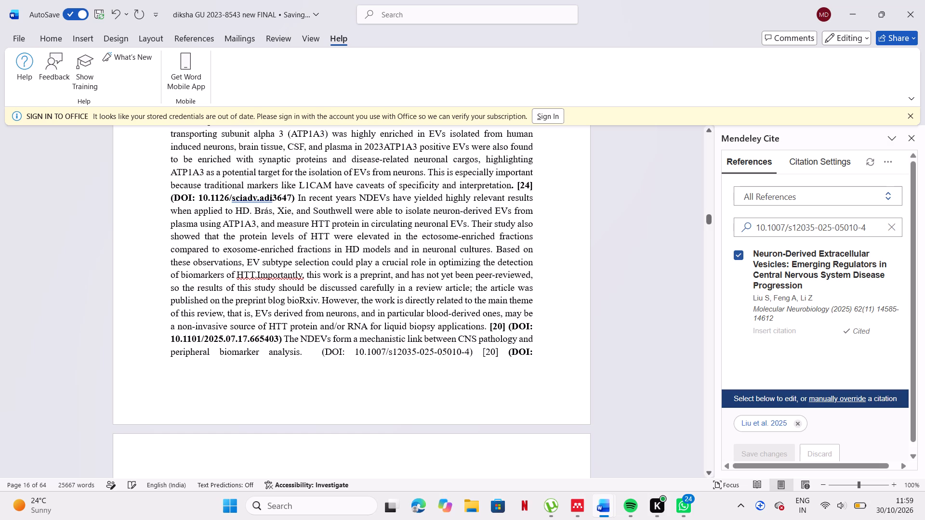
{"action": "left_click", "coordinate": [308, 355]}
{"action": "left_click", "coordinate": [332, 367]}
{"action": "left_click", "coordinate": [339, 382]}
{"action": "left_click", "coordinate": [600, 295]}
{"action": "left_click", "coordinate": [570, 316]}
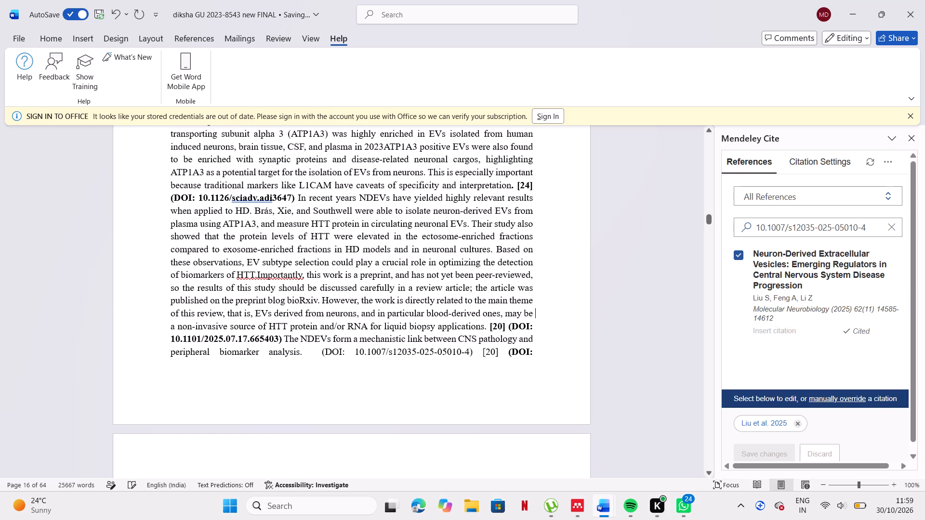
{"action": "double_click", "coordinate": [570, 316]}
{"action": "left_click", "coordinate": [475, 389]}
{"action": "double_click", "coordinate": [615, 321]}
{"action": "left_click", "coordinate": [338, 362]}
{"action": "left_click", "coordinate": [317, 354]}
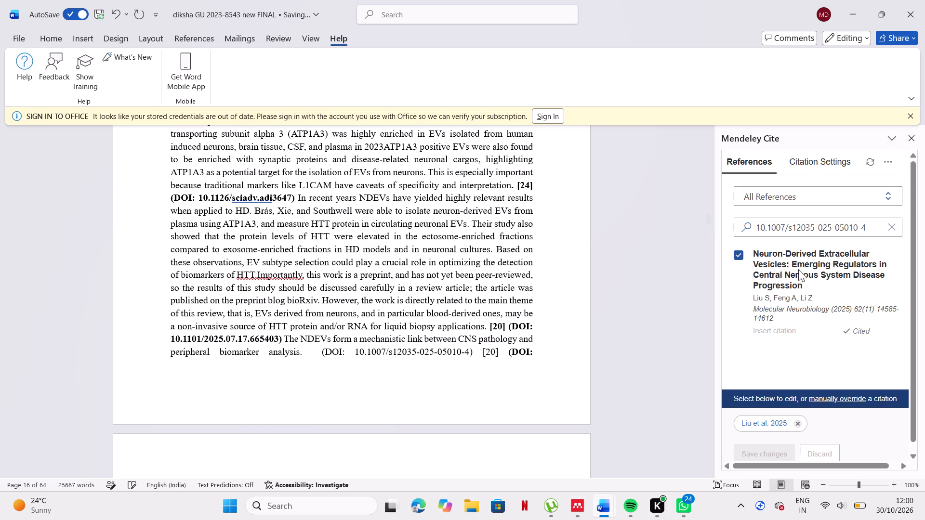
{"action": "left_click", "coordinate": [740, 260]}
{"action": "left_click_drag", "start_coordinate": [601, 358], "coordinate": [597, 361]}
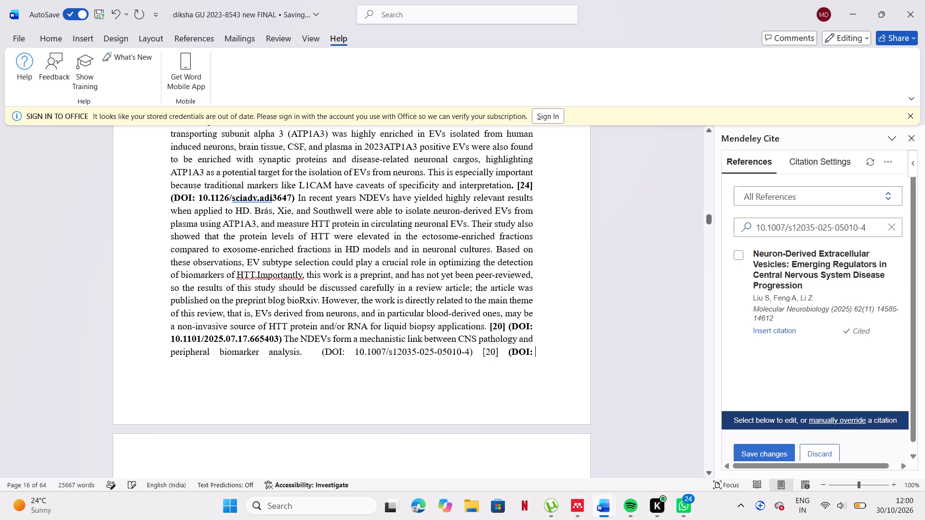
{"action": "left_click_drag", "start_coordinate": [597, 361], "coordinate": [558, 384]}
{"action": "left_click", "coordinate": [558, 384]}
{"action": "left_click", "coordinate": [404, 411]}
{"action": "left_click", "coordinate": [884, 227]}
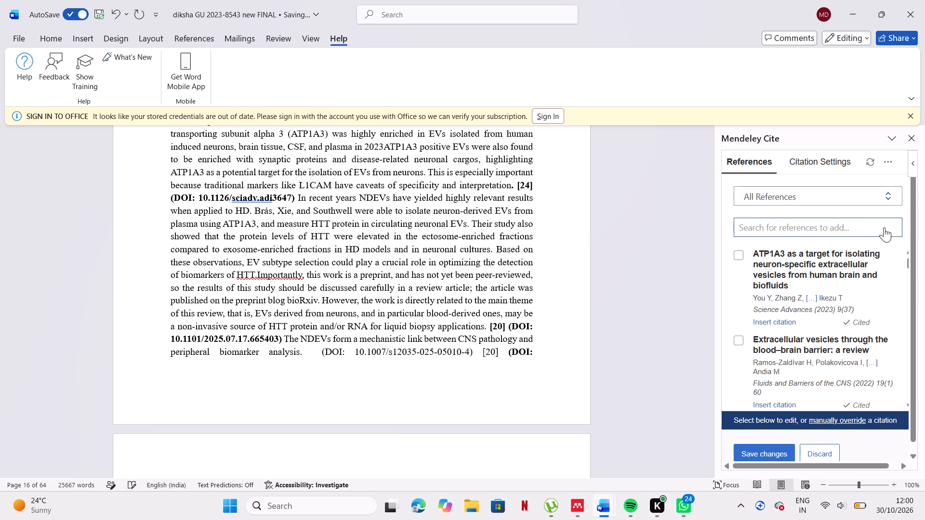
{"action": "left_click", "coordinate": [872, 228]}
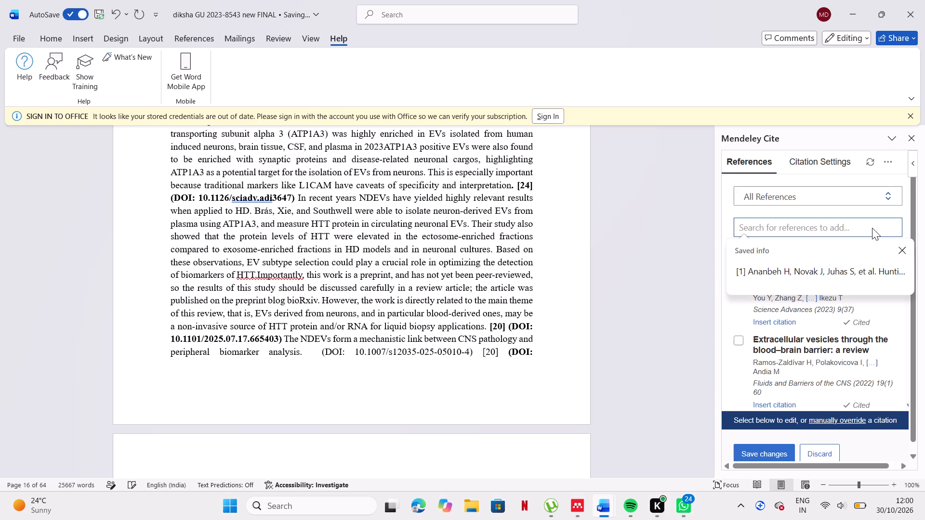
{"action": "key", "text": "ctrl+v"}
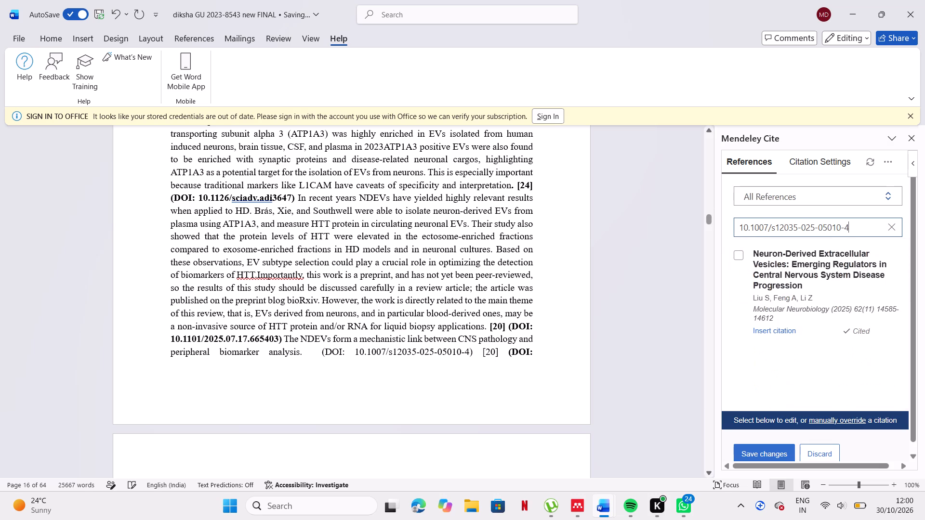
{"action": "left_click", "coordinate": [315, 361]}
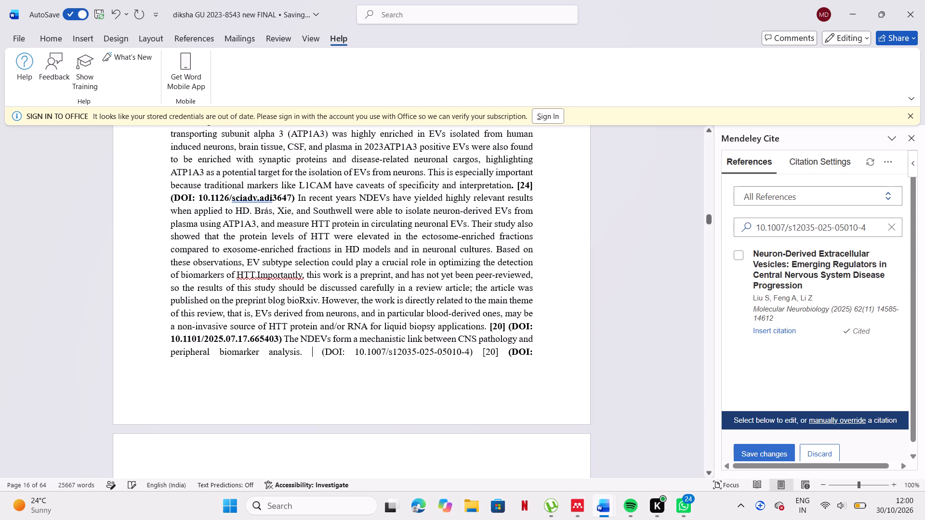
{"action": "left_click", "coordinate": [784, 327]}
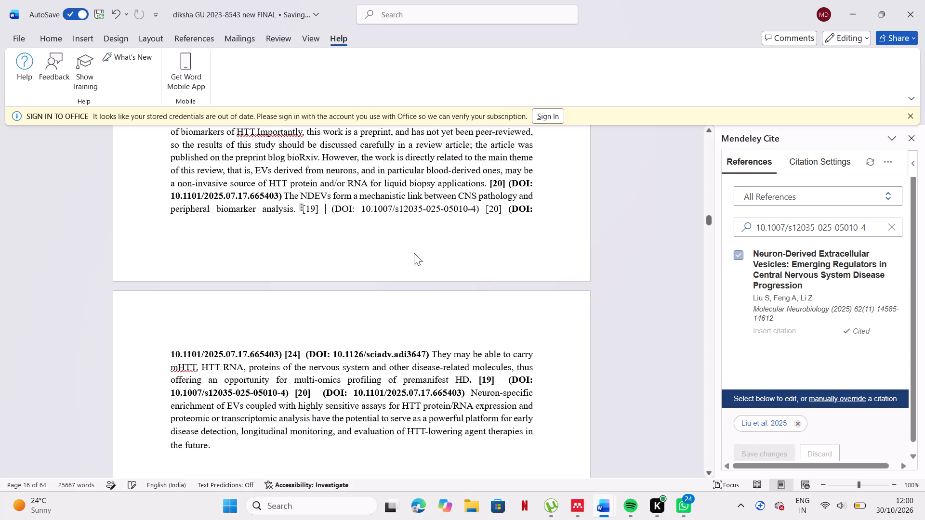
{"action": "left_click", "coordinate": [497, 211]}
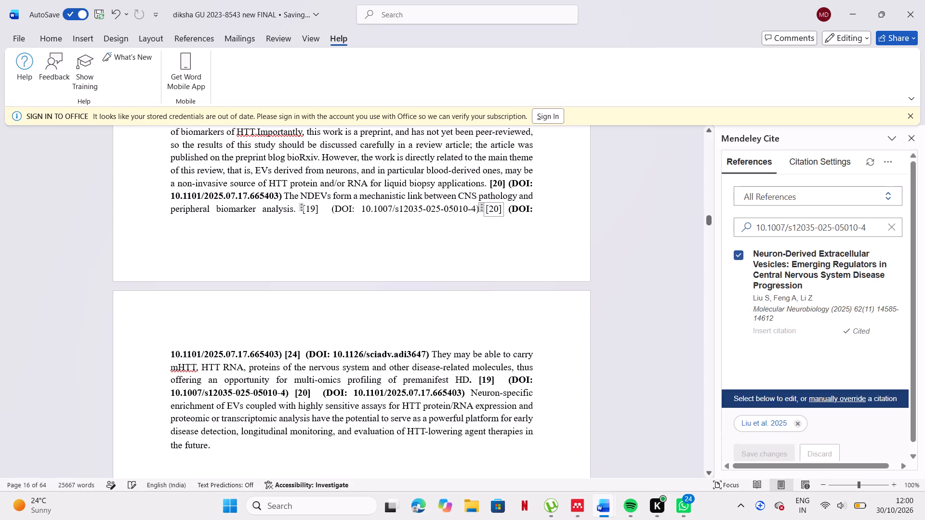
{"action": "left_click", "coordinate": [405, 238]}
{"action": "left_click_drag", "start_coordinate": [303, 205], "coordinate": [472, 196]}
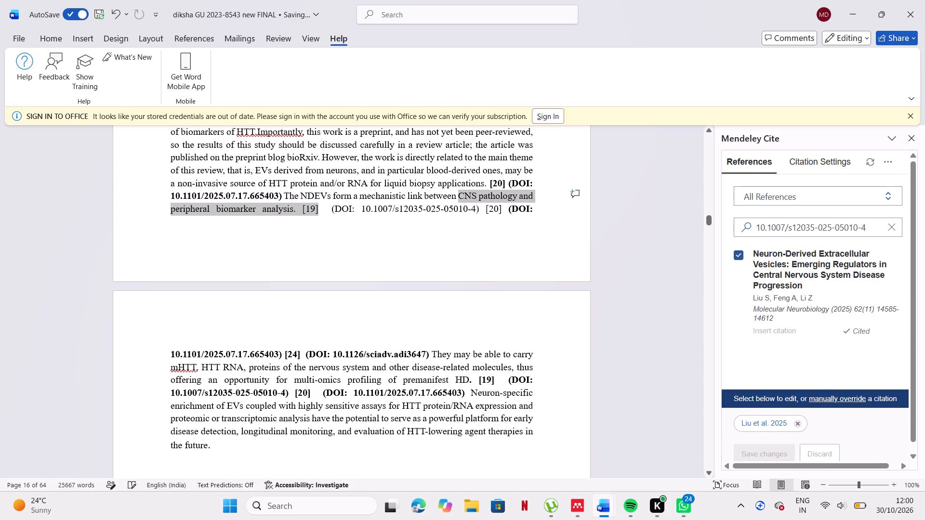
{"action": "left_click_drag", "start_coordinate": [472, 196], "coordinate": [502, 212]}
{"action": "left_click", "coordinate": [509, 197]}
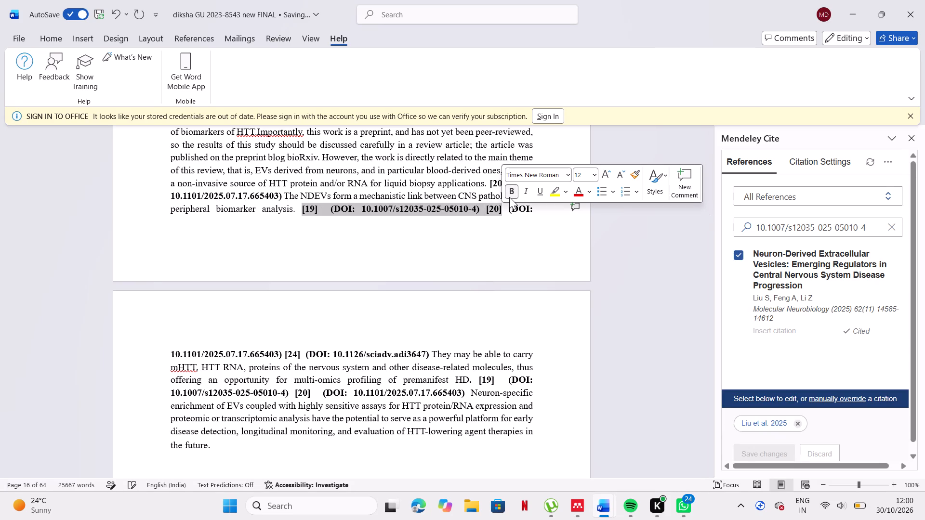
{"action": "left_click", "coordinate": [514, 224]}
Examine the citations throughout section 3, from its opening paragraph to section 3.4, for remaining typed or unbolded numbers.
{"action": "scroll", "coordinate": [474, 176], "scroll_direction": "up", "scroll_amount": 1}
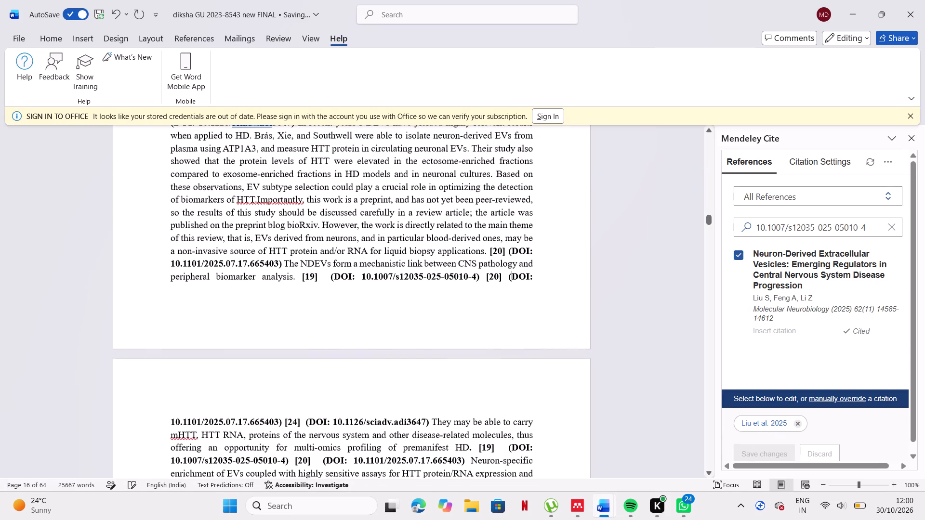
{"action": "left_click", "coordinate": [474, 176]}
{"action": "scroll", "coordinate": [474, 176], "scroll_direction": "up", "scroll_amount": 2}
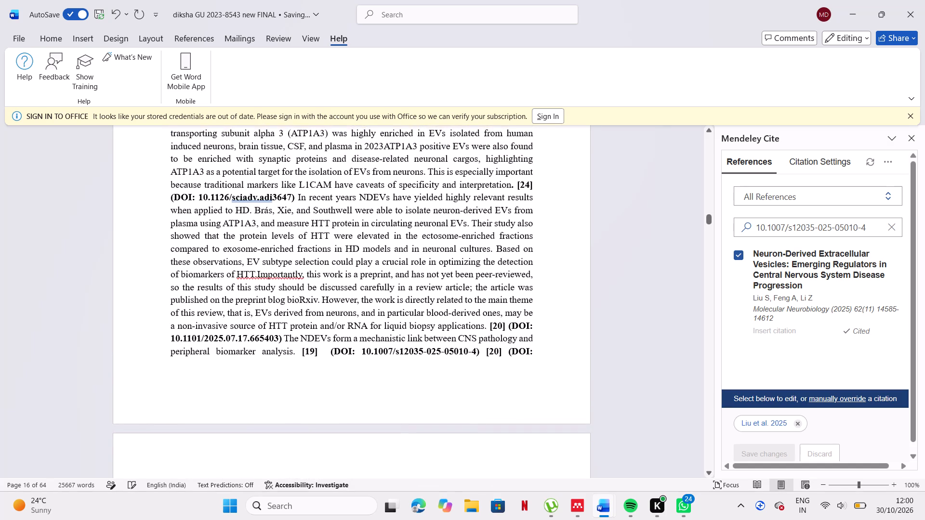
{"action": "scroll", "coordinate": [474, 176], "scroll_direction": "up", "scroll_amount": 2}
{"action": "scroll", "coordinate": [474, 176], "scroll_direction": "down", "scroll_amount": 1}
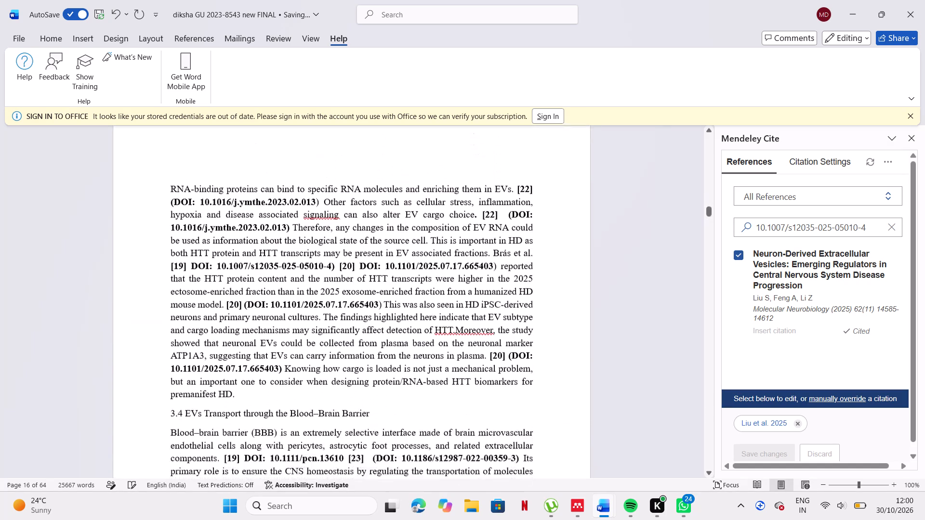
{"action": "scroll", "coordinate": [474, 176], "scroll_direction": "down", "scroll_amount": 3}
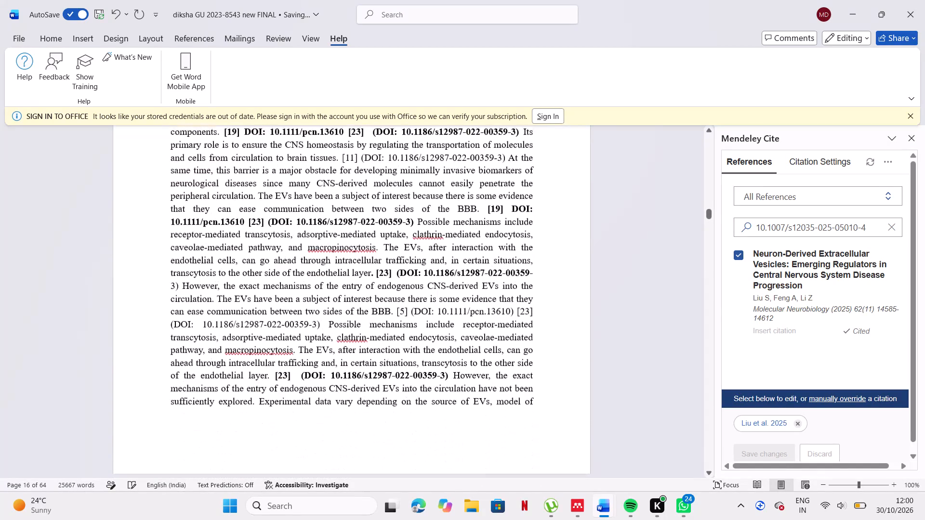
{"action": "scroll", "coordinate": [474, 176], "scroll_direction": "down", "scroll_amount": 2}
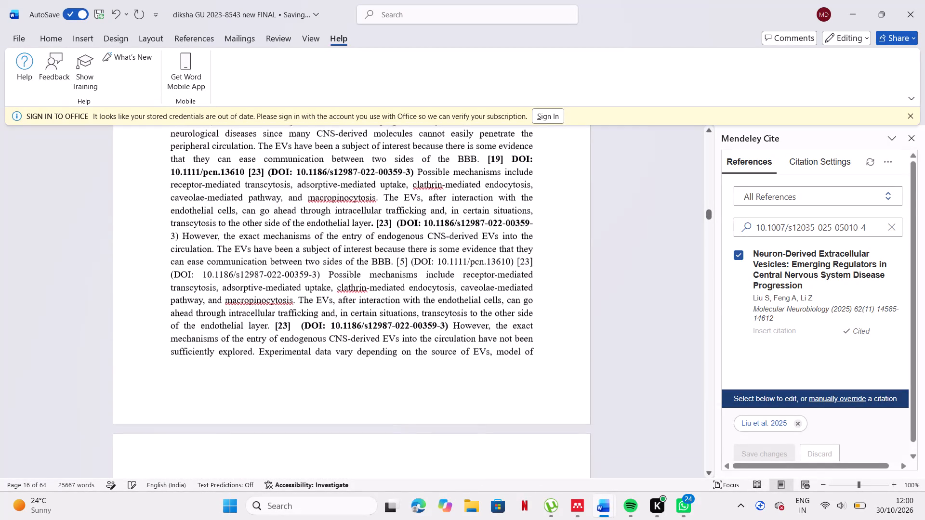
{"action": "scroll", "coordinate": [474, 176], "scroll_direction": "down", "scroll_amount": 2}
{"action": "scroll", "coordinate": [475, 241], "scroll_direction": "down", "scroll_amount": 1}
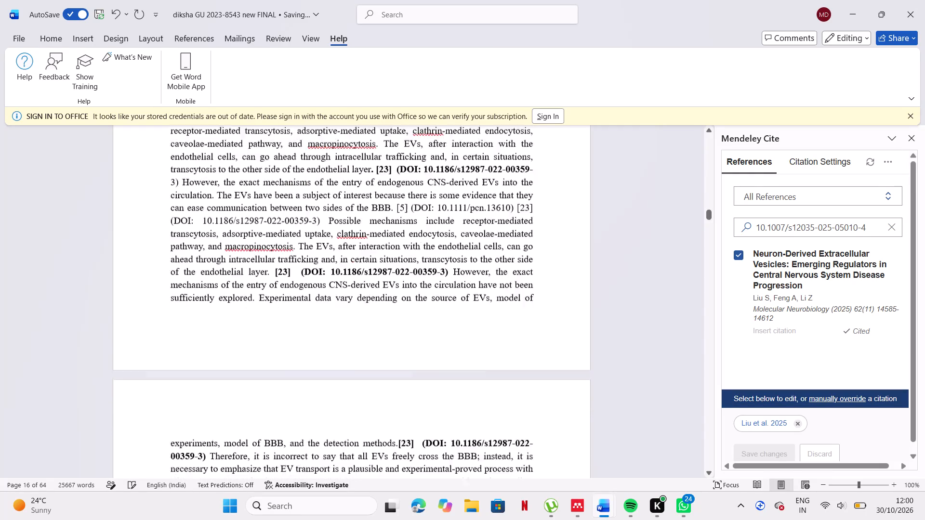
{"action": "scroll", "coordinate": [475, 241], "scroll_direction": "down", "scroll_amount": 1}
{"action": "scroll", "coordinate": [475, 241], "scroll_direction": "up", "scroll_amount": 5}
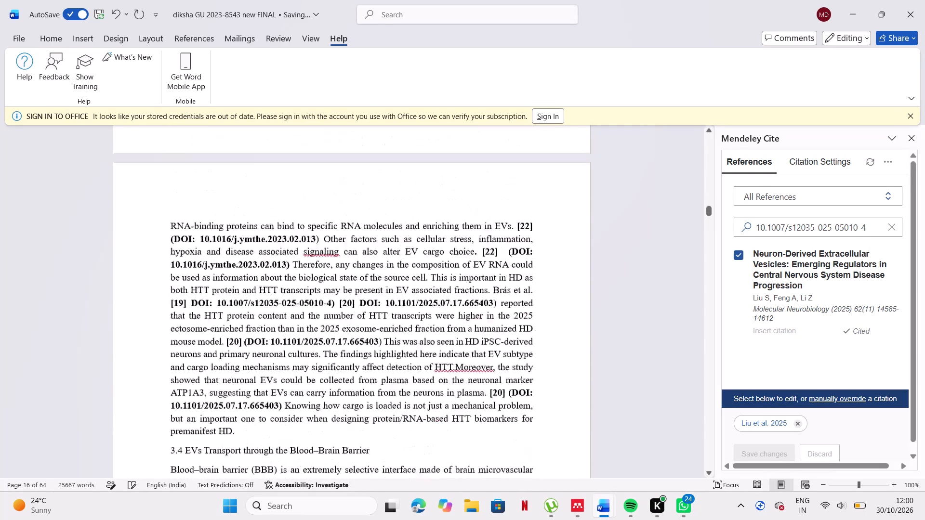
{"action": "scroll", "coordinate": [475, 241], "scroll_direction": "up", "scroll_amount": 5}
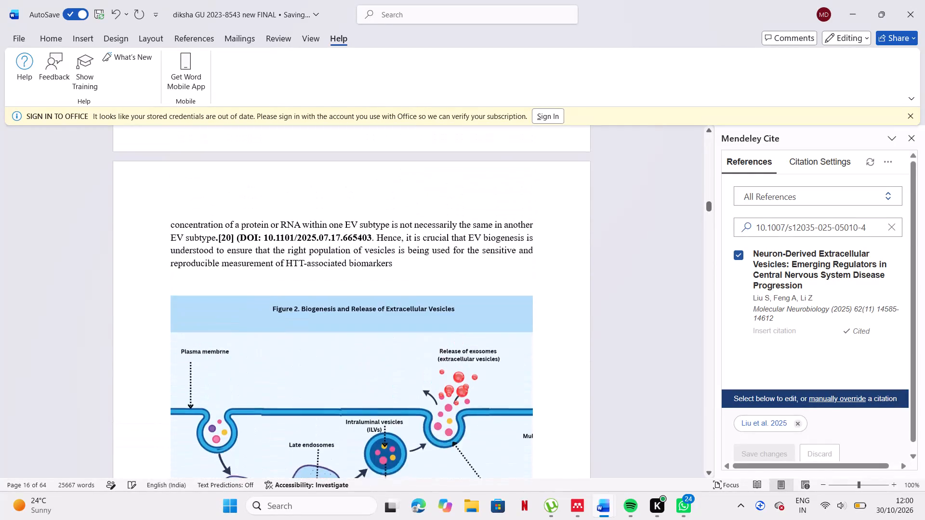
{"action": "scroll", "coordinate": [475, 241], "scroll_direction": "up", "scroll_amount": 5}
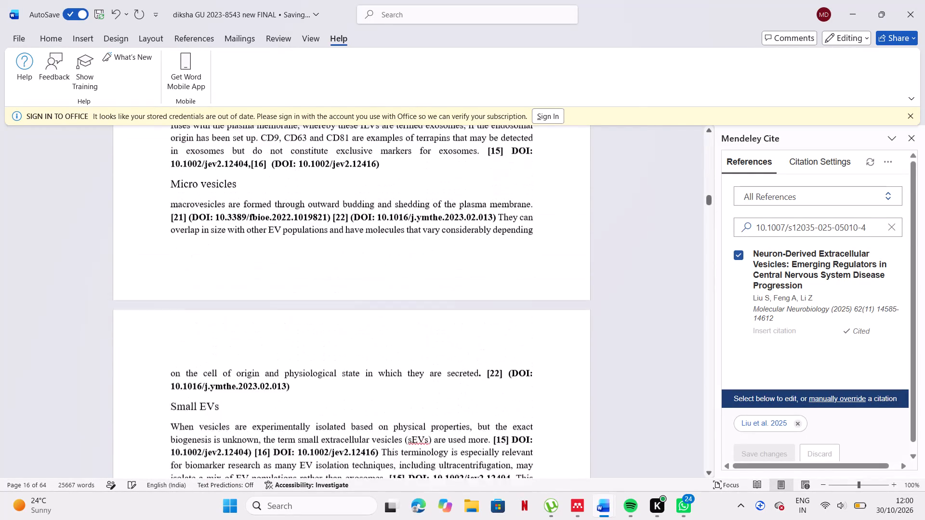
{"action": "scroll", "coordinate": [475, 241], "scroll_direction": "up", "scroll_amount": 5}
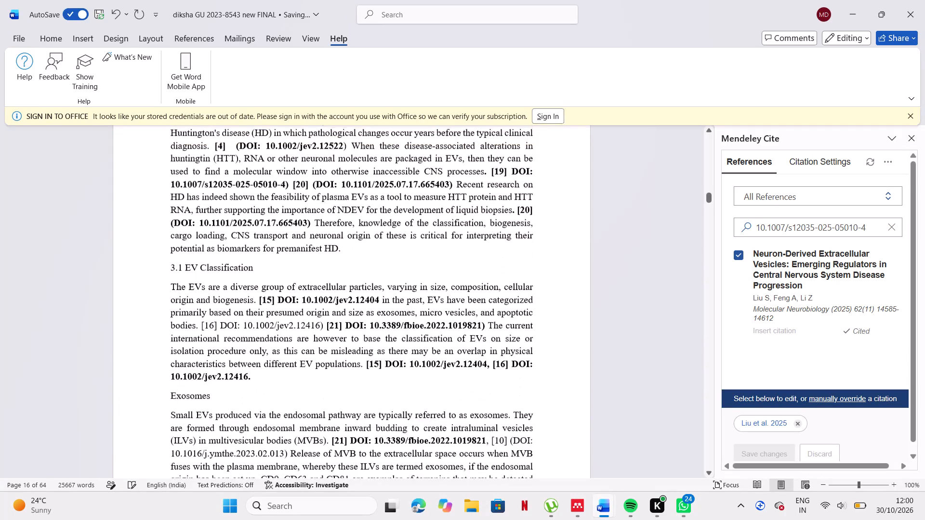
{"action": "scroll", "coordinate": [475, 241], "scroll_direction": "up", "scroll_amount": 3}
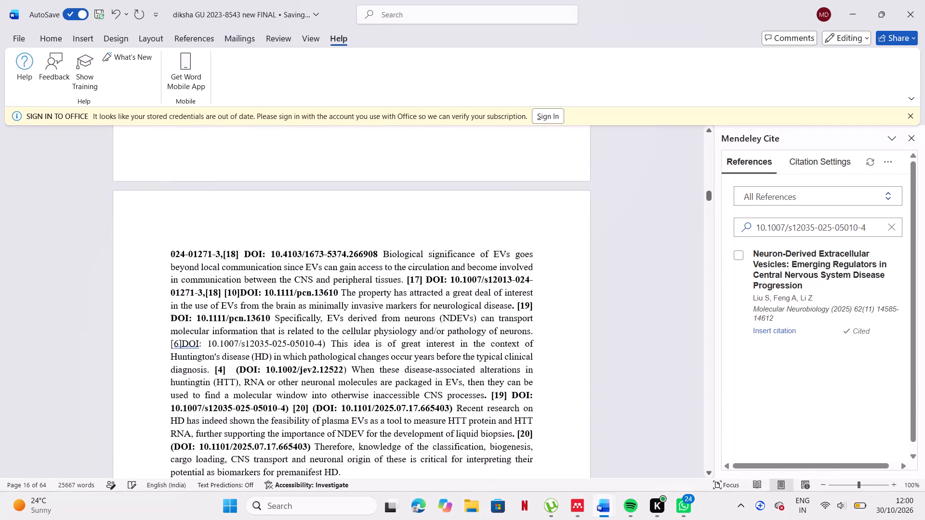
{"action": "scroll", "coordinate": [475, 241], "scroll_direction": "up", "scroll_amount": 5}
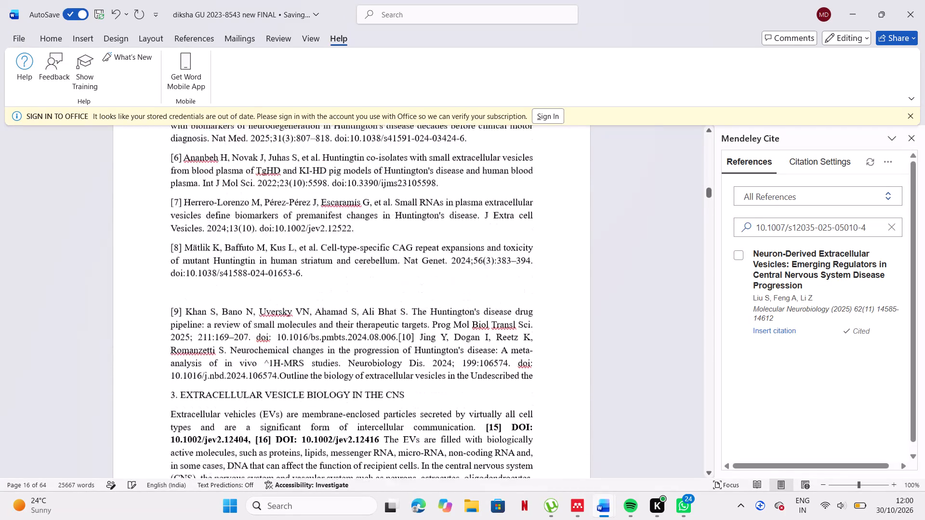
{"action": "scroll", "coordinate": [475, 241], "scroll_direction": "up", "scroll_amount": 1}
{"action": "scroll", "coordinate": [475, 241], "scroll_direction": "down", "scroll_amount": 11}
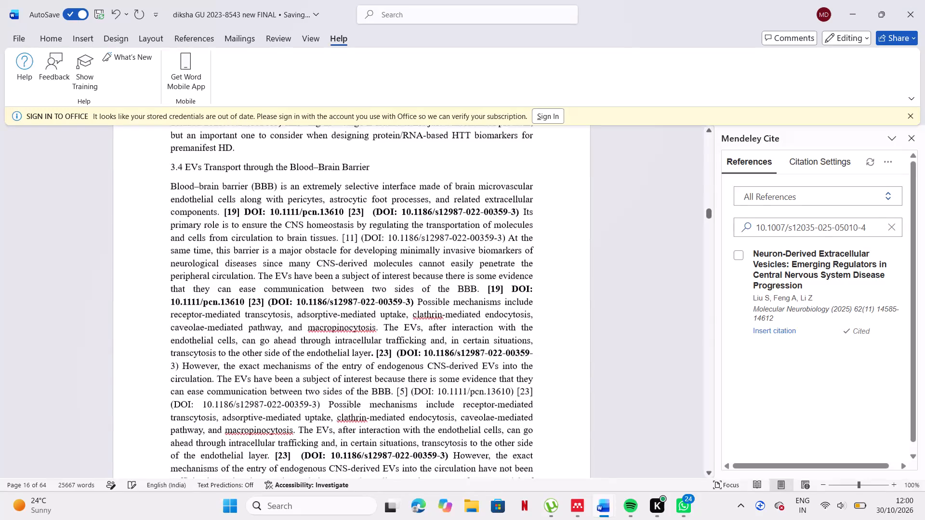
{"action": "scroll", "coordinate": [475, 241], "scroll_direction": "down", "scroll_amount": 1}
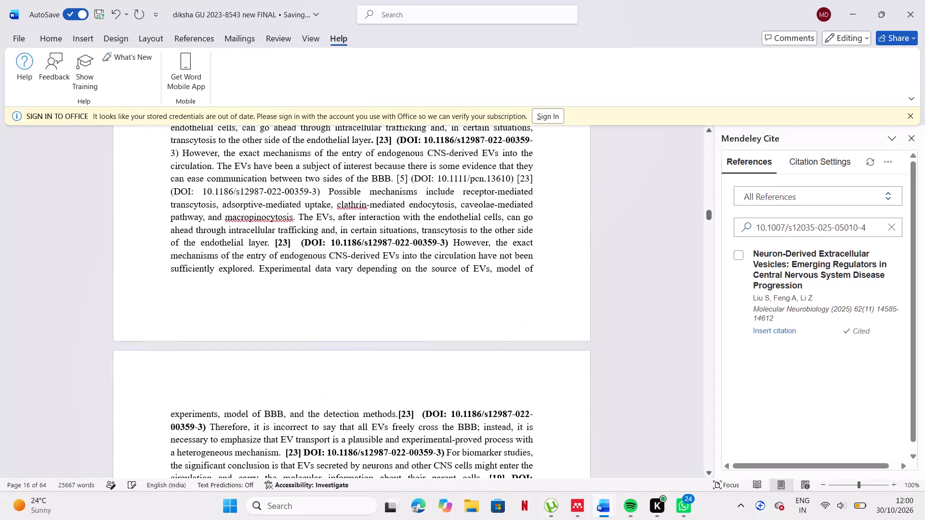
{"action": "left_click", "coordinate": [519, 177]}
{"action": "left_click", "coordinate": [519, 177]}
{"action": "left_click_drag", "start_coordinate": [519, 177], "coordinate": [529, 181]}
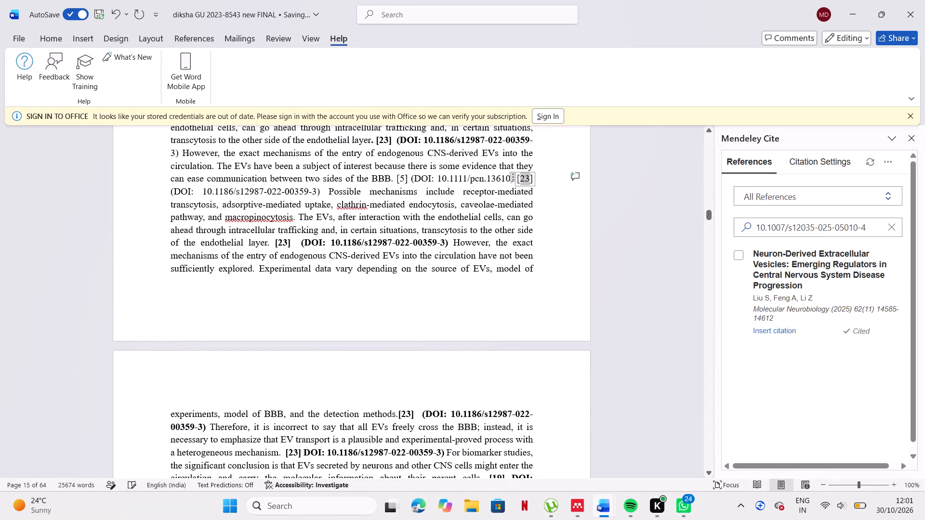
{"action": "left_click_drag", "start_coordinate": [529, 181], "coordinate": [321, 195]}
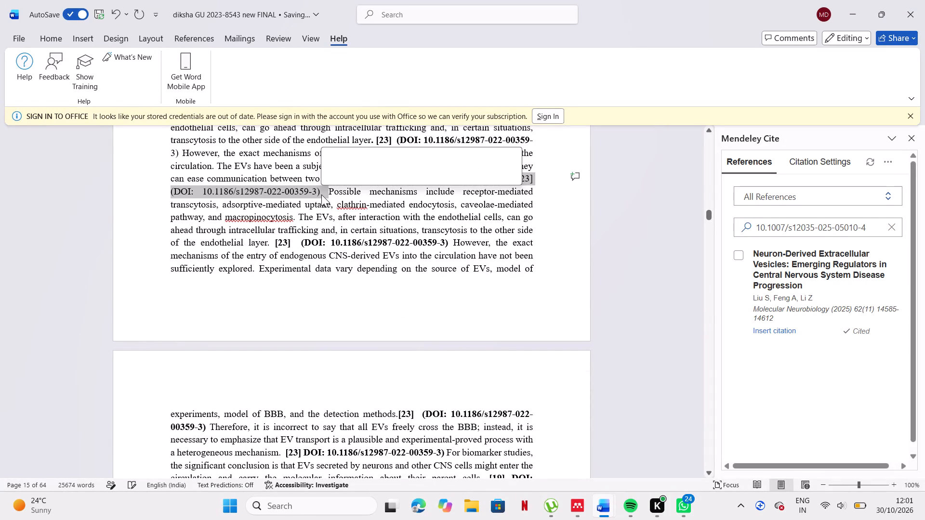
{"action": "left_click", "coordinate": [335, 171]}
{"action": "left_click", "coordinate": [424, 236]}
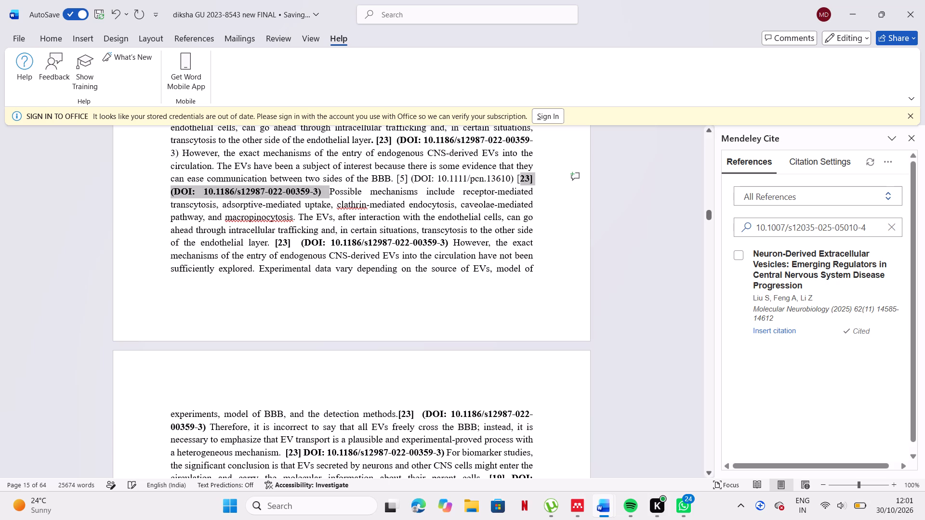
Search the Mendeley Cite references for the DOI 10.1111/pcn.13610 copied from beside the typed [5].
{"action": "left_click", "coordinate": [406, 177]}
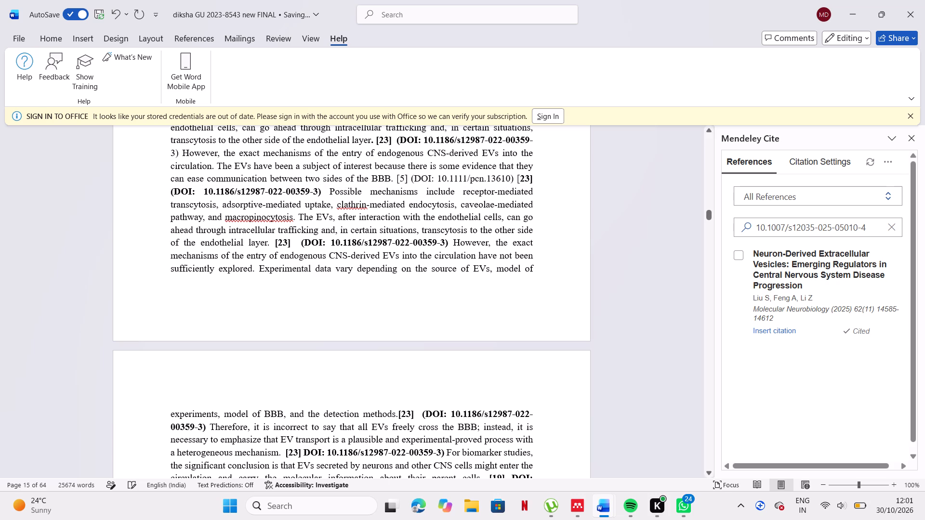
{"action": "left_click_drag", "start_coordinate": [418, 178], "coordinate": [508, 181]}
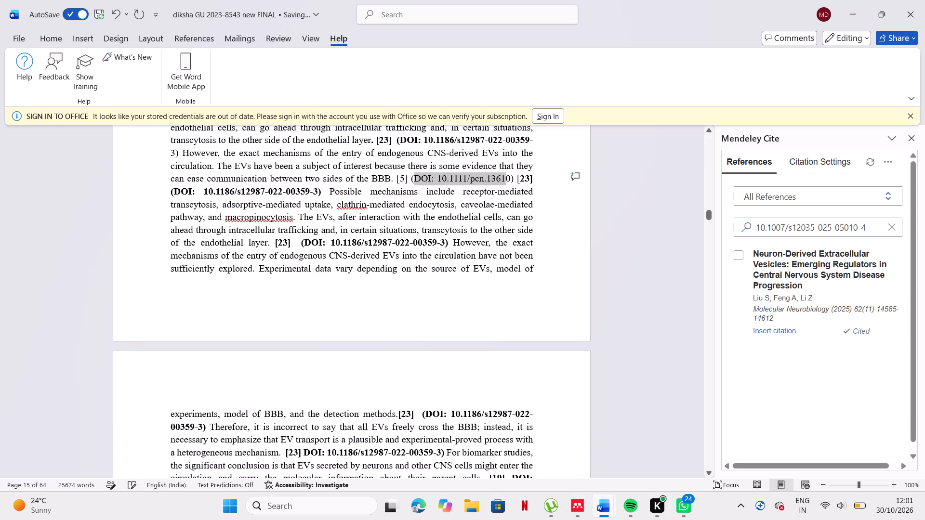
{"action": "left_click_drag", "start_coordinate": [508, 181], "coordinate": [511, 181]}
{"action": "key", "text": "ctrl+c"}
{"action": "left_click", "coordinate": [892, 224]}
{"action": "left_click", "coordinate": [874, 227]}
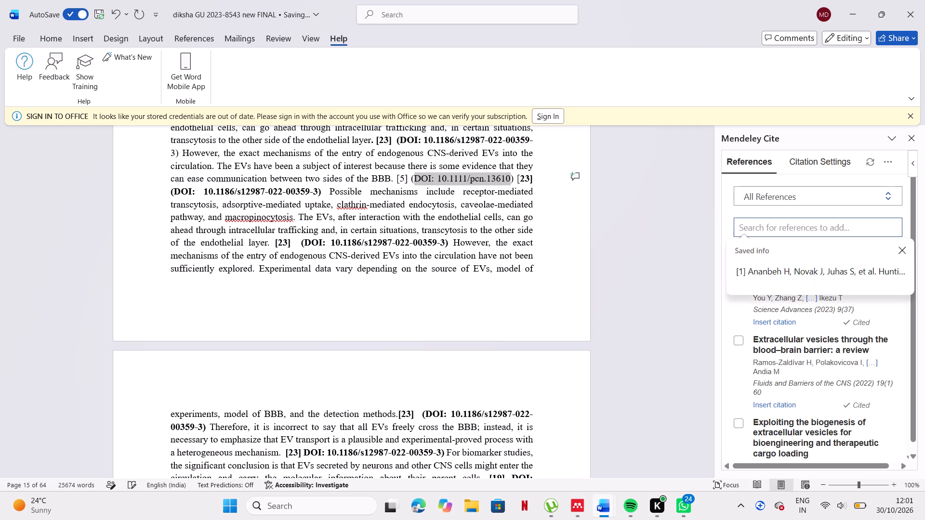
{"action": "key", "text": "ctrl+v"}
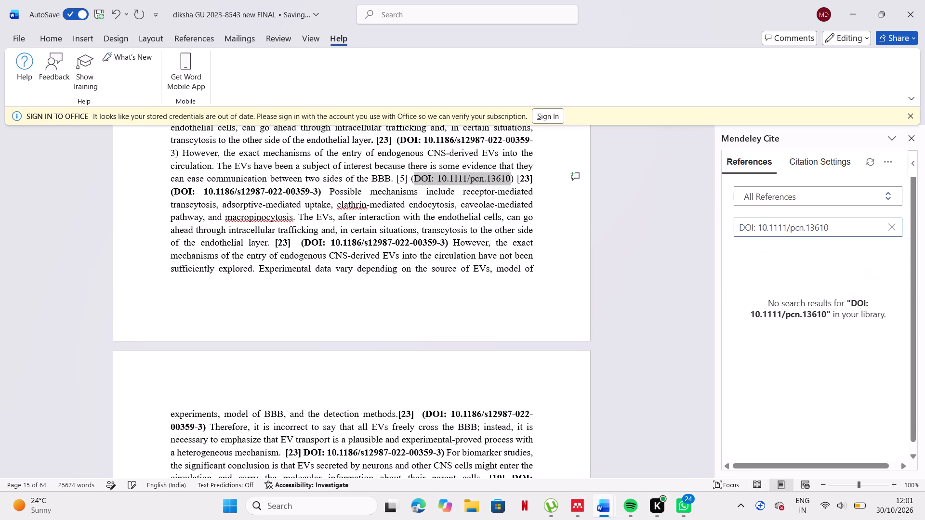
{"action": "left_click", "coordinate": [607, 265]}
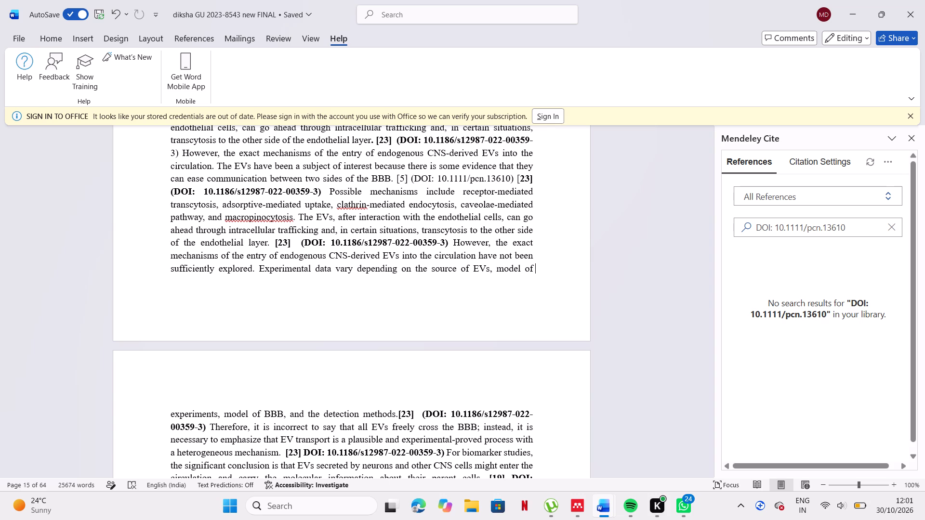
Switch to Mendeley Reference Manager and add the reference manually, looking up its metadata by DOI 10.1111/pcn.13610.
{"action": "left_click", "coordinate": [578, 507]}
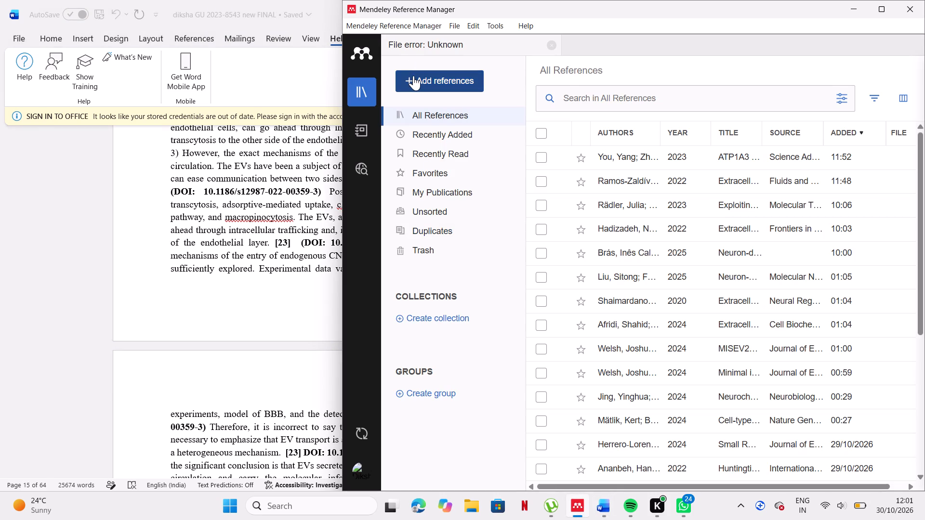
{"action": "left_click", "coordinate": [413, 76]}
{"action": "left_click", "coordinate": [465, 258]}
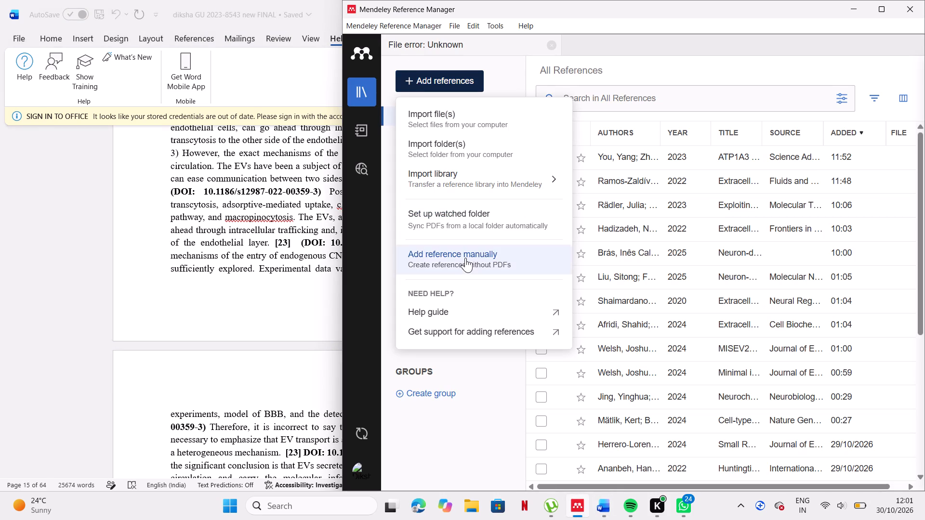
{"action": "left_click", "coordinate": [601, 141]}
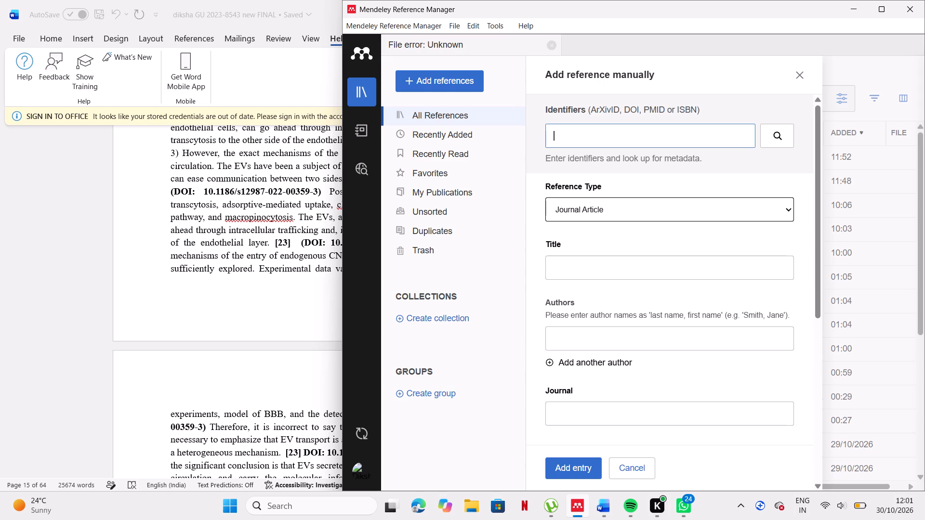
{"action": "key", "text": "ctrl+v"}
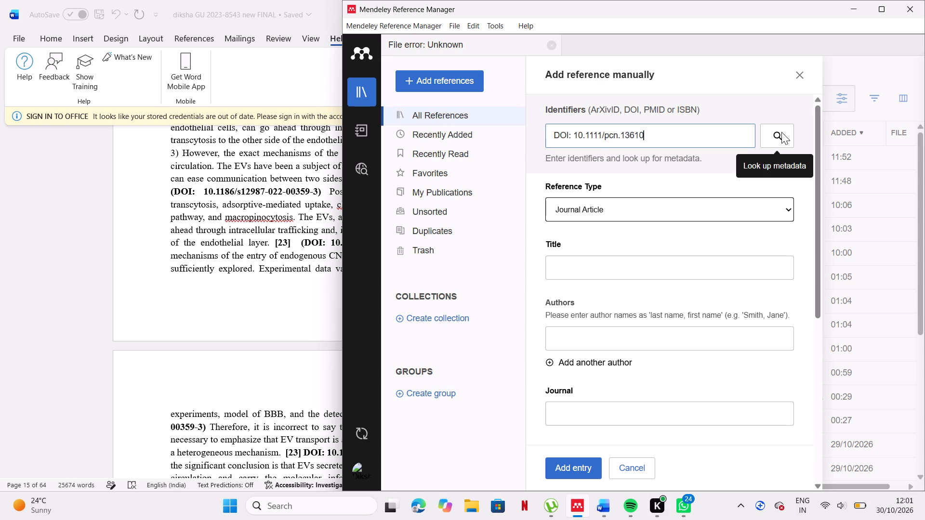
{"action": "left_click", "coordinate": [781, 132]}
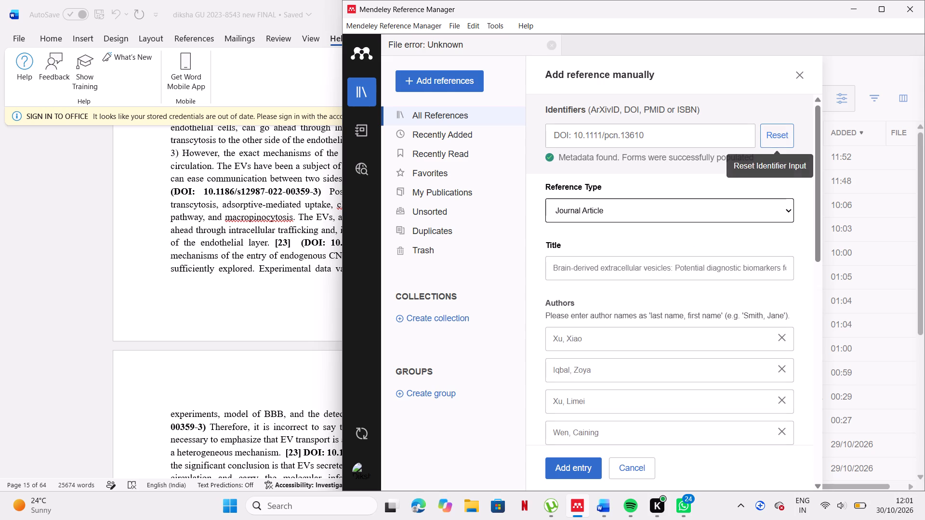
{"action": "left_click", "coordinate": [583, 461]}
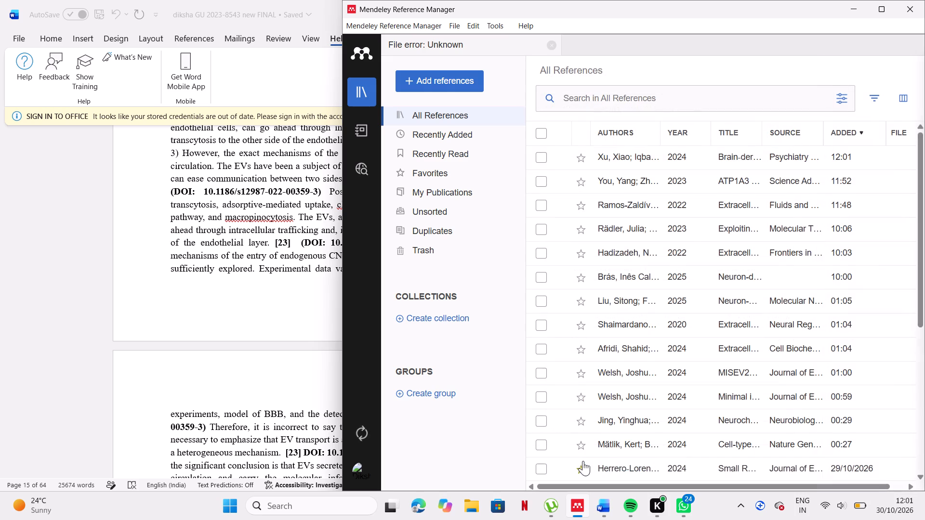
Back in Word, replace the typed [5] after "two sides of the BBB" with the Xu et al. 2024 Mendeley citation.
{"action": "left_click", "coordinate": [342, 340]}
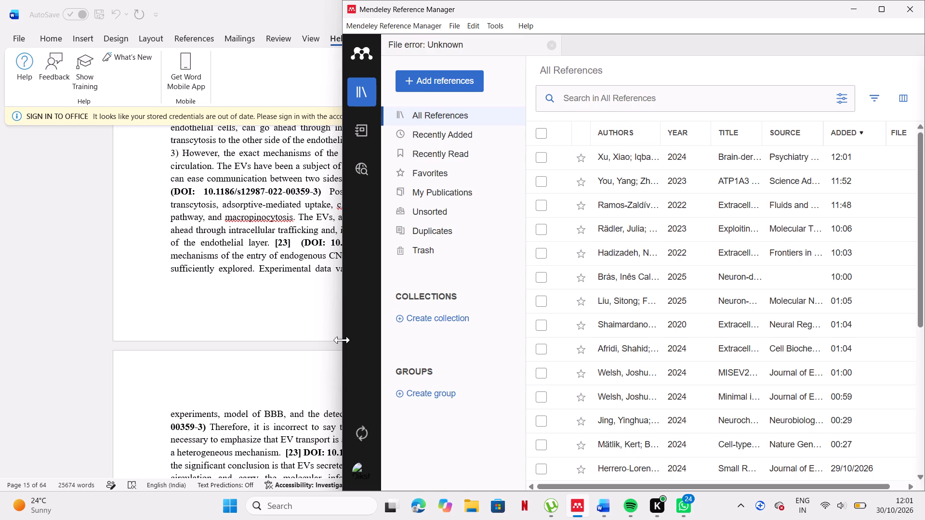
{"action": "left_click", "coordinate": [319, 342]}
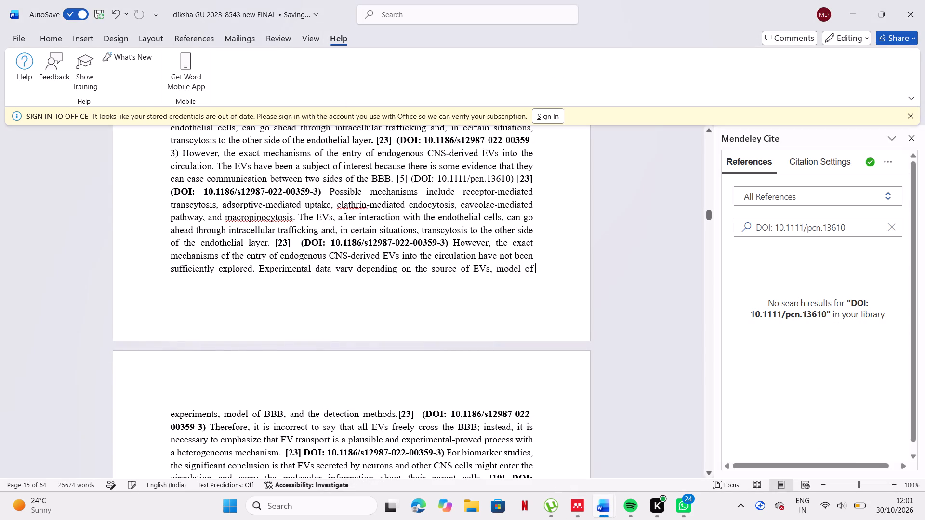
{"action": "left_click", "coordinate": [857, 221]}
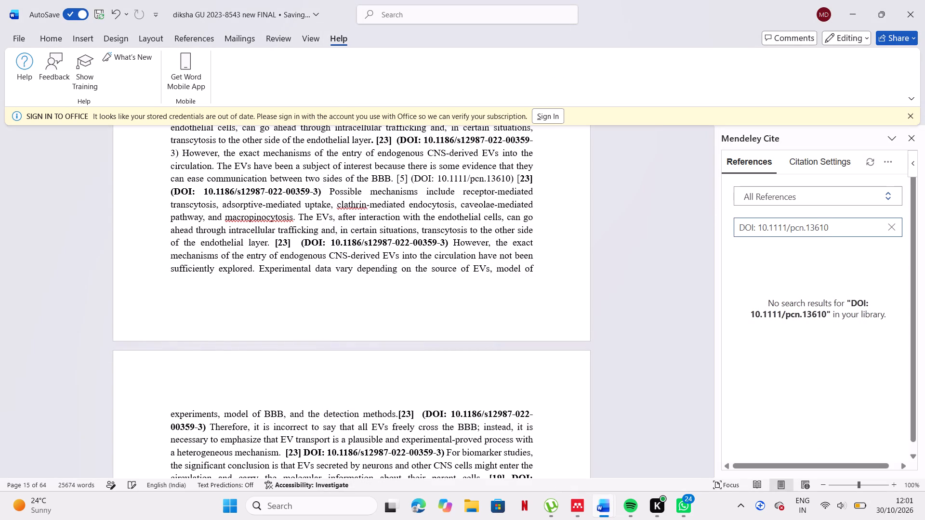
{"action": "key", "text": "Return"}
{"action": "left_click", "coordinate": [825, 235]}
{"action": "left_click", "coordinate": [695, 251]}
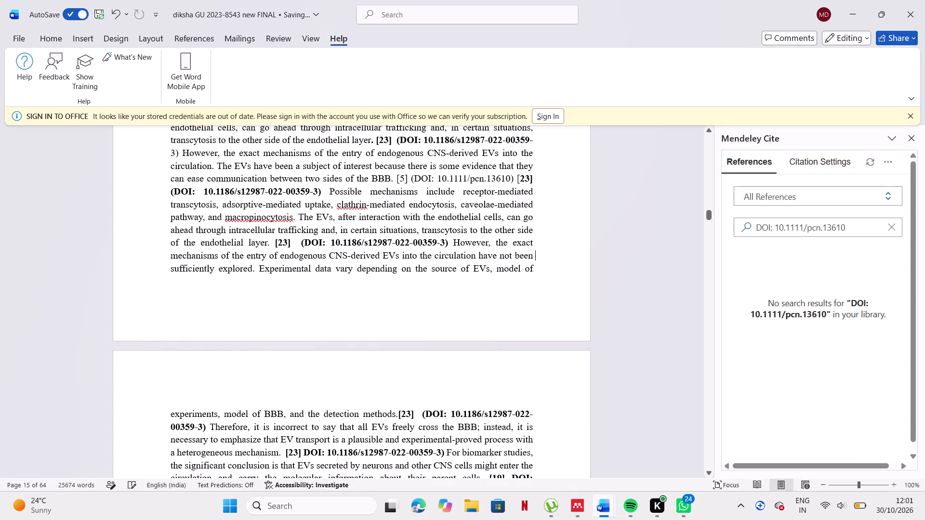
{"action": "left_click", "coordinate": [893, 222]}
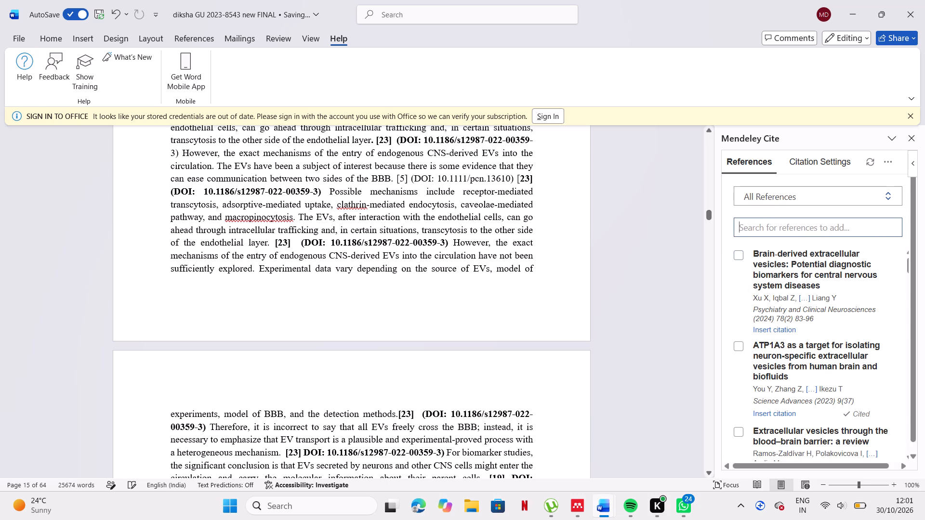
{"action": "scroll", "coordinate": [802, 335], "scroll_direction": "up", "scroll_amount": 3}
{"action": "left_click", "coordinate": [408, 182]}
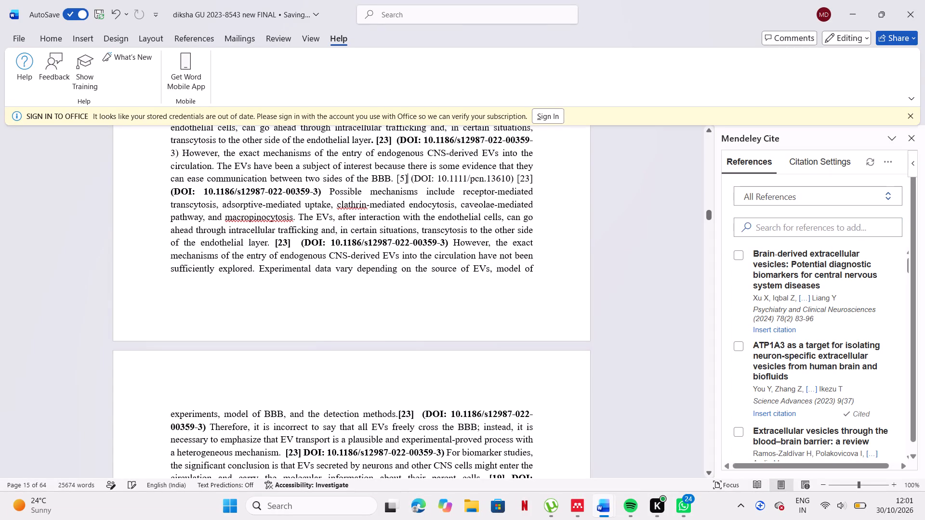
{"action": "key", "text": "BackSpace"}
{"action": "key", "text": "BackSpace"}
{"action": "key", "text": "BackSpace"}
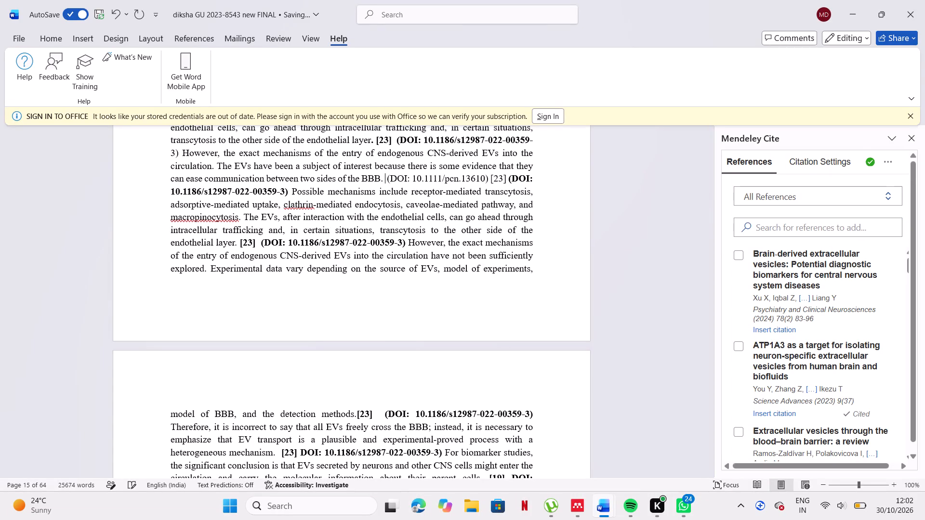
{"action": "left_click", "coordinate": [785, 330]}
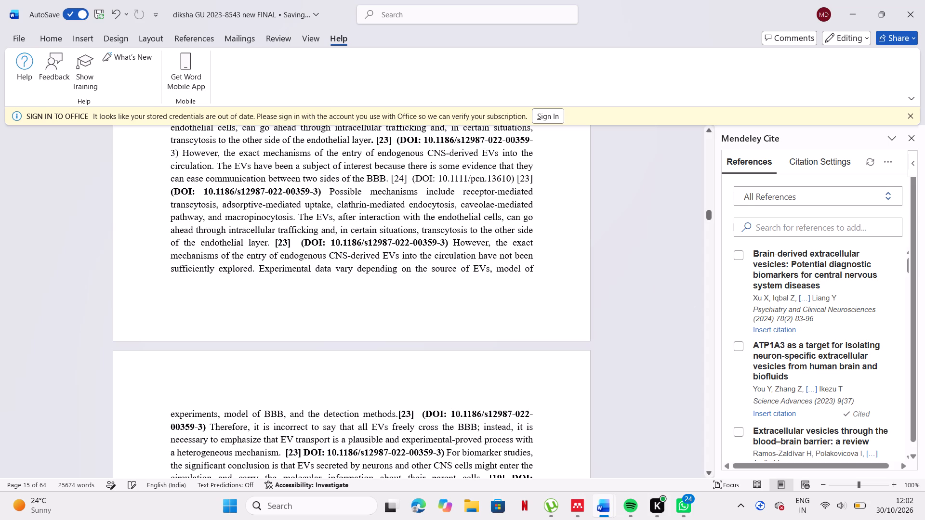
Bold the [24] citation, its DOI 10.1111/pcn.13610 and the adjacent [23] after "two sides of the BBB".
{"action": "left_click_drag", "start_coordinate": [391, 179], "coordinate": [512, 187]}
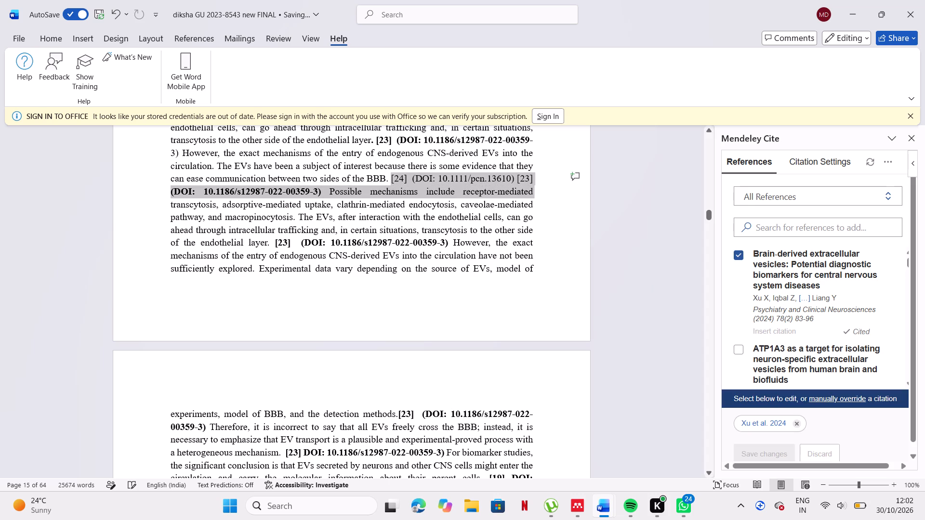
{"action": "left_click_drag", "start_coordinate": [512, 187], "coordinate": [513, 181]}
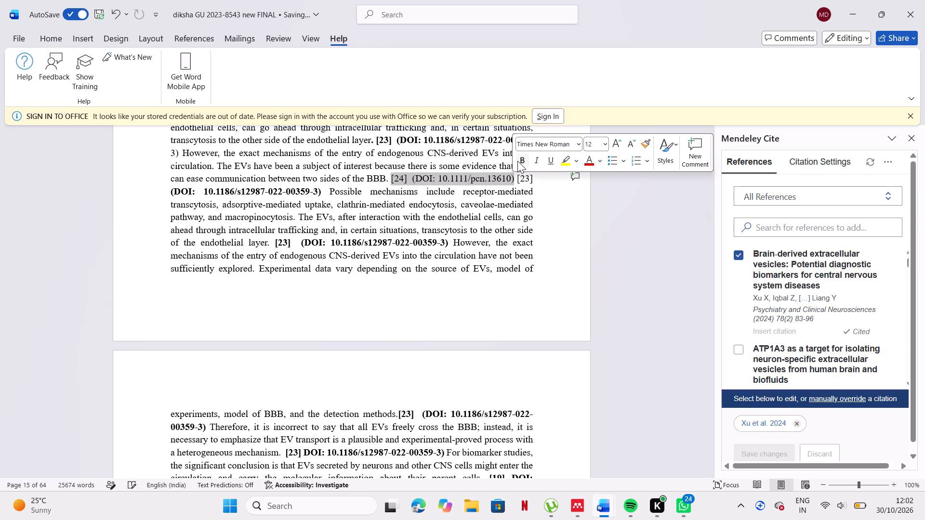
{"action": "left_click", "coordinate": [517, 161]}
{"action": "left_click_drag", "start_coordinate": [535, 181], "coordinate": [514, 182]}
{"action": "left_click", "coordinate": [523, 156]}
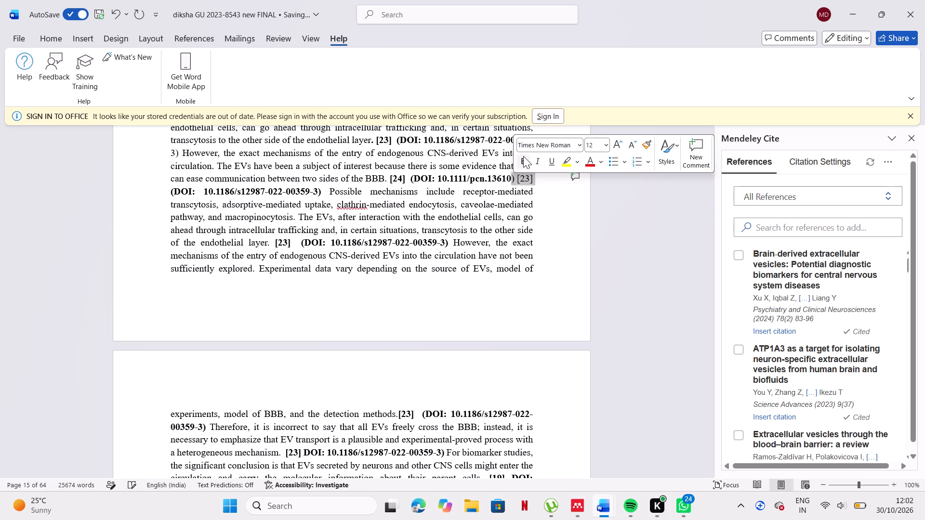
{"action": "left_click", "coordinate": [524, 160]}
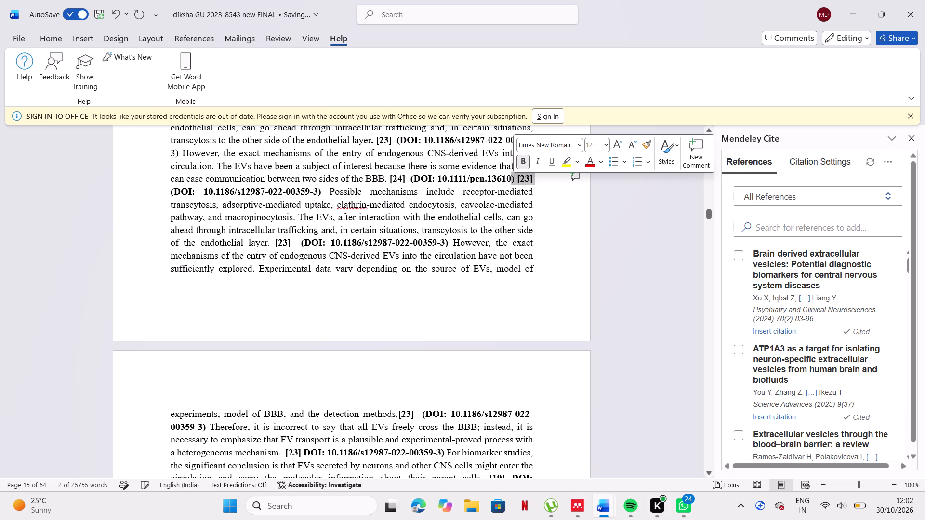
{"action": "left_click", "coordinate": [562, 193]}
Look through the chapter, from the EV introduction down to section 4.3 and back to 3.4, for typed citation numbers still not replaced.
{"action": "scroll", "coordinate": [562, 193], "scroll_direction": "up", "scroll_amount": 3}
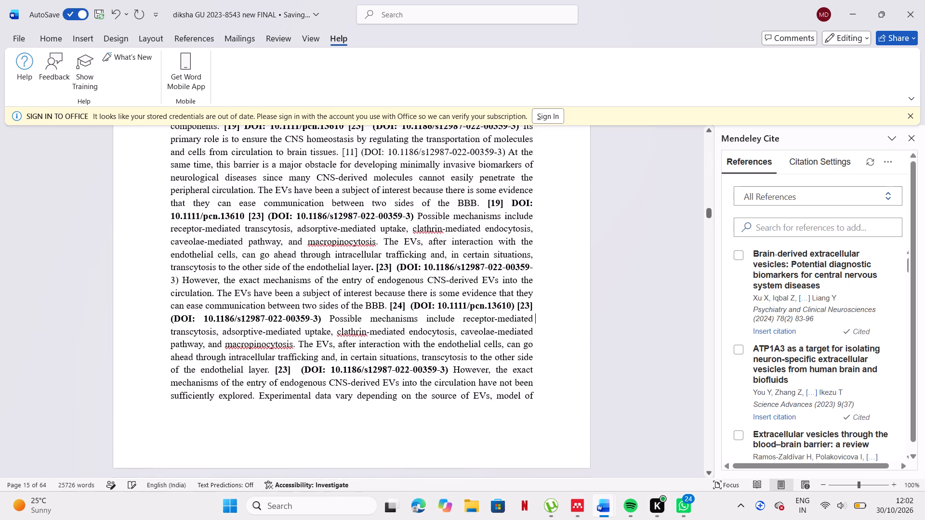
{"action": "scroll", "coordinate": [562, 193], "scroll_direction": "up", "scroll_amount": 3}
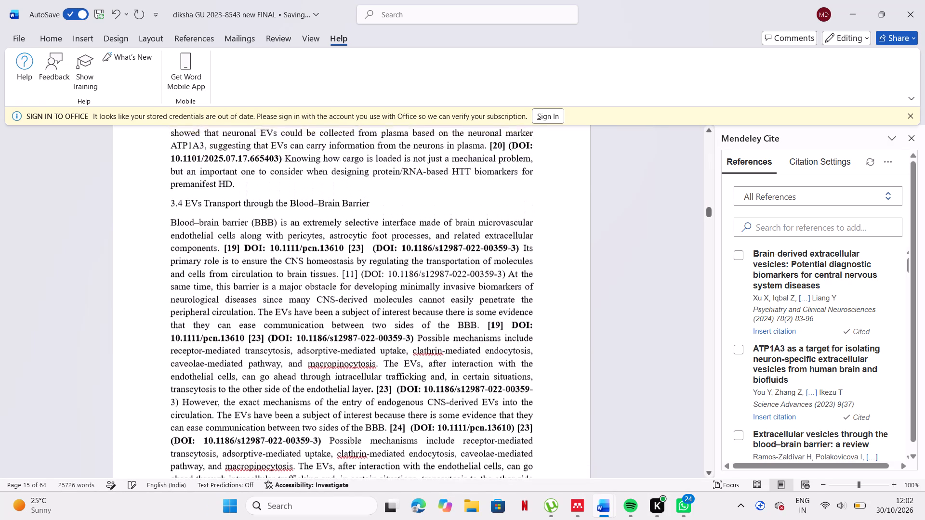
{"action": "scroll", "coordinate": [562, 193], "scroll_direction": "up", "scroll_amount": 6}
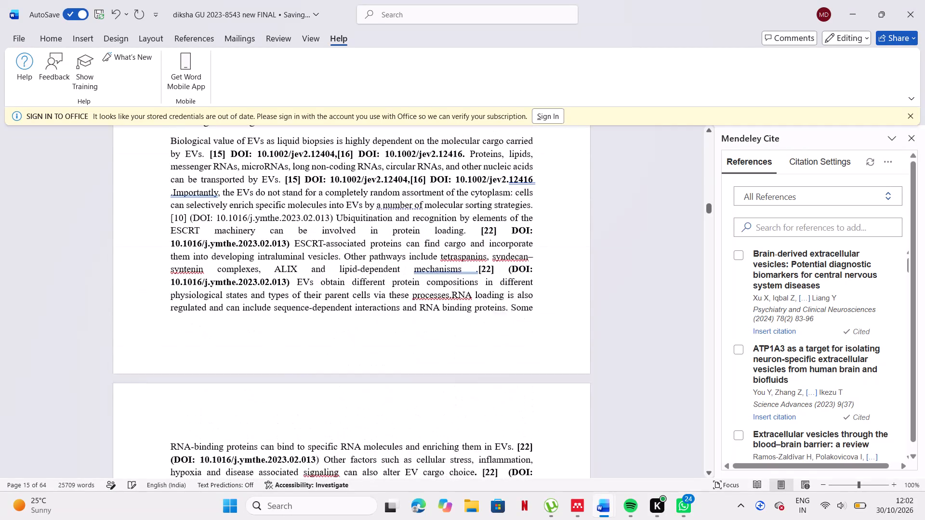
{"action": "scroll", "coordinate": [562, 193], "scroll_direction": "up", "scroll_amount": 3}
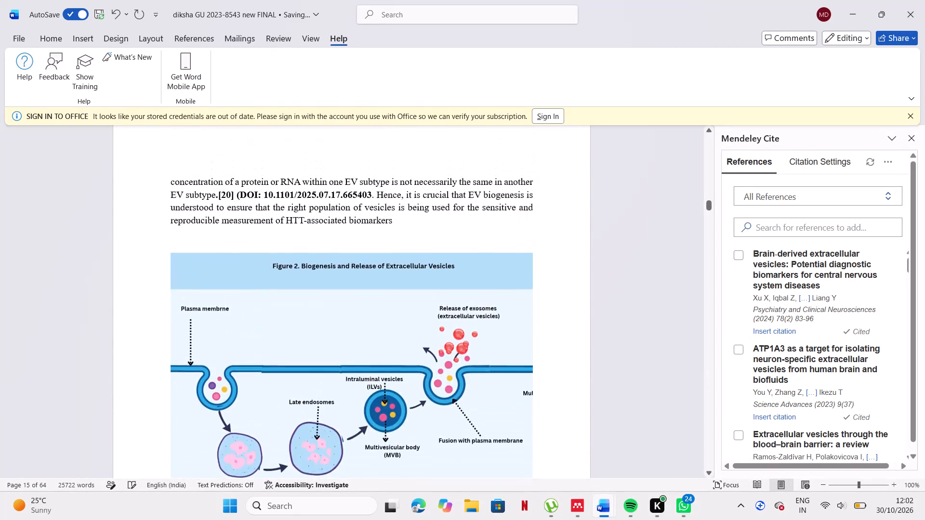
{"action": "scroll", "coordinate": [562, 193], "scroll_direction": "up", "scroll_amount": 4}
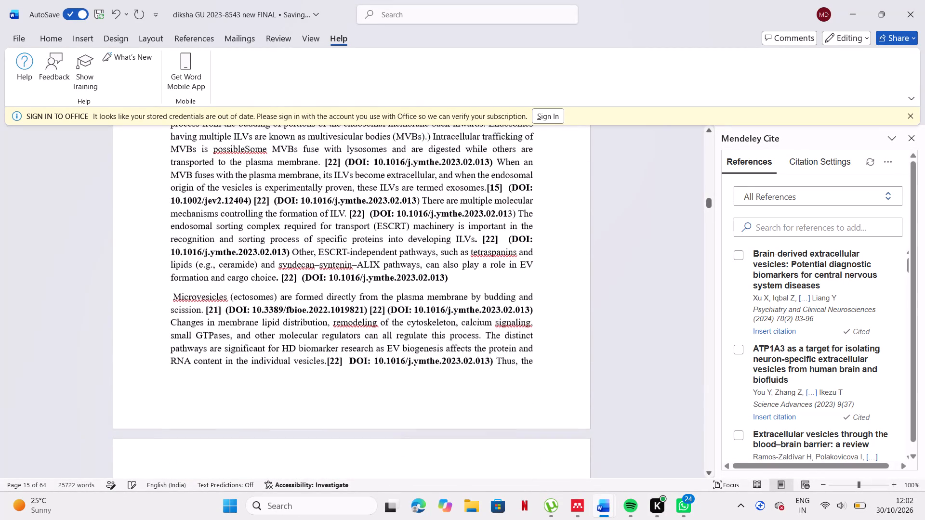
{"action": "scroll", "coordinate": [562, 193], "scroll_direction": "down", "scroll_amount": 9}
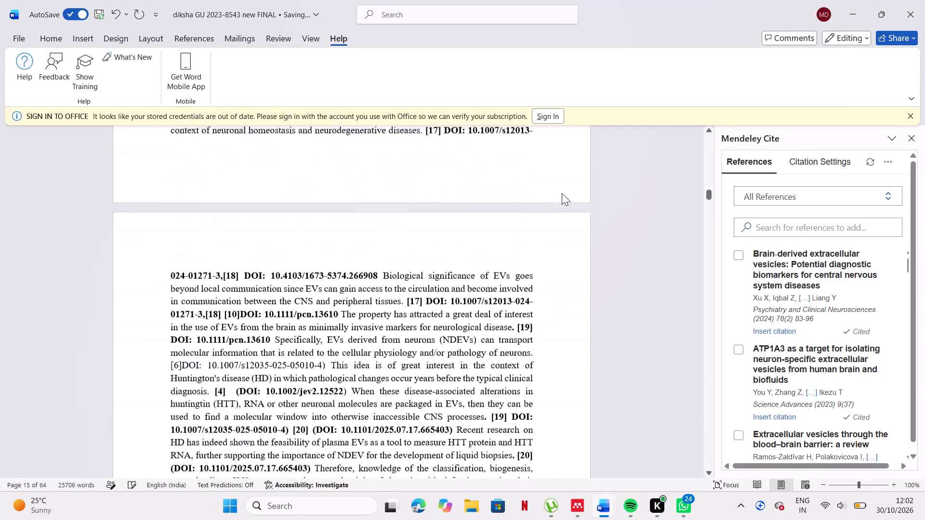
{"action": "scroll", "coordinate": [562, 193], "scroll_direction": "down", "scroll_amount": 9}
{"action": "scroll", "coordinate": [562, 193], "scroll_direction": "up", "scroll_amount": 1}
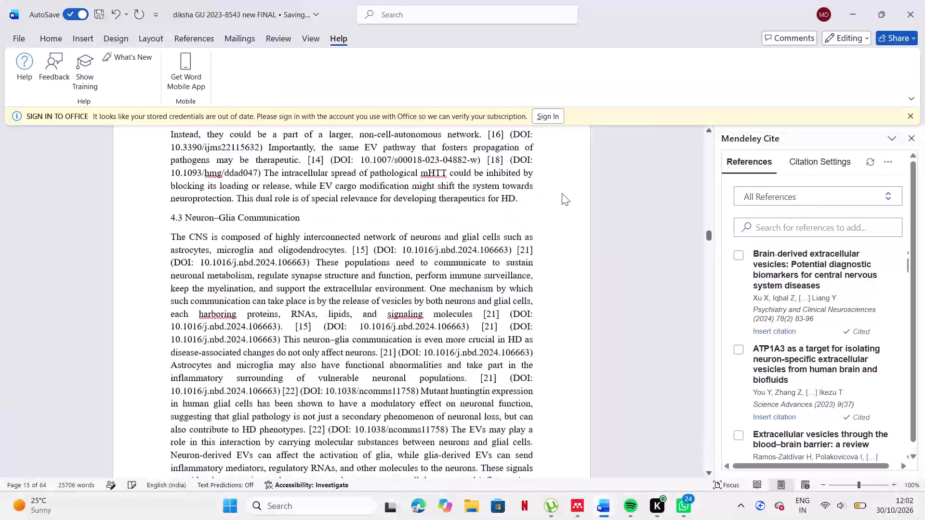
{"action": "scroll", "coordinate": [562, 193], "scroll_direction": "up", "scroll_amount": 6}
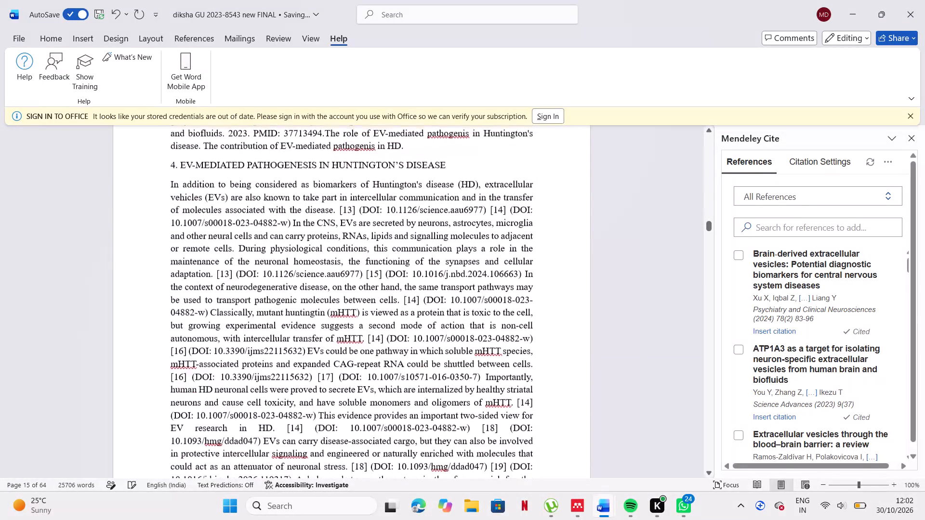
{"action": "scroll", "coordinate": [562, 193], "scroll_direction": "up", "scroll_amount": 3}
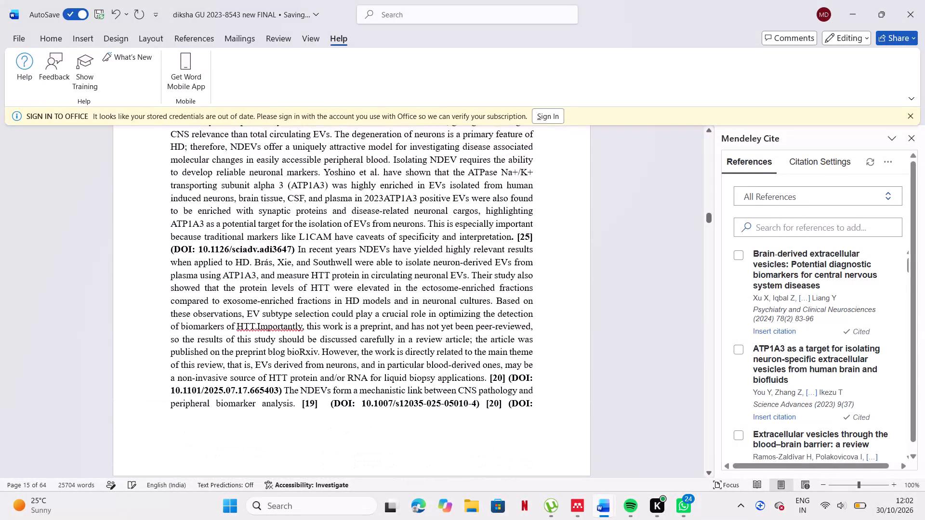
{"action": "scroll", "coordinate": [525, 211], "scroll_direction": "up", "scroll_amount": 1}
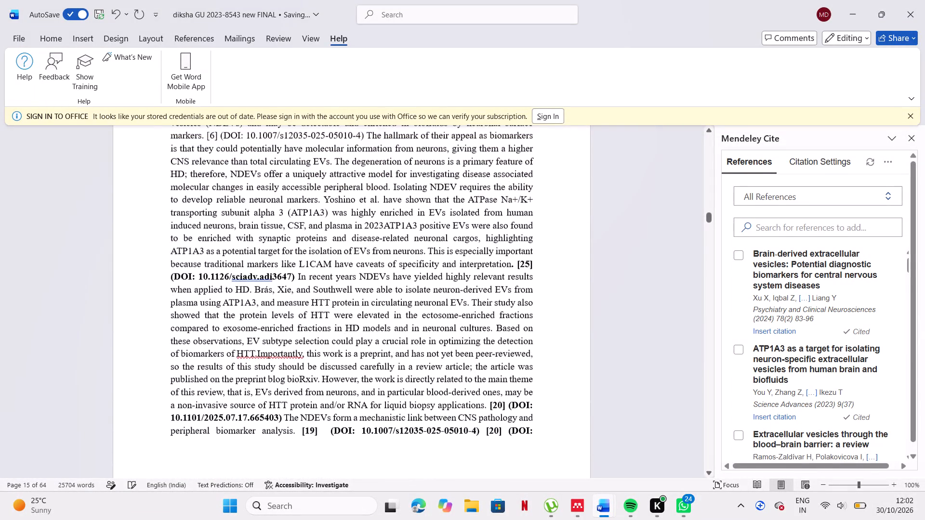
{"action": "scroll", "coordinate": [525, 211], "scroll_direction": "up", "scroll_amount": 3}
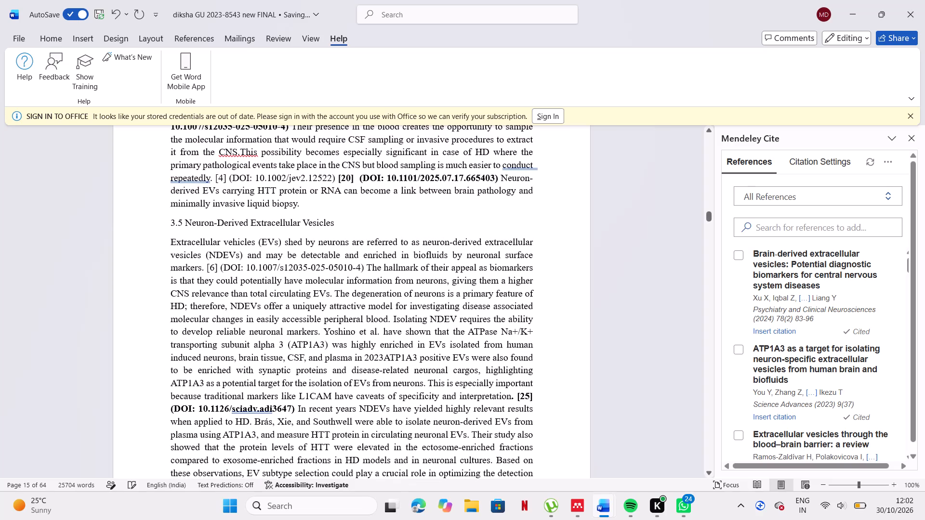
{"action": "scroll", "coordinate": [523, 229], "scroll_direction": "up", "scroll_amount": 1}
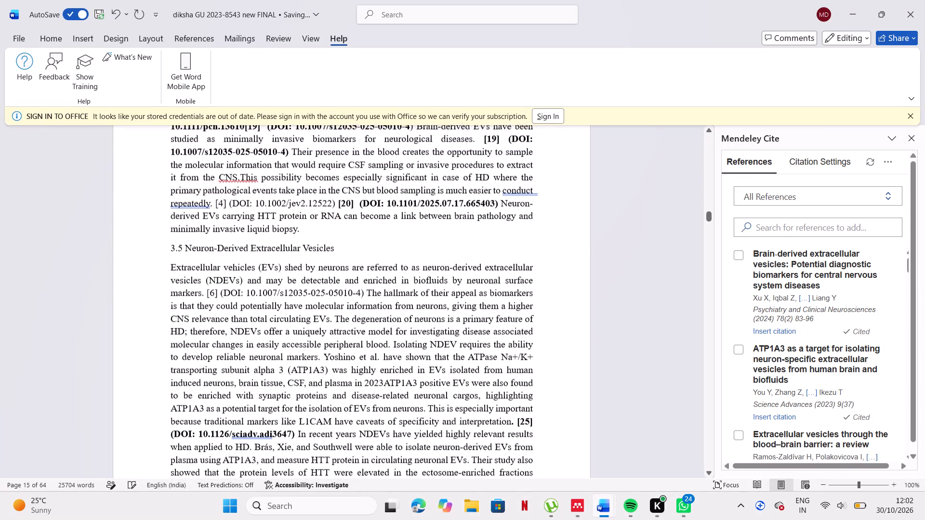
{"action": "scroll", "coordinate": [523, 229], "scroll_direction": "up", "scroll_amount": 2}
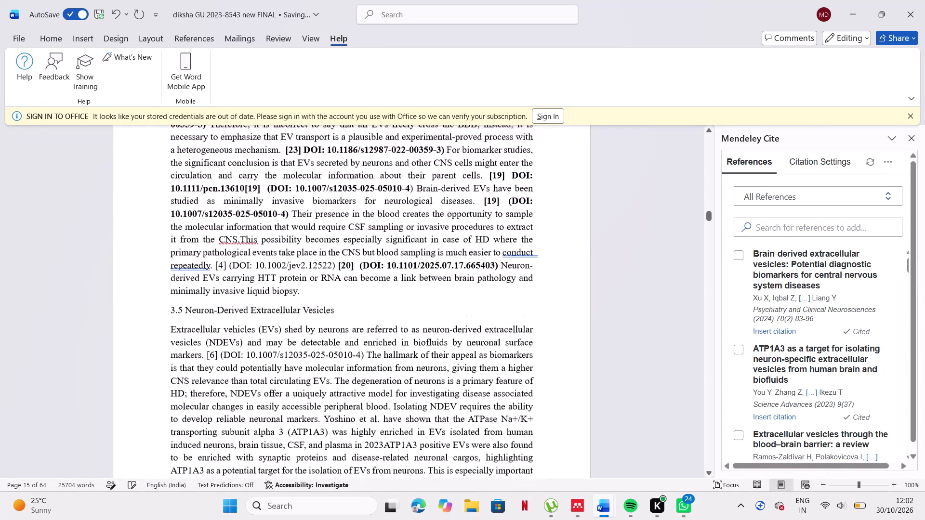
{"action": "scroll", "coordinate": [523, 229], "scroll_direction": "up", "scroll_amount": 1}
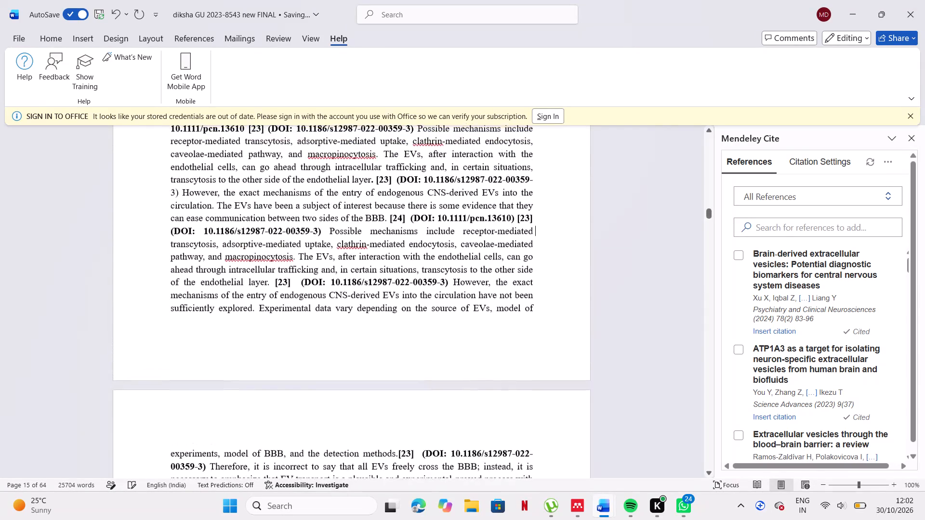
{"action": "scroll", "coordinate": [523, 229], "scroll_direction": "up", "scroll_amount": 4}
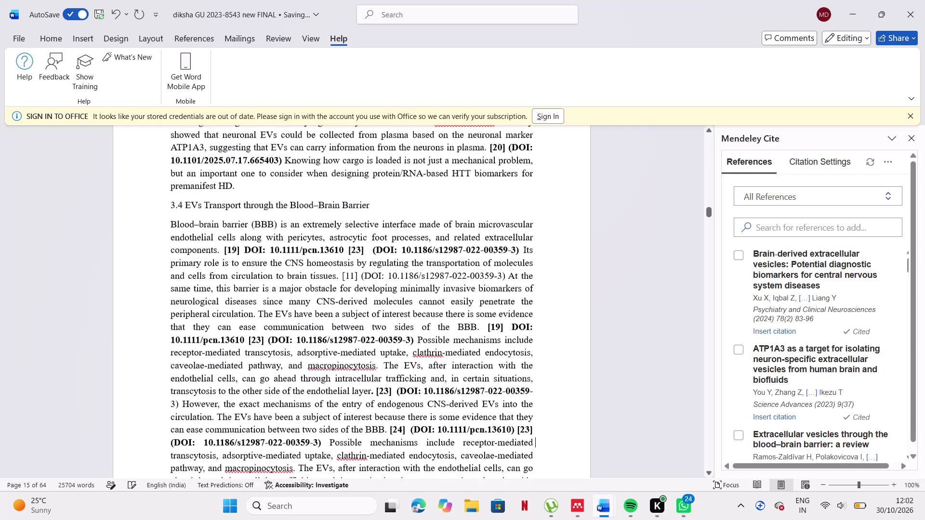
Replace the typed [11] after "from circulation to brain tissues" in section 3.4 with the Ramos-Zaldívar et al. 2022 Mendeley citation.
{"action": "scroll", "coordinate": [523, 229], "scroll_direction": "up", "scroll_amount": 1}
{"action": "left_click", "coordinate": [417, 288]}
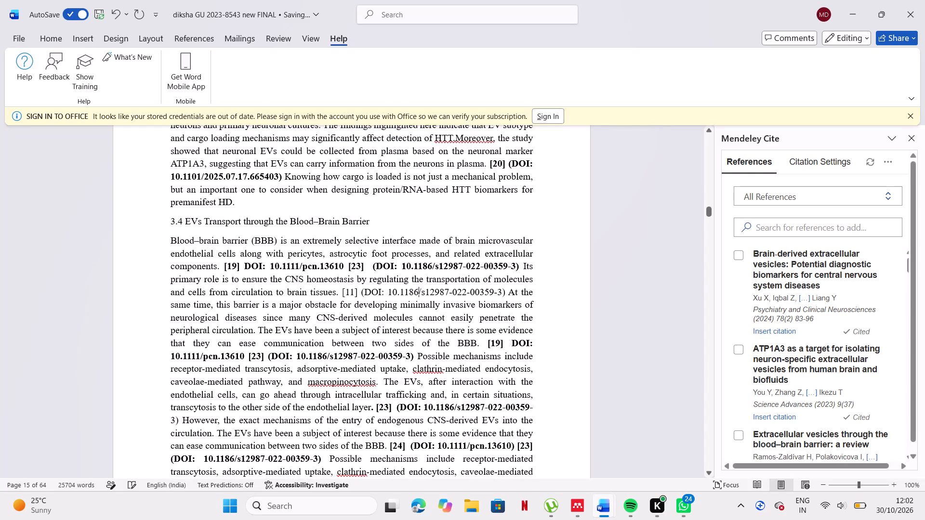
{"action": "left_click", "coordinate": [359, 295]}
{"action": "key", "text": "BackSpace"}
{"action": "key", "text": "BackSpace"}
{"action": "key", "text": "BackSpace"}
{"action": "key", "text": "BackSpace"}
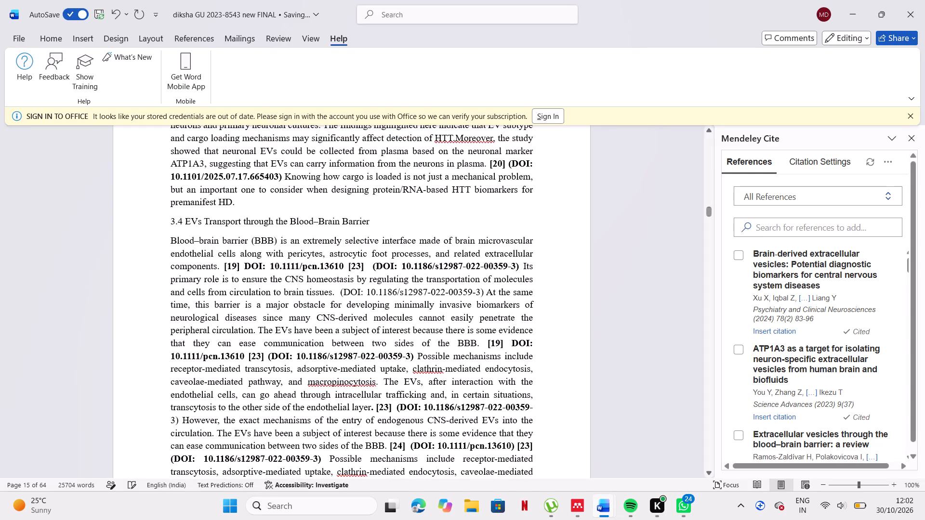
{"action": "scroll", "coordinate": [764, 362], "scroll_direction": "down", "scroll_amount": 1}
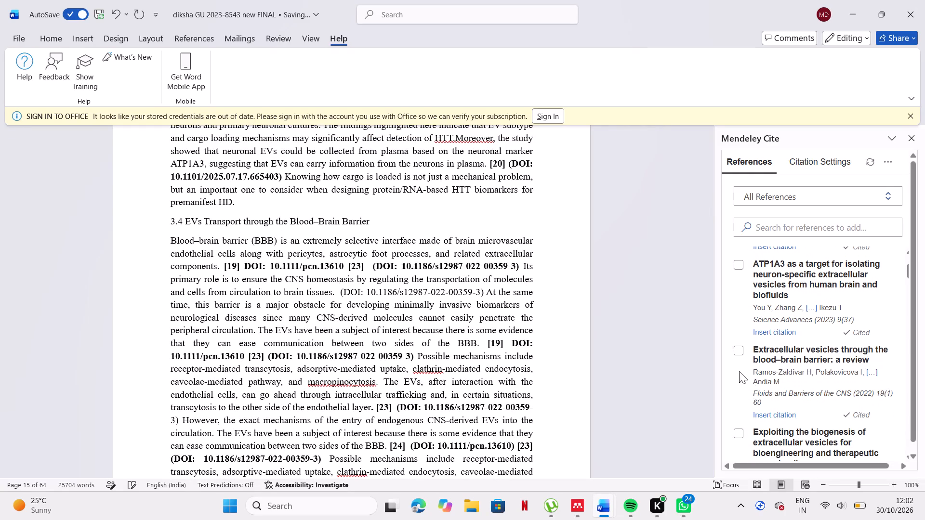
{"action": "left_click", "coordinate": [777, 411]}
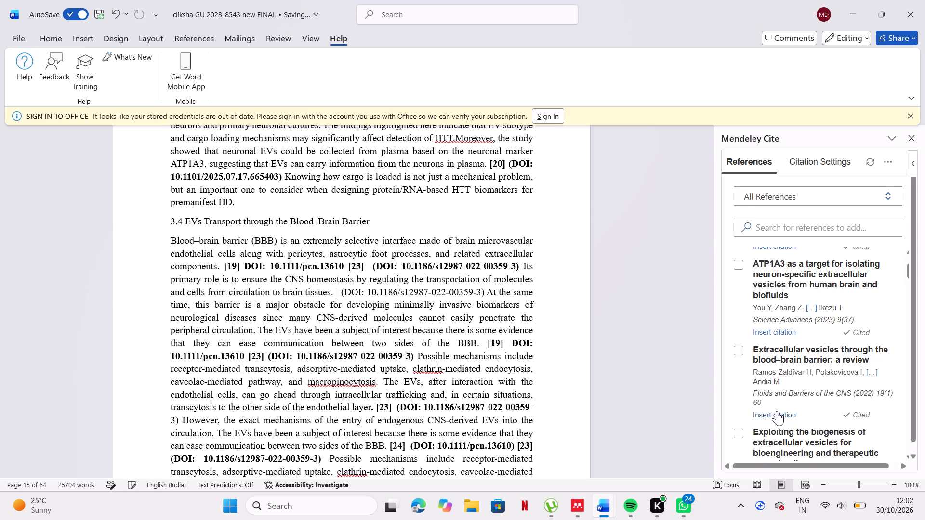
{"action": "scroll", "coordinate": [777, 411], "scroll_direction": "down", "scroll_amount": 1}
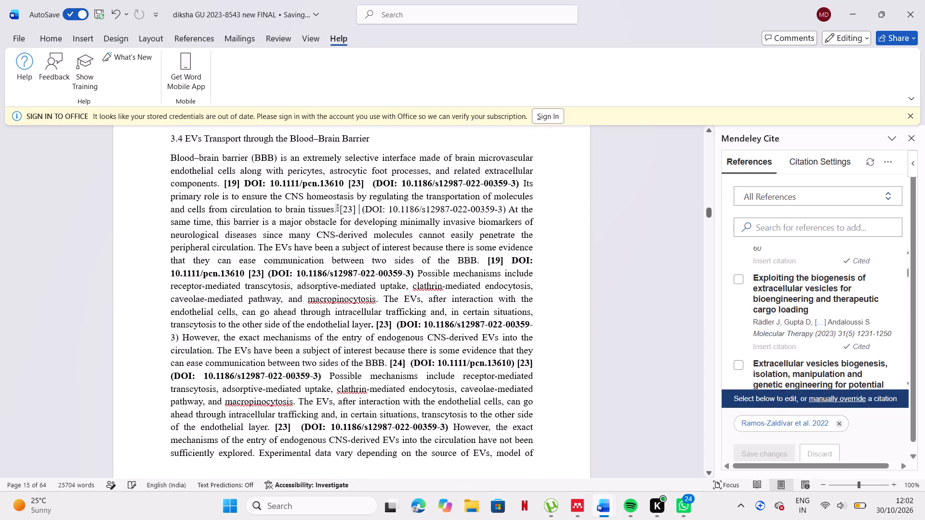
{"action": "left_click_drag", "start_coordinate": [341, 201], "coordinate": [490, 216]}
{"action": "left_click", "coordinate": [490, 216]}
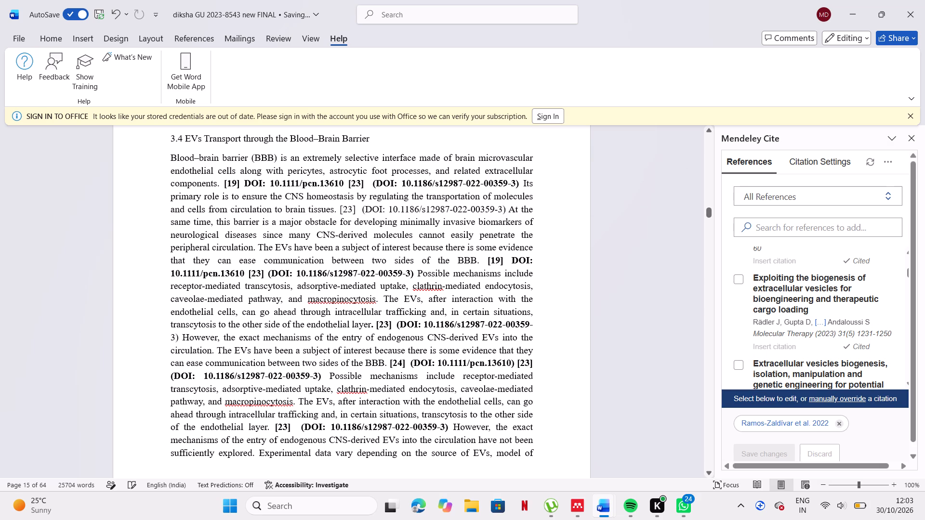
{"action": "double_click", "coordinate": [335, 208]}
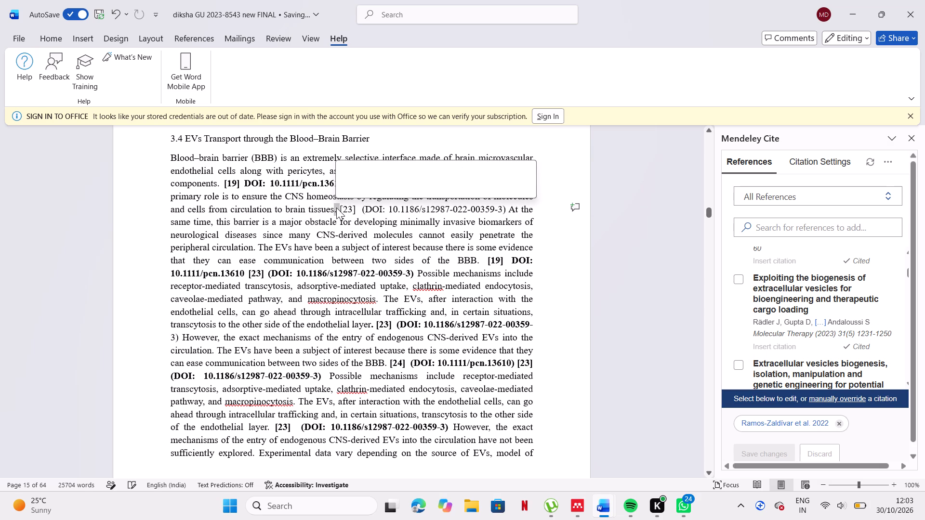
{"action": "left_click", "coordinate": [339, 208]}
{"action": "left_click_drag", "start_coordinate": [339, 208], "coordinate": [373, 205]}
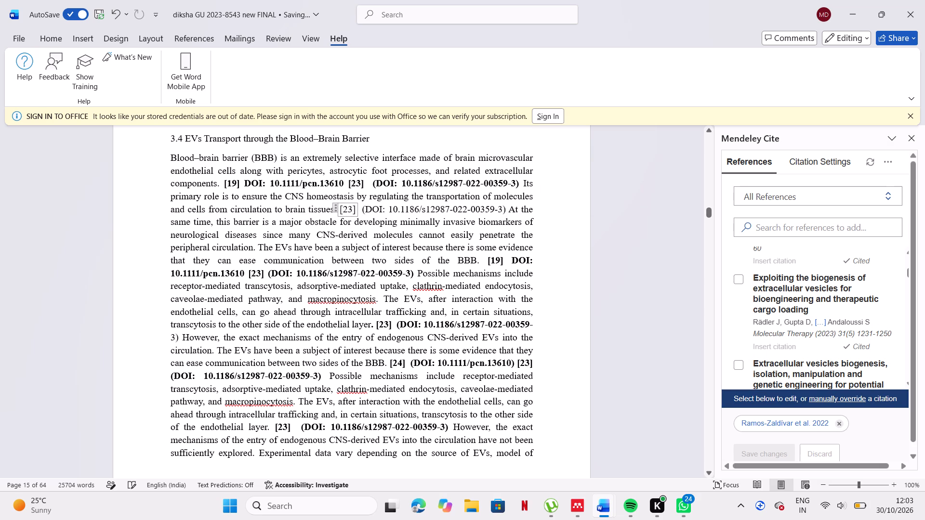
{"action": "left_click_drag", "start_coordinate": [373, 205], "coordinate": [502, 207]}
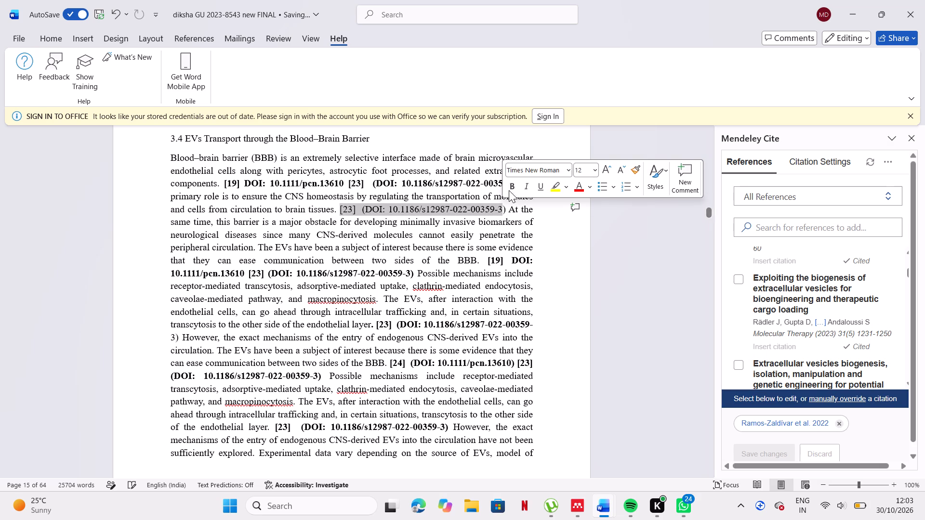
{"action": "left_click", "coordinate": [512, 185]}
{"action": "left_click", "coordinate": [505, 210]}
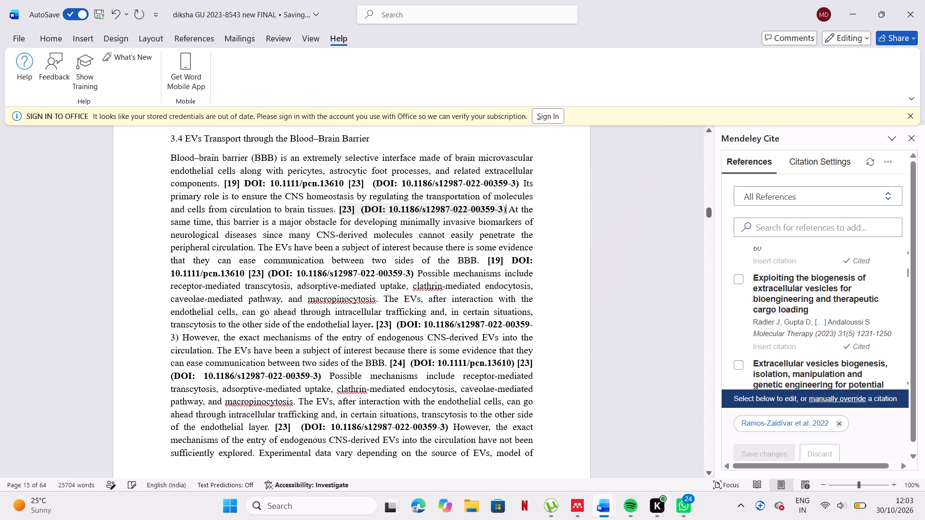
{"action": "key", "text": "BackSpace"}
{"action": "scroll", "coordinate": [505, 210], "scroll_direction": "down", "scroll_amount": 1}
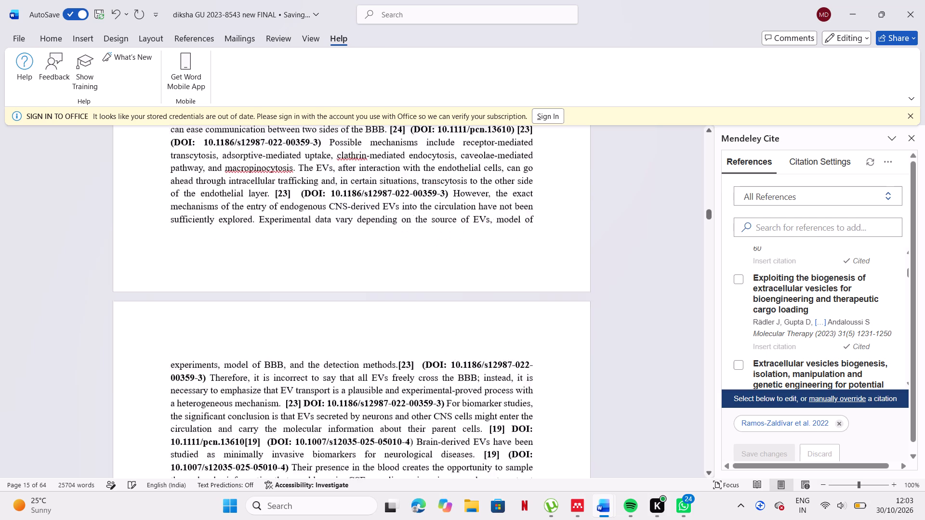
{"action": "scroll", "coordinate": [505, 210], "scroll_direction": "down", "scroll_amount": 2}
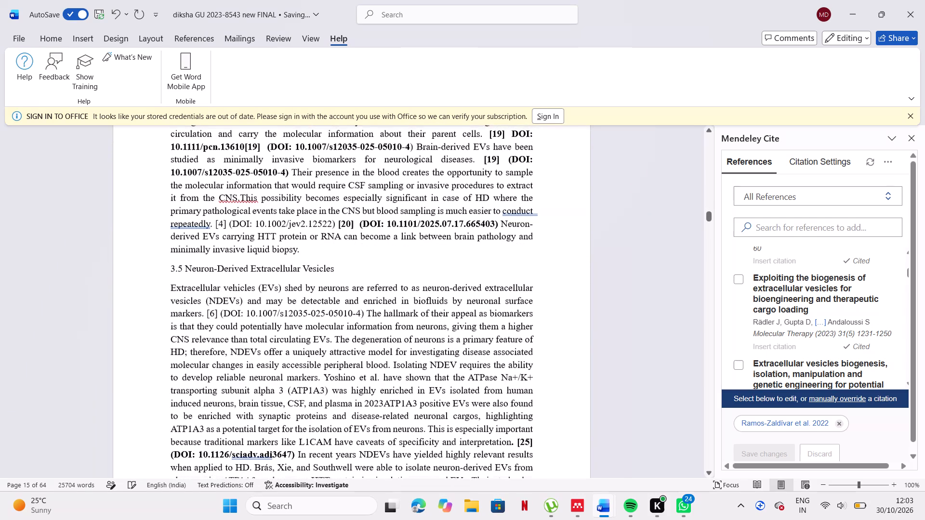
{"action": "scroll", "coordinate": [505, 210], "scroll_direction": "down", "scroll_amount": 1}
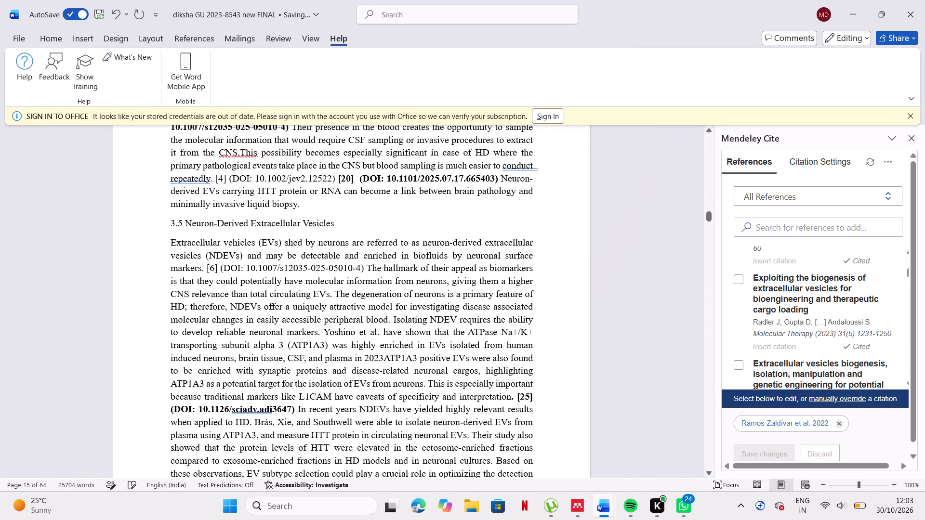
{"action": "left_click", "coordinate": [214, 265]}
{"action": "left_click_drag", "start_coordinate": [246, 267], "coordinate": [358, 269]}
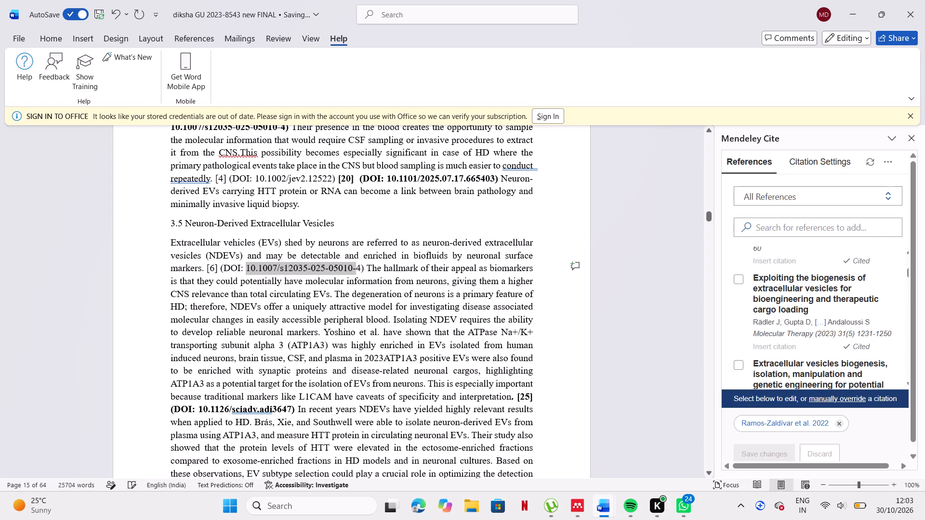
{"action": "left_click_drag", "start_coordinate": [358, 269], "coordinate": [363, 270]}
{"action": "key", "text": "ctrl+c"}
{"action": "left_click", "coordinate": [762, 220]}
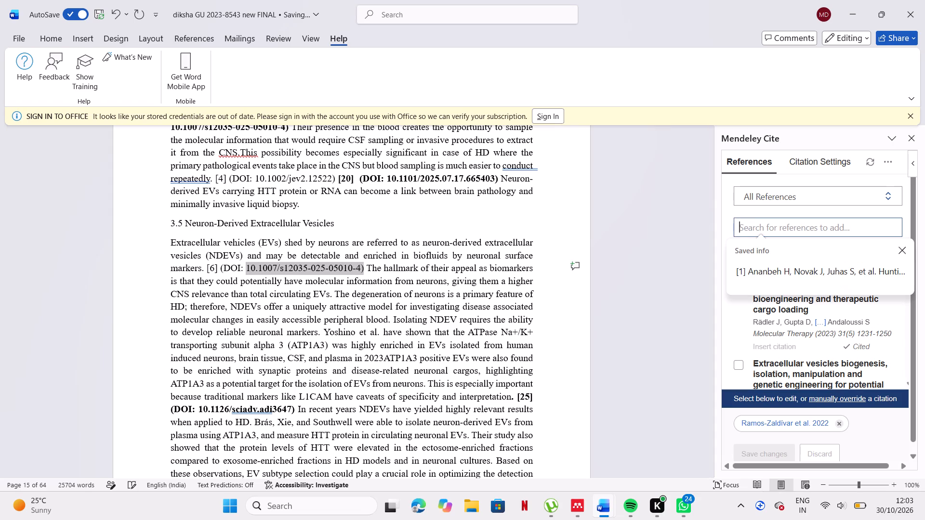
{"action": "key", "text": "ctrl+v"}
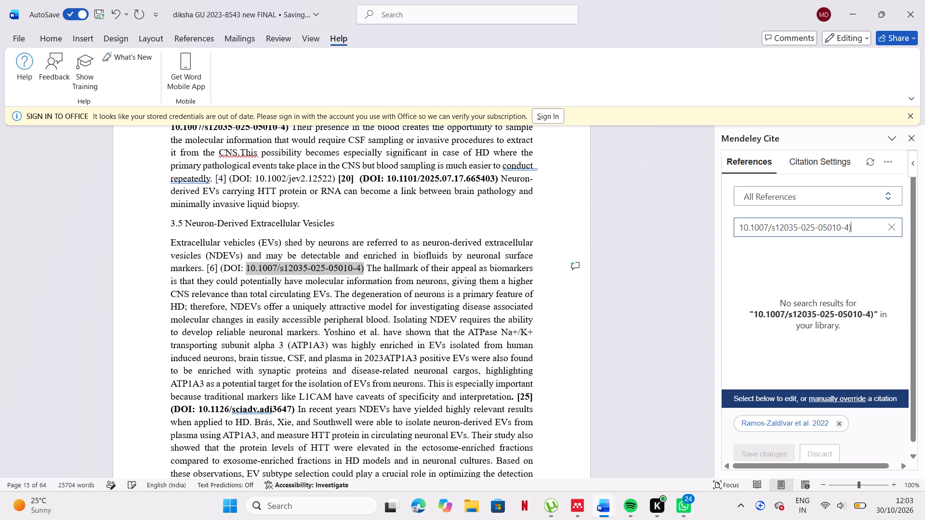
{"action": "key", "text": "BackSpace"}
{"action": "key", "text": "Return"}
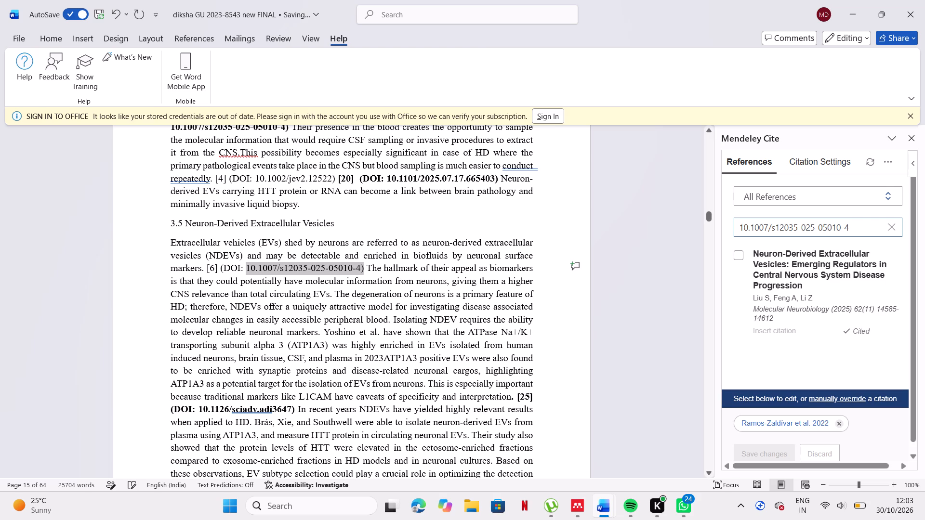
Replace the typed [6] after "neural surface markers" in section 3.5 with the Liu et al. 2025 Mendeley citation.
{"action": "left_click", "coordinate": [217, 268]}
{"action": "key", "text": "BackSpace"}
{"action": "key", "text": "BackSpace"}
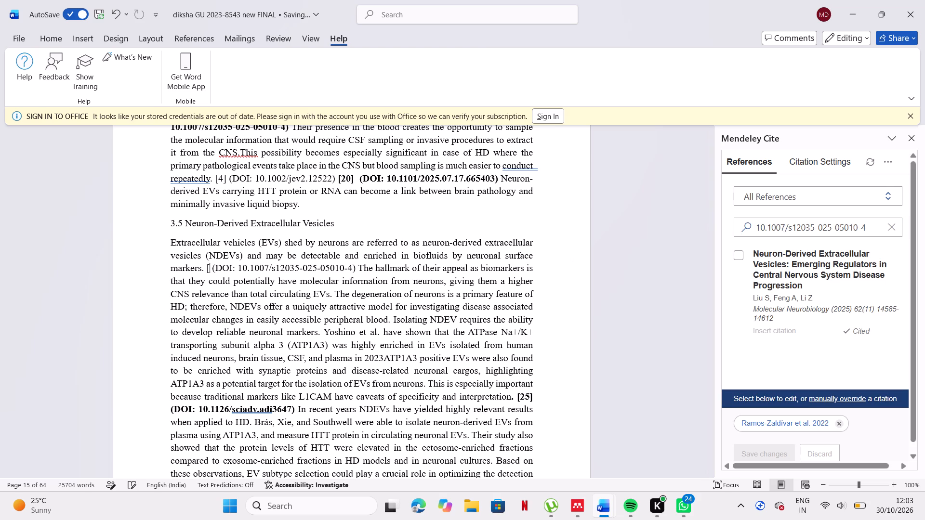
{"action": "key", "text": "BackSpace"}
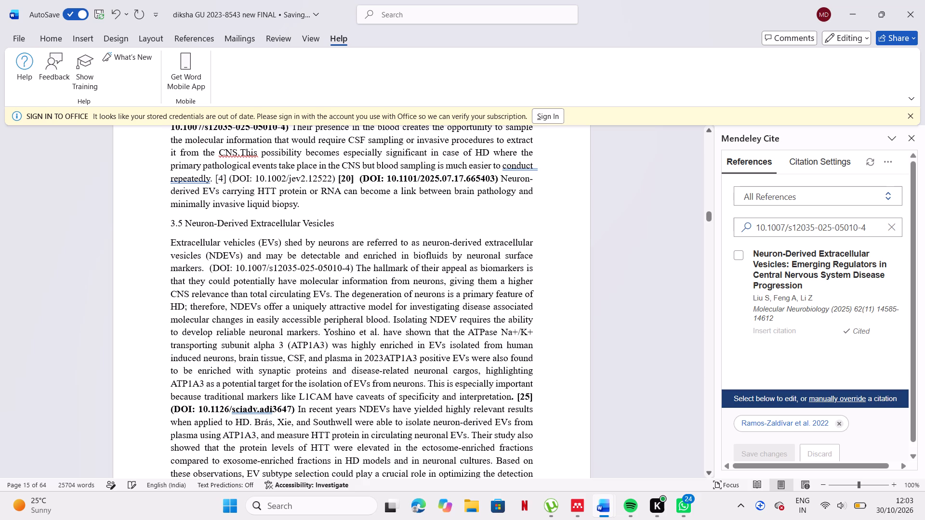
{"action": "left_click", "coordinate": [208, 268]}
{"action": "left_click", "coordinate": [736, 250]}
{"action": "left_click", "coordinate": [205, 268]}
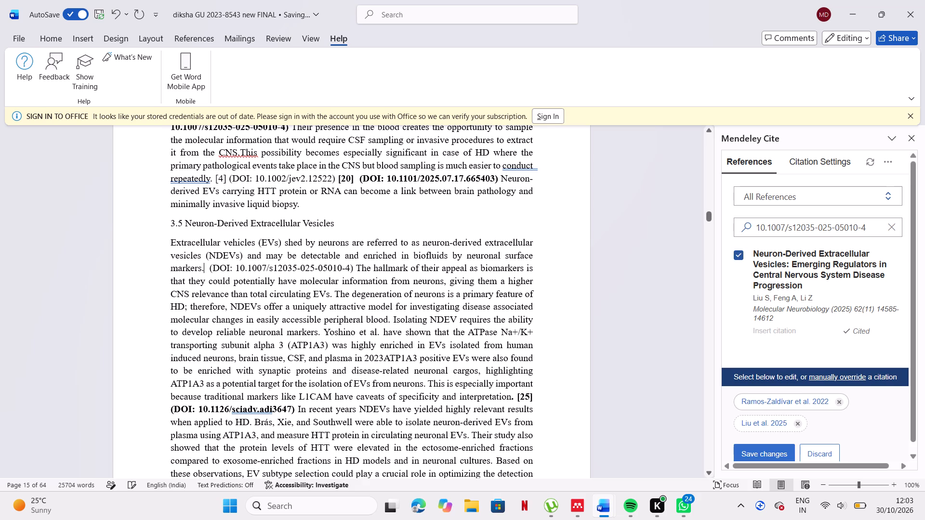
{"action": "left_click", "coordinate": [208, 268]}
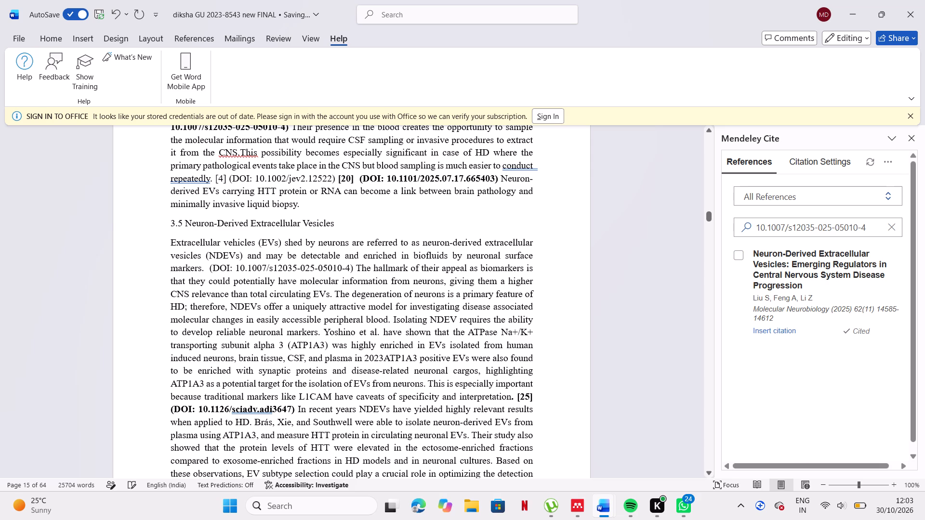
{"action": "left_click", "coordinate": [774, 331]}
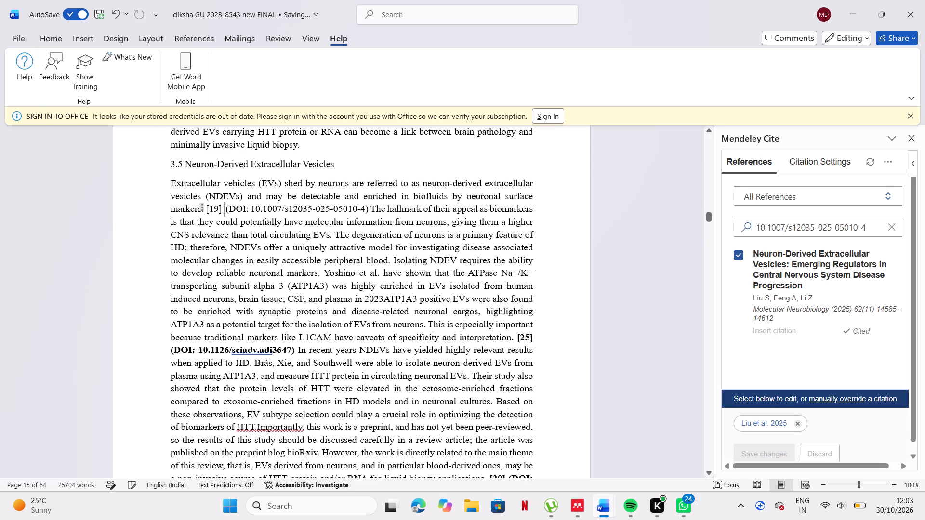
{"action": "left_click_drag", "start_coordinate": [204, 207], "coordinate": [364, 205]}
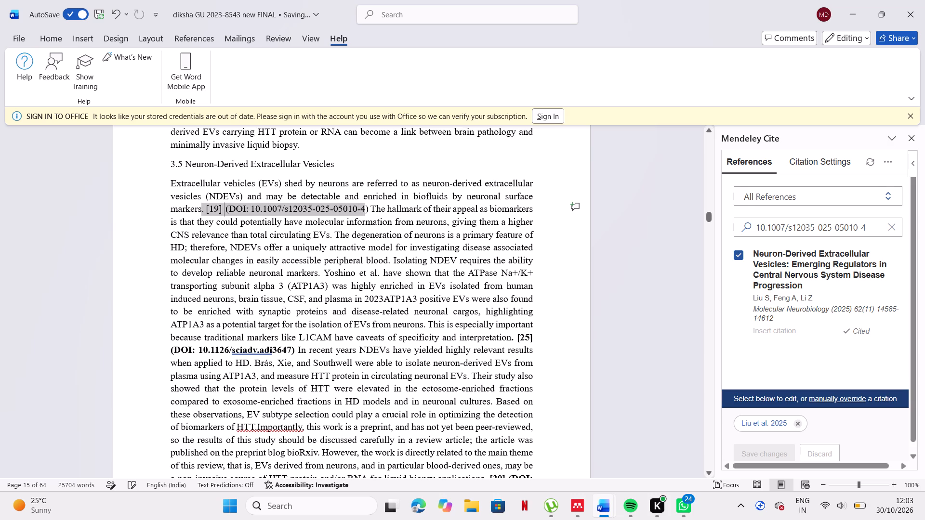
{"action": "left_click_drag", "start_coordinate": [364, 205], "coordinate": [369, 206]}
{"action": "left_click", "coordinate": [377, 190]}
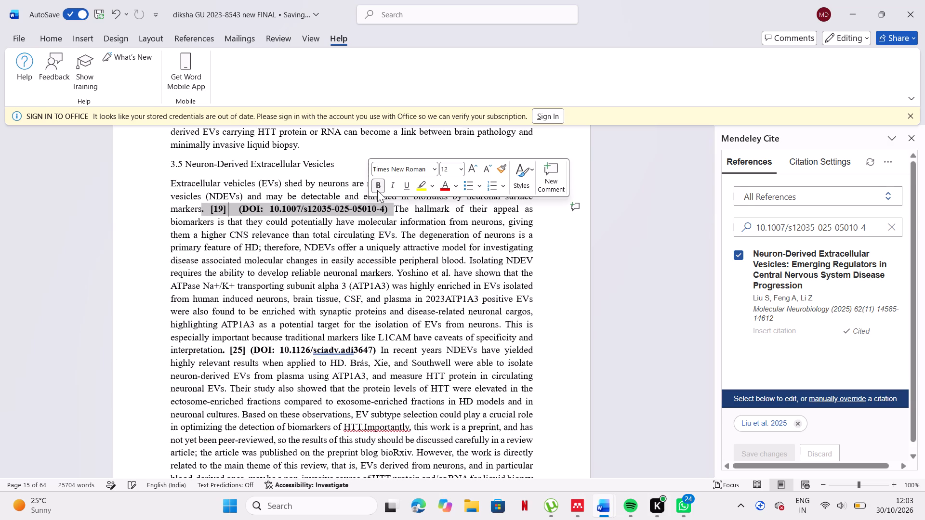
Look through the rest of section 3.5 and all of section 4, down to its reference list, for typed citations still to replace.
{"action": "scroll", "coordinate": [399, 288], "scroll_direction": "down", "scroll_amount": 4}
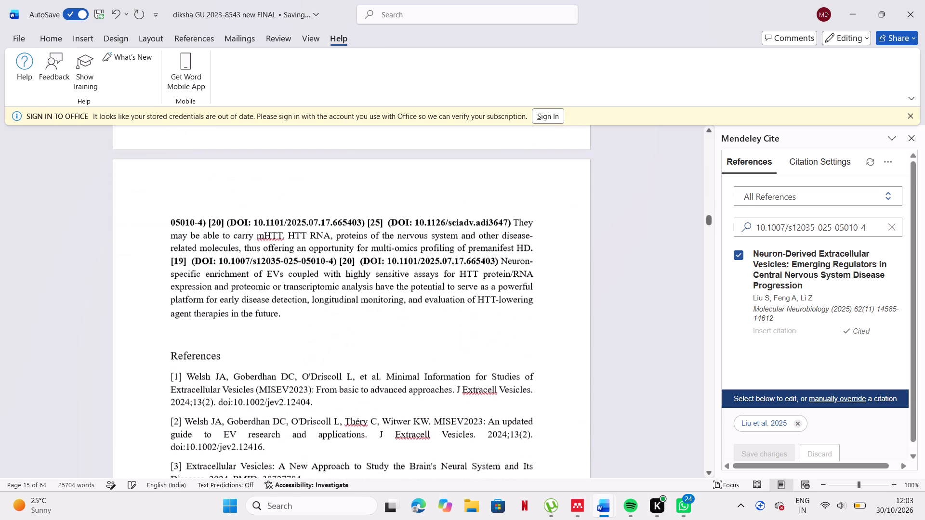
{"action": "scroll", "coordinate": [399, 288], "scroll_direction": "down", "scroll_amount": 1}
{"action": "scroll", "coordinate": [325, 241], "scroll_direction": "down", "scroll_amount": 2}
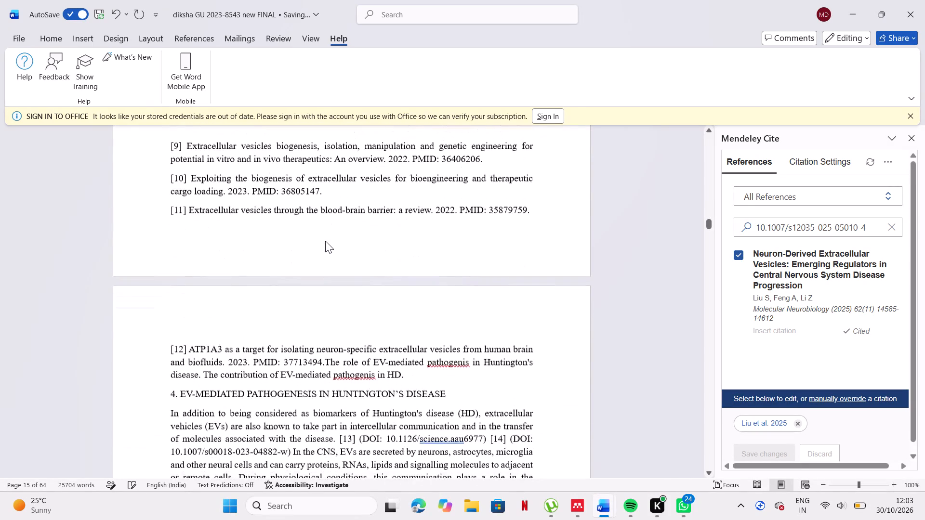
{"action": "scroll", "coordinate": [325, 241], "scroll_direction": "down", "scroll_amount": 4}
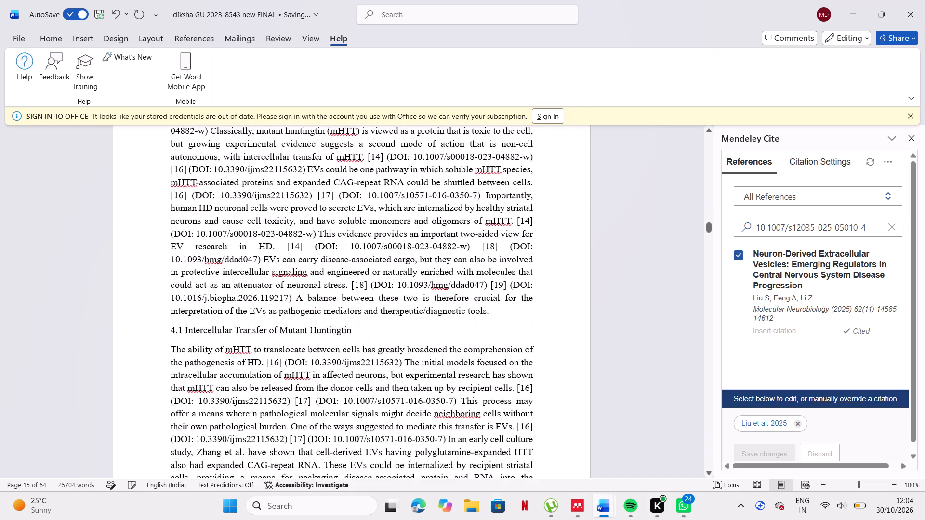
{"action": "scroll", "coordinate": [325, 241], "scroll_direction": "down", "scroll_amount": 5}
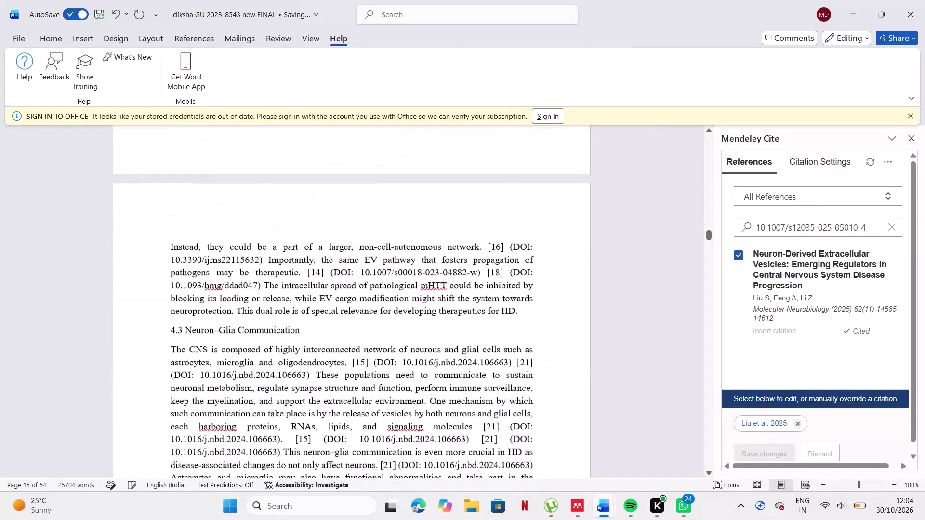
{"action": "scroll", "coordinate": [325, 241], "scroll_direction": "down", "scroll_amount": 6}
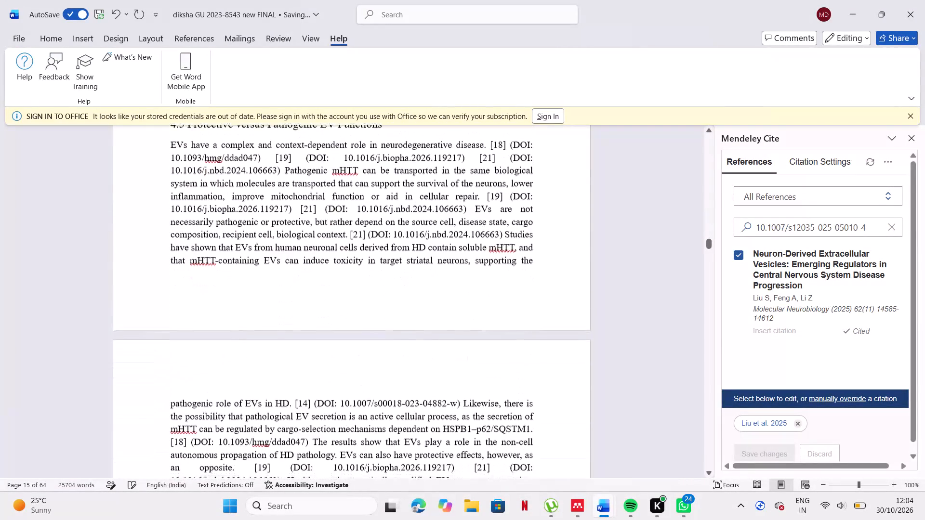
{"action": "scroll", "coordinate": [325, 241], "scroll_direction": "down", "scroll_amount": 2}
{"action": "scroll", "coordinate": [325, 241], "scroll_direction": "up", "scroll_amount": 10}
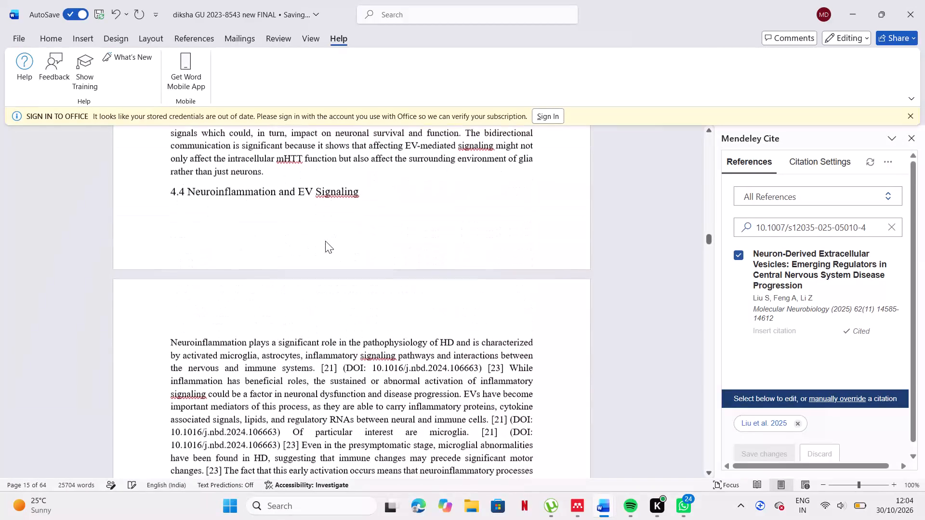
{"action": "scroll", "coordinate": [325, 241], "scroll_direction": "up", "scroll_amount": 2}
{"action": "scroll", "coordinate": [325, 241], "scroll_direction": "down", "scroll_amount": 5}
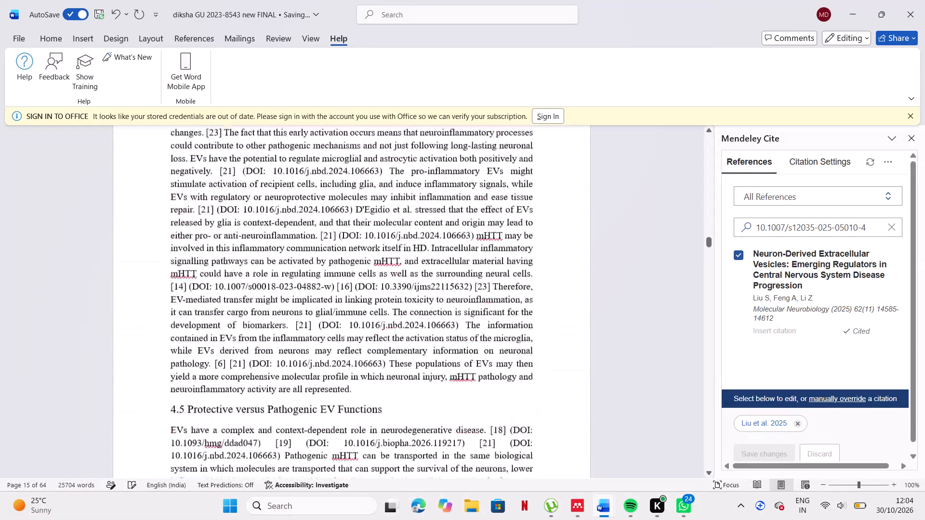
{"action": "scroll", "coordinate": [325, 241], "scroll_direction": "down", "scroll_amount": 2}
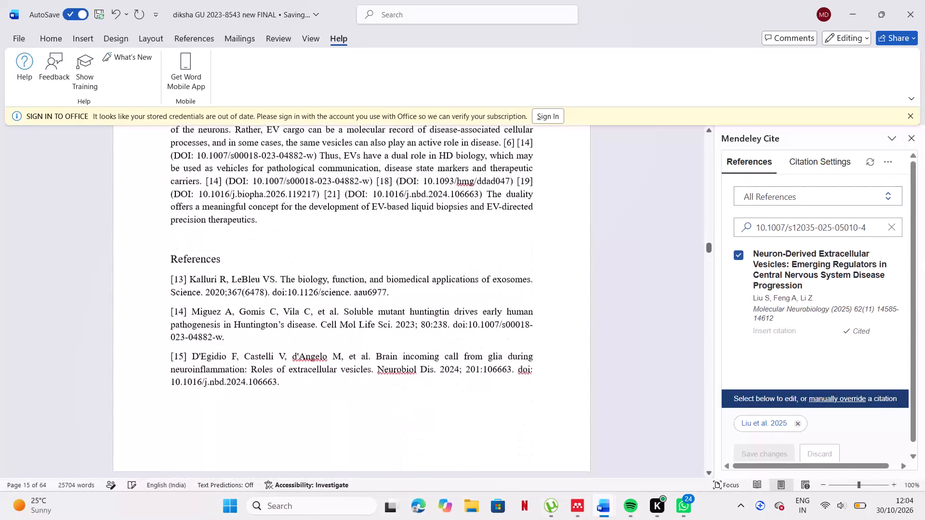
{"action": "scroll", "coordinate": [325, 241], "scroll_direction": "down", "scroll_amount": 1}
Copy the DOI of reference [13], Kalluri and LeBleu, and open a blank manual reference entry in Mendeley Reference Manager.
{"action": "left_click_drag", "start_coordinate": [275, 270], "coordinate": [339, 273]}
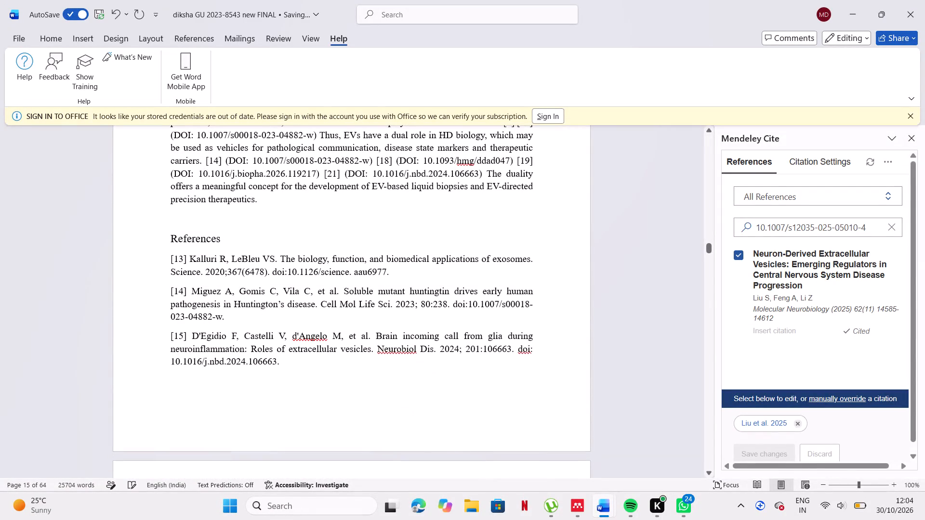
{"action": "left_click_drag", "start_coordinate": [339, 273], "coordinate": [378, 272]}
{"action": "key", "text": "ctrl+c"}
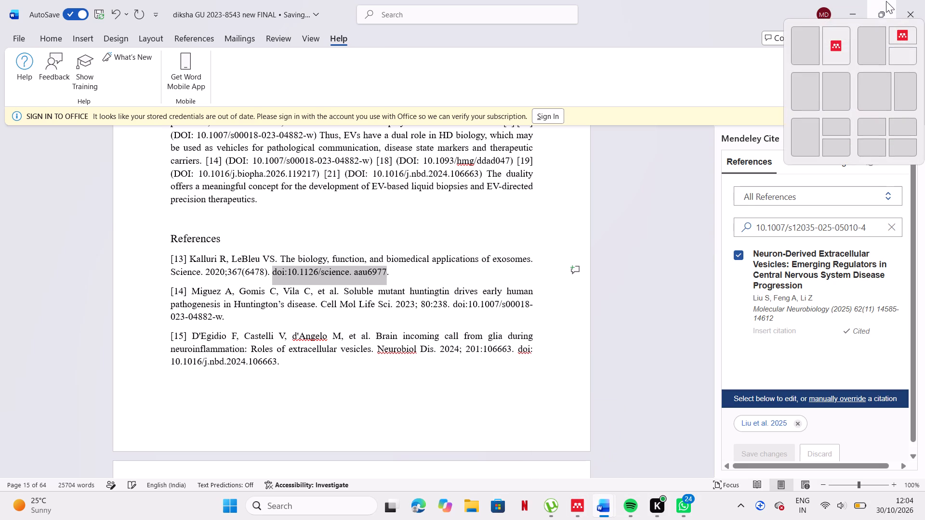
{"action": "left_click", "coordinate": [812, 48]}
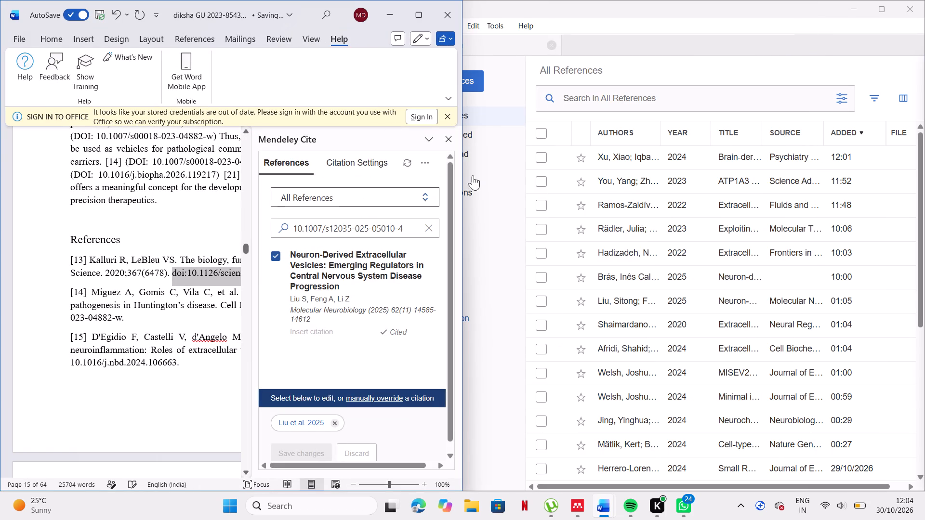
{"action": "left_click_drag", "start_coordinate": [566, 11], "coordinate": [573, 10]}
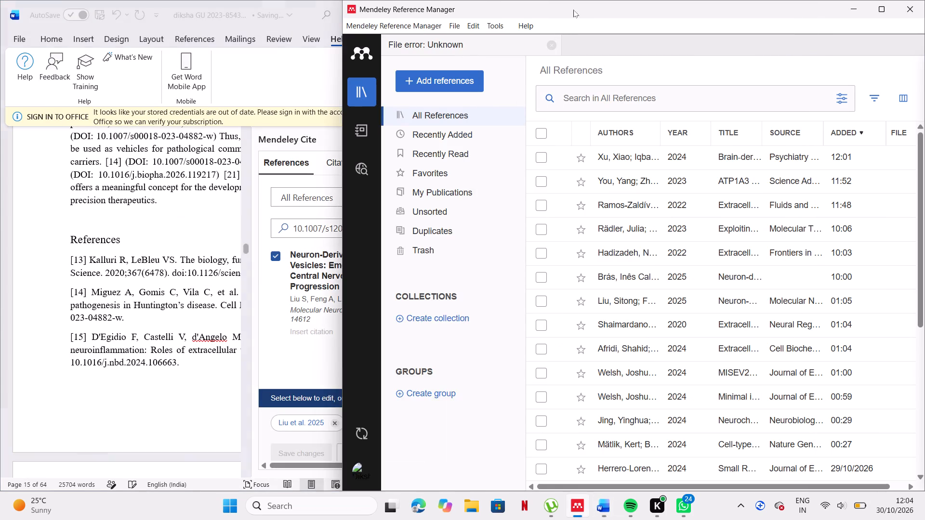
{"action": "left_click_drag", "start_coordinate": [573, 10], "coordinate": [600, 9]}
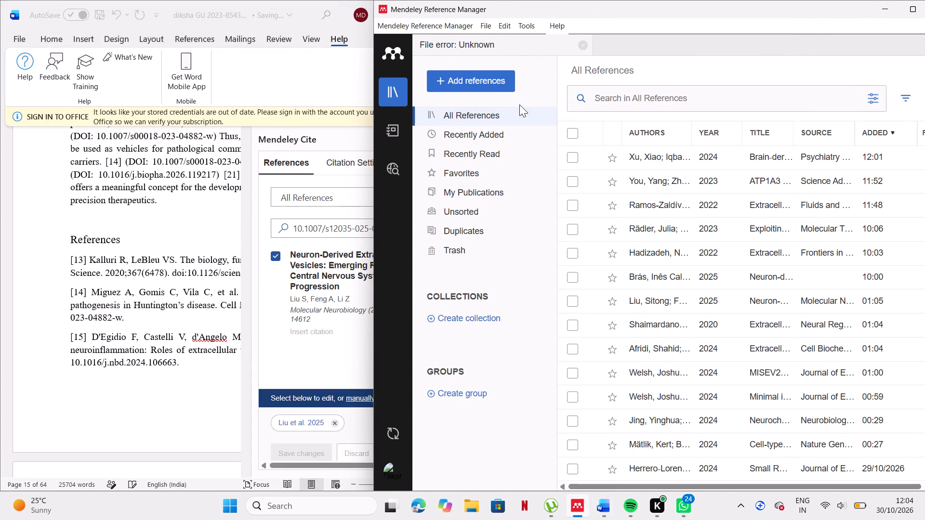
{"action": "left_click", "coordinate": [479, 82]}
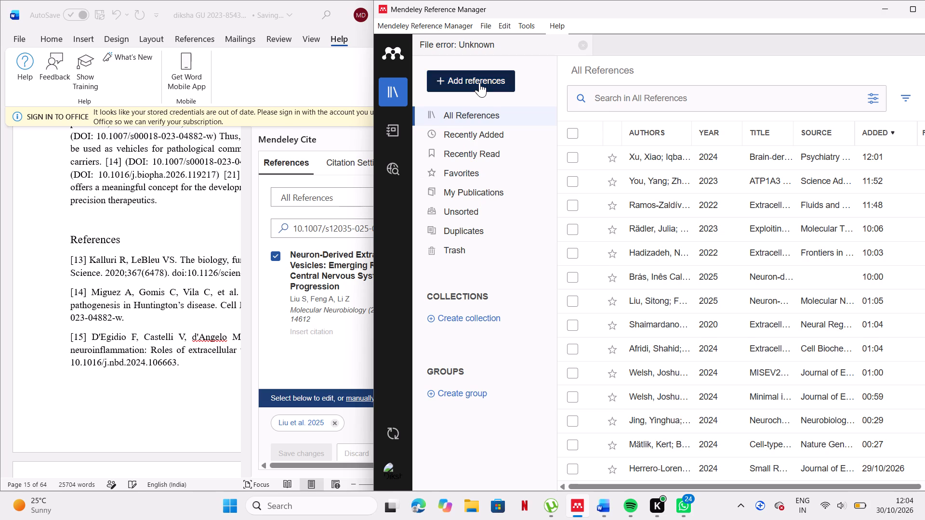
{"action": "left_click", "coordinate": [505, 253]}
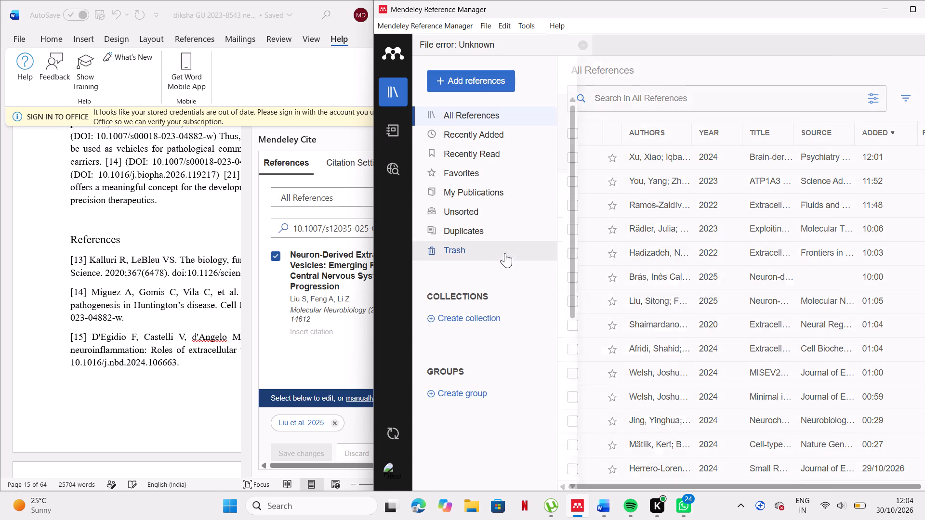
{"action": "left_click", "coordinate": [630, 133]}
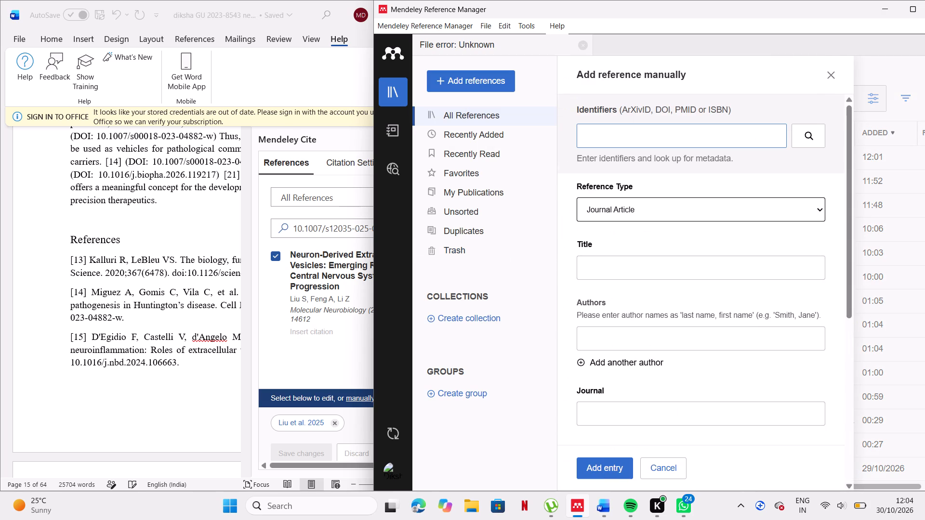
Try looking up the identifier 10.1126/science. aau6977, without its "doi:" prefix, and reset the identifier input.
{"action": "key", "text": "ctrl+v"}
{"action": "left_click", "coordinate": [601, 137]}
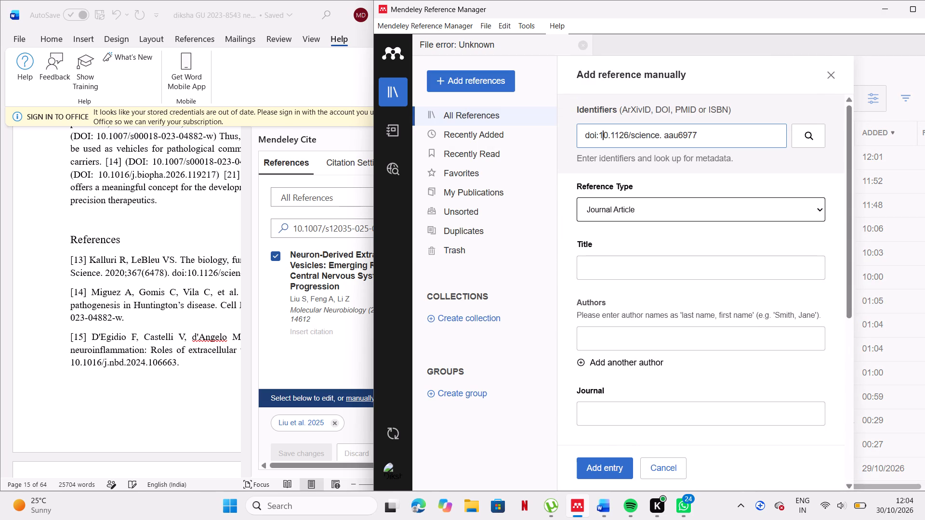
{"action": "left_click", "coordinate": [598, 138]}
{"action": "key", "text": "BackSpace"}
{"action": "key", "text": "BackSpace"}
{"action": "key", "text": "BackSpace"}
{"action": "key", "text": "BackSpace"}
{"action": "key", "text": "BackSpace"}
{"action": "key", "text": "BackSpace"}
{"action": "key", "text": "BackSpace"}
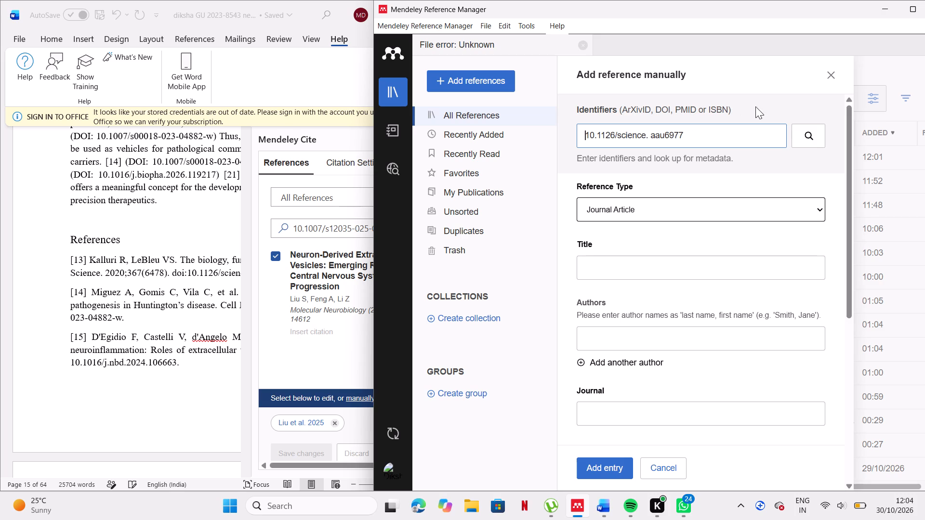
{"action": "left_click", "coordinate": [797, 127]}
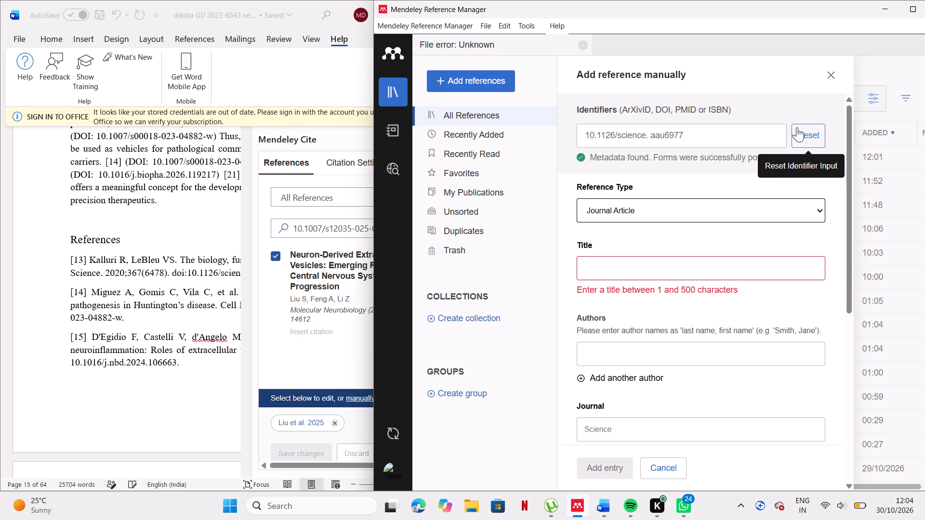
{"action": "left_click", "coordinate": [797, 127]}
Enter the copied DOI again without its "doi:" prefix, as 10.1126/science. aau6977, and repeat the metadata lookup.
{"action": "left_click", "coordinate": [689, 131]}
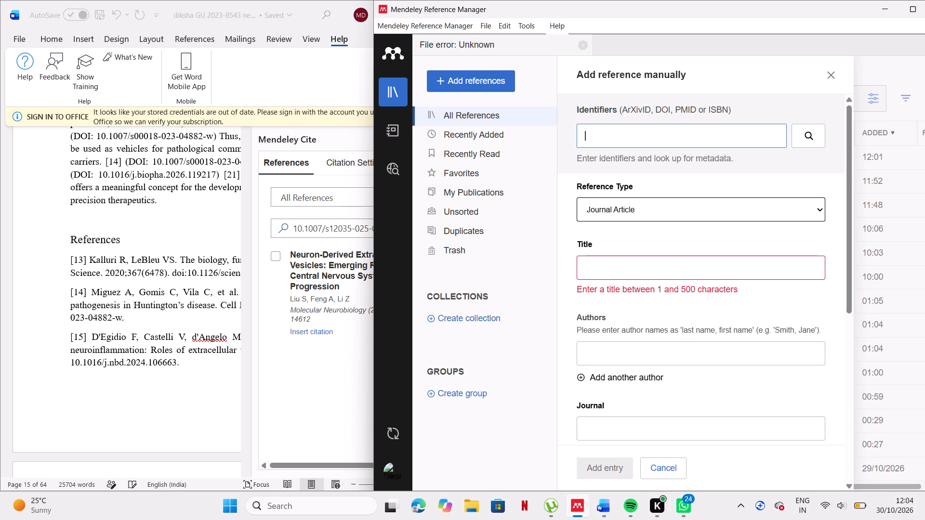
{"action": "key", "text": "ctrl+v"}
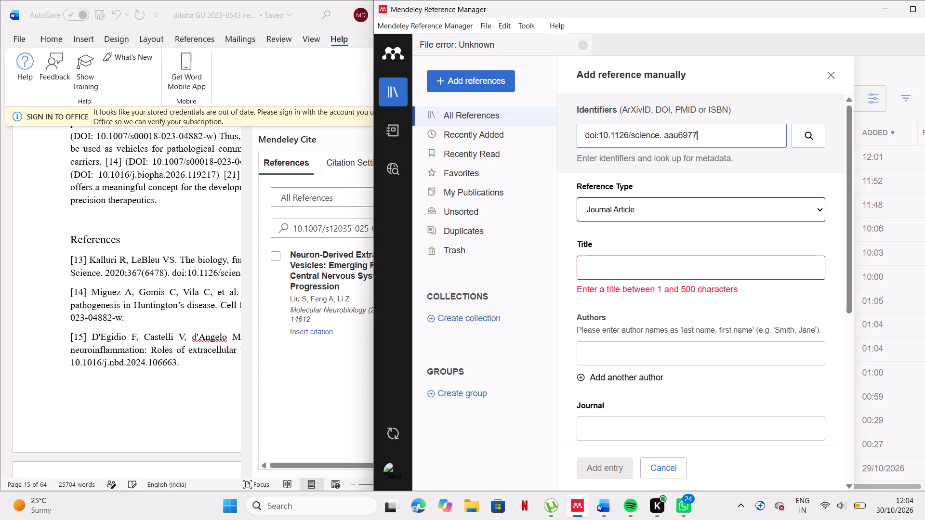
{"action": "left_click", "coordinate": [600, 135]}
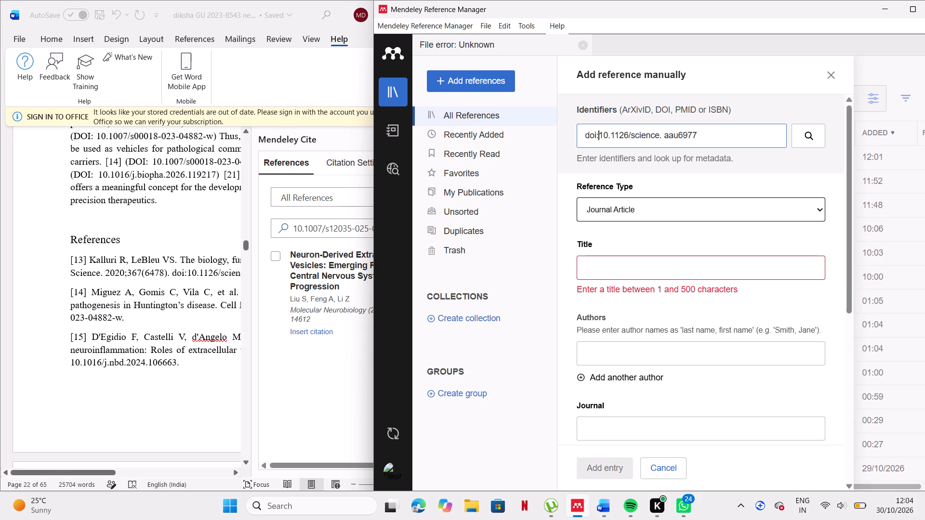
{"action": "key", "text": "BackSpace"}
{"action": "key", "text": "BackSpace"}
{"action": "key", "text": "BackSpace"}
{"action": "key", "text": "BackSpace"}
{"action": "key", "text": "BackSpace"}
{"action": "key", "text": "BackSpace"}
{"action": "key", "text": "BackSpace"}
{"action": "key", "text": "BackSpace"}
{"action": "key", "text": "BackSpace"}
{"action": "key", "text": "BackSpace"}
{"action": "key", "text": "BackSpace"}
{"action": "key", "text": "BackSpace"}
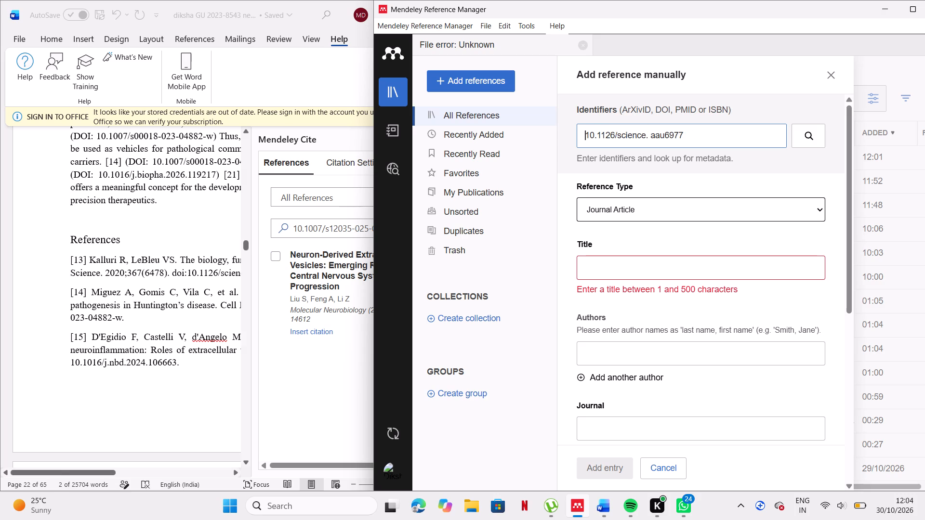
{"action": "left_click", "coordinate": [814, 141]}
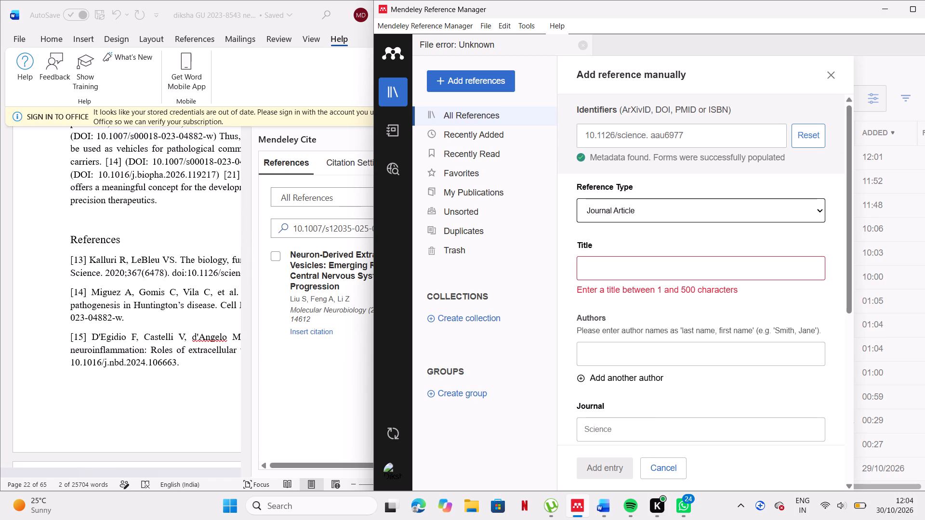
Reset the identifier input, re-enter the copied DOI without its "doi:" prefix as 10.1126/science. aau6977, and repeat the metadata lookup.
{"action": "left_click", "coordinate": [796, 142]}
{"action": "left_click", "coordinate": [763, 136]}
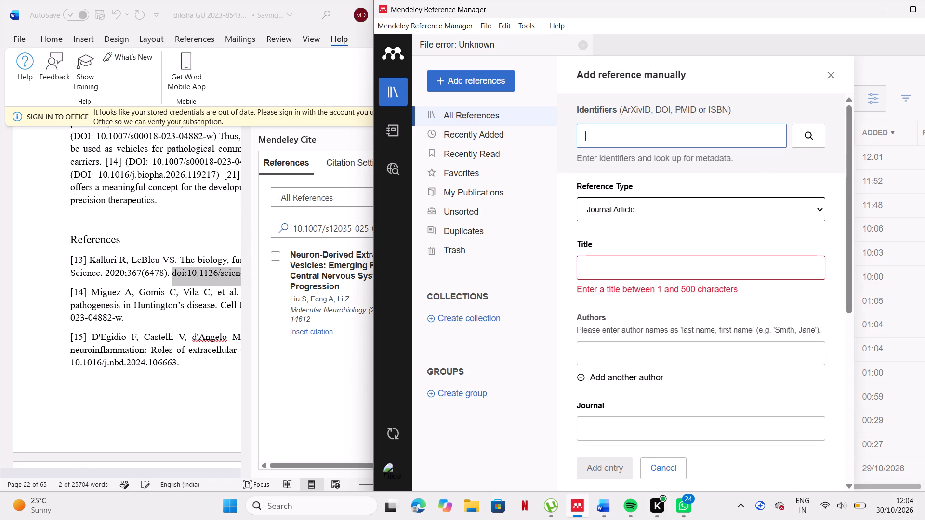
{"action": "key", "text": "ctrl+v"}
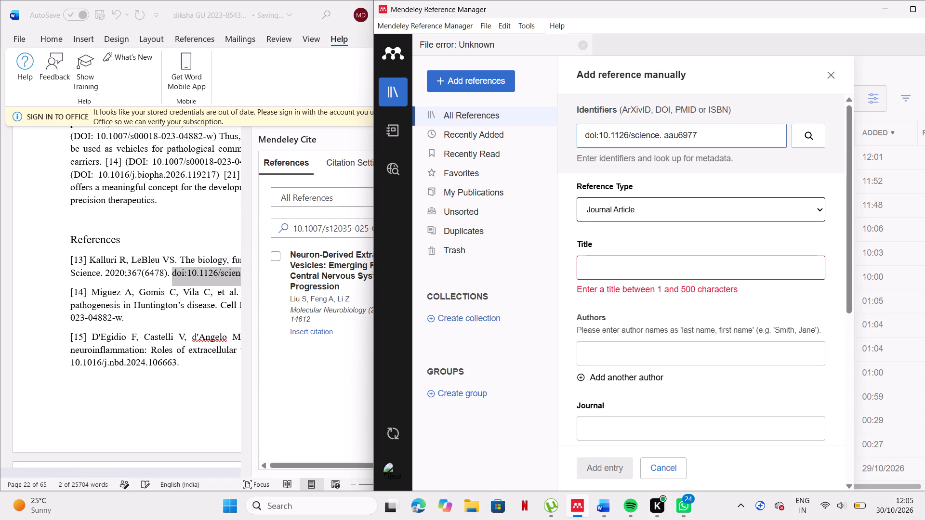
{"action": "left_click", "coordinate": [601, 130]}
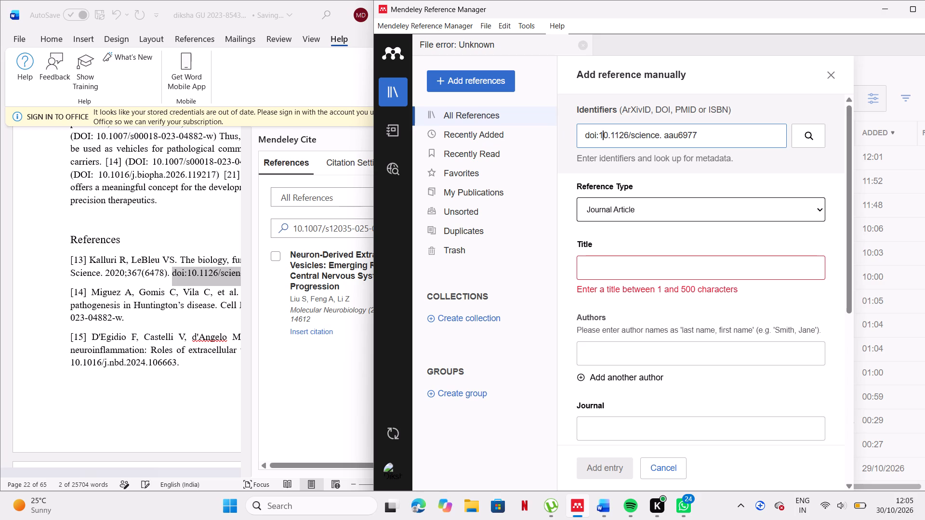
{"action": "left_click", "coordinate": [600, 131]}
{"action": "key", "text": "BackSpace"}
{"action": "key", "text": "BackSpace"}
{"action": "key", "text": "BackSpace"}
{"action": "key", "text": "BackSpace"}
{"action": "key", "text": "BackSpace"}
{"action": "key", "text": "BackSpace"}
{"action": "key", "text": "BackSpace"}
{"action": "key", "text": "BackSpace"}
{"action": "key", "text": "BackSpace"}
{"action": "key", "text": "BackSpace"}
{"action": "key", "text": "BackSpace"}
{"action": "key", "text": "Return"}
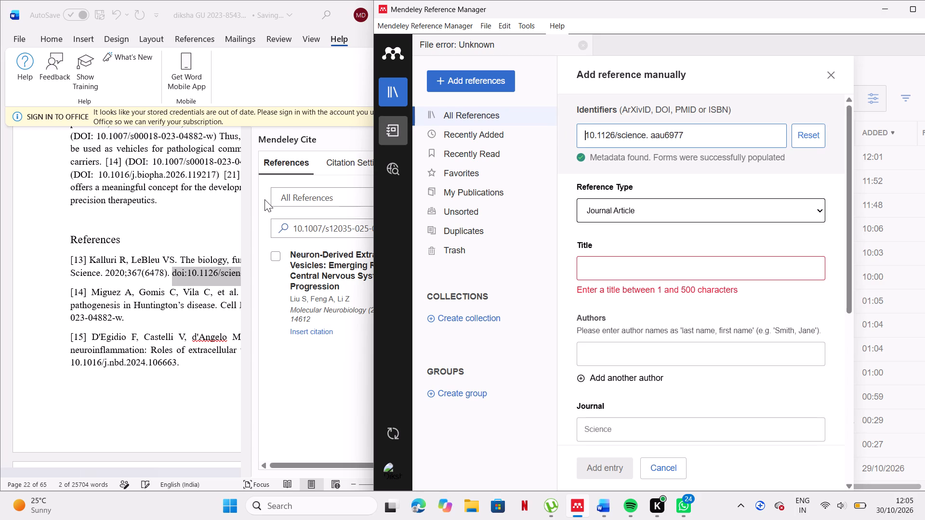
Switch to Word, maximize the thesis window, and clear the Mendeley Cite reference search.
{"action": "left_click", "coordinate": [198, 210]}
{"action": "left_click", "coordinate": [198, 210]}
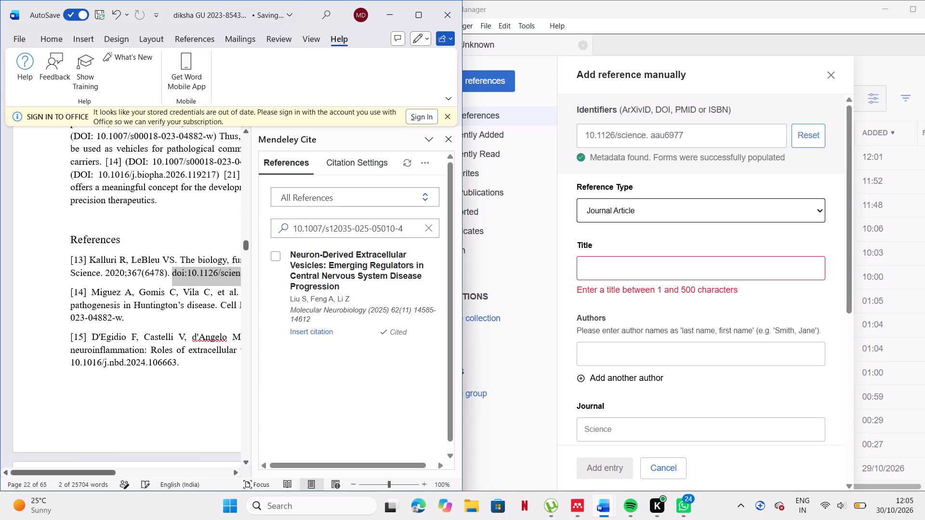
{"action": "scroll", "coordinate": [198, 210], "scroll_direction": "up", "scroll_amount": 2}
{"action": "left_click", "coordinate": [198, 210]}
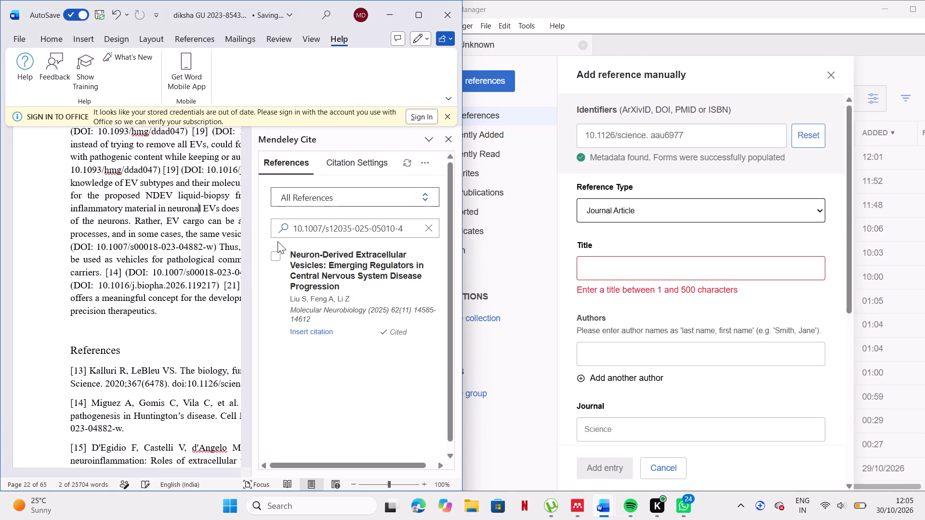
{"action": "left_click", "coordinate": [462, 141]}
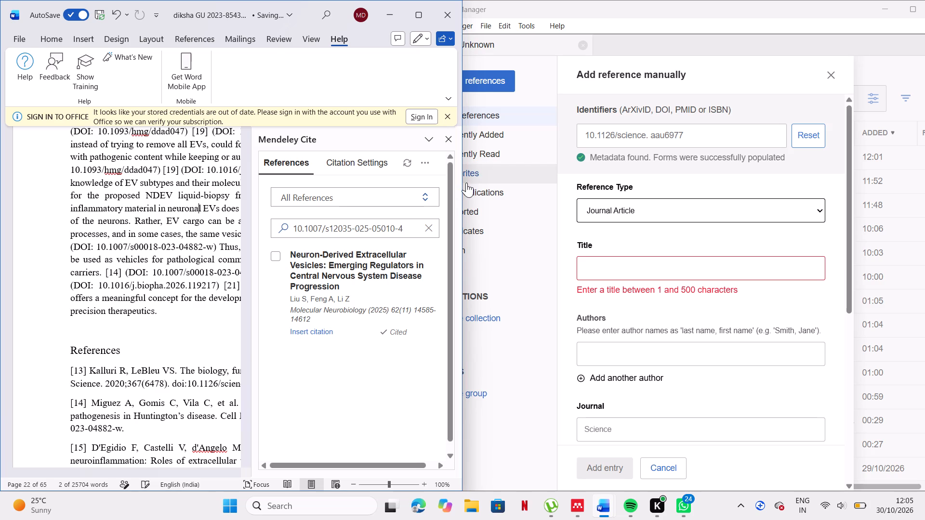
{"action": "left_click", "coordinate": [220, 249]}
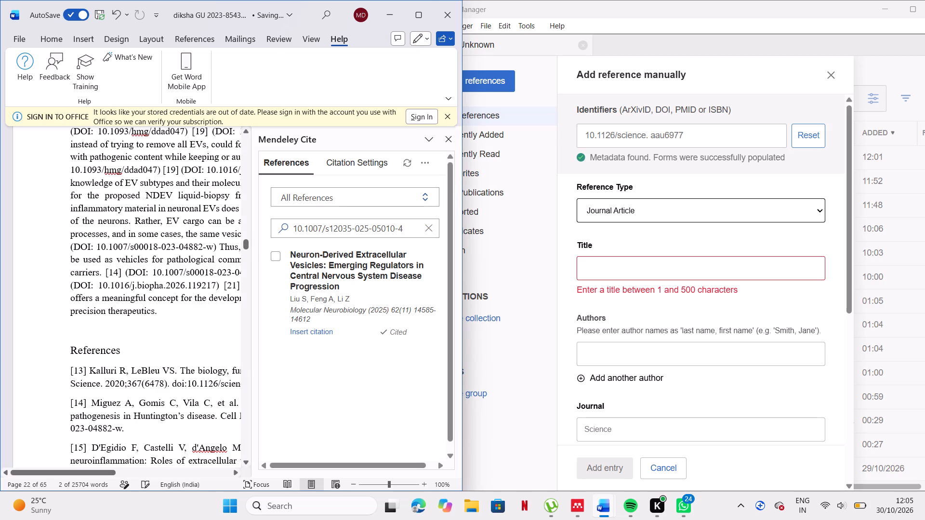
{"action": "left_click", "coordinate": [422, 13]}
{"action": "scroll", "coordinate": [412, 135], "scroll_direction": "up", "scroll_amount": 2}
{"action": "scroll", "coordinate": [430, 210], "scroll_direction": "up", "scroll_amount": 5}
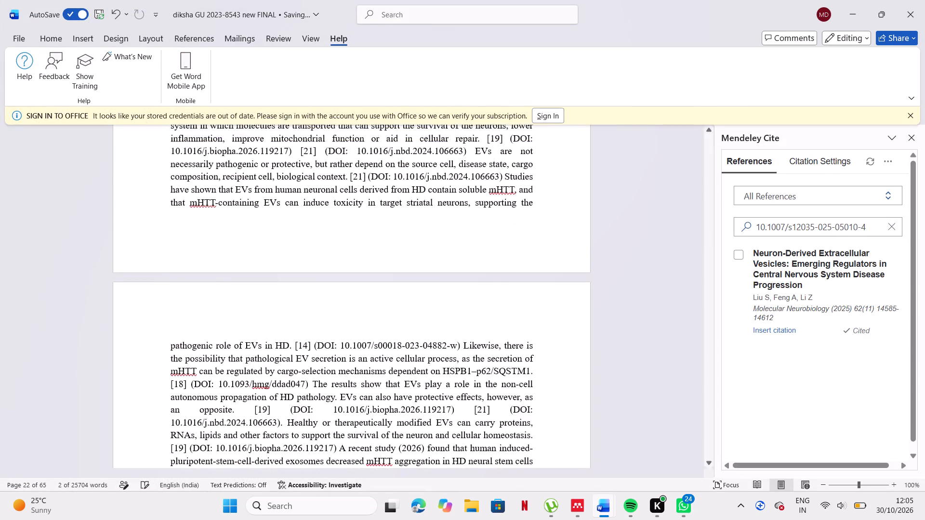
{"action": "scroll", "coordinate": [430, 210], "scroll_direction": "up", "scroll_amount": 2}
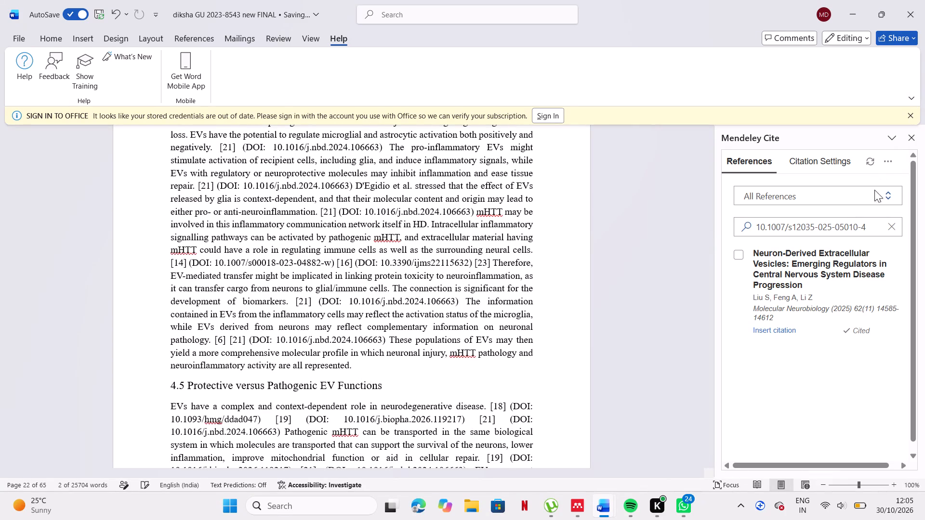
{"action": "left_click", "coordinate": [890, 225]}
Copy the DOI 10.1126/science.aau6977 beside the first citation [13] in section 4's opening paragraph.
{"action": "scroll", "coordinate": [511, 244], "scroll_direction": "up", "scroll_amount": 1}
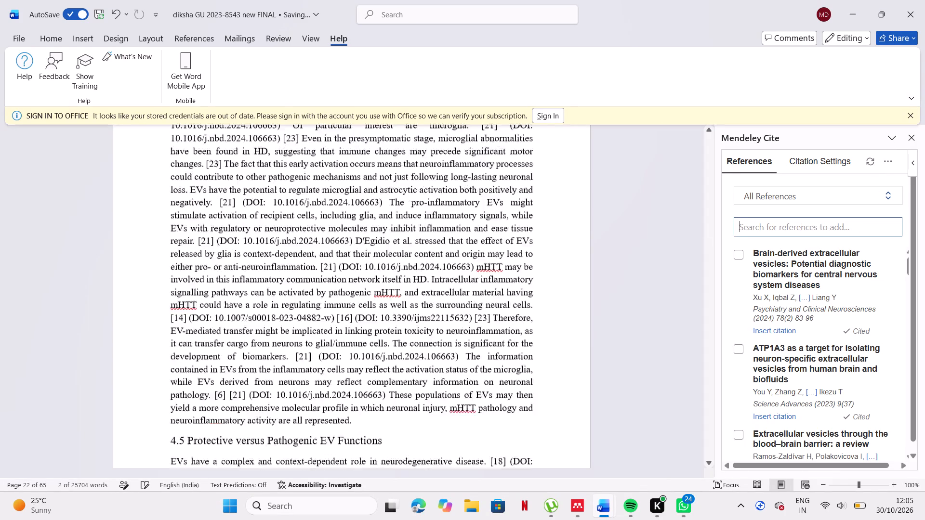
{"action": "scroll", "coordinate": [511, 244], "scroll_direction": "up", "scroll_amount": 7}
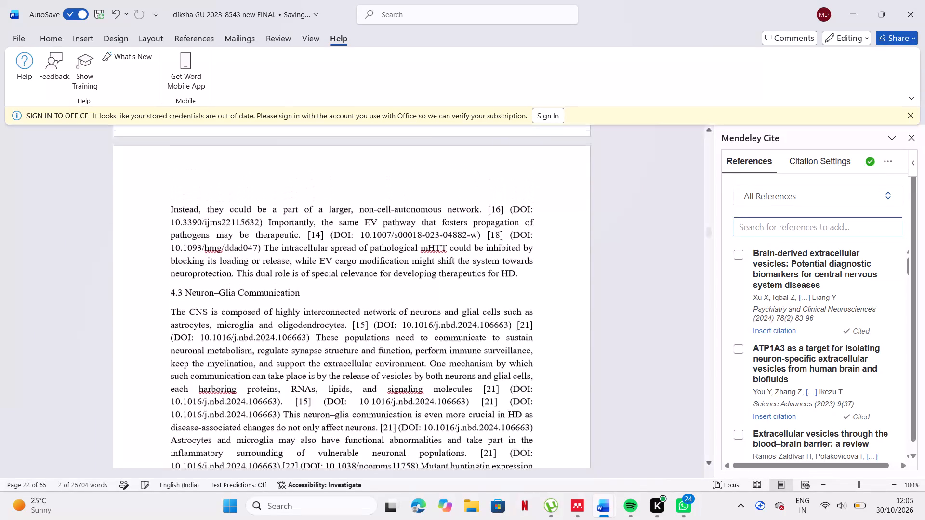
{"action": "scroll", "coordinate": [511, 244], "scroll_direction": "up", "scroll_amount": 3}
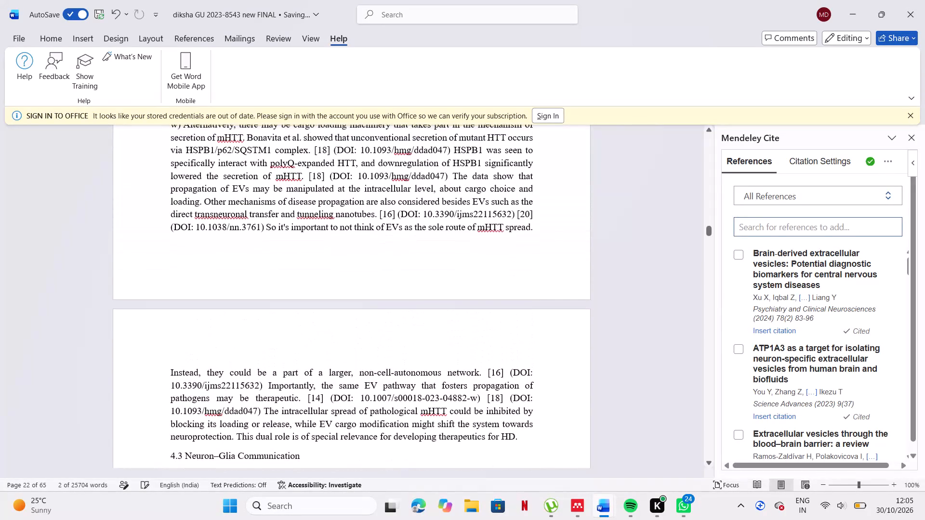
{"action": "scroll", "coordinate": [511, 244], "scroll_direction": "up", "scroll_amount": 4}
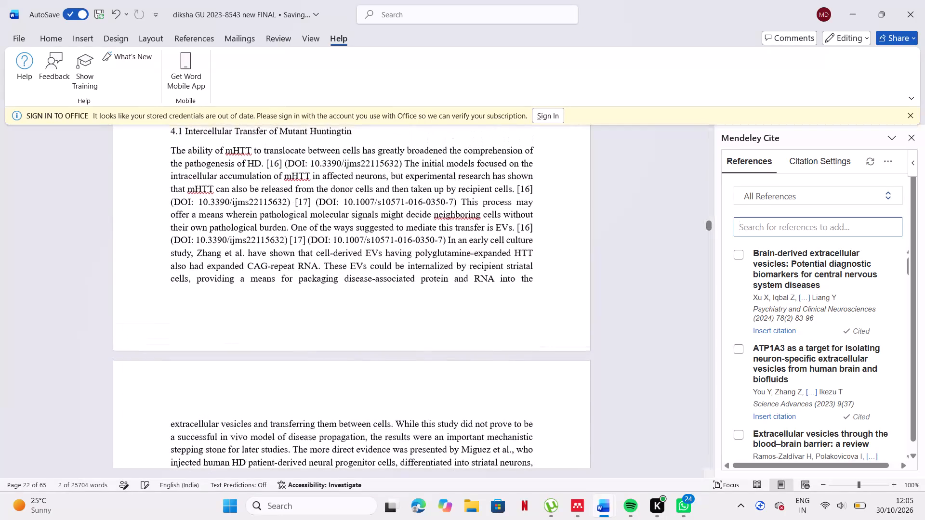
{"action": "scroll", "coordinate": [511, 244], "scroll_direction": "up", "scroll_amount": 4}
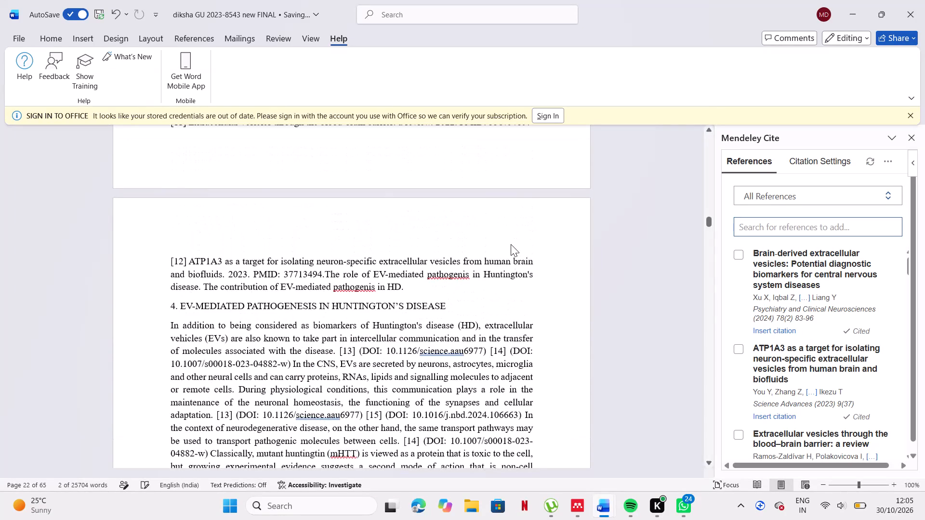
{"action": "scroll", "coordinate": [511, 244], "scroll_direction": "up", "scroll_amount": 2}
{"action": "scroll", "coordinate": [511, 244], "scroll_direction": "down", "scroll_amount": 3}
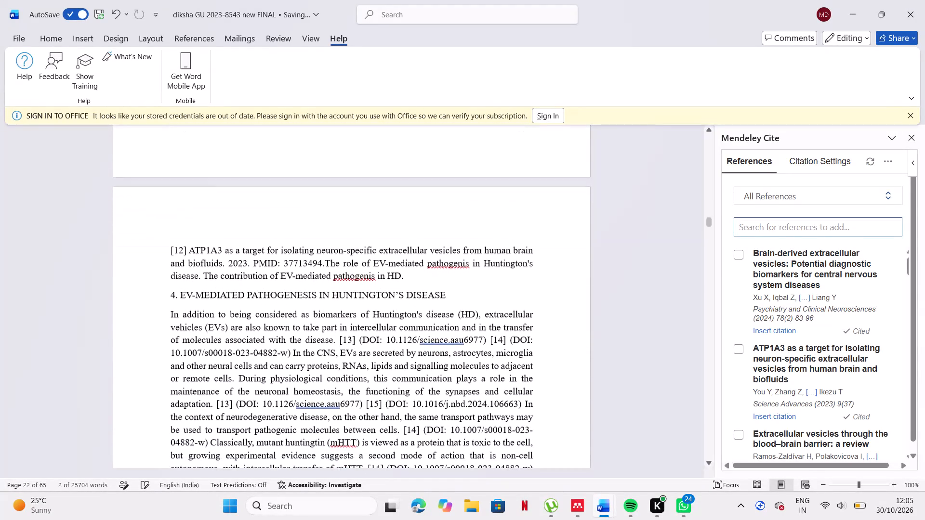
{"action": "scroll", "coordinate": [511, 244], "scroll_direction": "down", "scroll_amount": 1}
{"action": "left_click_drag", "start_coordinate": [365, 326], "coordinate": [396, 327]}
{"action": "left_click", "coordinate": [396, 327]}
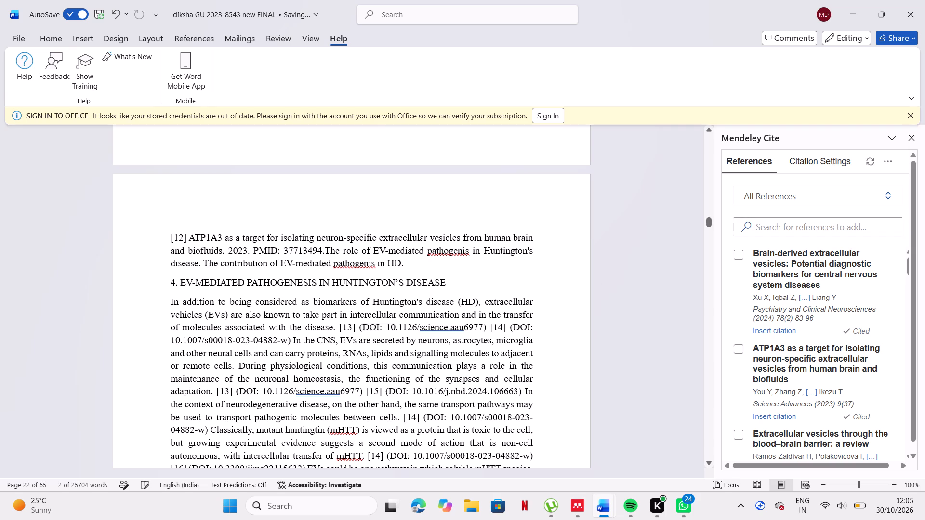
{"action": "left_click_drag", "start_coordinate": [387, 327], "coordinate": [481, 326]}
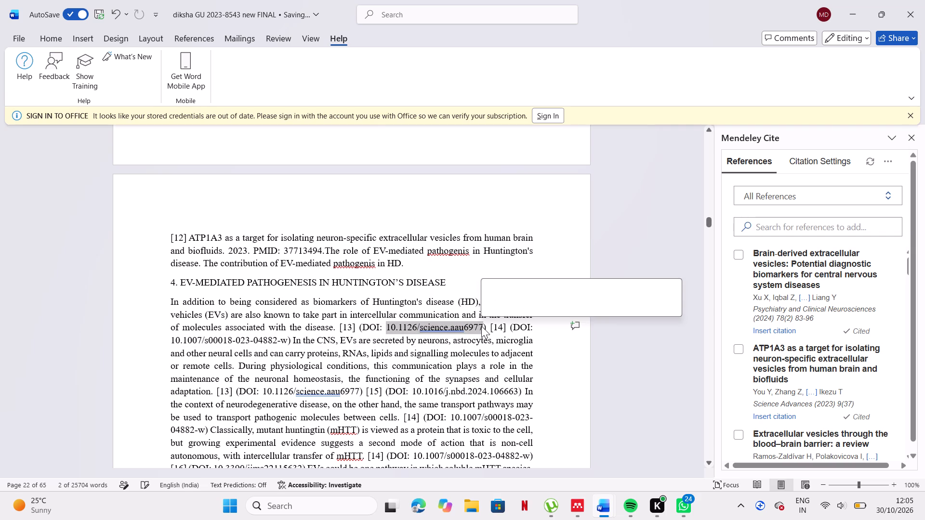
{"action": "key", "text": "ctrl+c"}
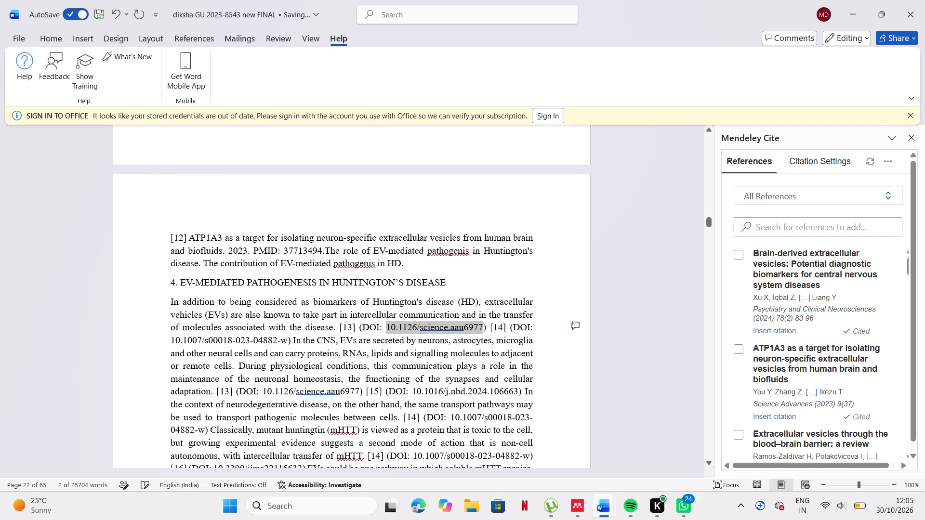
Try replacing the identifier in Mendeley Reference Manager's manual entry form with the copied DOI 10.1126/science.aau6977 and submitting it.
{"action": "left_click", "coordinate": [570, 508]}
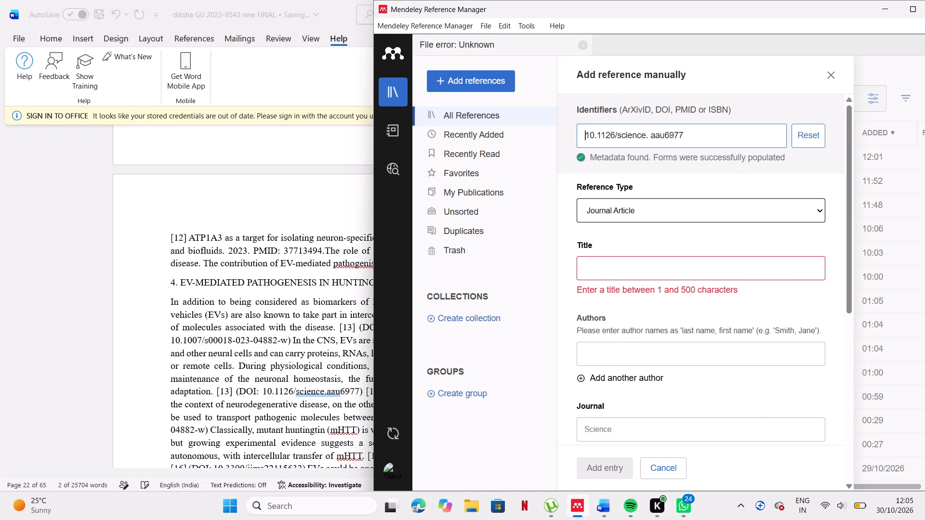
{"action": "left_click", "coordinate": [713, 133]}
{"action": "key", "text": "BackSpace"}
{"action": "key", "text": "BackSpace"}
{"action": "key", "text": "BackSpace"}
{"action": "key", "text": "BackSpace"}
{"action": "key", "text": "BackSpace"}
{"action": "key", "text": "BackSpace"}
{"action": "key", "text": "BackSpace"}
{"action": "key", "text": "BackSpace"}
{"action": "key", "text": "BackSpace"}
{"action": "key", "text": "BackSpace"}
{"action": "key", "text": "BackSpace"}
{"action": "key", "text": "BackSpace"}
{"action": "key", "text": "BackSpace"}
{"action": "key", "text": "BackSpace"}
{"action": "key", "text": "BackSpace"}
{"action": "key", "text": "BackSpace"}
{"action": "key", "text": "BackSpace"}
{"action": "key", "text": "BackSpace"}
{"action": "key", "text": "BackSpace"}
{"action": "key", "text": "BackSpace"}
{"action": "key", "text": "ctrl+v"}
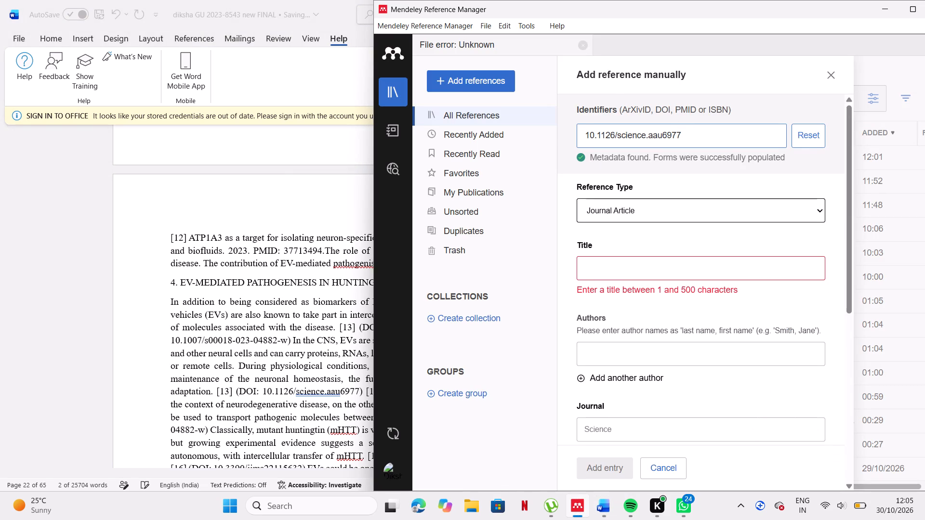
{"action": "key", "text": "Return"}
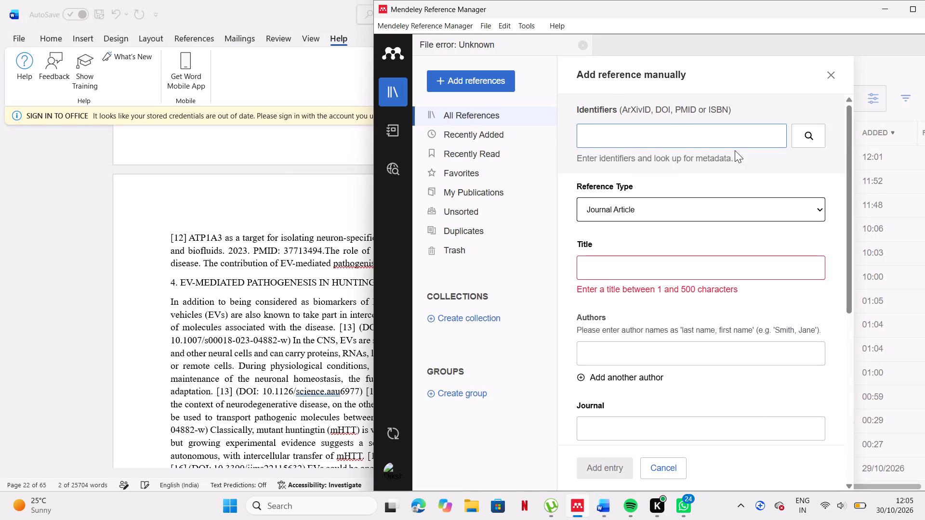
Look up metadata for the identifier 10.1126/science.aau6977 and add the Kalluri and LeBleu reference to the library.
{"action": "left_click", "coordinate": [733, 133]}
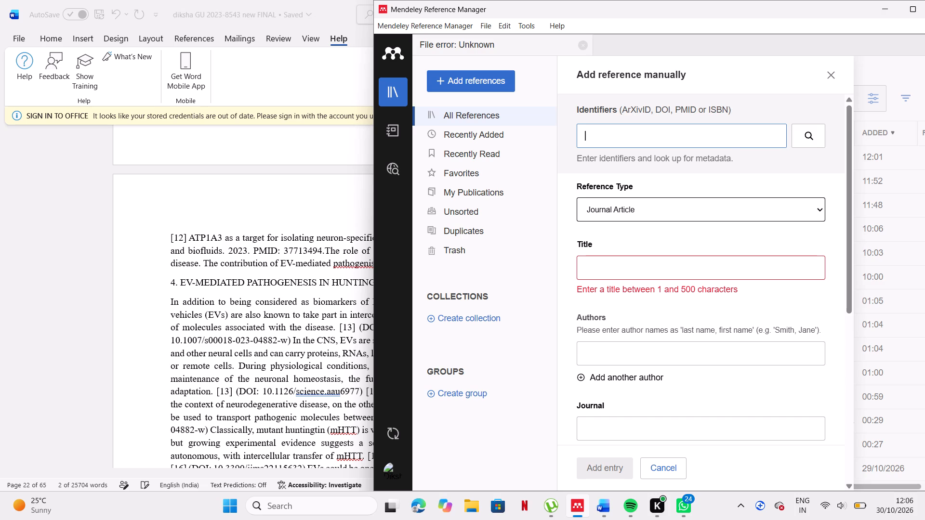
{"action": "left_click", "coordinate": [734, 139]}
{"action": "key", "text": "ctrl+v"}
{"action": "left_click", "coordinate": [803, 137]}
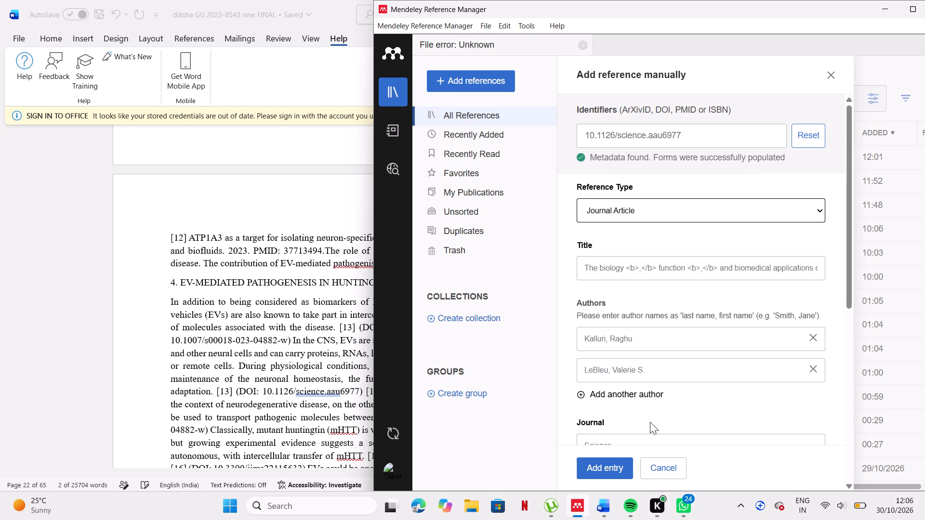
{"action": "left_click", "coordinate": [602, 468]}
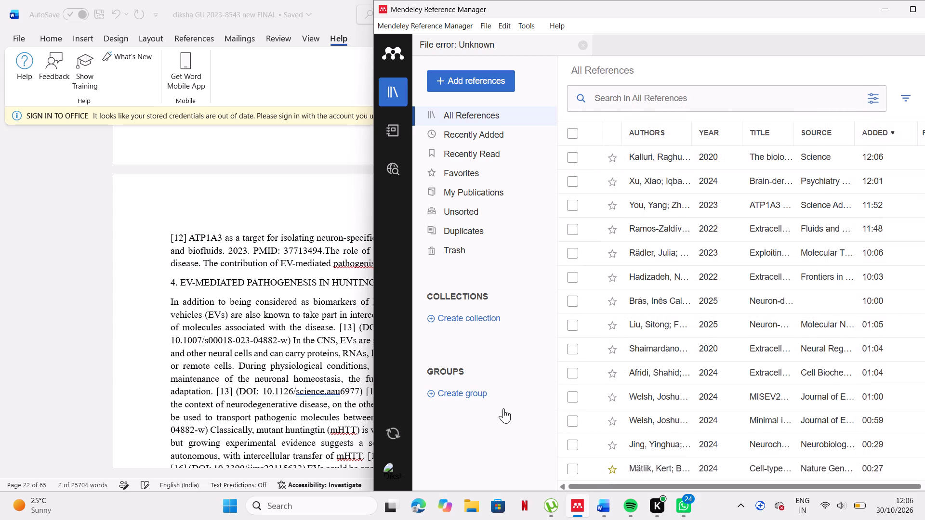
{"action": "left_click", "coordinate": [246, 349]}
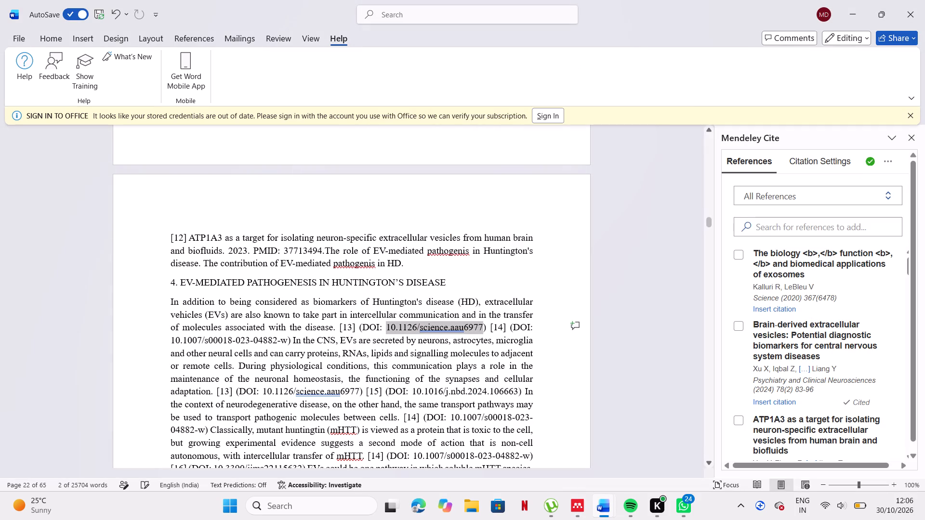
{"action": "left_click_drag", "start_coordinate": [171, 338], "coordinate": [284, 341]}
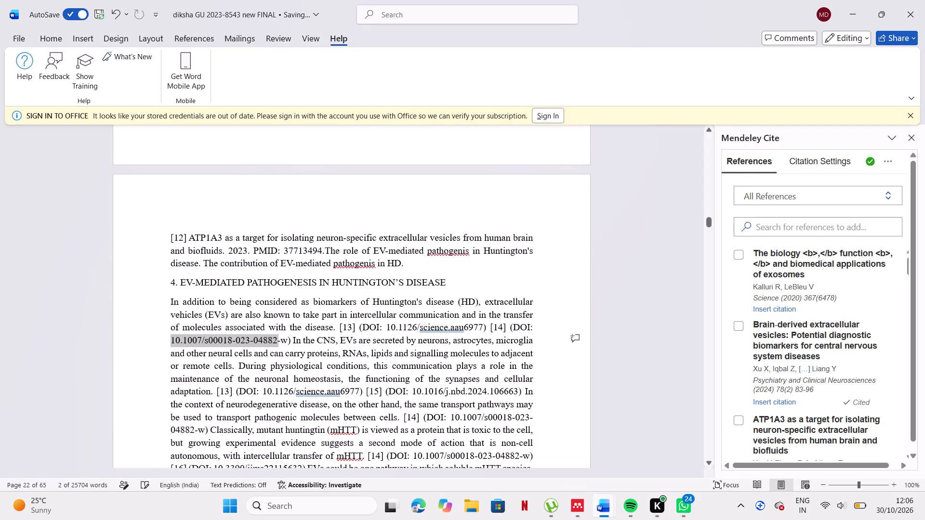
{"action": "left_click_drag", "start_coordinate": [284, 341], "coordinate": [288, 341]}
{"action": "key", "text": "ctrl+c"}
{"action": "left_click", "coordinate": [589, 517]}
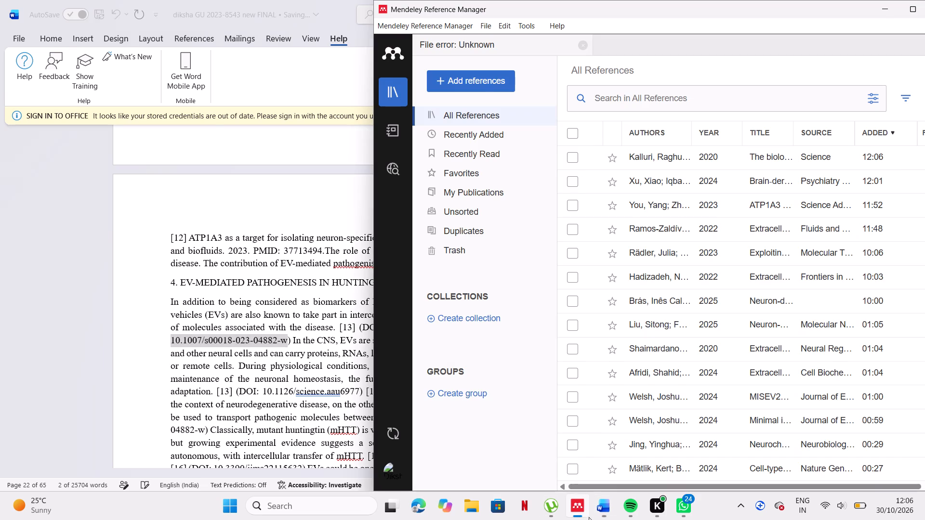
{"action": "left_click", "coordinate": [482, 69]}
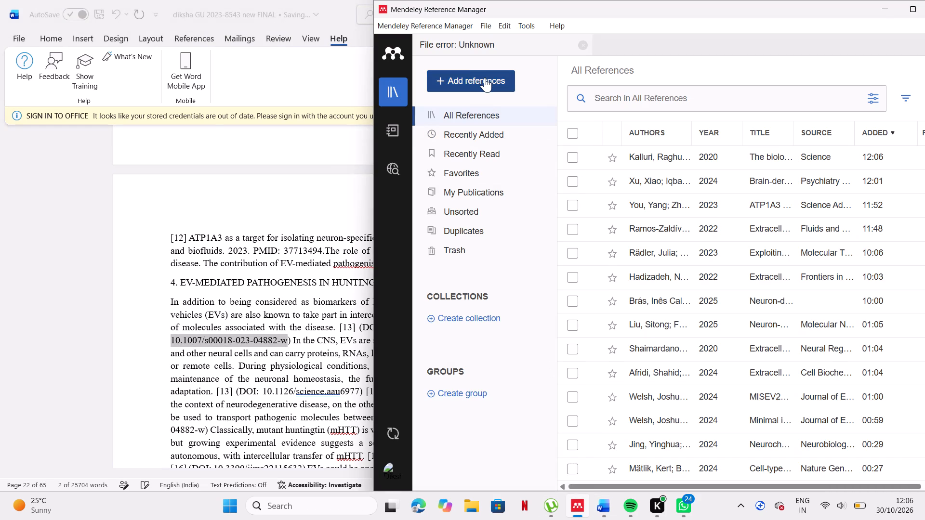
{"action": "left_click", "coordinate": [485, 78]}
{"action": "left_click", "coordinate": [485, 245]}
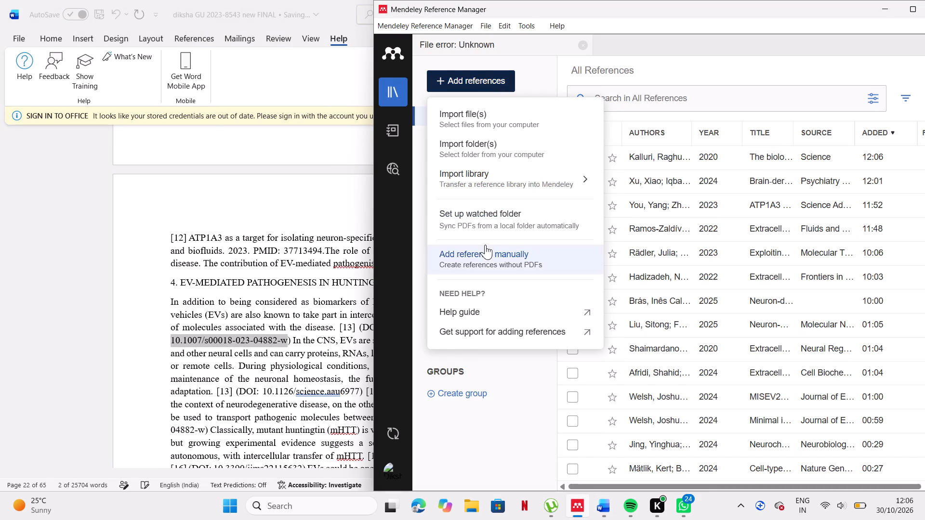
{"action": "left_click", "coordinate": [608, 127]}
{"action": "key", "text": "ctrl+v"}
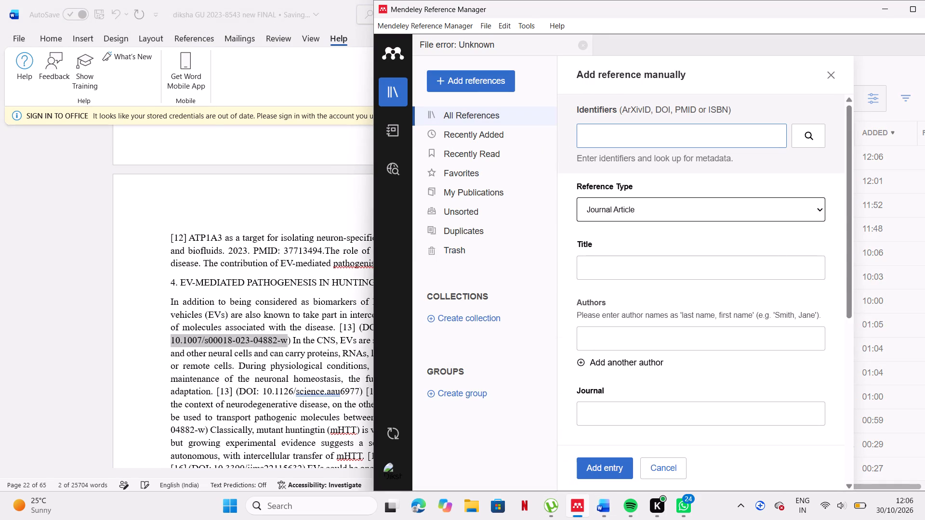
{"action": "left_click", "coordinate": [814, 144]}
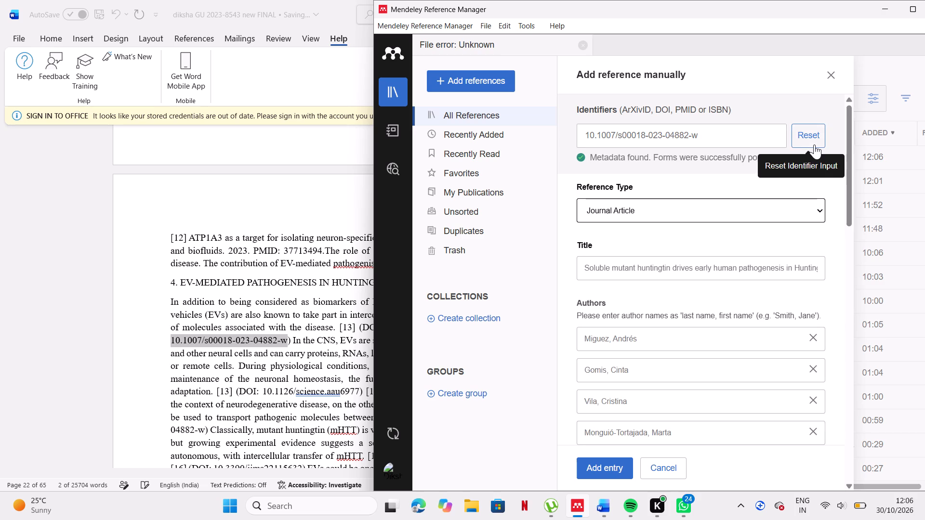
{"action": "left_click", "coordinate": [594, 465]}
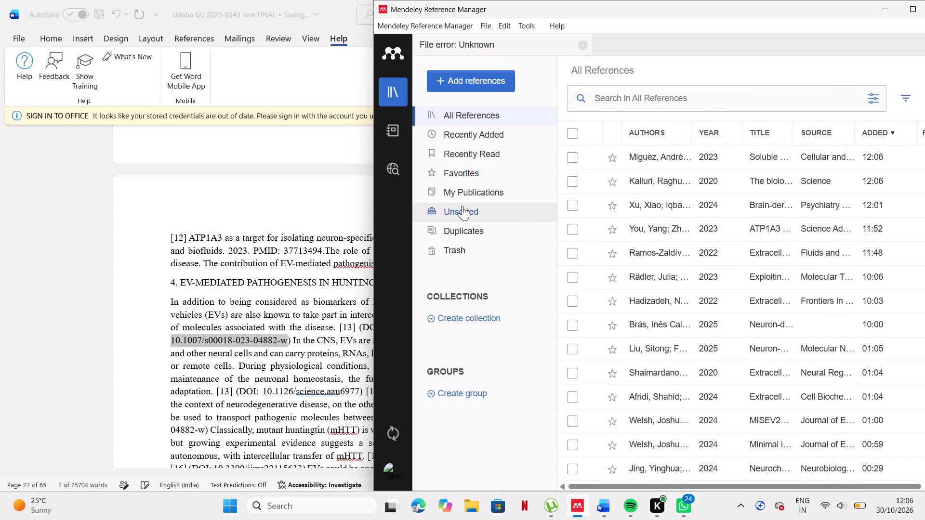
Switch back to Word and copy the DOI 10.1016/j.nbd.2024.106663 beside citation [15] in section 4.
{"action": "left_click", "coordinate": [293, 262]}
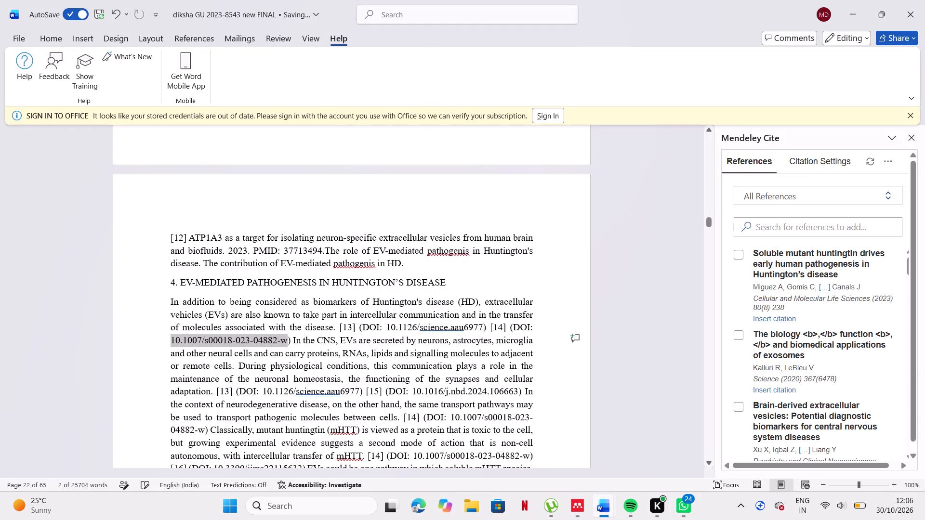
{"action": "left_click_drag", "start_coordinate": [410, 390], "coordinate": [510, 390]}
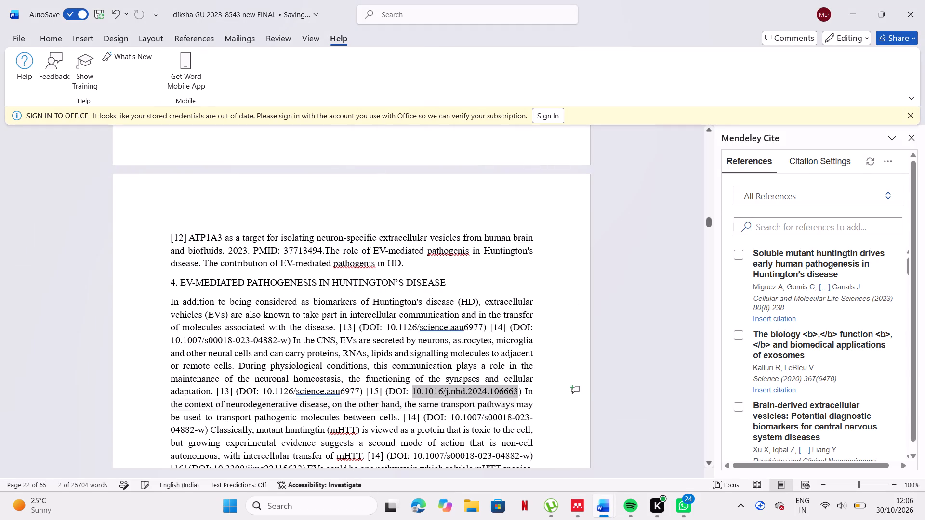
{"action": "key", "text": "ctrl+c"}
In Mendeley Reference Manager, add a reference manually by looking up metadata for the identifier 10.1016/j.nbd.2024.106663 and saving the entry.
{"action": "left_click", "coordinate": [595, 468]}
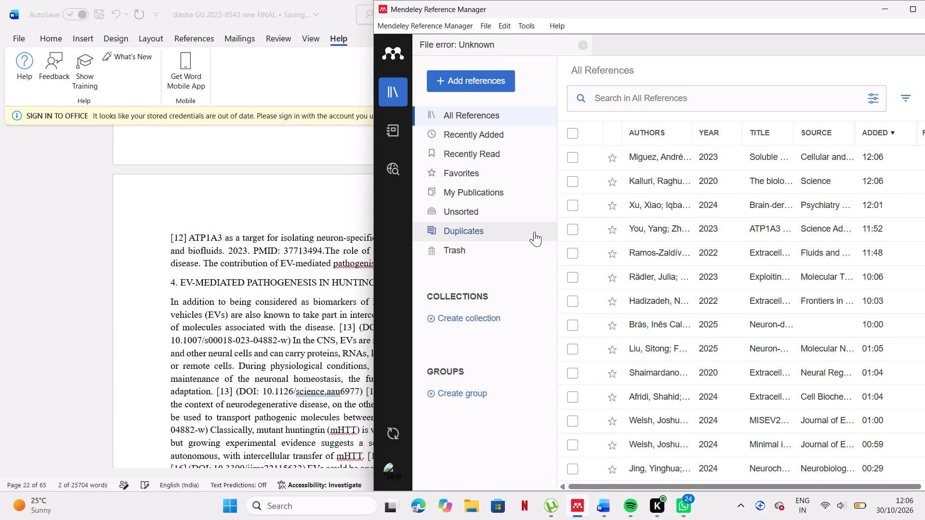
{"action": "left_click", "coordinate": [499, 73]}
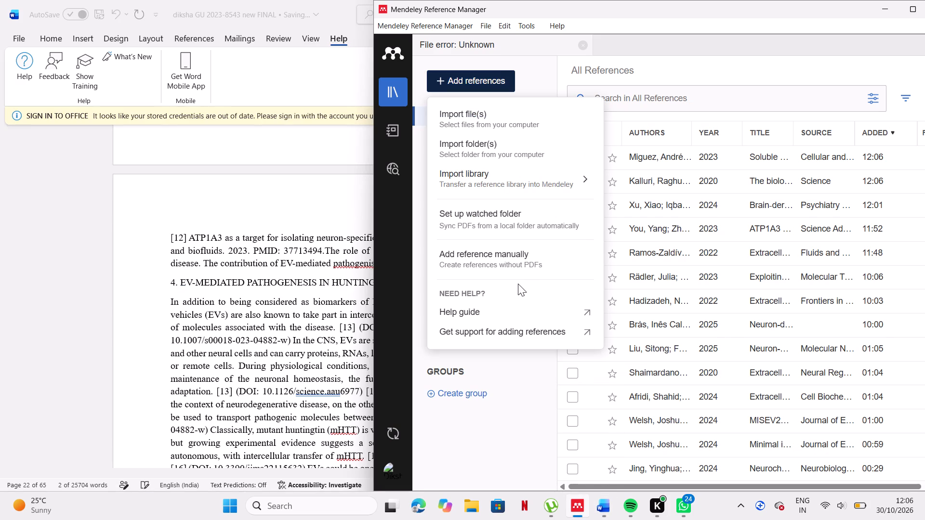
{"action": "left_click", "coordinate": [517, 264]}
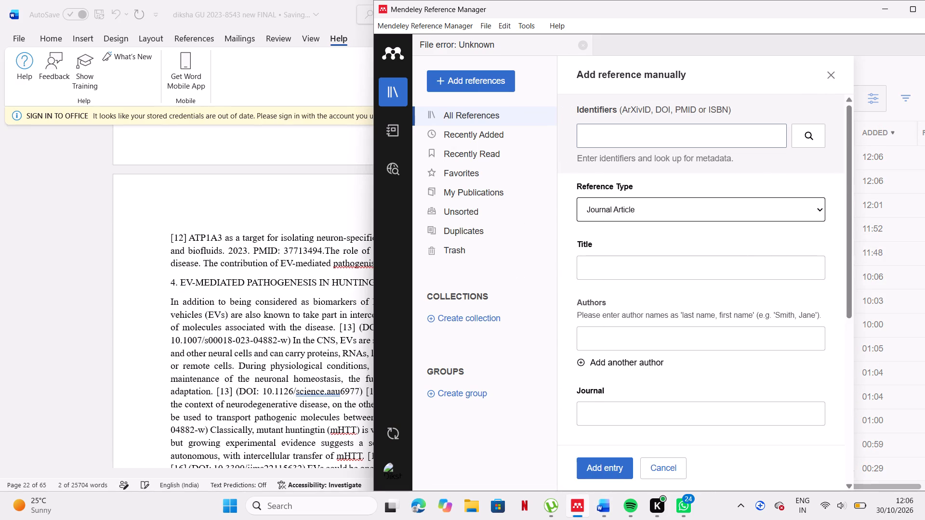
{"action": "left_click", "coordinate": [611, 144]}
{"action": "key", "text": "ctrl+v"}
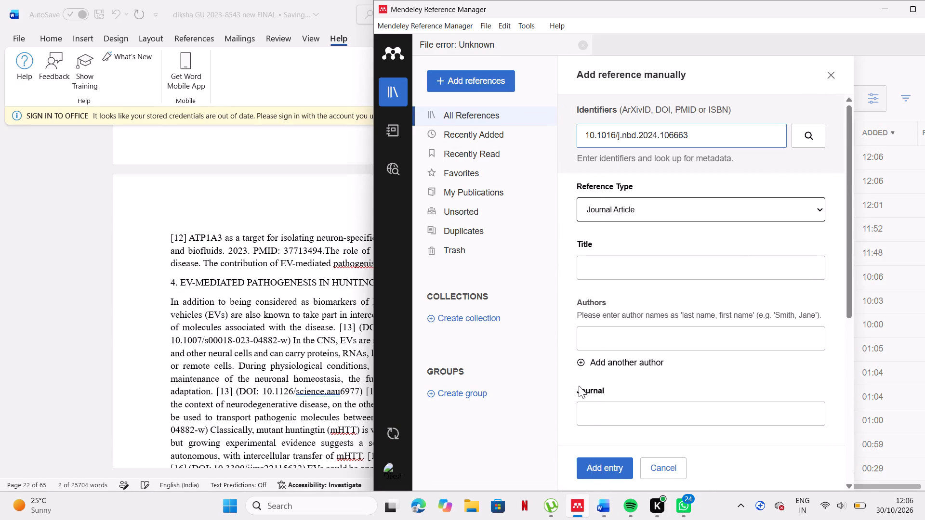
{"action": "left_click", "coordinate": [594, 471]}
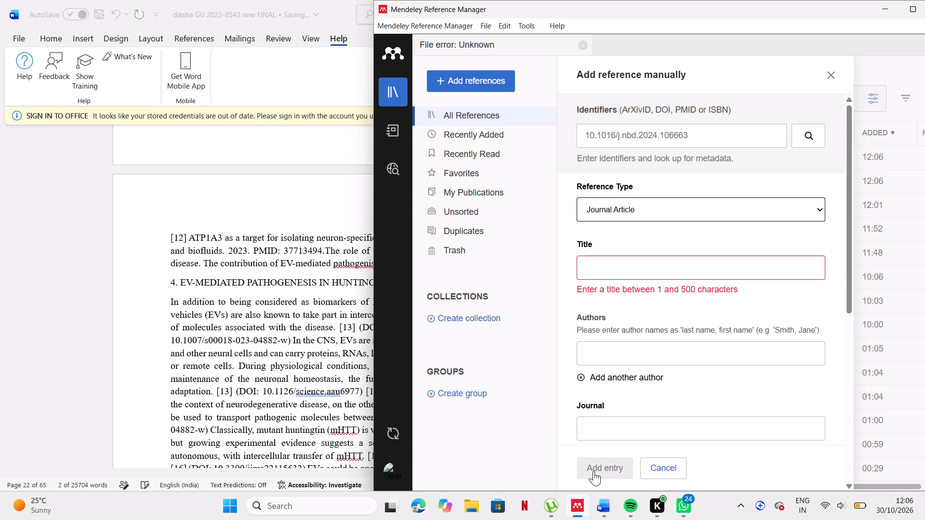
{"action": "left_click", "coordinate": [807, 138]}
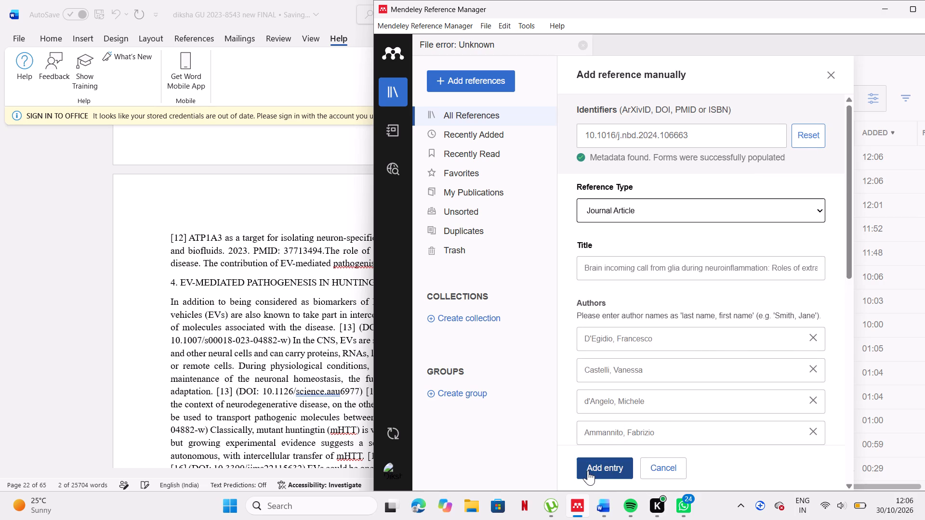
{"action": "left_click", "coordinate": [588, 470]}
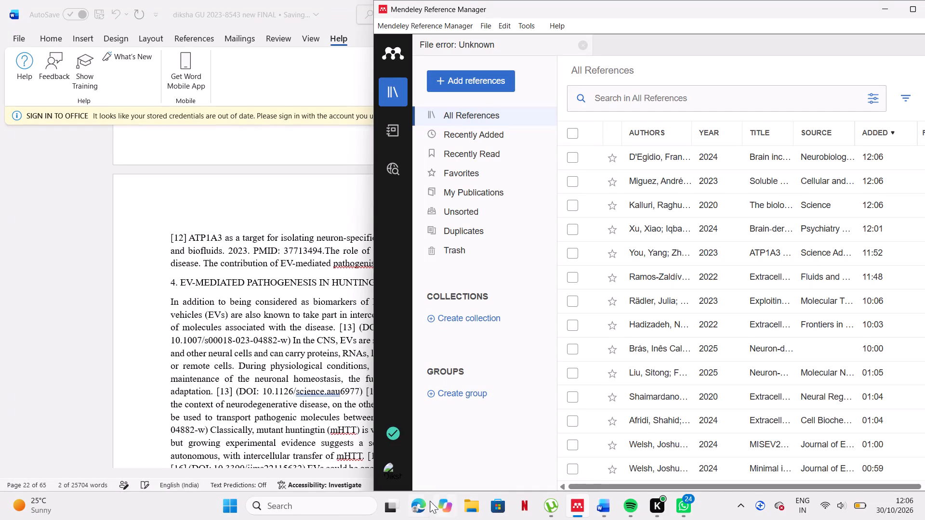
Return to Word and select the DOI 10.3390/ijms22115632 beside the citation [16] that precedes [17] in section 4.
{"action": "left_click", "coordinate": [312, 400]}
{"action": "scroll", "coordinate": [312, 400], "scroll_direction": "down", "scroll_amount": 1}
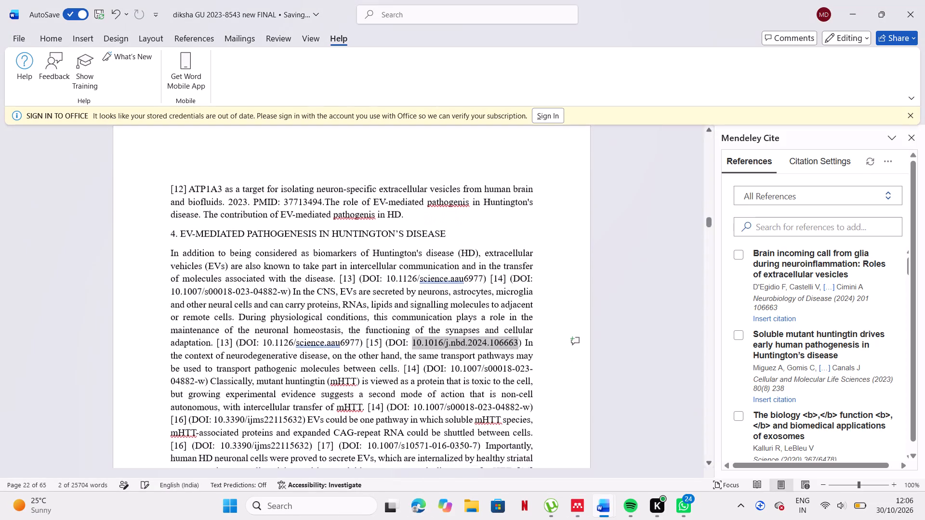
{"action": "scroll", "coordinate": [312, 400], "scroll_direction": "down", "scroll_amount": 1}
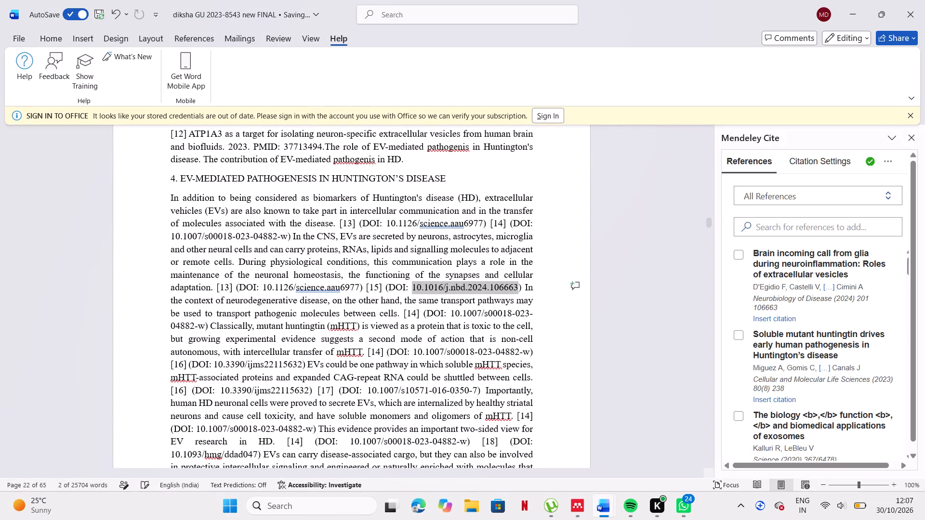
{"action": "left_click", "coordinate": [223, 391]}
{"action": "left_click", "coordinate": [222, 390]}
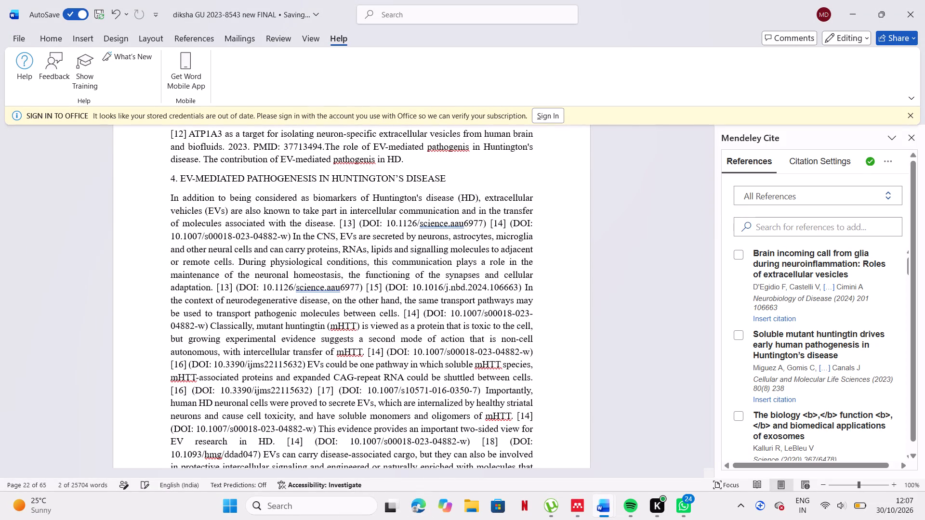
{"action": "left_click_drag", "start_coordinate": [222, 390], "coordinate": [307, 391]}
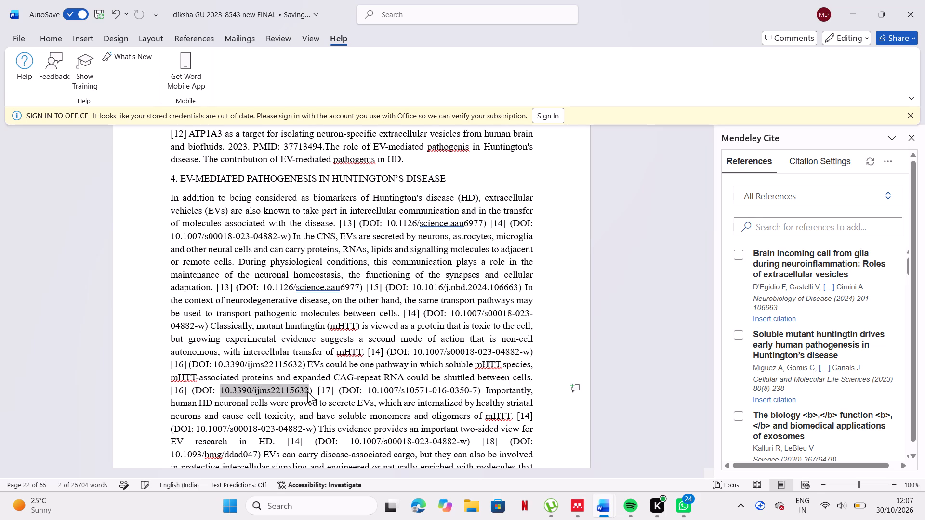
Copy the selected DOI and, in Mendeley Reference Manager, add a reference manually by looking up identifier 10.3390/ijms22115632 and saving the entry.
{"action": "key", "text": "ctrl+c"}
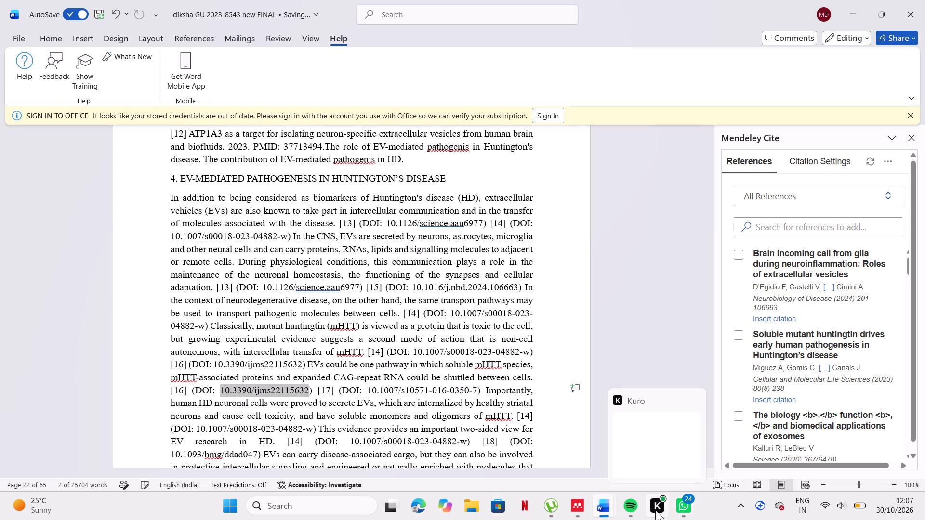
{"action": "left_click", "coordinate": [577, 507]}
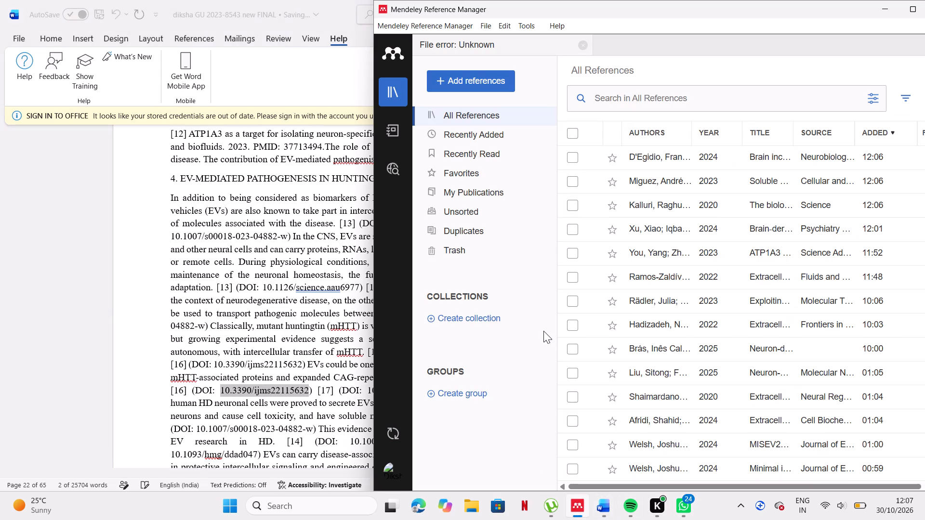
{"action": "left_click", "coordinate": [498, 86]}
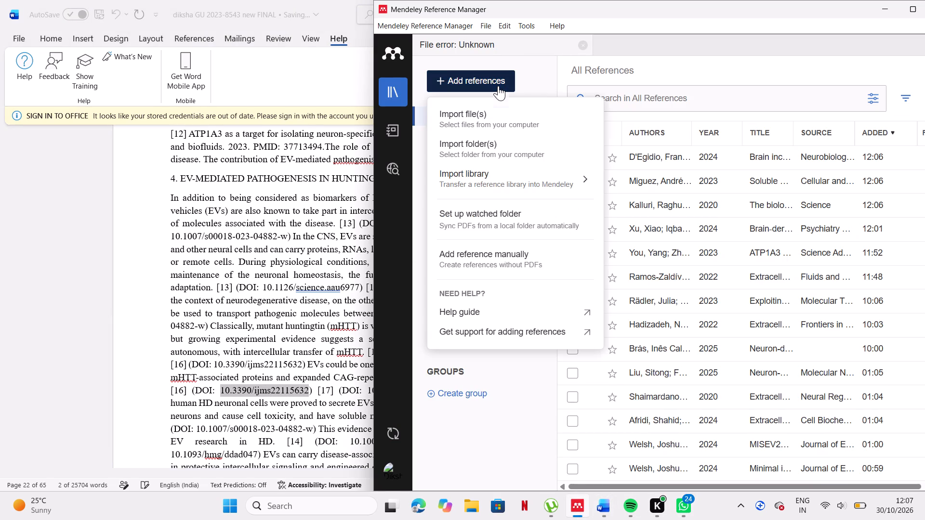
{"action": "left_click", "coordinate": [503, 250]}
{"action": "left_click", "coordinate": [604, 125]}
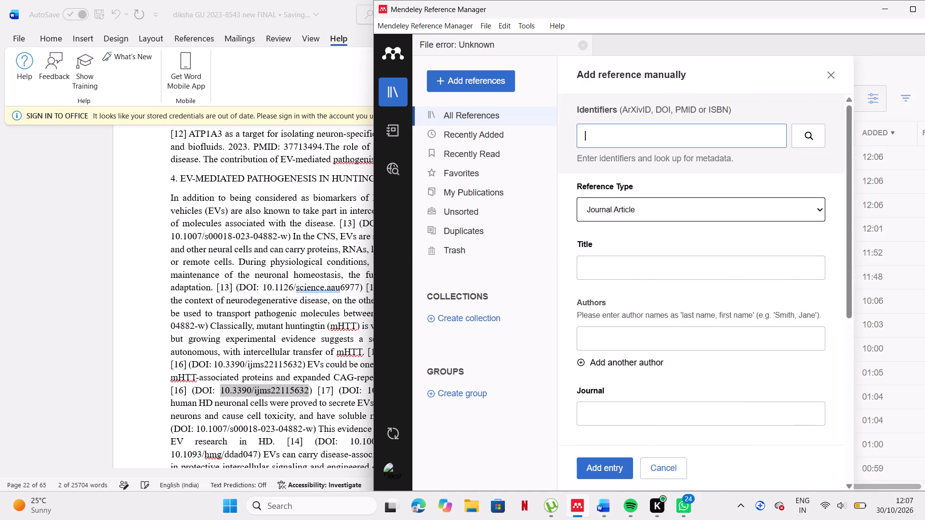
{"action": "key", "text": "ctrl+v"}
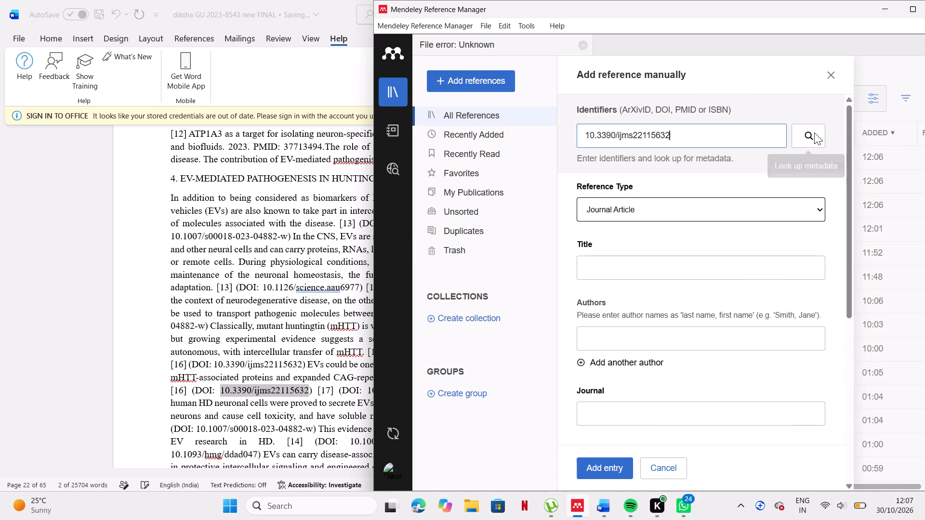
{"action": "left_click", "coordinate": [811, 131]}
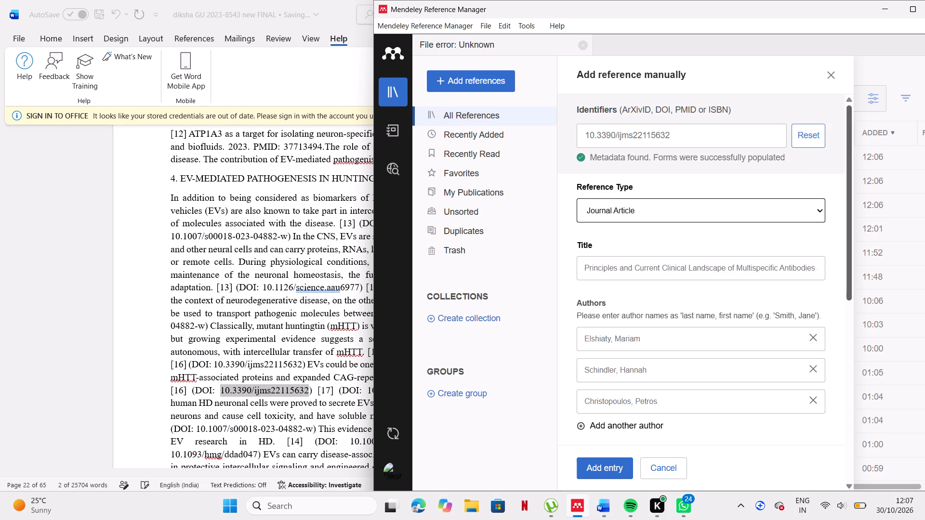
{"action": "left_click", "coordinate": [597, 461]}
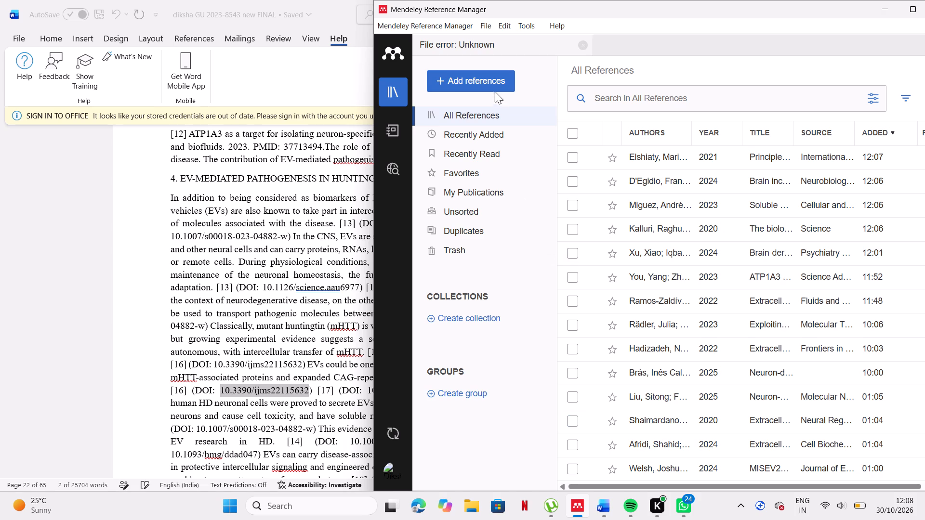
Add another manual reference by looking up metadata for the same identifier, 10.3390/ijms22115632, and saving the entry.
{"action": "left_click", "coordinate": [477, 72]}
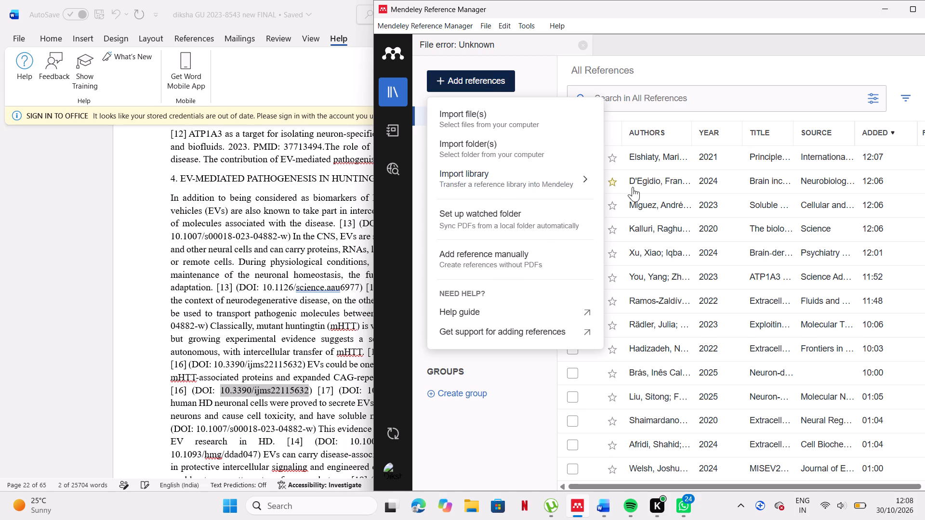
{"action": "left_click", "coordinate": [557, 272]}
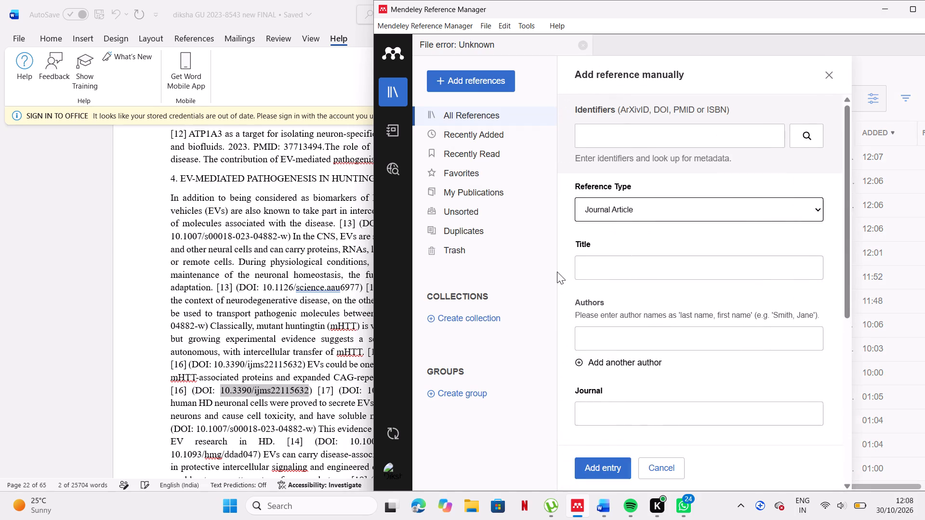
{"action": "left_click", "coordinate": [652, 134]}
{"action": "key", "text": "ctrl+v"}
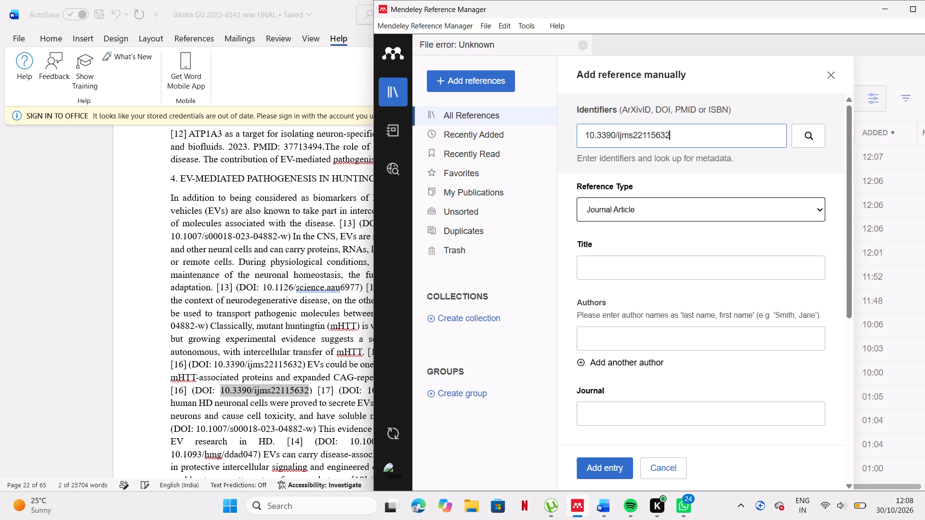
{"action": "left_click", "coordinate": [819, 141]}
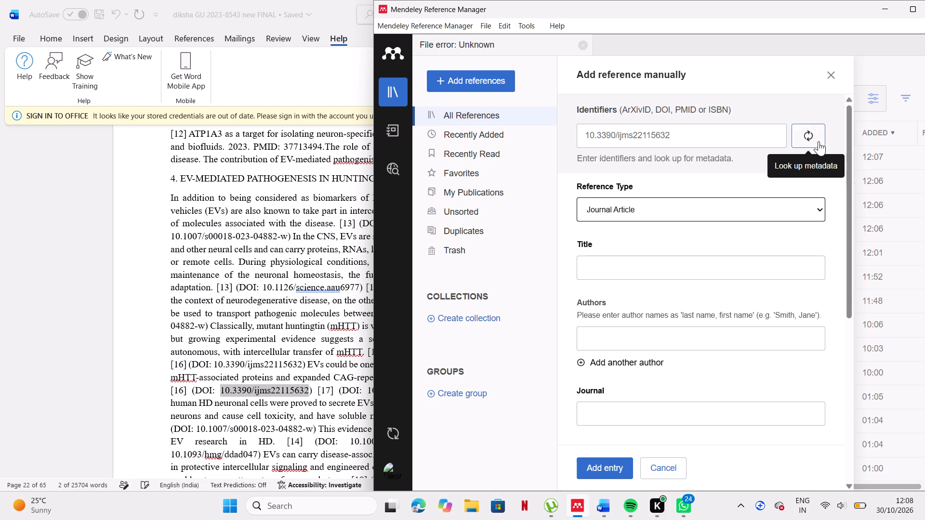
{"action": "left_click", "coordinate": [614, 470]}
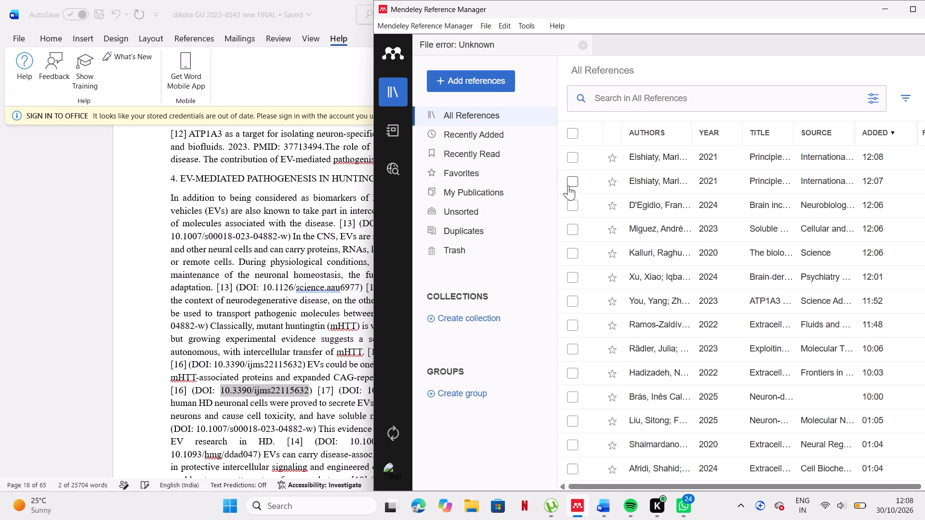
Move the newest duplicate Elshiaty 2021 reference, added at 12:08, to the trash.
{"action": "left_click", "coordinate": [568, 158]}
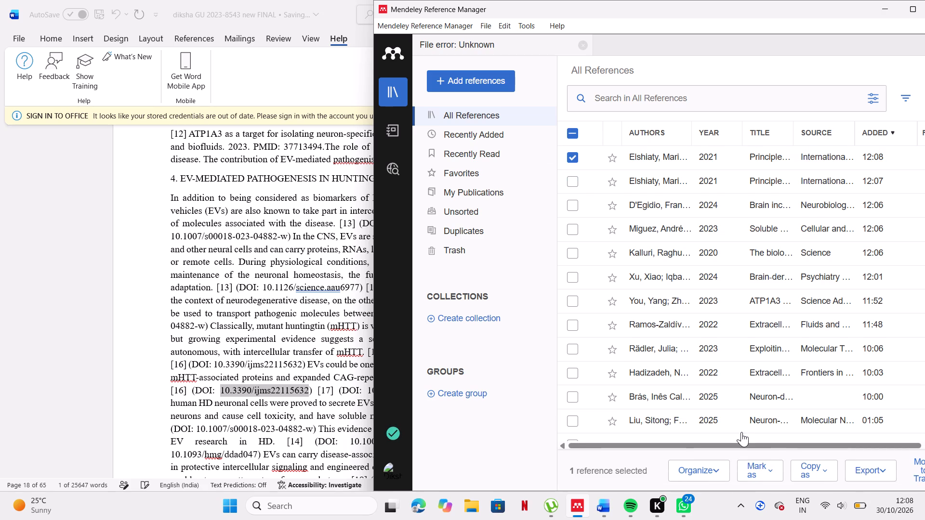
{"action": "scroll", "coordinate": [867, 474], "scroll_direction": "left", "scroll_amount": 2}
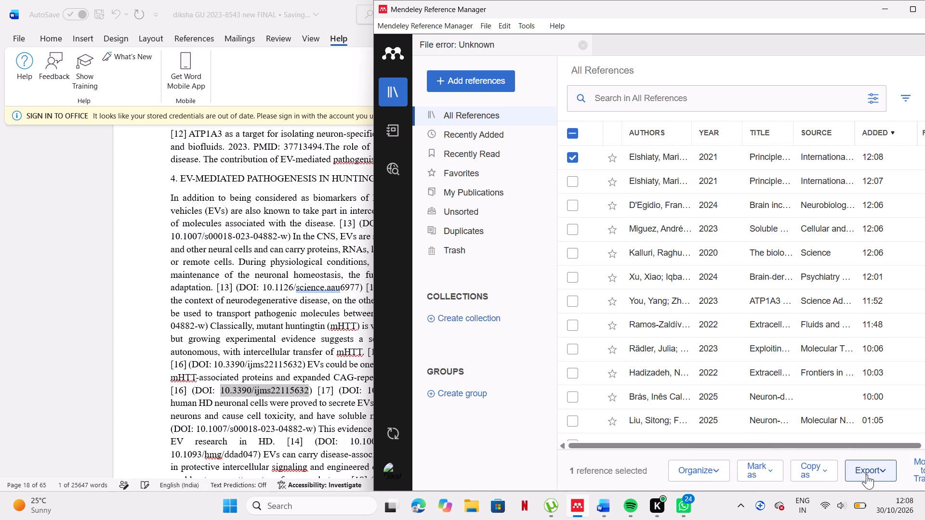
{"action": "scroll", "coordinate": [867, 474], "scroll_direction": "left", "scroll_amount": 1}
{"action": "left_click", "coordinate": [924, 468]}
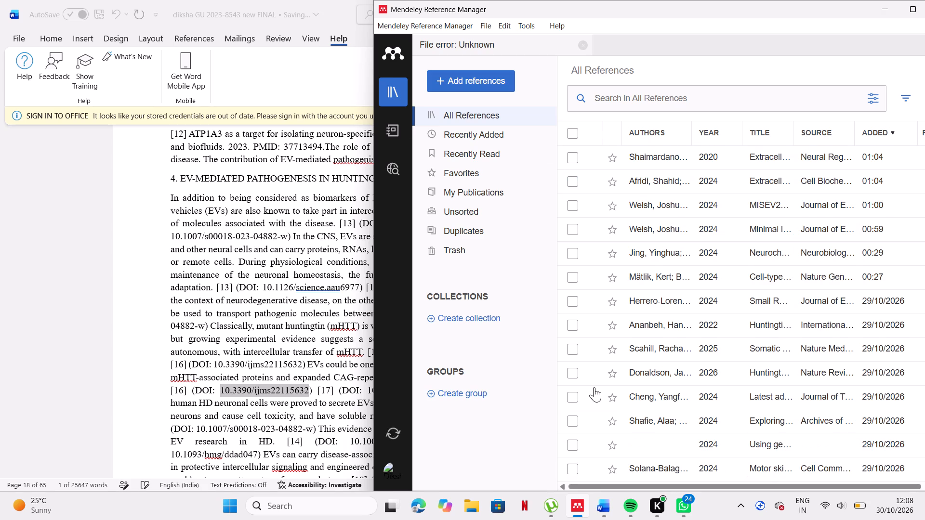
{"action": "left_click", "coordinate": [303, 375]}
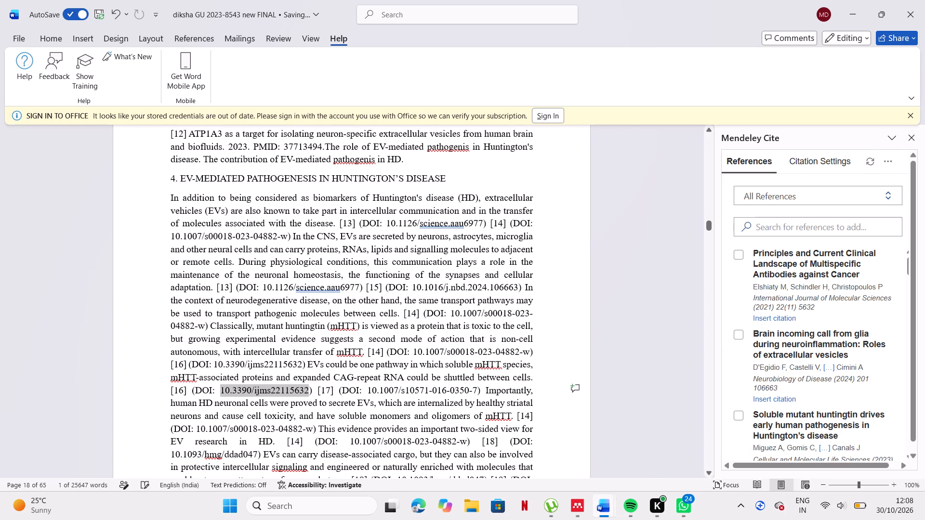
{"action": "left_click_drag", "start_coordinate": [367, 392], "coordinate": [477, 390]}
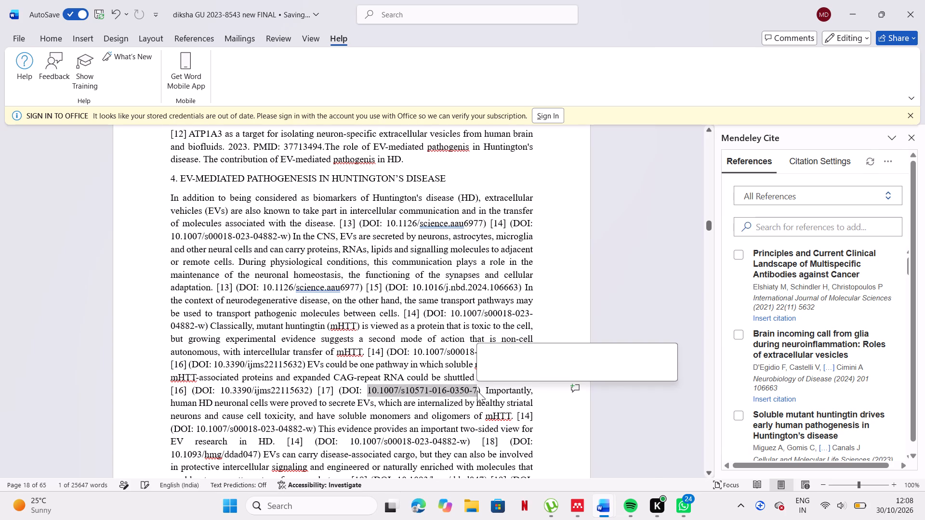
{"action": "key", "text": "ctrl+c"}
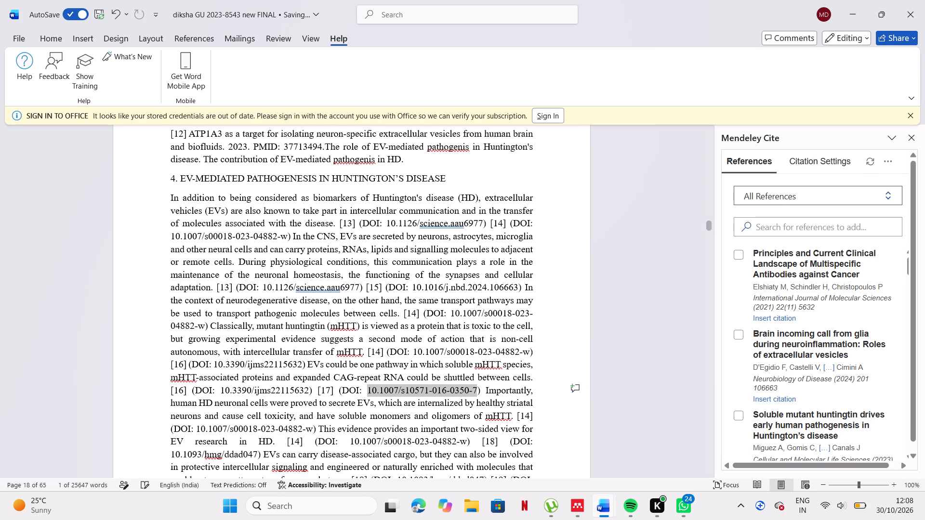
{"action": "left_click", "coordinate": [598, 513]}
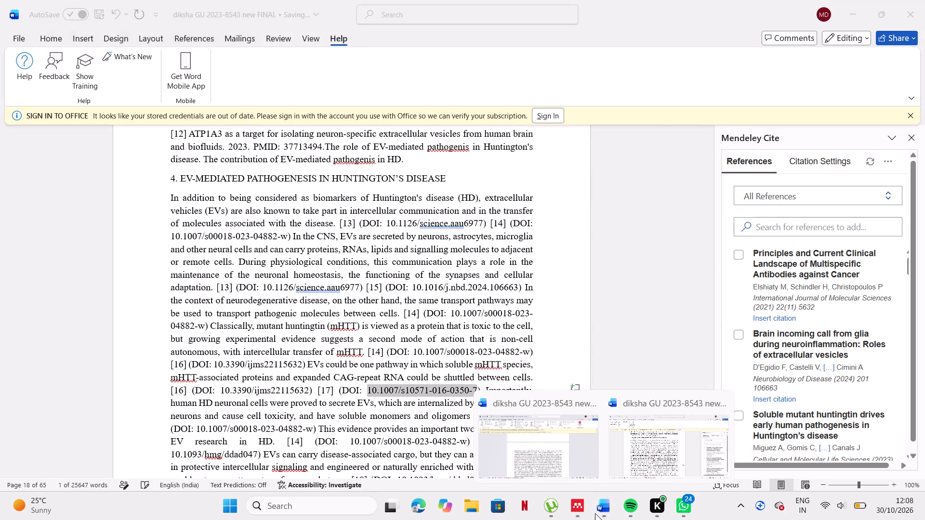
{"action": "left_click", "coordinate": [585, 515]}
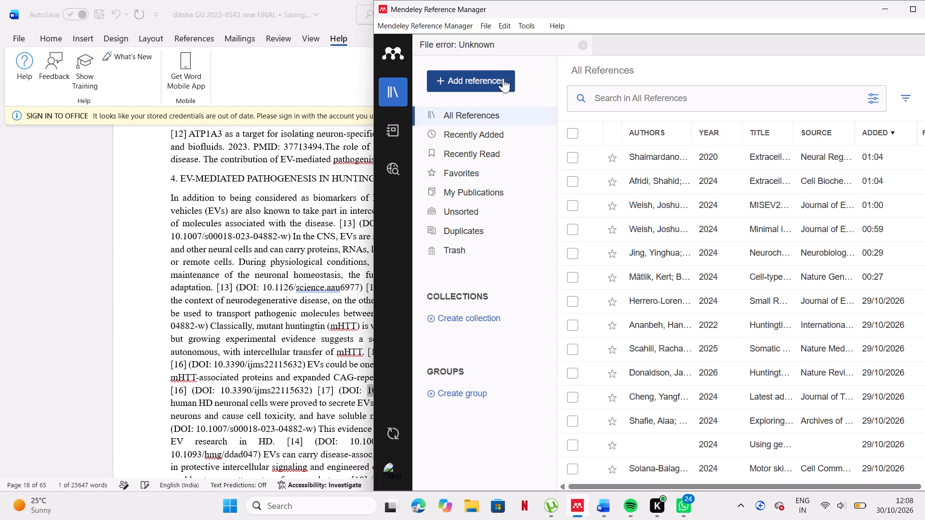
{"action": "left_click", "coordinate": [502, 79]}
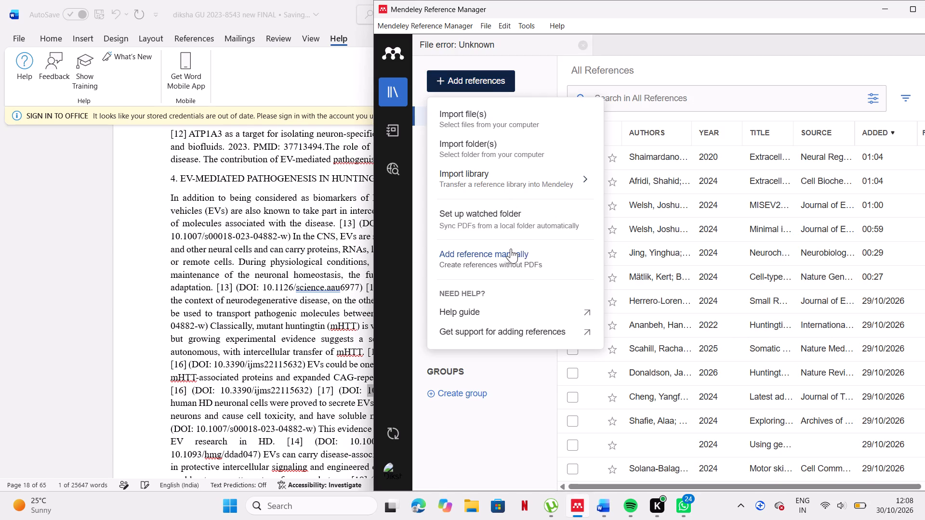
{"action": "left_click", "coordinate": [511, 248]}
{"action": "left_click", "coordinate": [615, 133]}
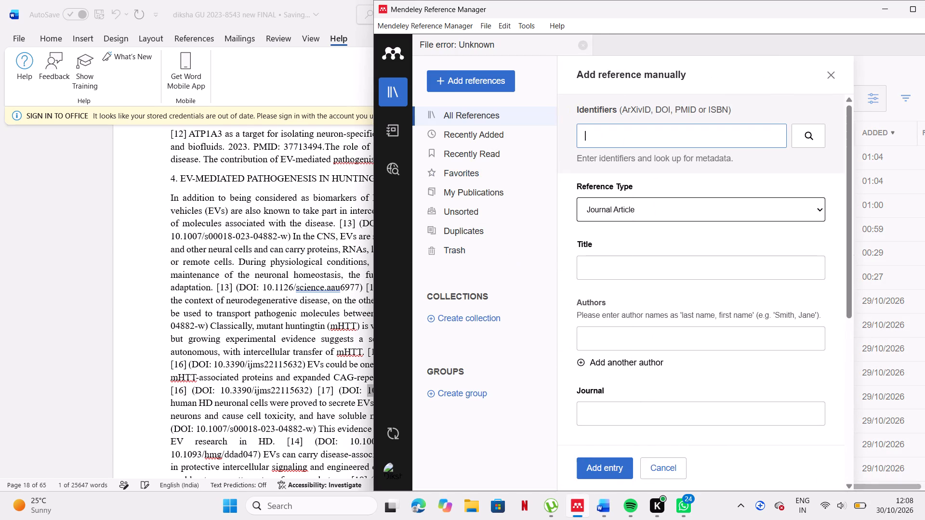
{"action": "key", "text": "ctrl+v"}
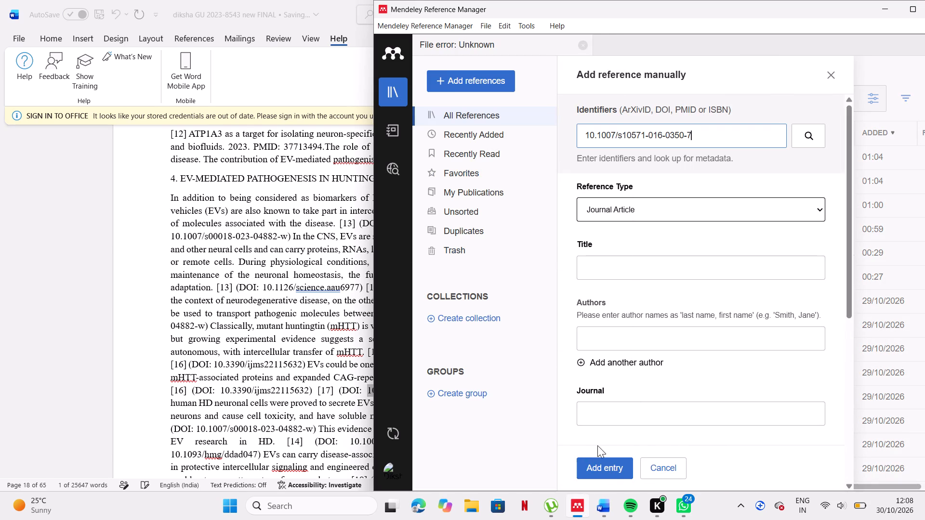
{"action": "left_click", "coordinate": [610, 467]}
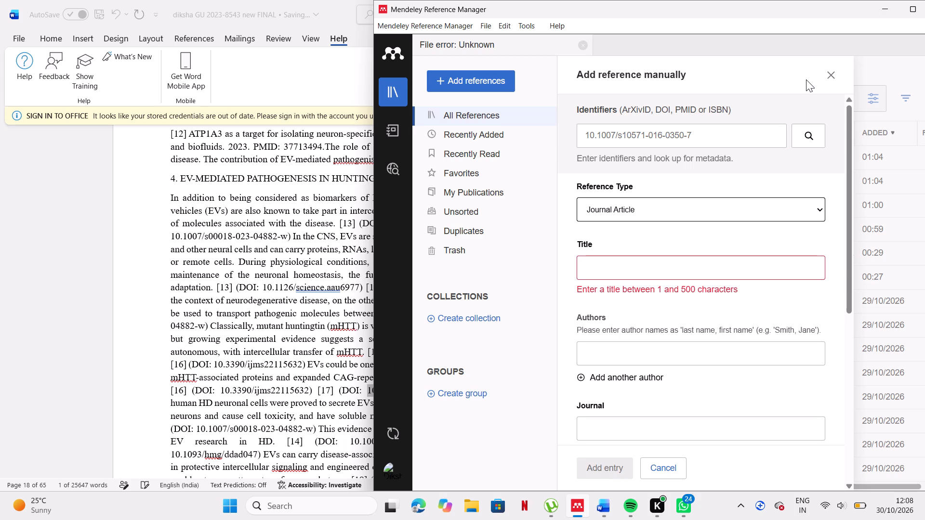
{"action": "left_click", "coordinate": [815, 143]}
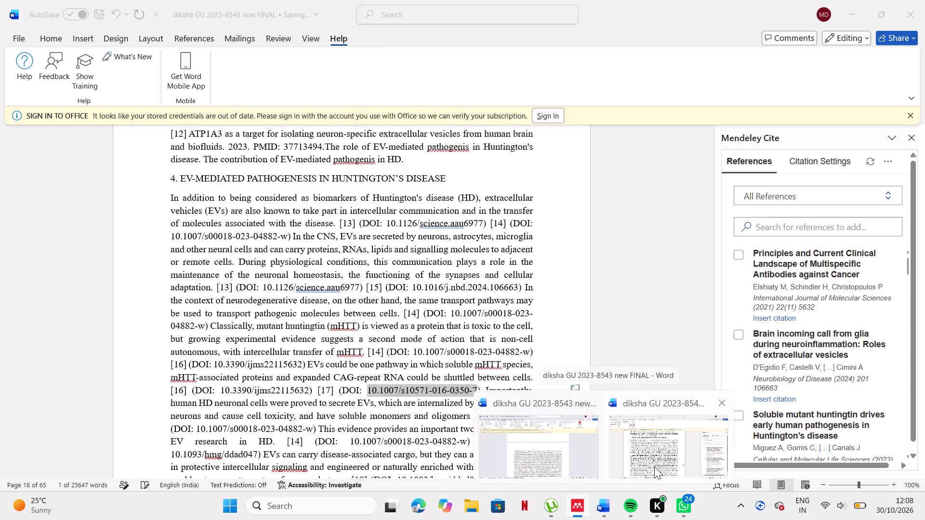
{"action": "left_click", "coordinate": [592, 469]}
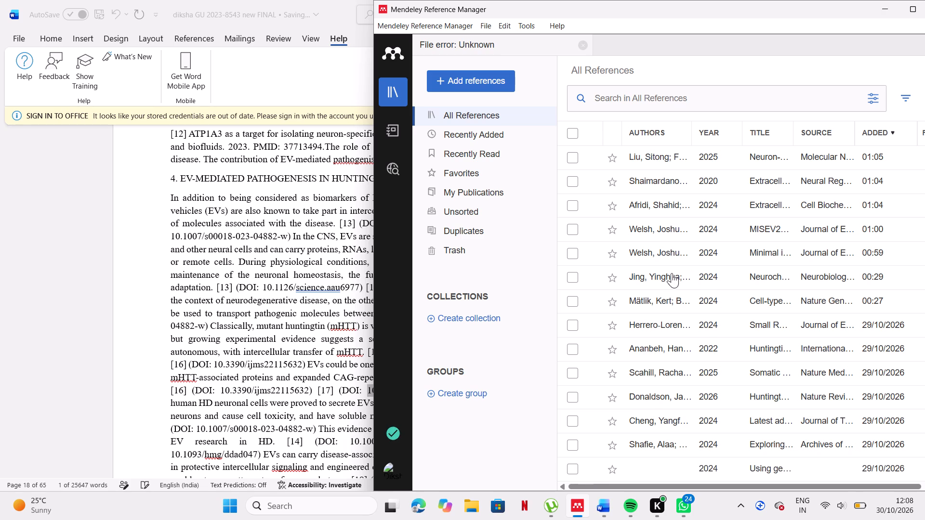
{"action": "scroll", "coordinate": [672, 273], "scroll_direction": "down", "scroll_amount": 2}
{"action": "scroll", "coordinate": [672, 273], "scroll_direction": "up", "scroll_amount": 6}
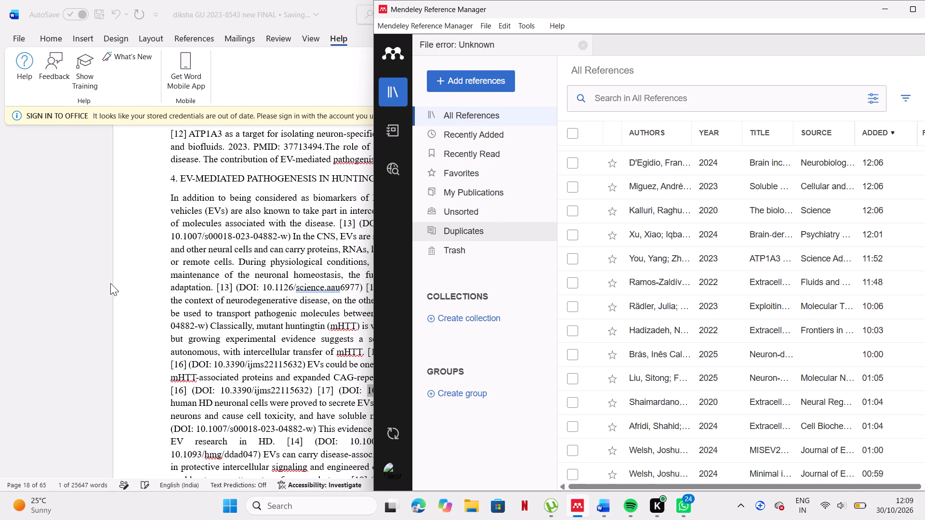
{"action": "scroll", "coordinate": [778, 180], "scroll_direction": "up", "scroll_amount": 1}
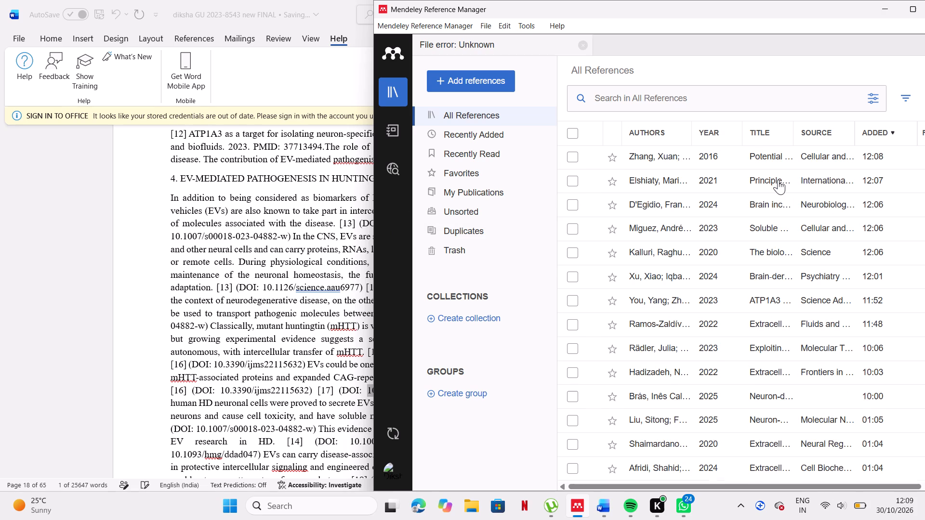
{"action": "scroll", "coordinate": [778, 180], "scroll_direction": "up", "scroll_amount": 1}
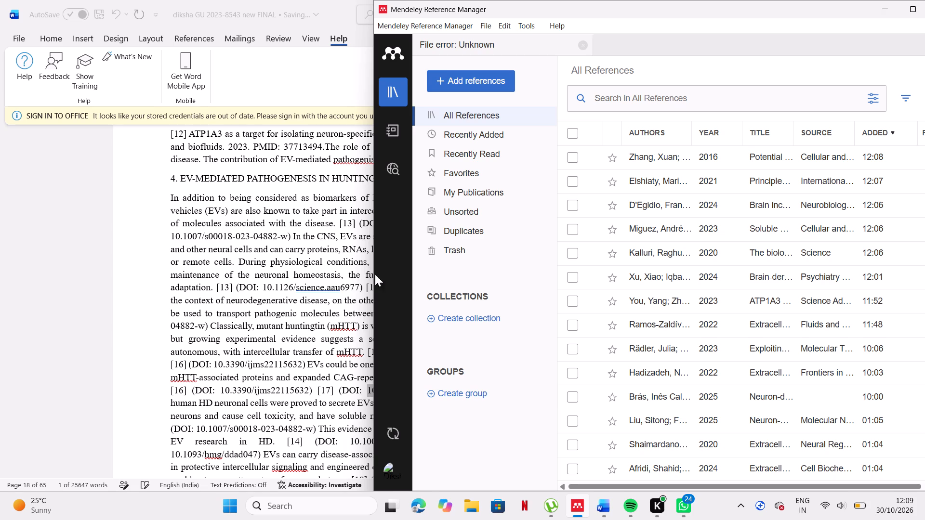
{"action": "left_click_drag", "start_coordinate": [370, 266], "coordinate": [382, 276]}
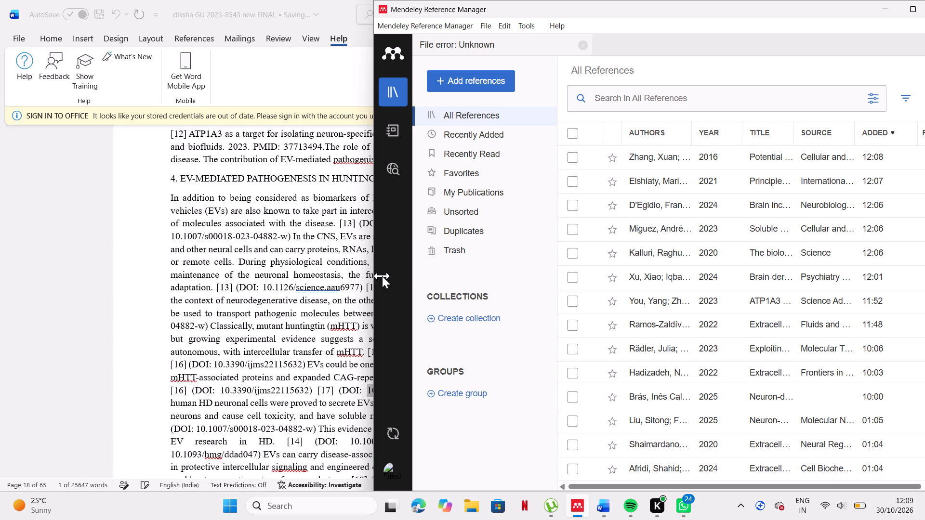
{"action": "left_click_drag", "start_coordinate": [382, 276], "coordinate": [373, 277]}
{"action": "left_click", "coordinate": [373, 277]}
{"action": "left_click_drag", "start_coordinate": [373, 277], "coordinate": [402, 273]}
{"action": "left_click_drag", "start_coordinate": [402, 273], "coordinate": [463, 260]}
Switch to Word and replace the first typed [13] in section 4 with a Mendeley citation of Kalluri 2020, the exosome biology paper.
{"action": "left_click", "coordinate": [195, 291]}
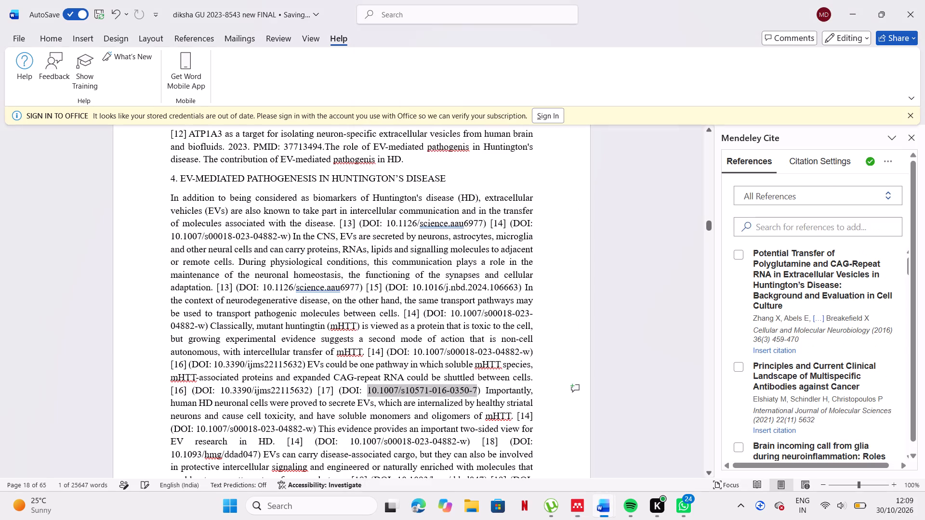
{"action": "scroll", "coordinate": [806, 322], "scroll_direction": "up", "scroll_amount": 1}
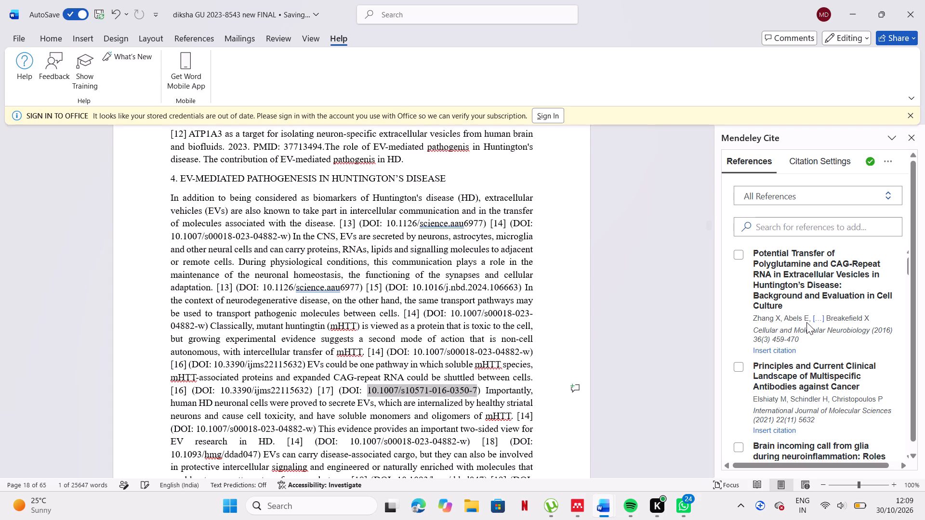
{"action": "scroll", "coordinate": [806, 322], "scroll_direction": "up", "scroll_amount": 1}
{"action": "scroll", "coordinate": [435, 232], "scroll_direction": "up", "scroll_amount": 1}
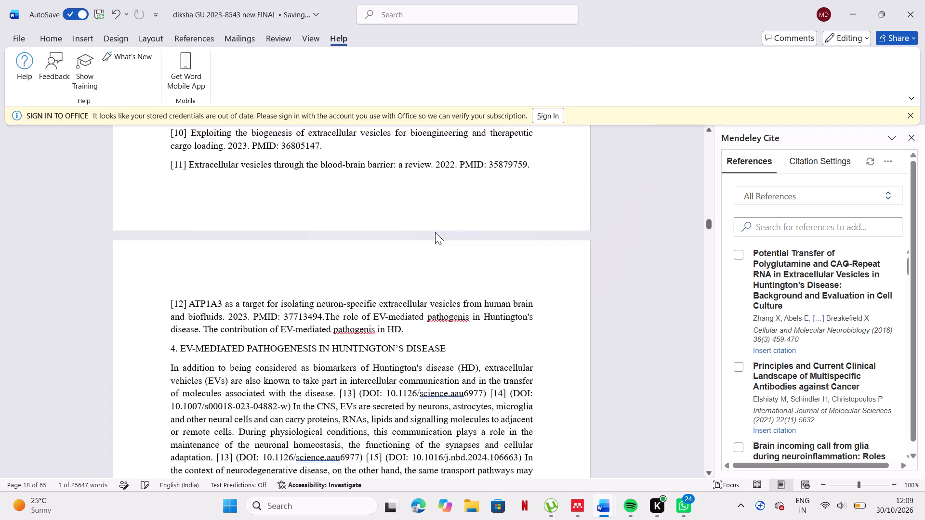
{"action": "scroll", "coordinate": [435, 232], "scroll_direction": "down", "scroll_amount": 1}
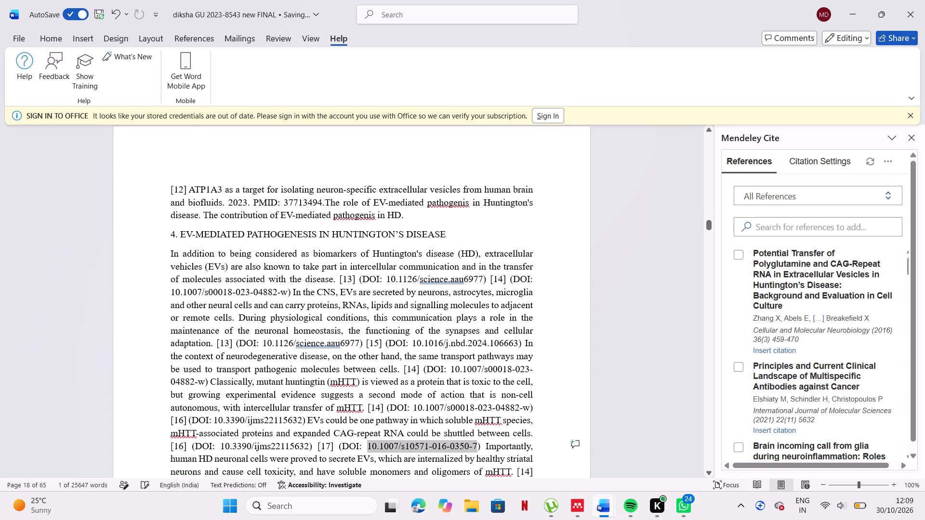
{"action": "scroll", "coordinate": [703, 334], "scroll_direction": "down", "scroll_amount": 1}
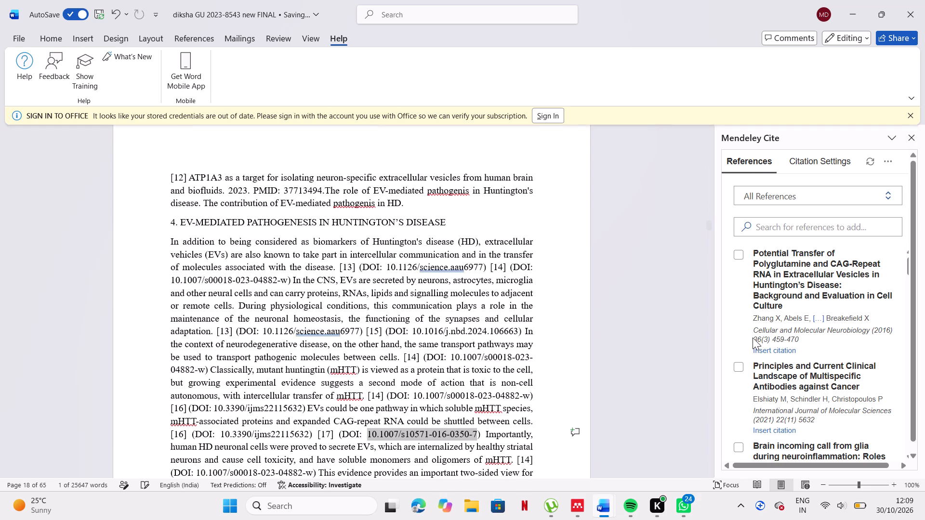
{"action": "scroll", "coordinate": [753, 338], "scroll_direction": "down", "scroll_amount": 1}
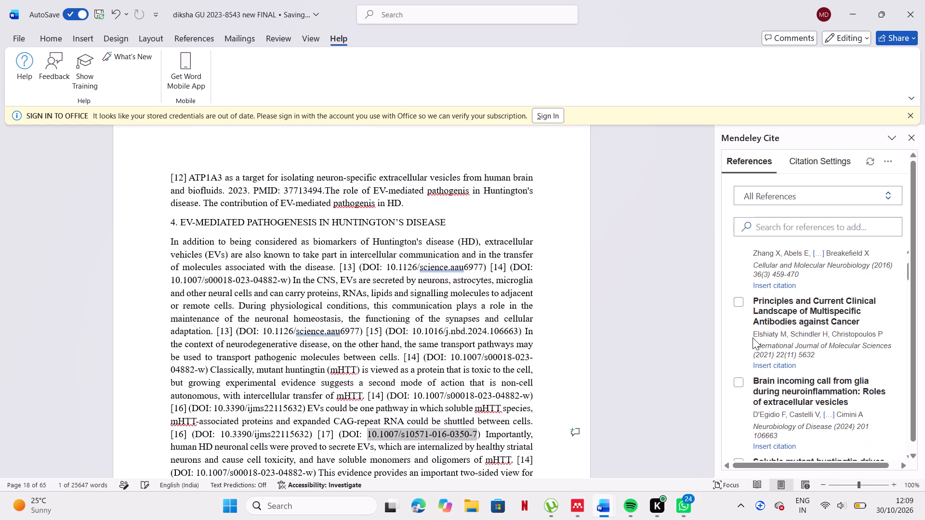
{"action": "scroll", "coordinate": [753, 338], "scroll_direction": "down", "scroll_amount": 1}
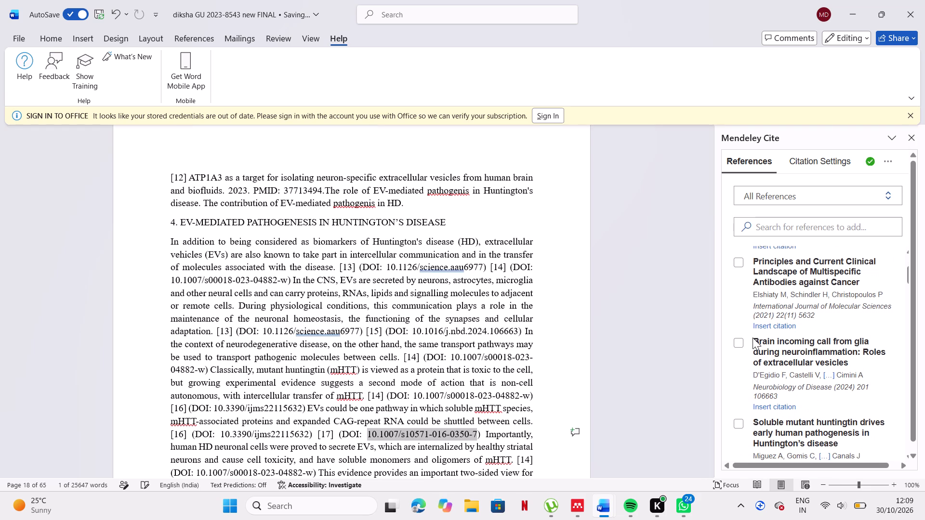
{"action": "scroll", "coordinate": [753, 338], "scroll_direction": "down", "scroll_amount": 1}
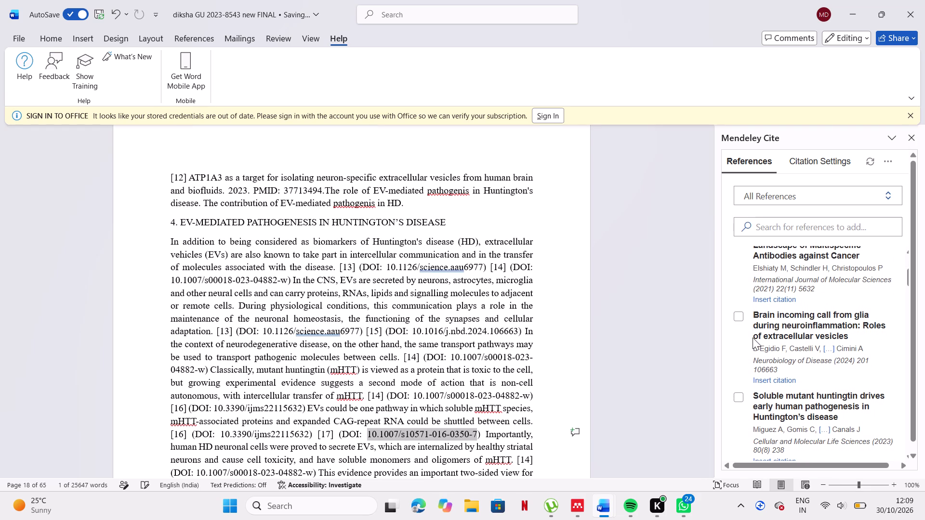
{"action": "scroll", "coordinate": [753, 338], "scroll_direction": "down", "scroll_amount": 1}
{"action": "scroll", "coordinate": [844, 373], "scroll_direction": "down", "scroll_amount": 1}
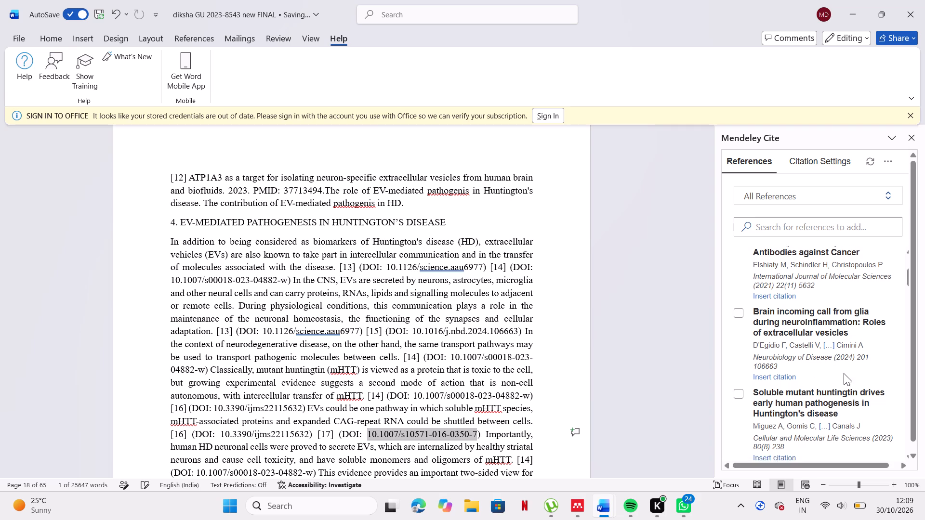
{"action": "scroll", "coordinate": [844, 373], "scroll_direction": "down", "scroll_amount": 2}
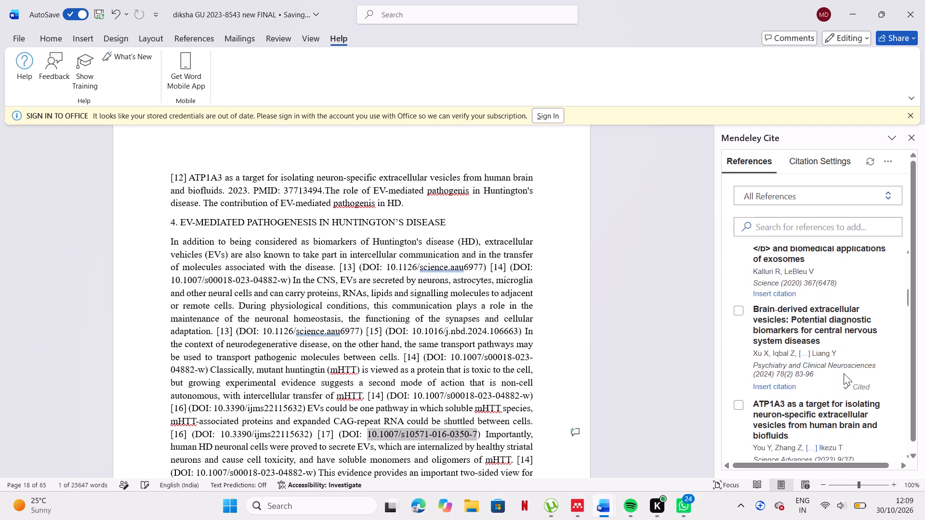
{"action": "scroll", "coordinate": [844, 373], "scroll_direction": "up", "scroll_amount": 1}
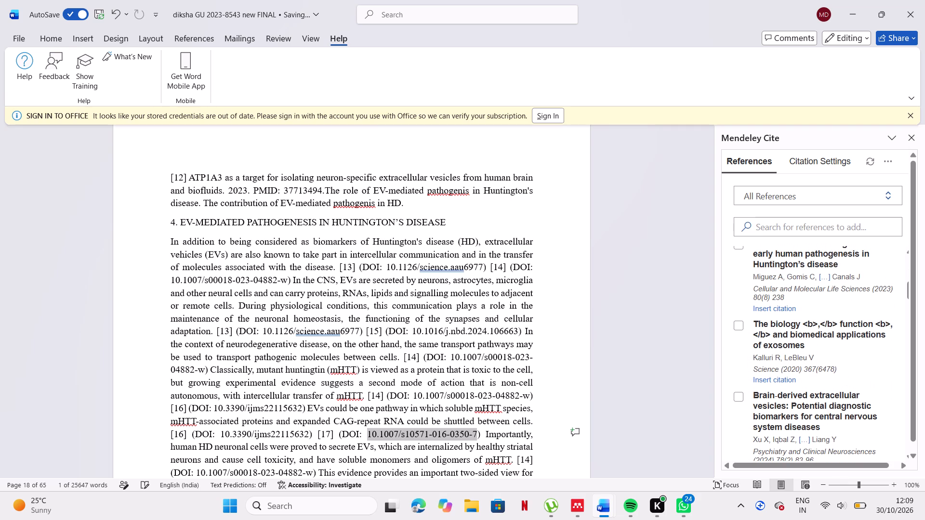
{"action": "left_click", "coordinate": [356, 264]}
{"action": "key", "text": "BackSpace"}
{"action": "key", "text": "BackSpace"}
{"action": "key", "text": "BackSpace"}
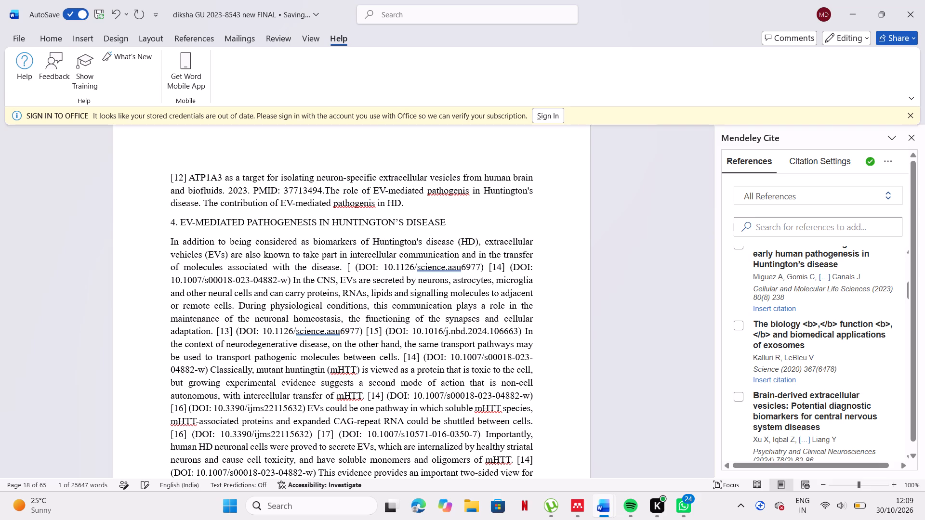
{"action": "key", "text": "BackSpace"}
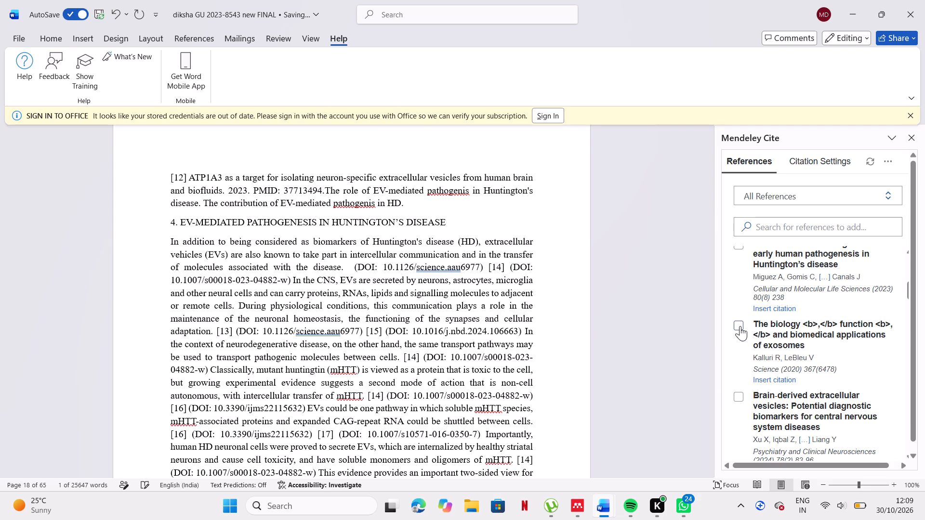
{"action": "left_click", "coordinate": [740, 325]}
{"action": "left_click", "coordinate": [764, 454]}
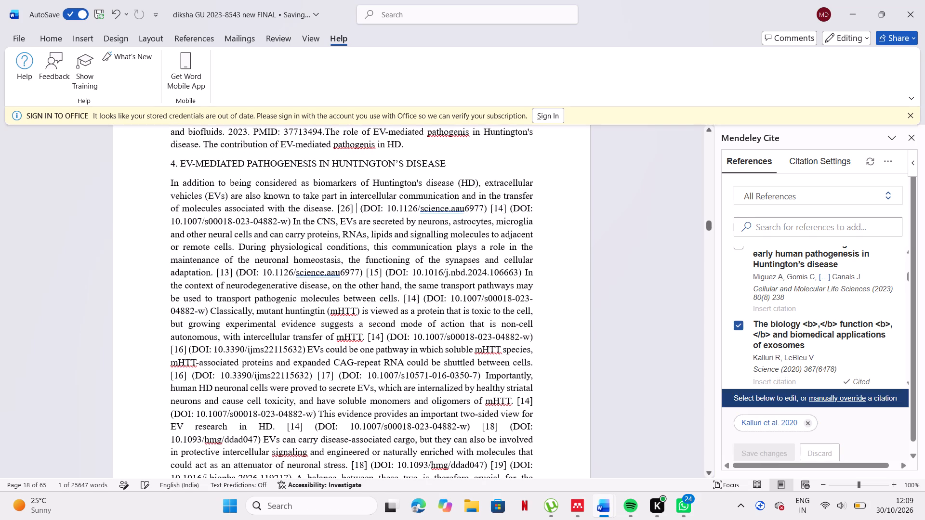
Bold the new [26] citation together with its bracketed DOI 10.1126/science.aau6977 in section 4.
{"action": "left_click_drag", "start_coordinate": [338, 208], "coordinate": [476, 206]}
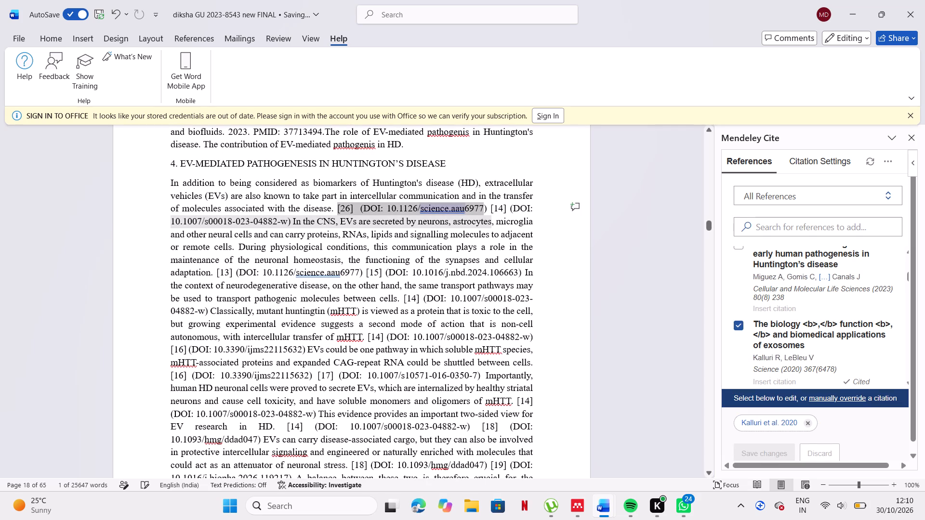
{"action": "left_click_drag", "start_coordinate": [476, 206], "coordinate": [484, 207]}
{"action": "left_click", "coordinate": [496, 185]}
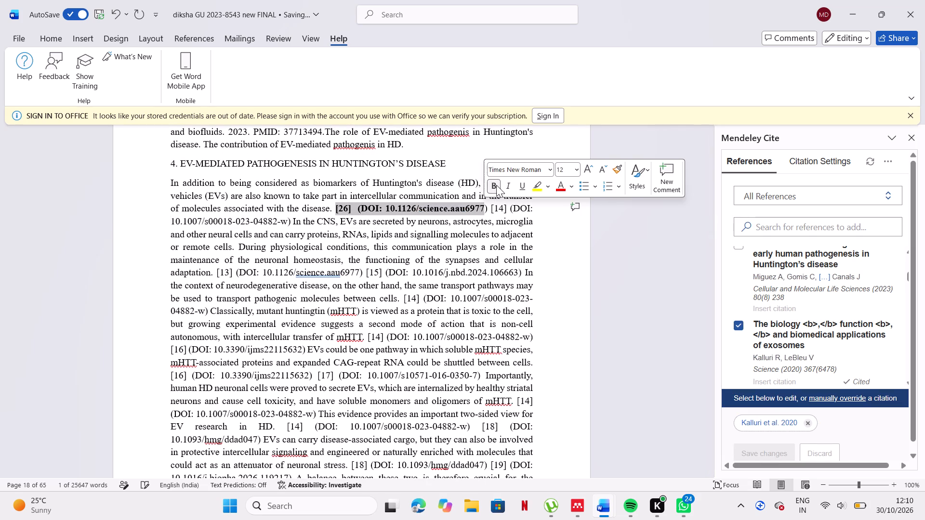
{"action": "left_click_drag", "start_coordinate": [488, 208], "coordinate": [483, 208]}
{"action": "left_click", "coordinate": [493, 192]}
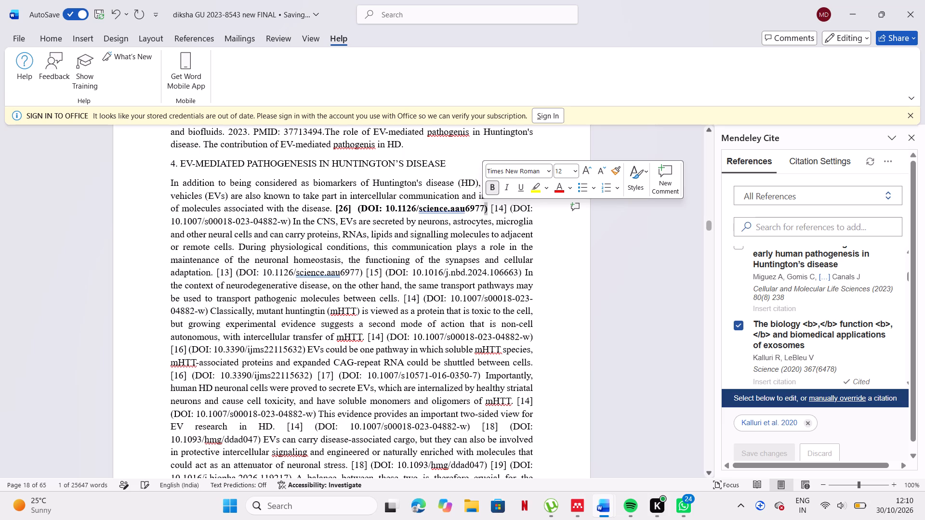
{"action": "left_click", "coordinate": [633, 270]}
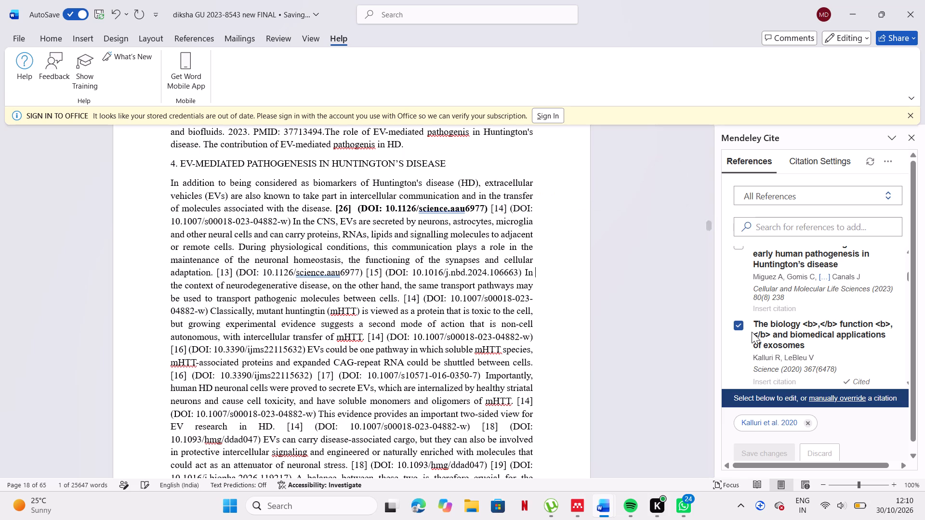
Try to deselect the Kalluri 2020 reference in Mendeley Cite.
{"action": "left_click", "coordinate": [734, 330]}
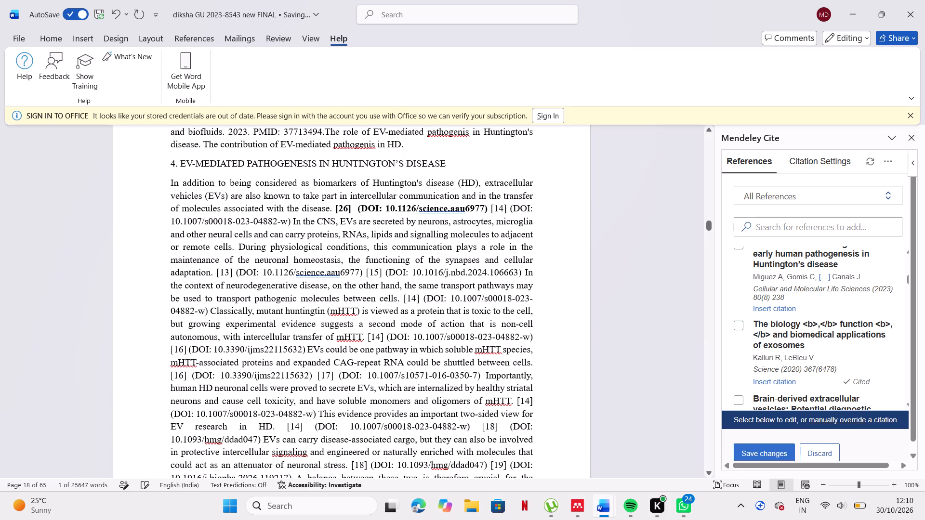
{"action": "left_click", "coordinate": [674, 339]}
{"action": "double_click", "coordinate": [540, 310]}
{"action": "left_click_drag", "start_coordinate": [489, 206], "coordinate": [515, 211]}
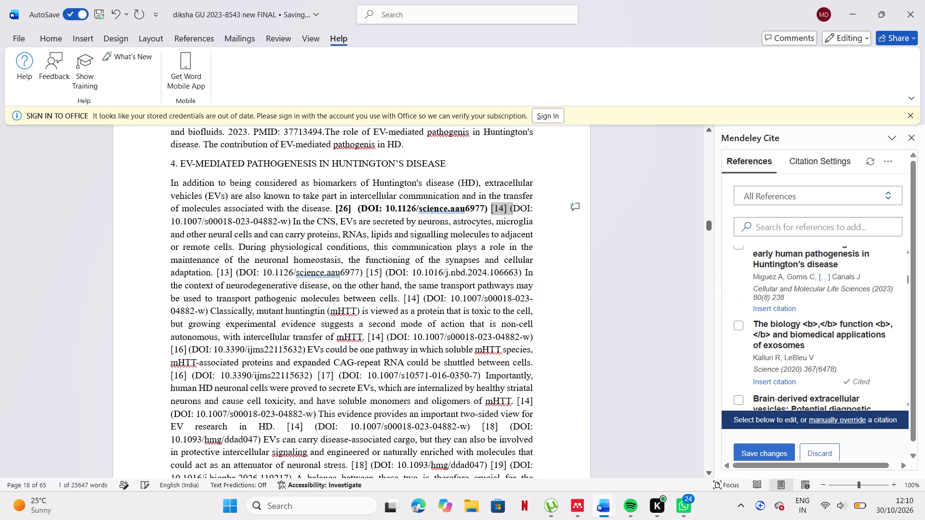
{"action": "left_click_drag", "start_coordinate": [515, 211], "coordinate": [291, 225]}
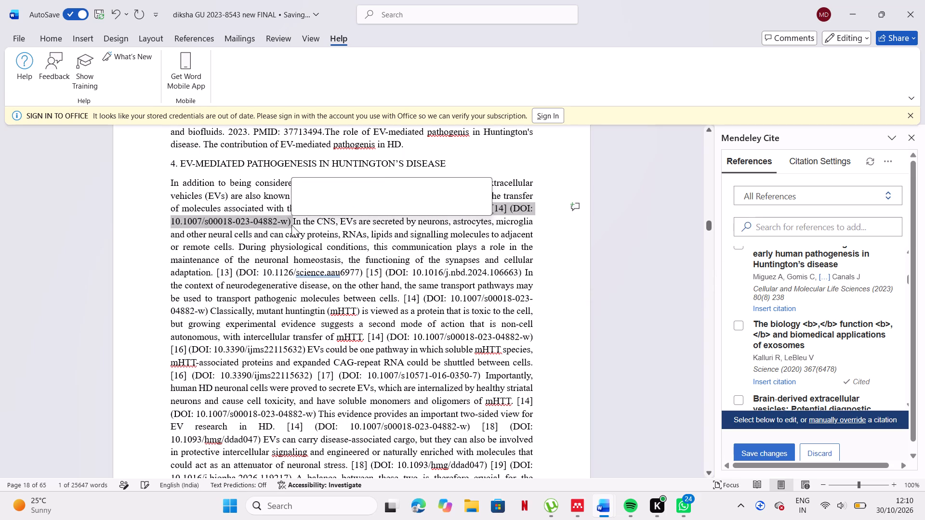
{"action": "left_click", "coordinate": [296, 211]}
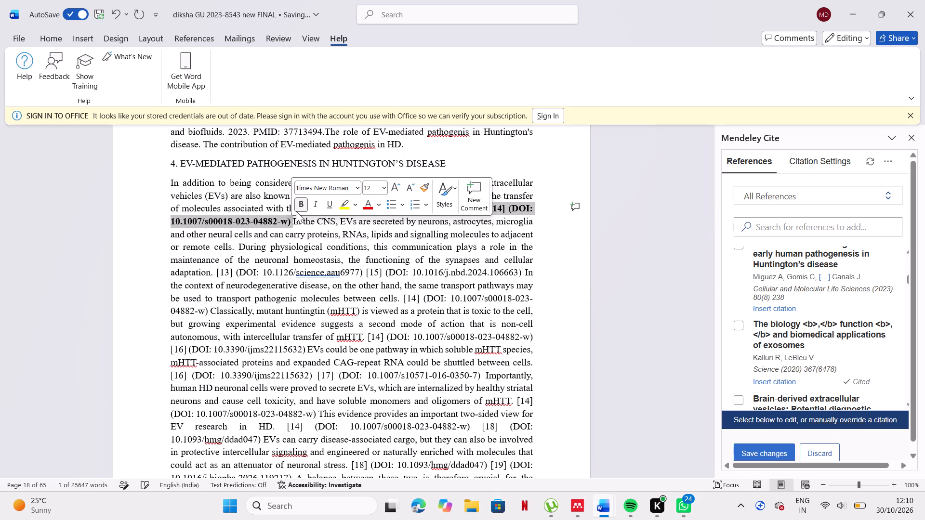
{"action": "left_click", "coordinate": [296, 211]}
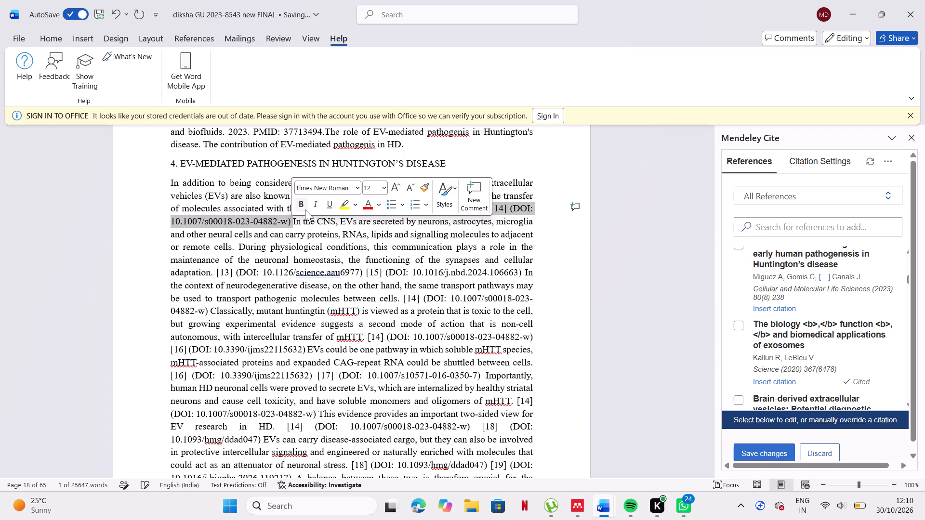
{"action": "left_click", "coordinate": [302, 206]}
{"action": "left_click", "coordinate": [561, 297]}
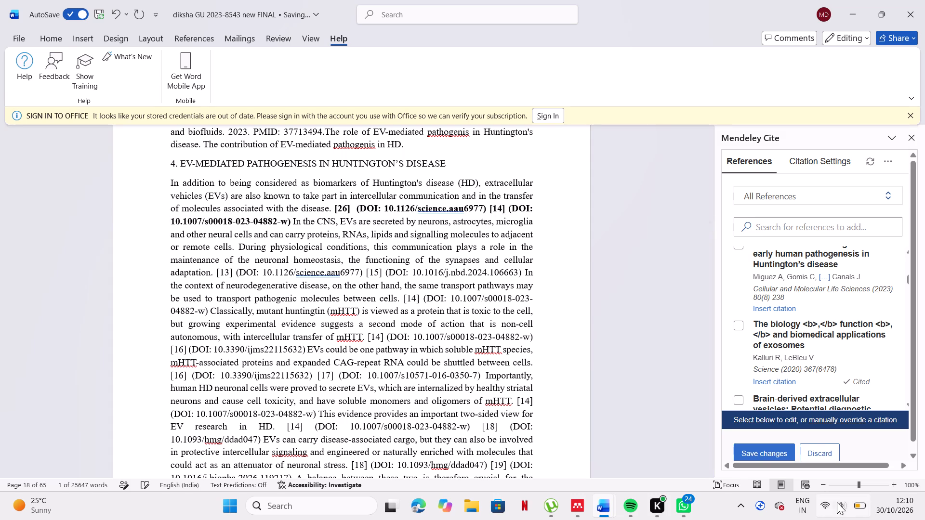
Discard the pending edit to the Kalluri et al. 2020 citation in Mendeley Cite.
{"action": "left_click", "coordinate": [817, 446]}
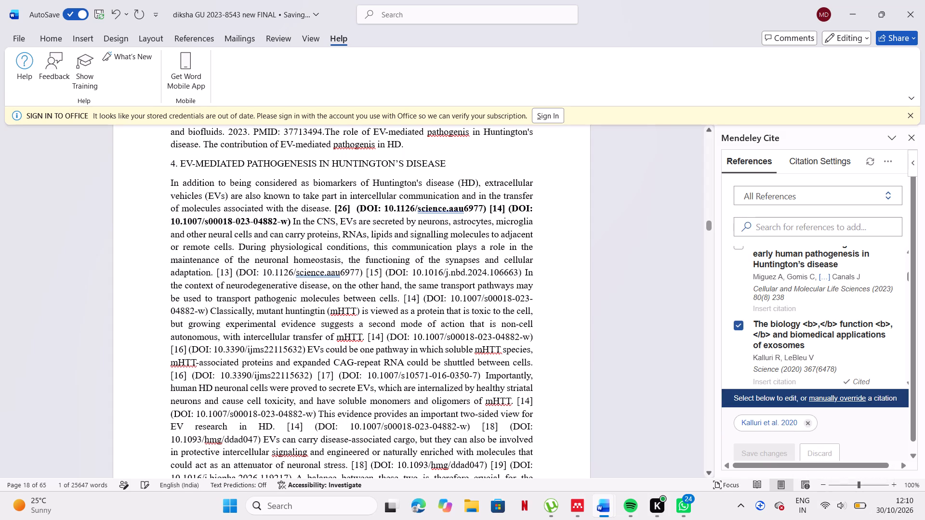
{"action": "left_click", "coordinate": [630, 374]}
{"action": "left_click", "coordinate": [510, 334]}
Add an extra space between the bracketed DOI 10.1126/science.aau6977 and the bold [14] in section 4.
{"action": "left_click", "coordinate": [486, 206]}
{"action": "double_click", "coordinate": [486, 206]}
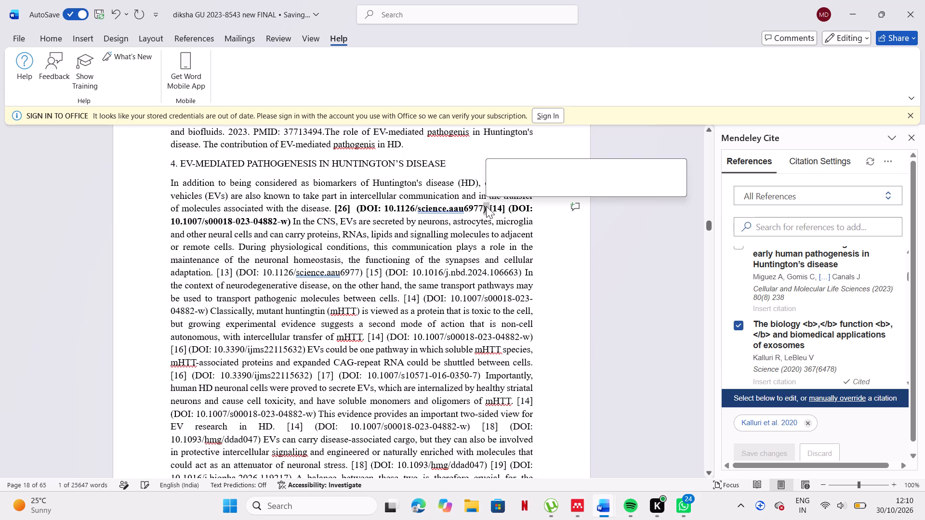
{"action": "left_click", "coordinate": [488, 208]}
{"action": "key", "text": "space"}
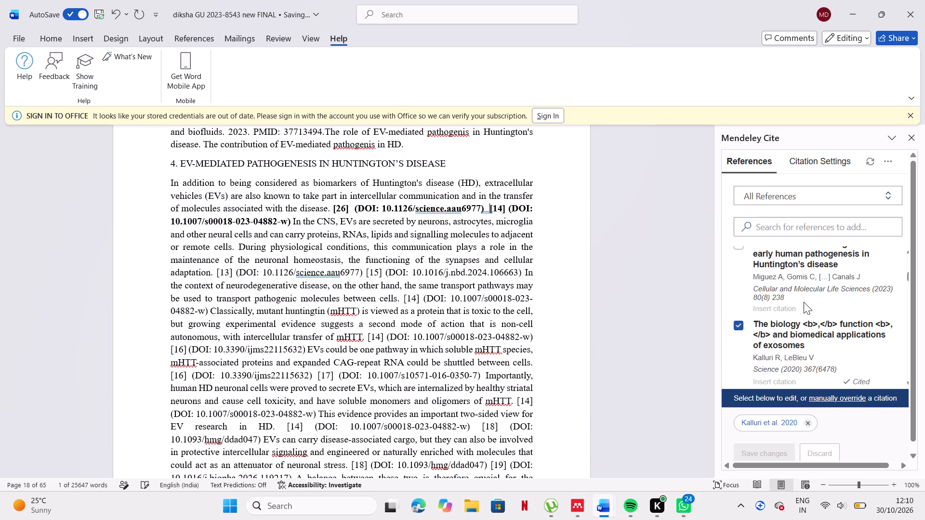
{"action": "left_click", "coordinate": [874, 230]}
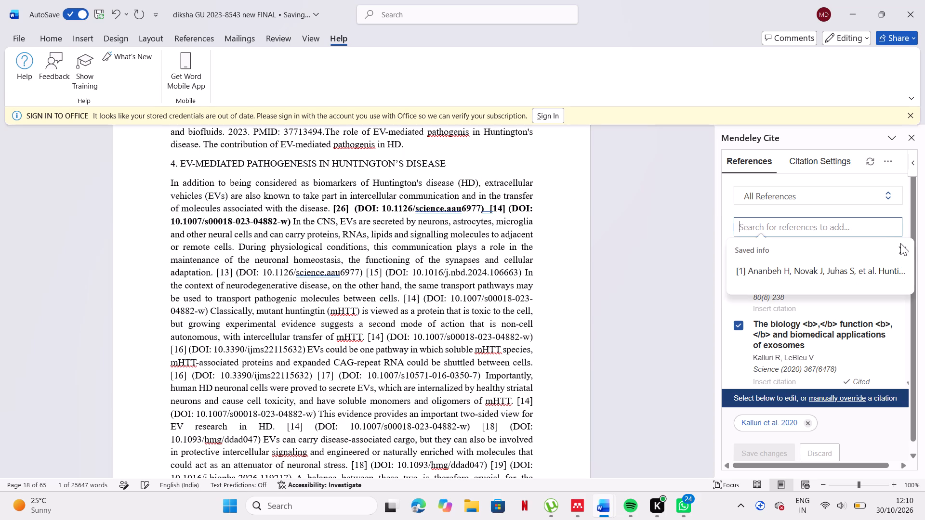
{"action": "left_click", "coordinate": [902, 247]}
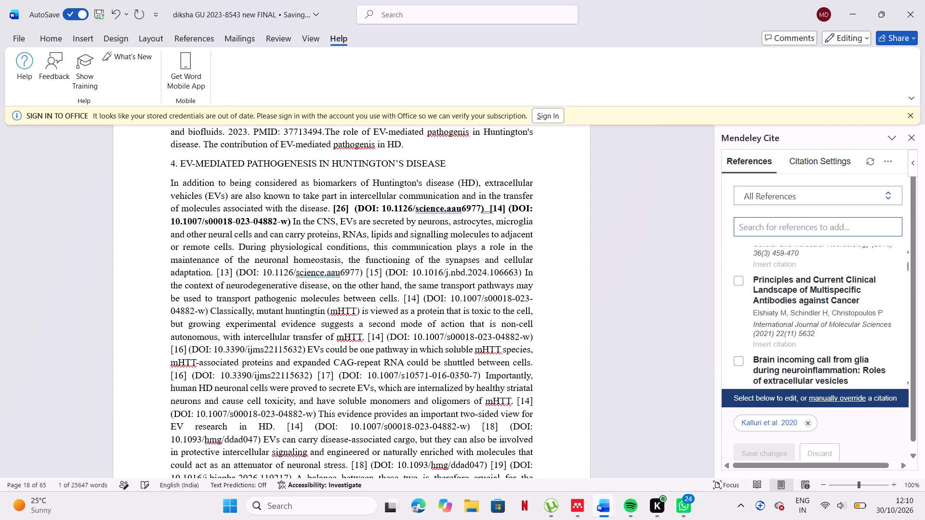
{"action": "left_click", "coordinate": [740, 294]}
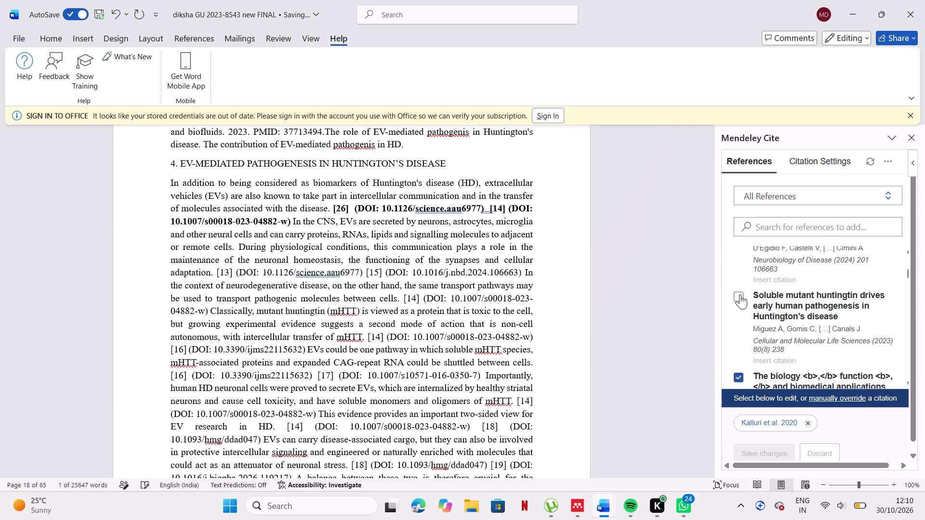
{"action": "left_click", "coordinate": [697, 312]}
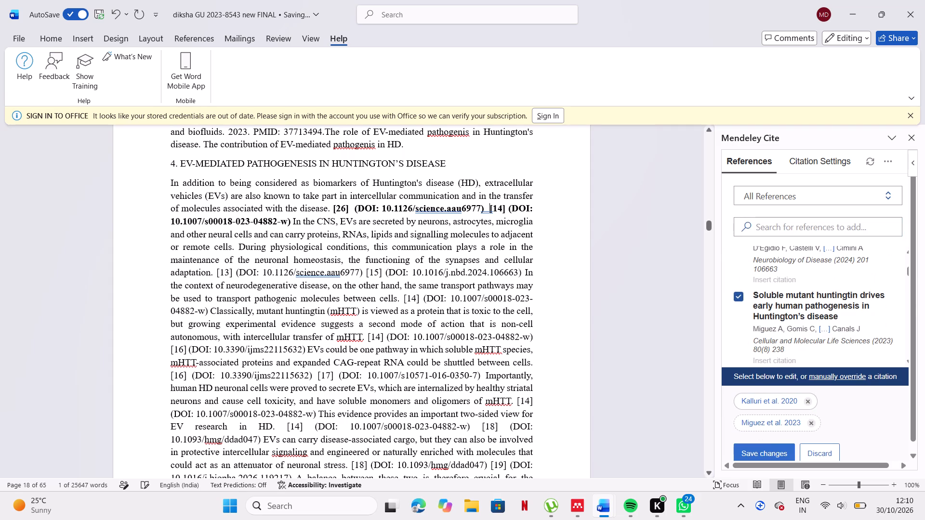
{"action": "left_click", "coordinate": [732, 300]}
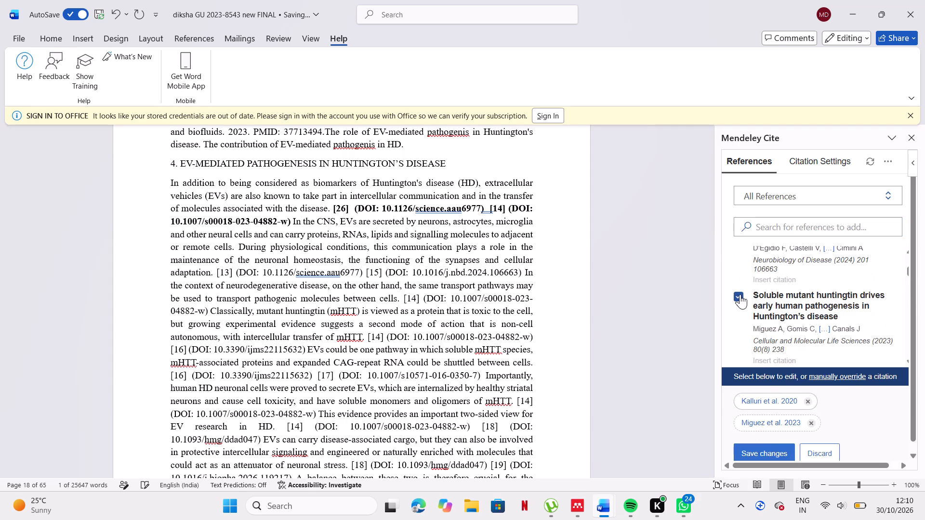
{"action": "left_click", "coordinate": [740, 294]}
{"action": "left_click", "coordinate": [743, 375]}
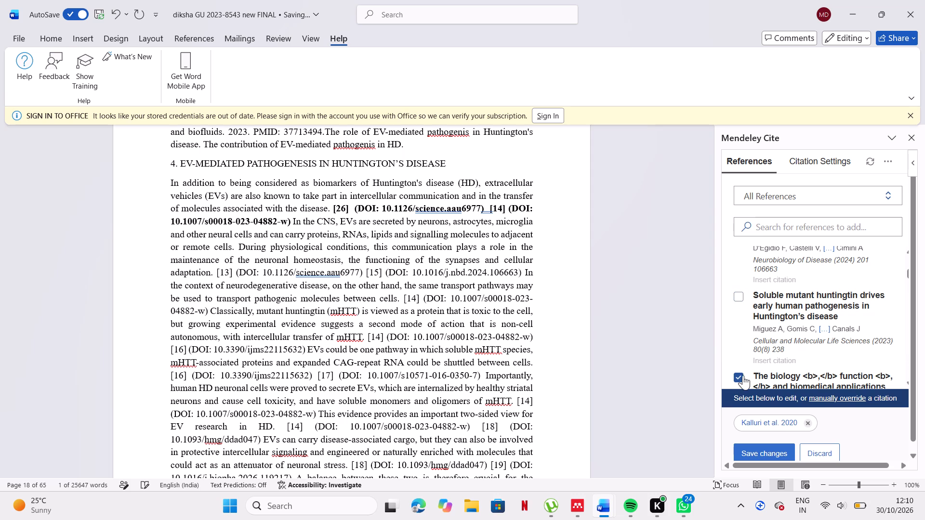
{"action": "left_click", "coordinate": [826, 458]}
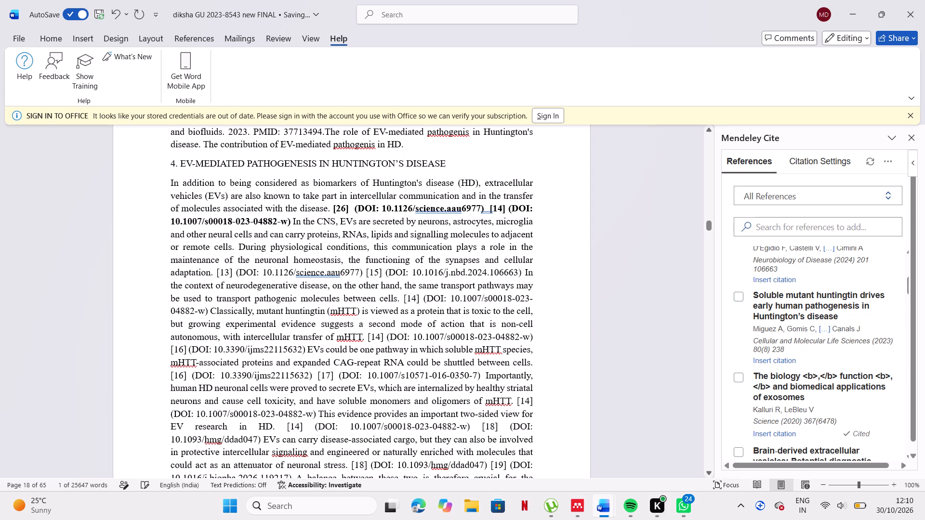
Accept the grammar suggestion for the spacing between the bold DOI 10.1126/science.aau6977 and [14] in section 4.
{"action": "left_click", "coordinate": [491, 210]}
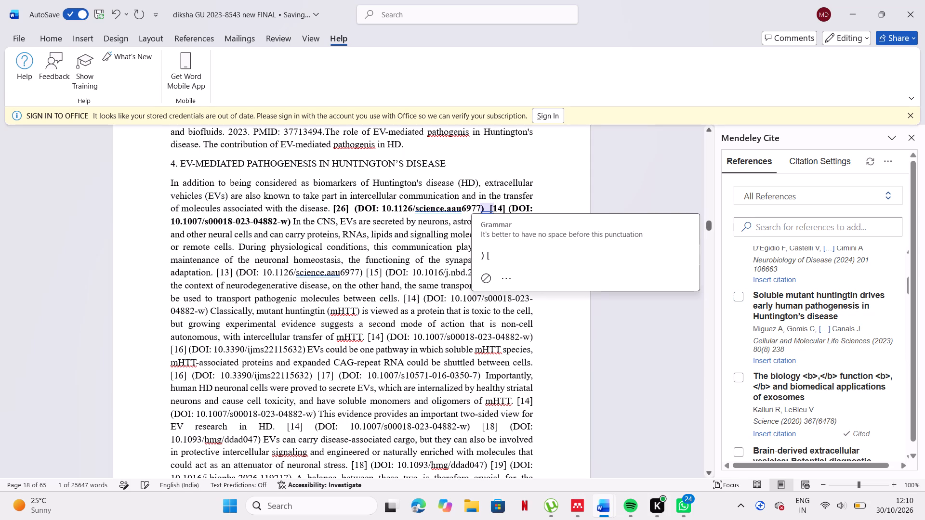
{"action": "left_click", "coordinate": [502, 210]}
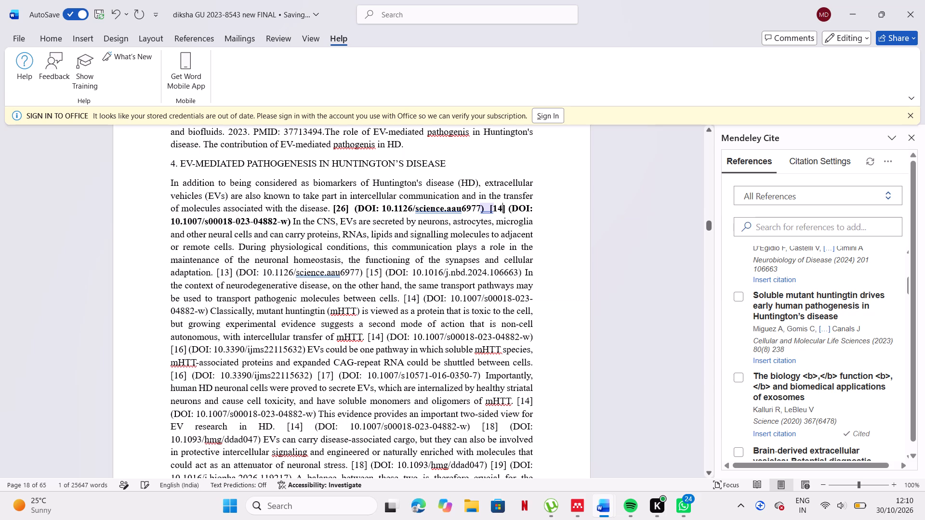
{"action": "left_click", "coordinate": [485, 209]}
{"action": "left_click", "coordinate": [487, 259]}
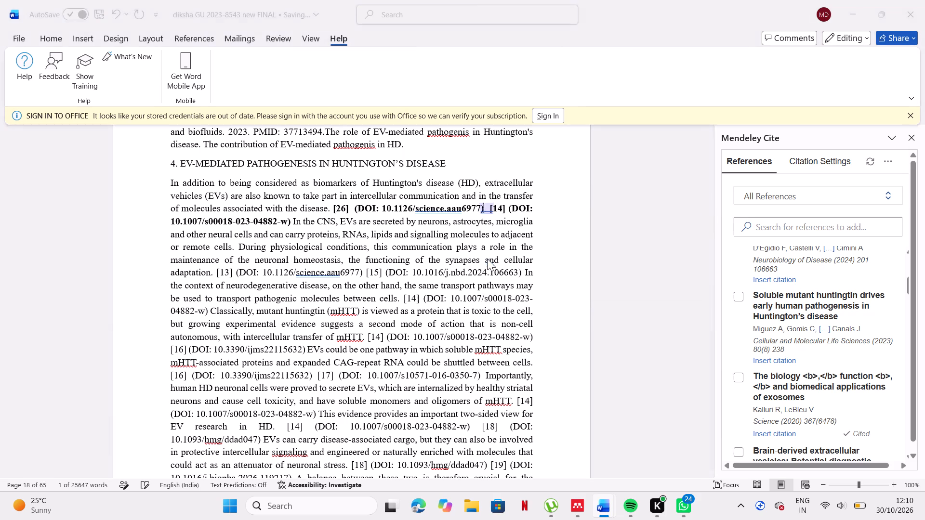
{"action": "scroll", "coordinate": [491, 243], "scroll_direction": "down", "scroll_amount": 1}
{"action": "left_click", "coordinate": [504, 213]}
{"action": "left_click", "coordinate": [504, 213]}
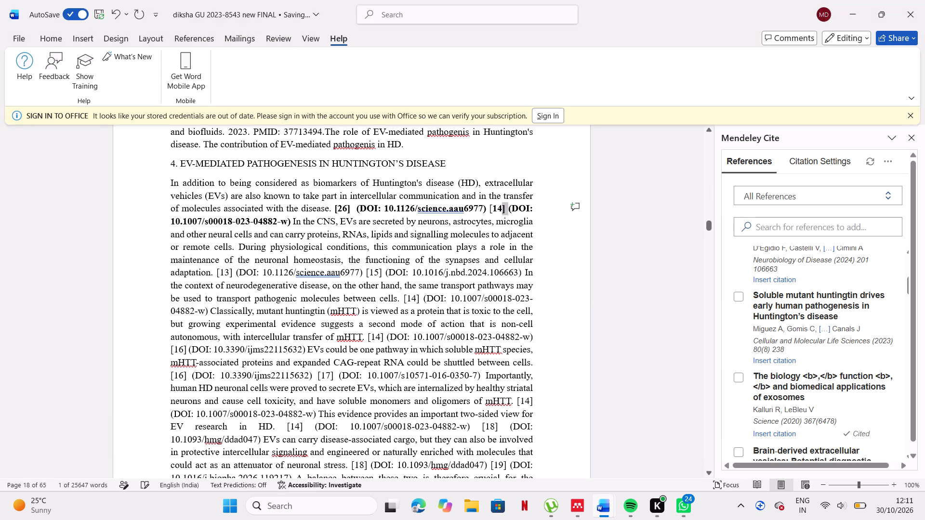
{"action": "left_click", "coordinate": [507, 207]}
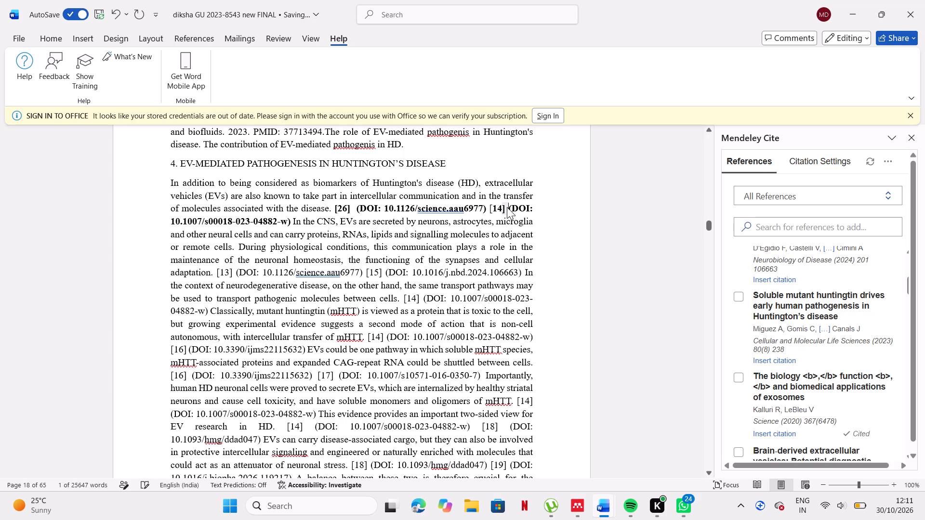
{"action": "left_click", "coordinate": [507, 207]}
{"action": "key", "text": "BackSpace"}
{"action": "key", "text": "BackSpace"}
{"action": "key", "text": "BackSpace"}
{"action": "key", "text": "BackSpace"}
{"action": "key", "text": "BackSpace"}
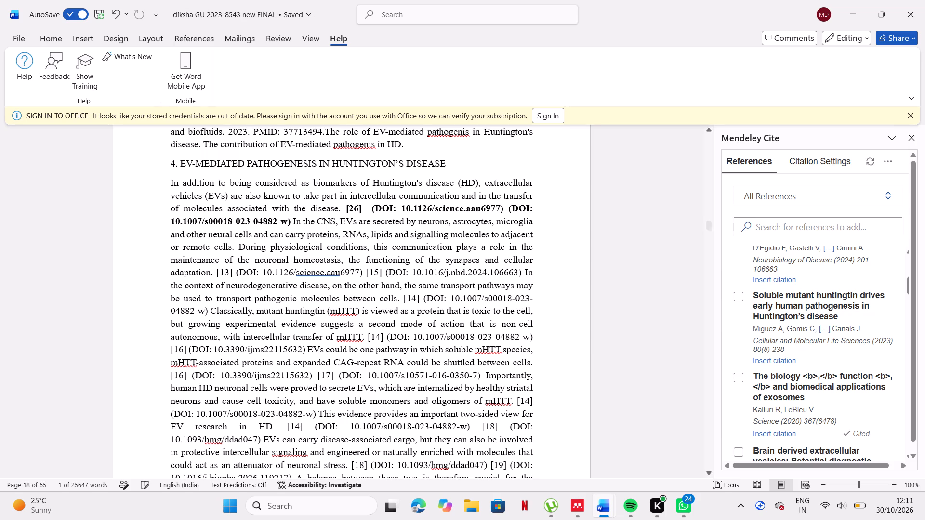
{"action": "left_click", "coordinate": [768, 361]}
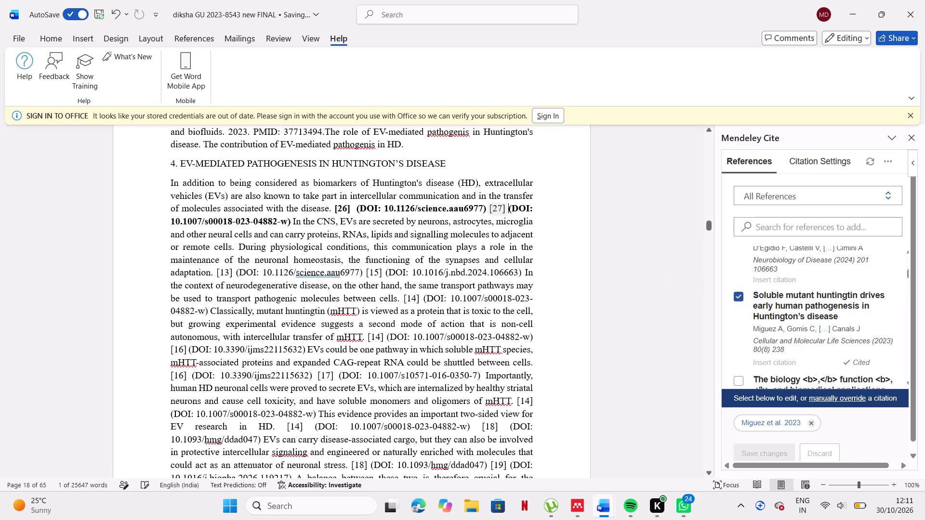
{"action": "left_click_drag", "start_coordinate": [507, 209], "coordinate": [490, 209]}
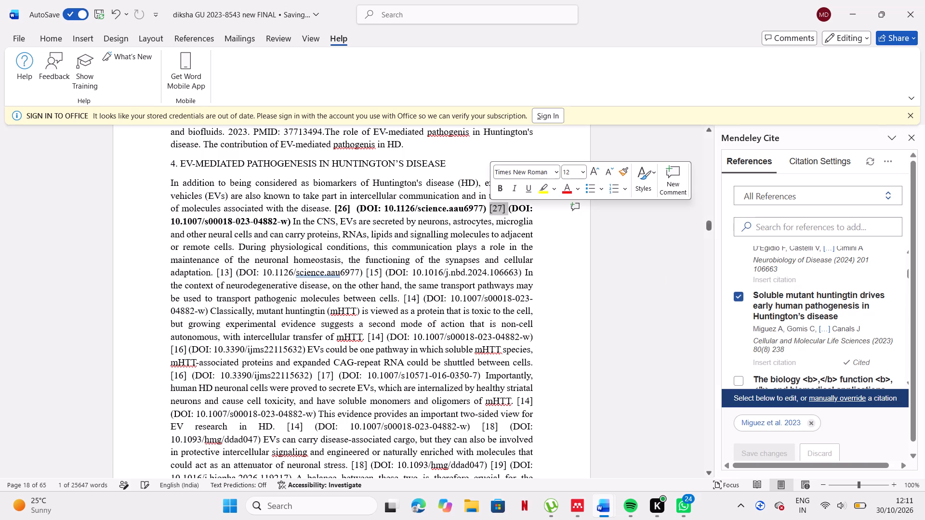
{"action": "left_click", "coordinate": [500, 188]}
{"action": "left_click", "coordinate": [529, 225]}
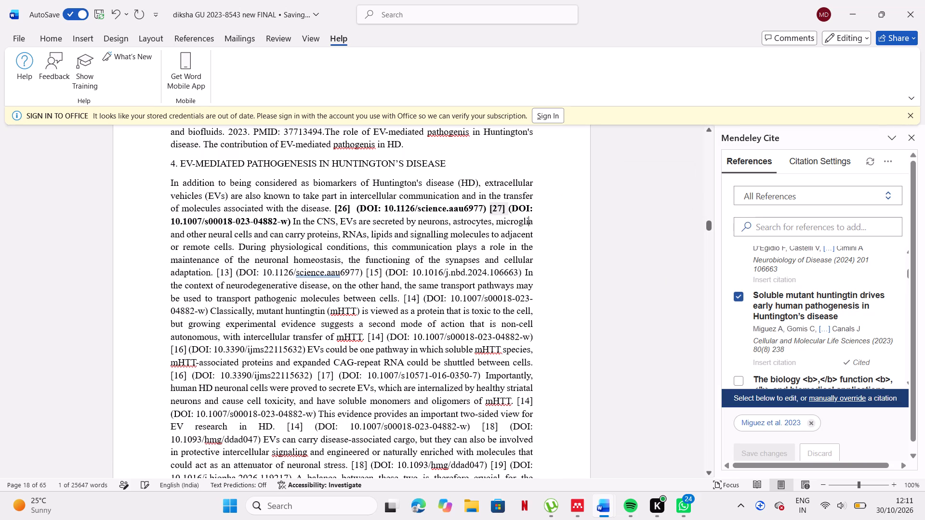
{"action": "left_click", "coordinate": [531, 226]}
Replace the typed [13] after "cellular adaptation" in section 4 with the Mendeley citation for Kalluri and LeBleu 2020.
{"action": "double_click", "coordinate": [235, 269]}
{"action": "left_click", "coordinate": [231, 272]}
{"action": "key", "text": "BackSpace"}
{"action": "key", "text": "BackSpace"}
{"action": "key", "text": "BackSpace"}
{"action": "key", "text": "BackSpace"}
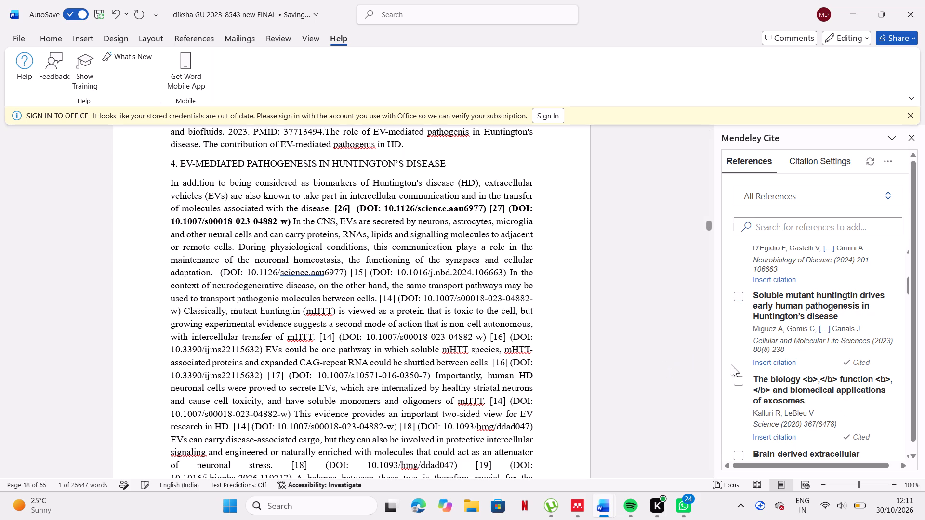
{"action": "left_click", "coordinate": [766, 433]}
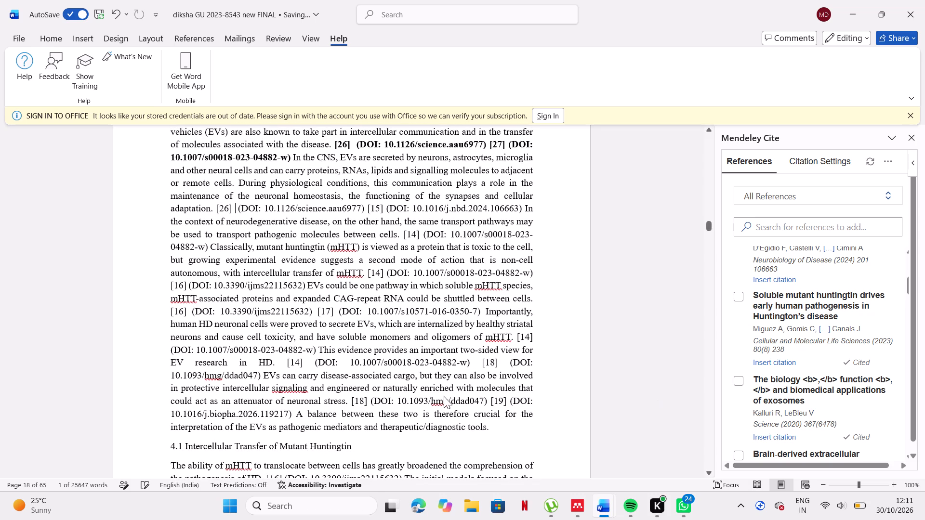
Bold the citation number after "cellular adaptation" together with its bracketed DOI 10.1126/science.aau6977.
{"action": "left_click_drag", "start_coordinate": [212, 208], "coordinate": [305, 209]}
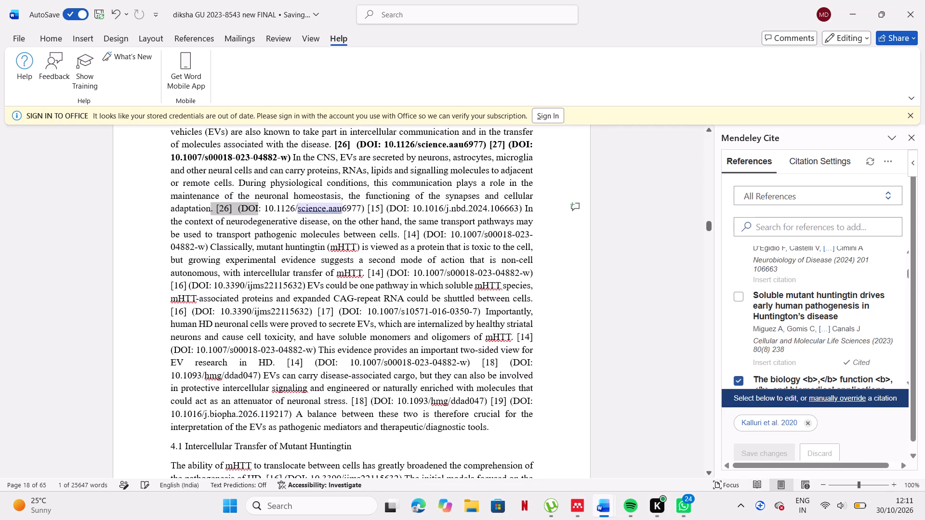
{"action": "left_click_drag", "start_coordinate": [305, 209], "coordinate": [369, 211]}
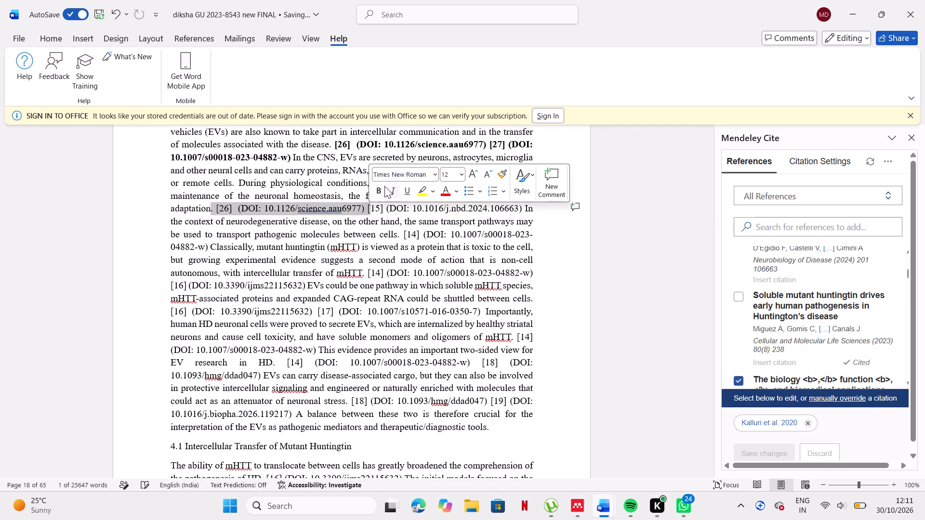
{"action": "left_click", "coordinate": [380, 189]}
{"action": "left_click", "coordinate": [592, 260]}
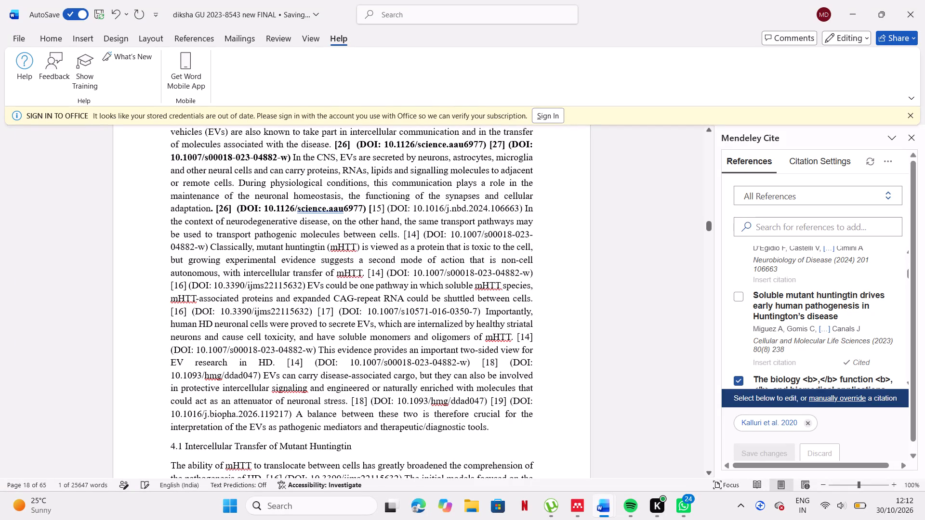
Delete the typed [15] before DOI 10.1016/j.nbd.2024.106663 in section 4.
{"action": "left_click", "coordinate": [385, 207]}
{"action": "key", "text": "BackSpace"}
{"action": "key", "text": "BackSpace"}
{"action": "key", "text": "BackSpace"}
{"action": "key", "text": "BackSpace"}
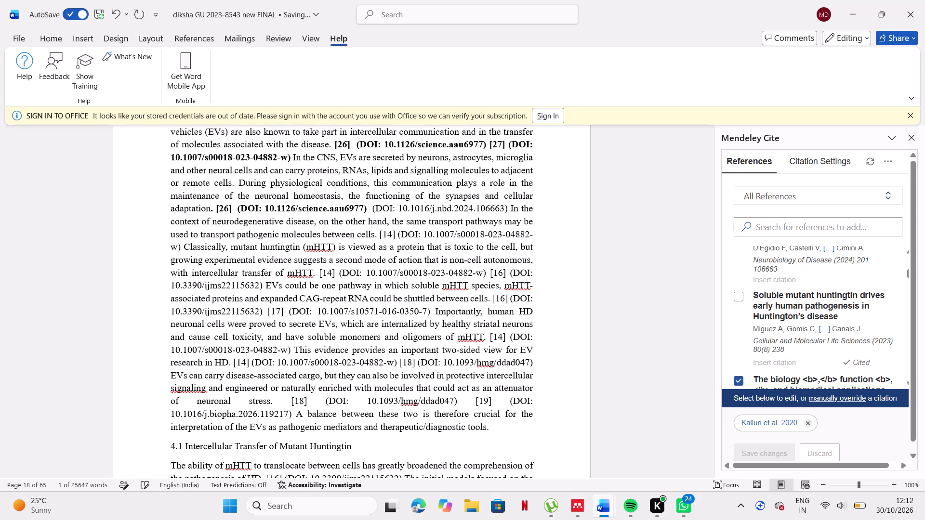
Accept the grammar suggestion for the spacing between DOI 10.1126/science.aau6977 and DOI 10.1016/j.nbd.2024.106663.
{"action": "left_click", "coordinate": [385, 207]}
{"action": "left_click", "coordinate": [369, 208]}
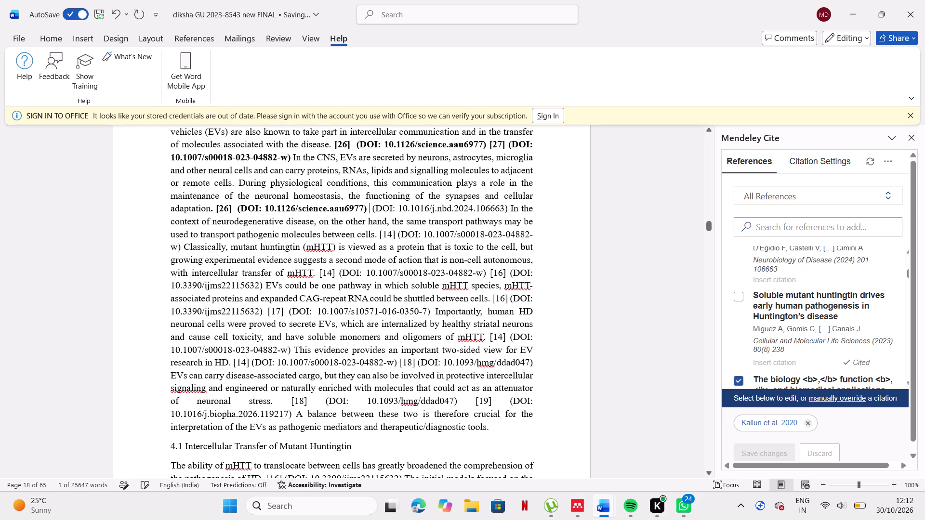
{"action": "double_click", "coordinate": [369, 208]}
{"action": "double_click", "coordinate": [369, 208]}
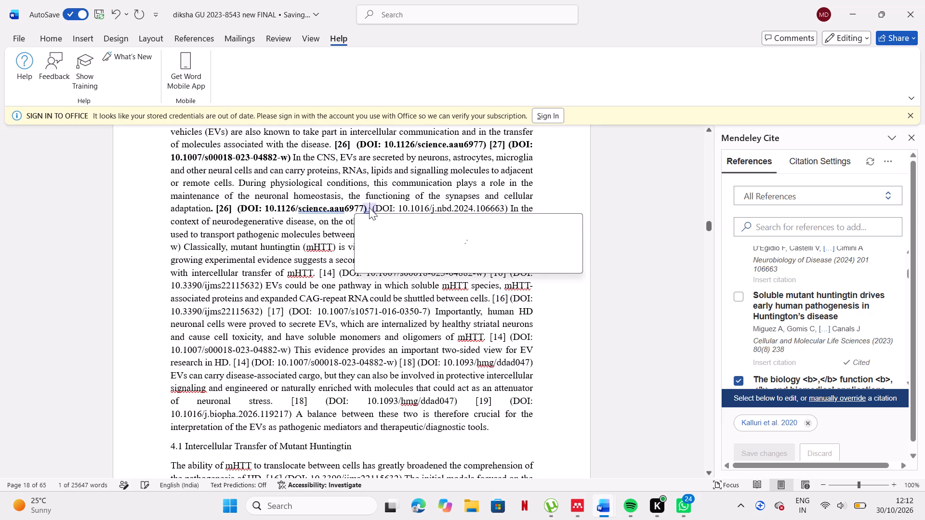
{"action": "left_click", "coordinate": [378, 208]}
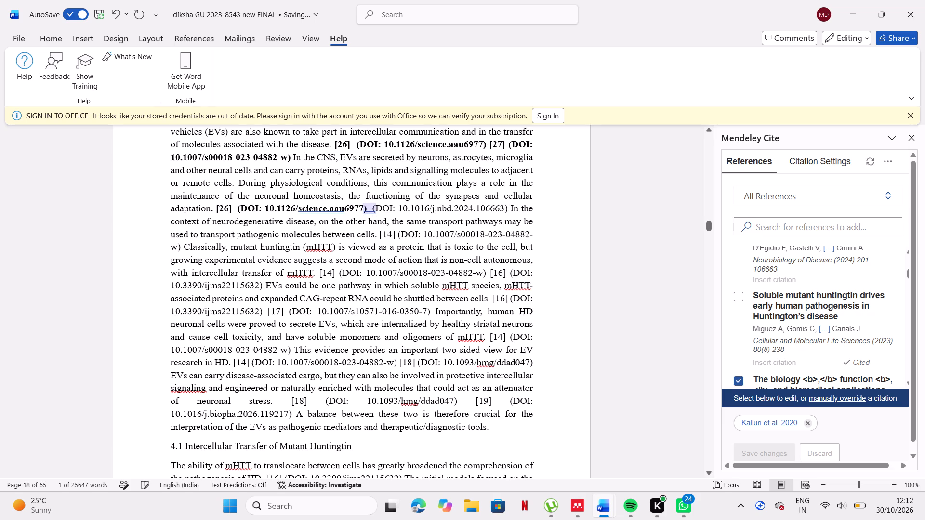
{"action": "left_click", "coordinate": [371, 208]}
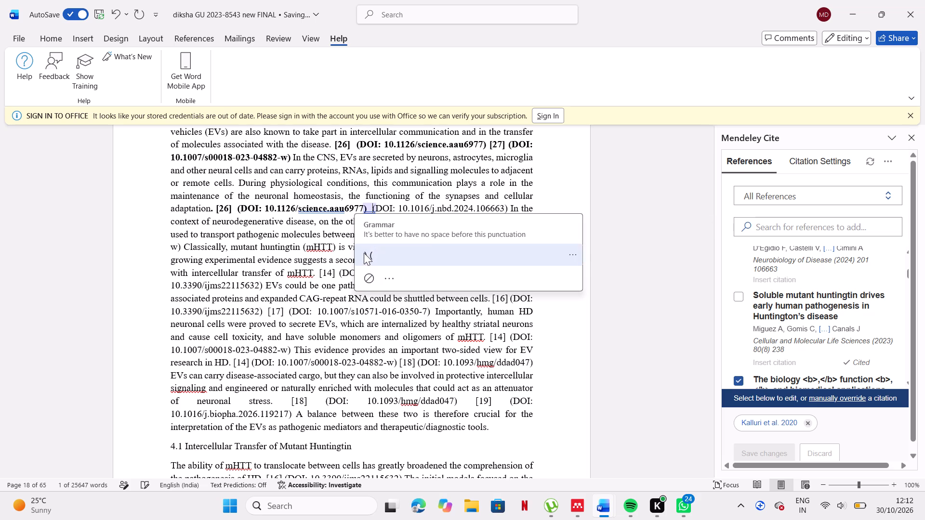
{"action": "left_click", "coordinate": [370, 208]}
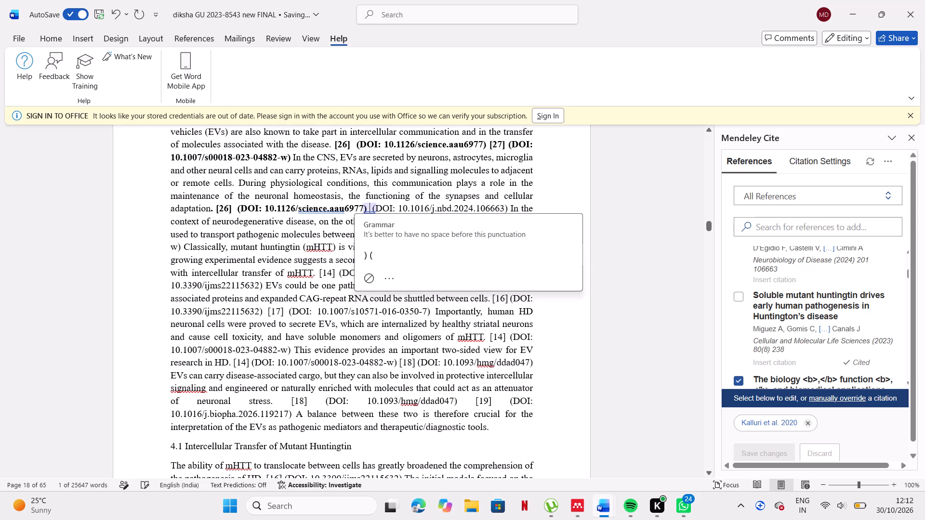
{"action": "left_click", "coordinate": [368, 257]}
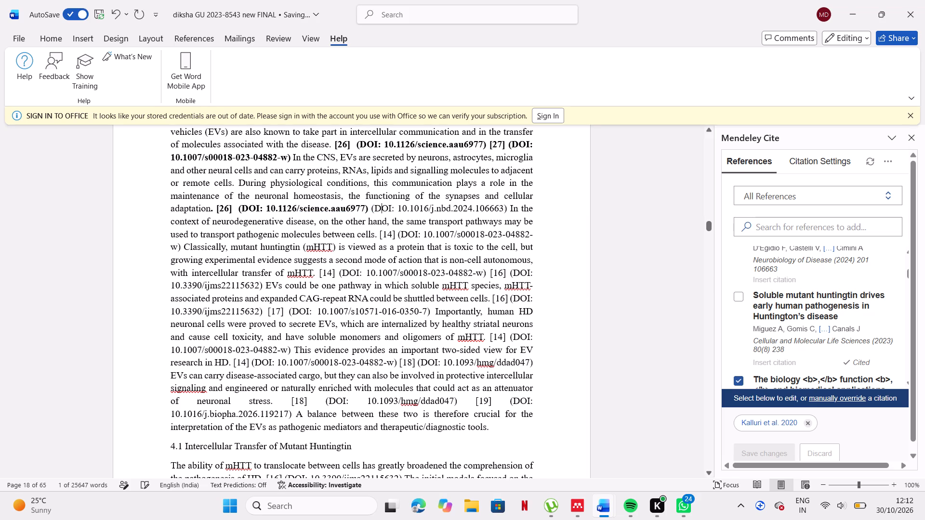
Insert the Mendeley citation for D'Egidio et al. 2024 before DOI 10.1016/j.nbd.2024.106663, clearing the selected Kalluri et al. 2020 reference first.
{"action": "left_click", "coordinate": [371, 213]}
{"action": "scroll", "coordinate": [780, 283], "scroll_direction": "up", "scroll_amount": 1}
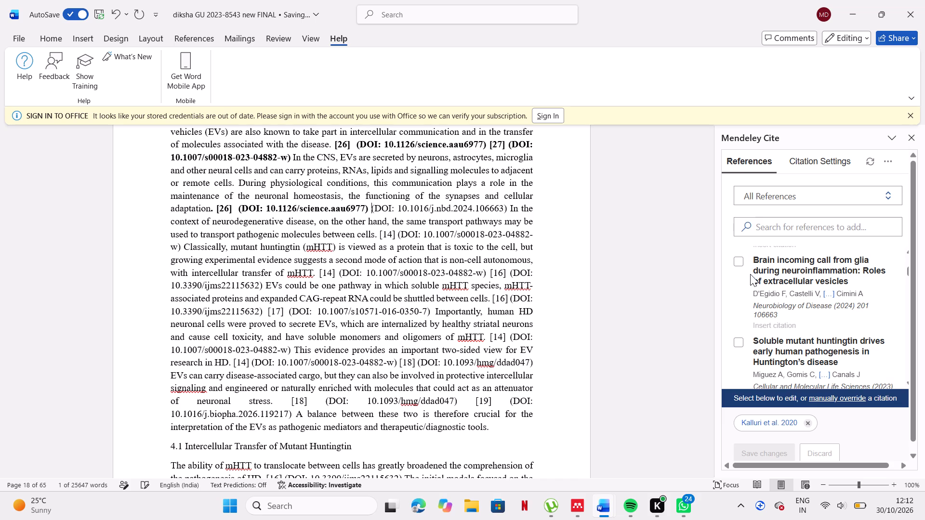
{"action": "left_click", "coordinate": [807, 427]}
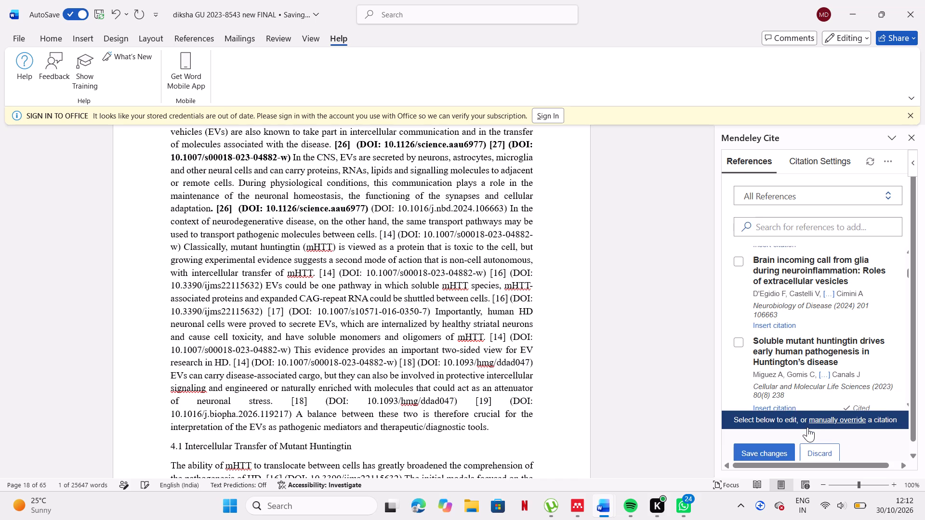
{"action": "left_click", "coordinate": [765, 325]}
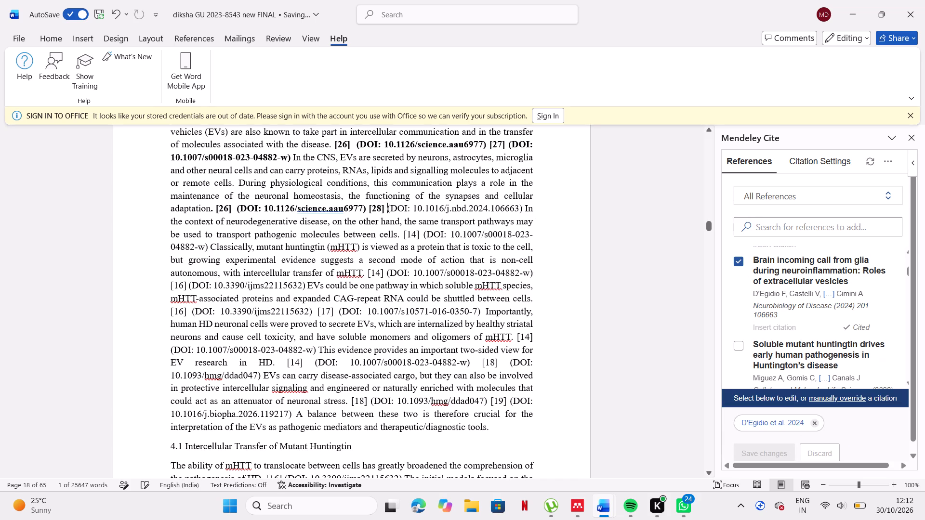
Bold the D'Egidio et al. 2024 citation number together with its bracketed DOI 10.1016/j.nbd.2024.106663 in section 4.
{"action": "left_click_drag", "start_coordinate": [384, 210], "coordinate": [520, 214]}
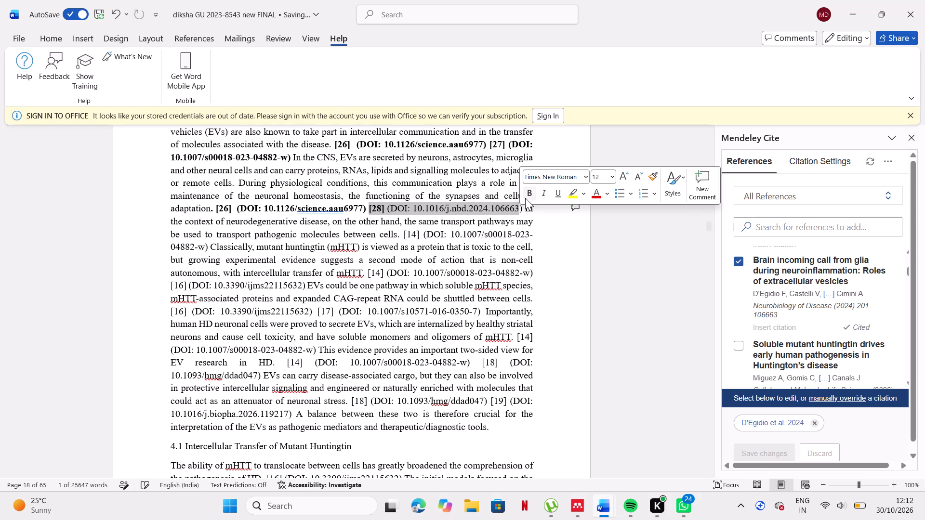
{"action": "left_click", "coordinate": [525, 198]}
{"action": "left_click", "coordinate": [530, 194]}
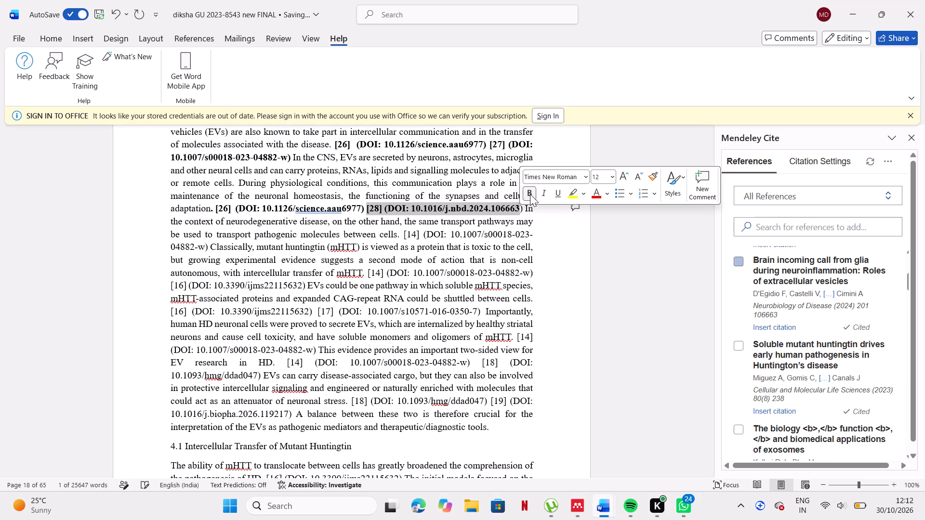
{"action": "left_click", "coordinate": [420, 234]}
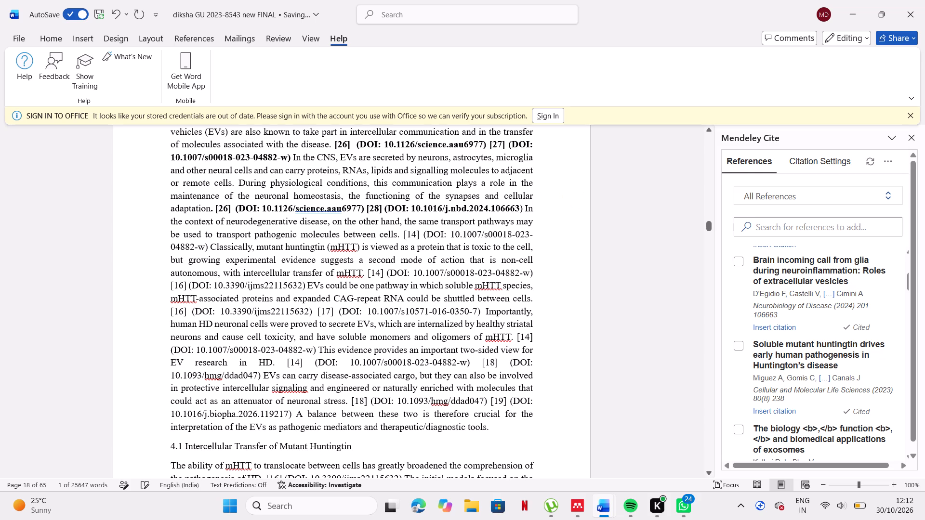
{"action": "left_click", "coordinate": [420, 234]}
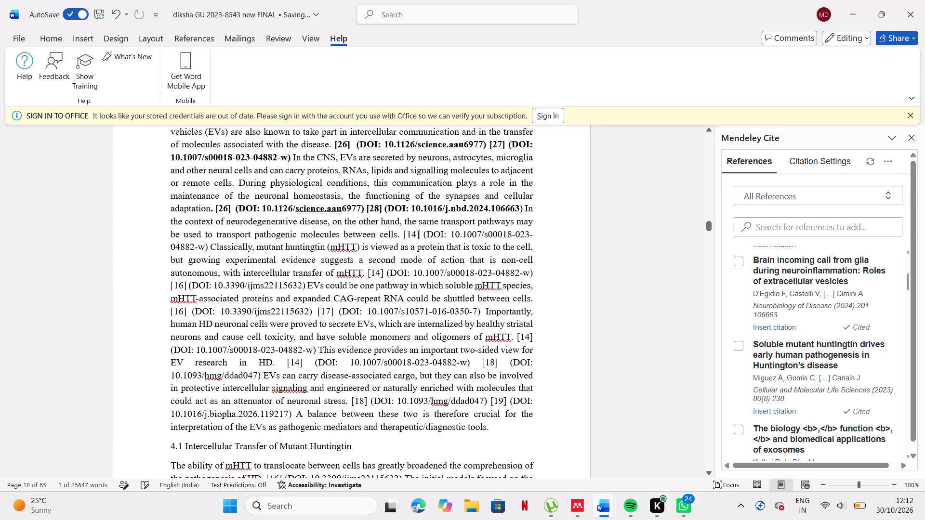
{"action": "left_click", "coordinate": [421, 236]}
{"action": "key", "text": "BackSpace"}
{"action": "key", "text": "BackSpace"}
{"action": "key", "text": "BackSpace"}
{"action": "key", "text": "BackSpace"}
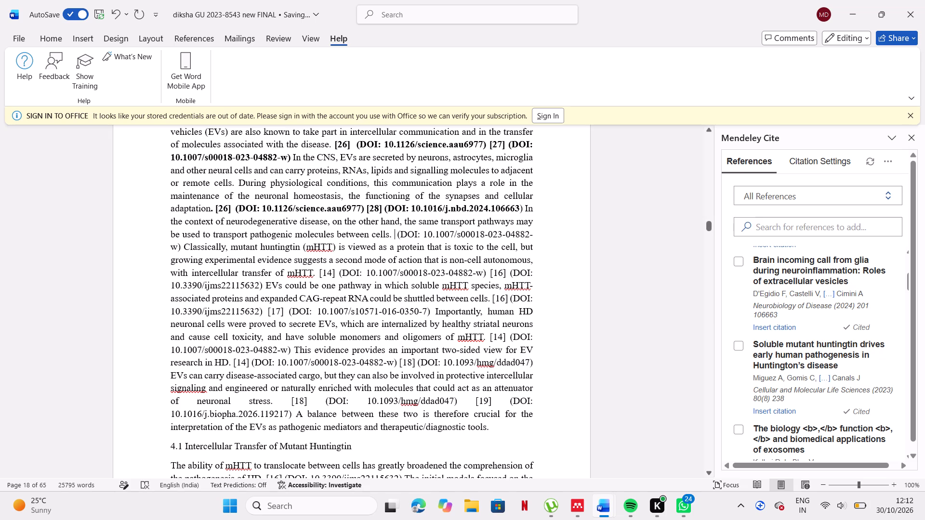
{"action": "left_click_drag", "start_coordinate": [424, 233], "coordinate": [178, 254]}
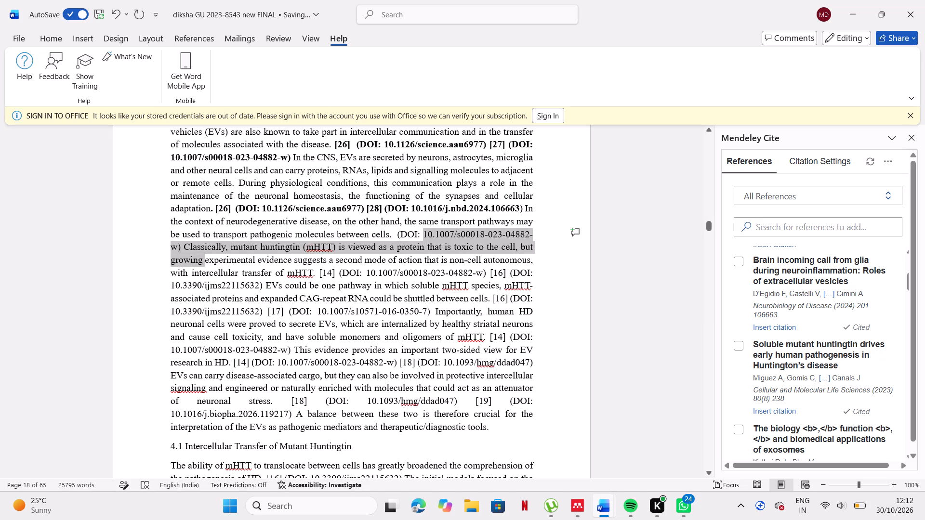
{"action": "left_click_drag", "start_coordinate": [178, 254], "coordinate": [177, 246]}
{"action": "key", "text": "ctrl+c"}
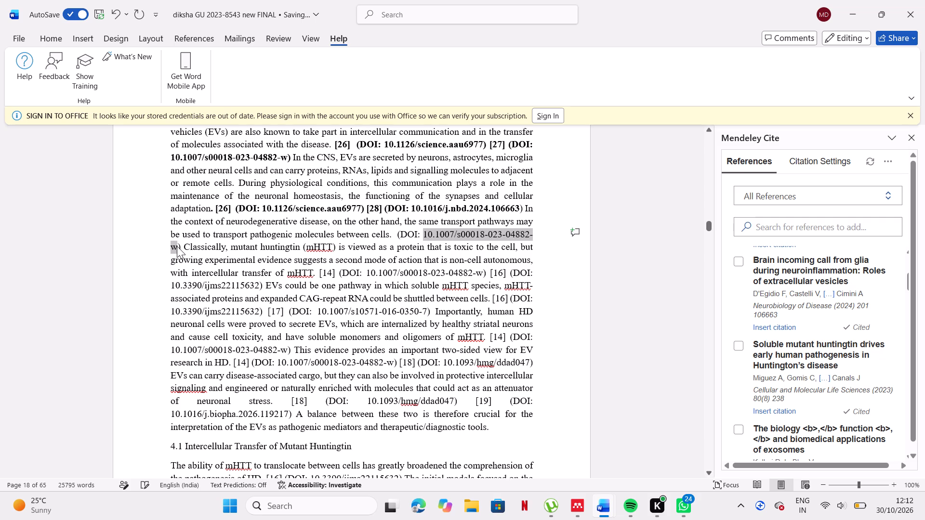
{"action": "left_click", "coordinate": [765, 225]}
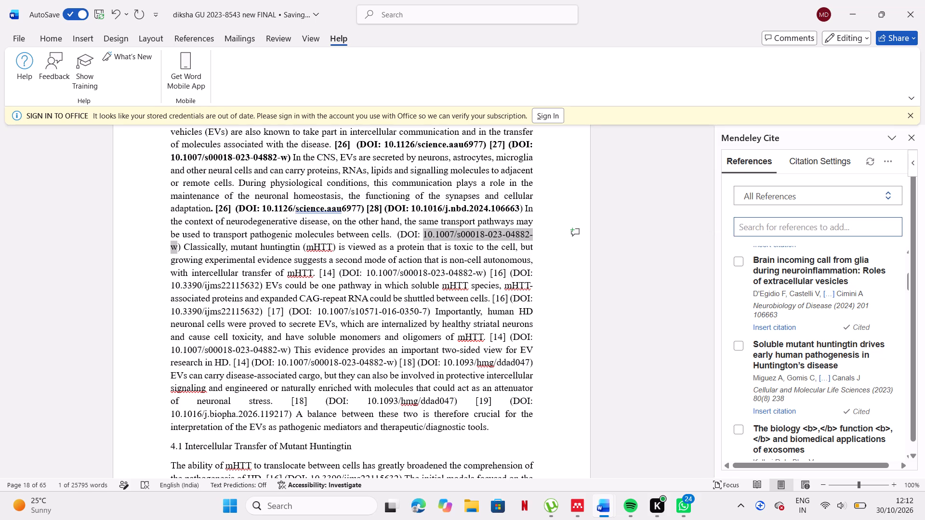
{"action": "key", "text": "ctrl+v"}
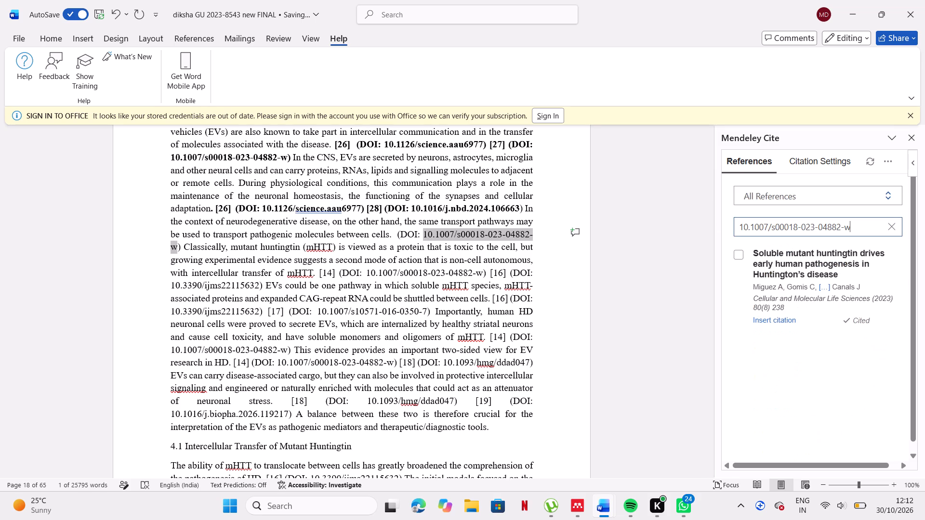
{"action": "left_click", "coordinate": [400, 233]}
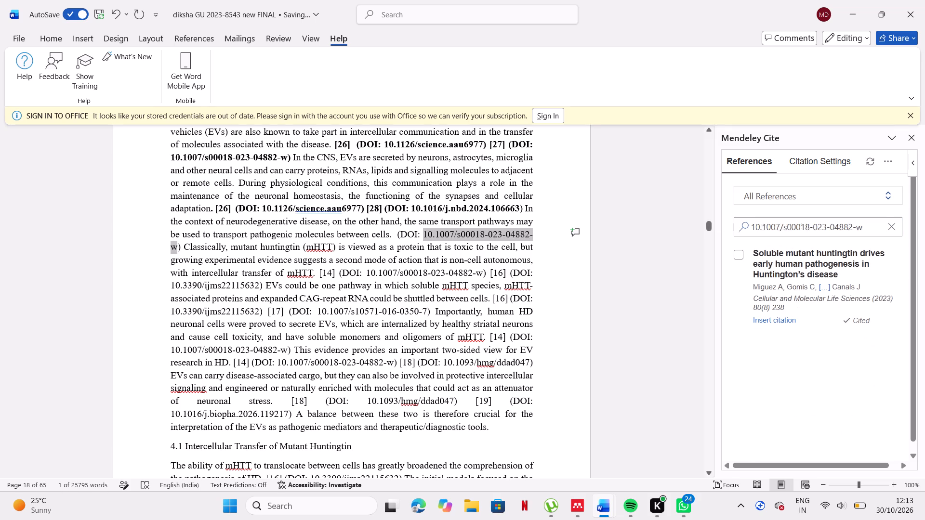
{"action": "left_click", "coordinate": [395, 234]}
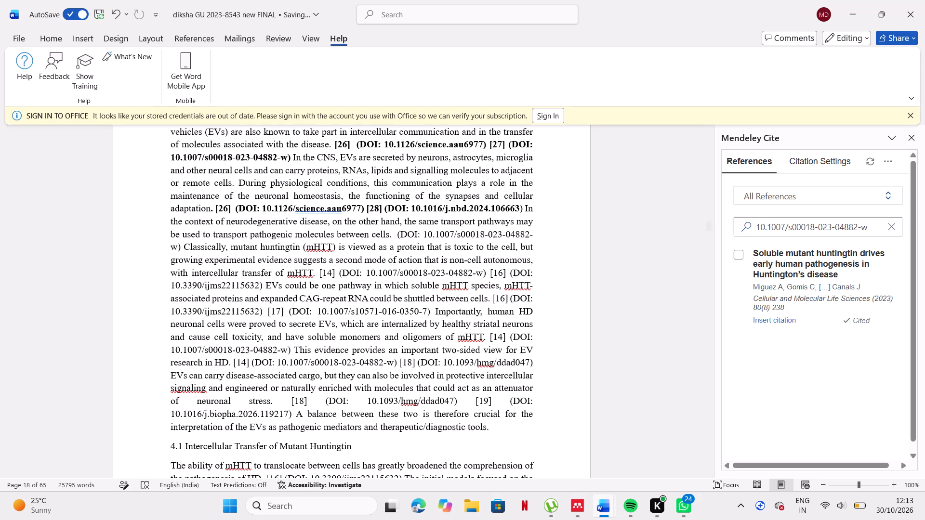
{"action": "left_click", "coordinate": [773, 324]}
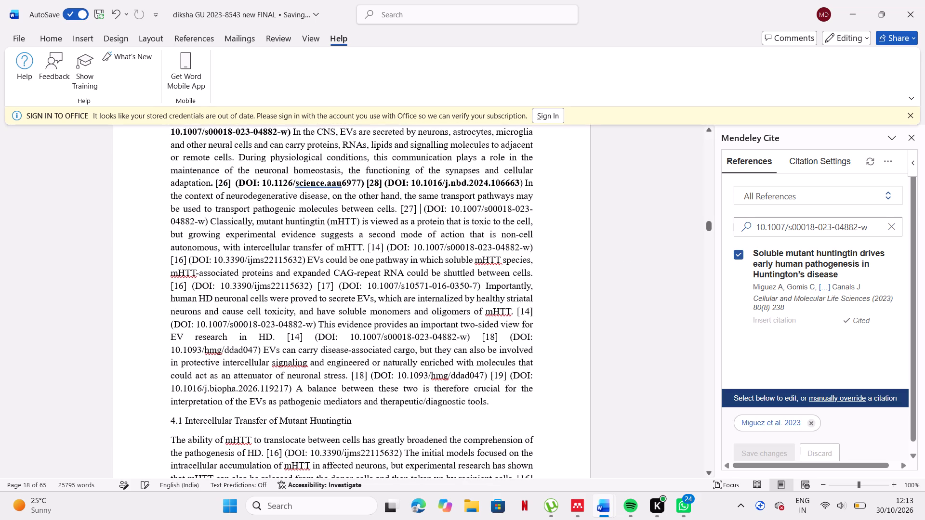
{"action": "left_click_drag", "start_coordinate": [397, 206], "coordinate": [209, 222]}
{"action": "left_click", "coordinate": [214, 204]}
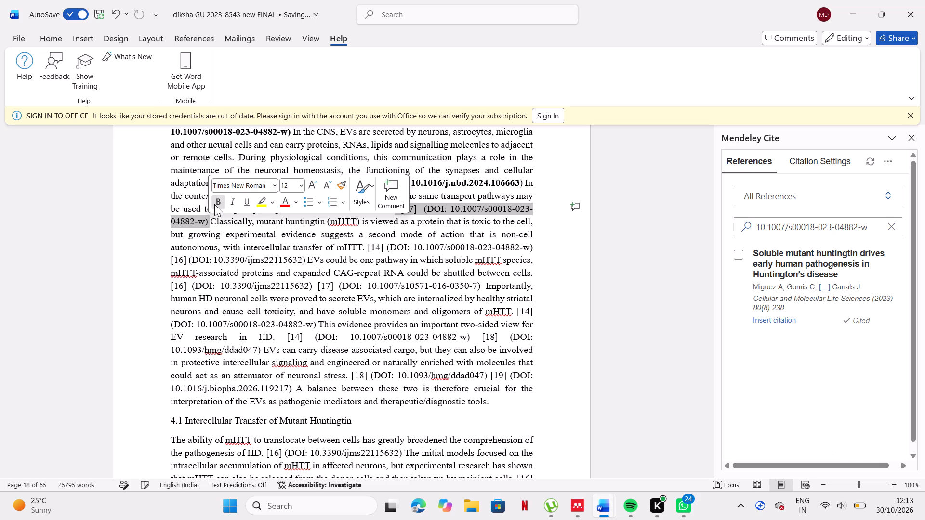
Replace the typed [14] after "with intercellular transfer of mHTT" with the Mendeley citation for Miguez et al. 2023.
{"action": "left_click", "coordinate": [382, 245]}
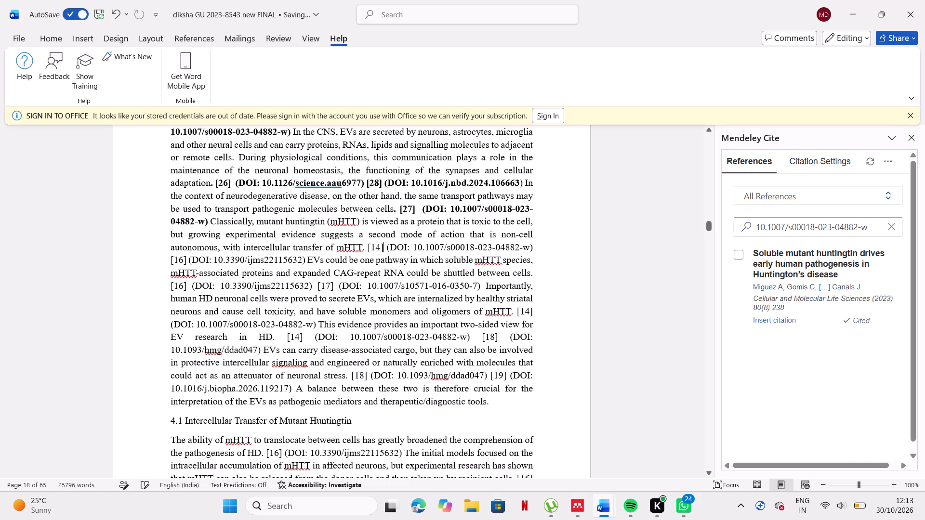
{"action": "left_click", "coordinate": [385, 246]}
{"action": "key", "text": "BackSpace"}
{"action": "key", "text": "BackSpace"}
{"action": "key", "text": "BackSpace"}
{"action": "key", "text": "BackSpace"}
{"action": "key", "text": "BackSpace"}
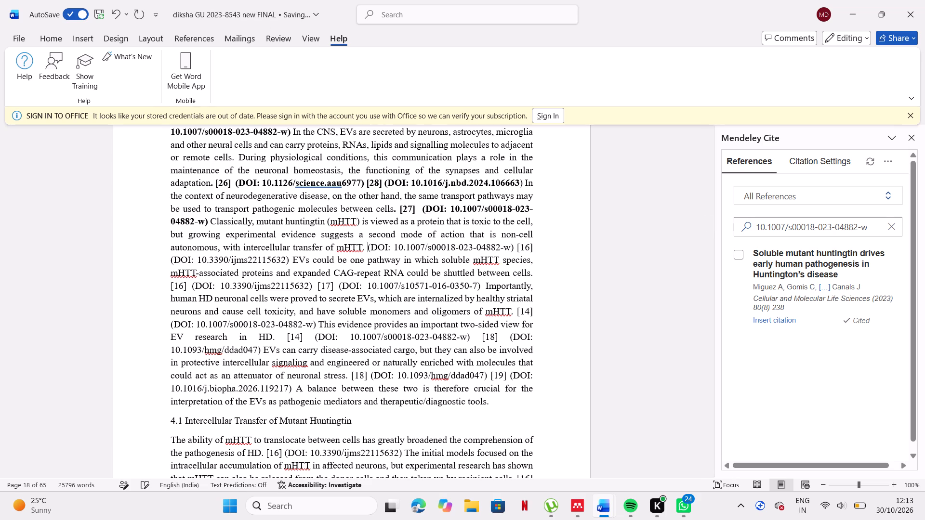
{"action": "left_click", "coordinate": [753, 324]}
{"action": "left_click", "coordinate": [758, 318]}
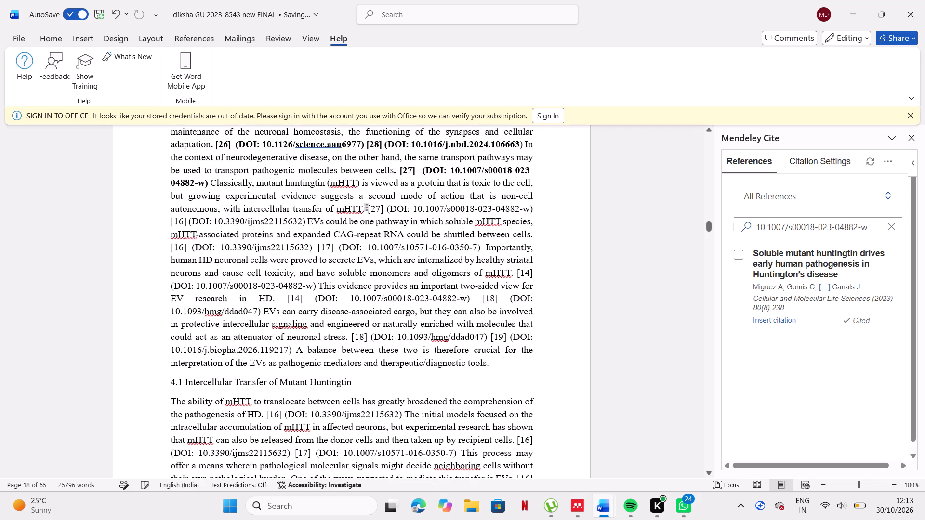
{"action": "left_click_drag", "start_coordinate": [368, 206], "coordinate": [513, 208]}
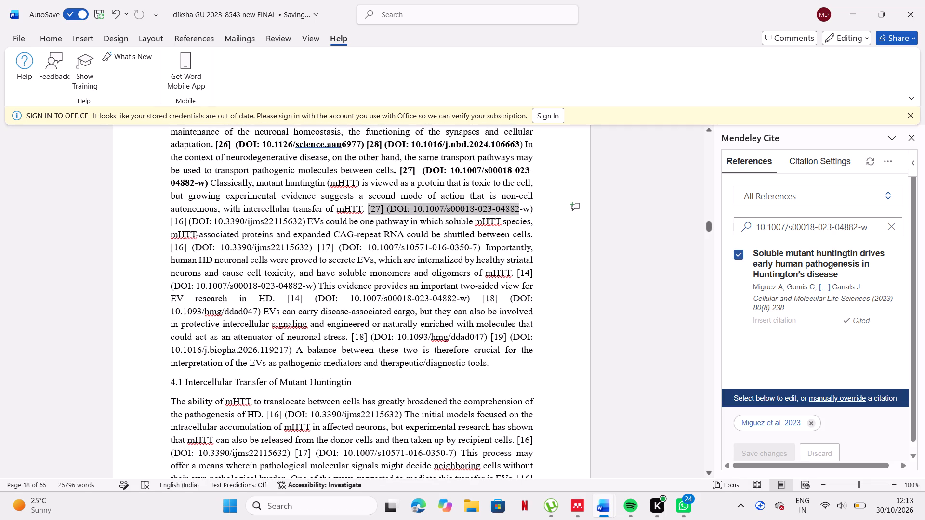
{"action": "left_click_drag", "start_coordinate": [513, 208], "coordinate": [534, 210]}
{"action": "left_click", "coordinate": [540, 192]}
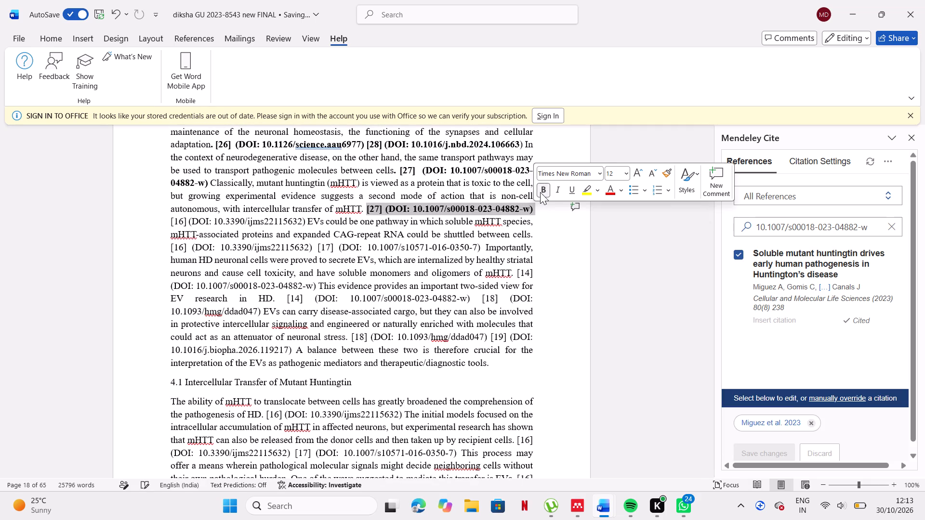
{"action": "left_click", "coordinate": [561, 229]}
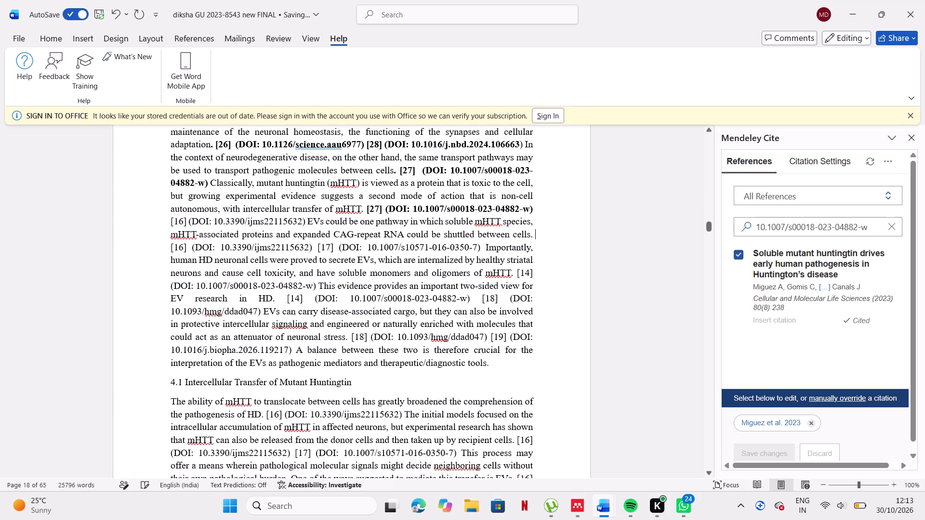
Search Mendeley for 10.3390/ijms22115632 and replace the typed [16] before "EVs could be one pathway" with the Elshiaty et al. 2021 citation.
{"action": "left_click_drag", "start_coordinate": [212, 221], "coordinate": [291, 225]}
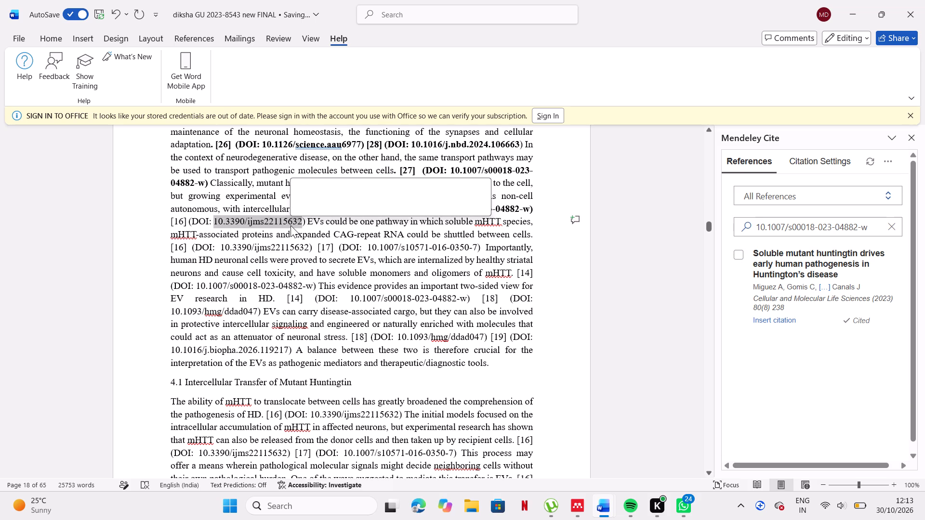
{"action": "key", "text": "ctrl+c"}
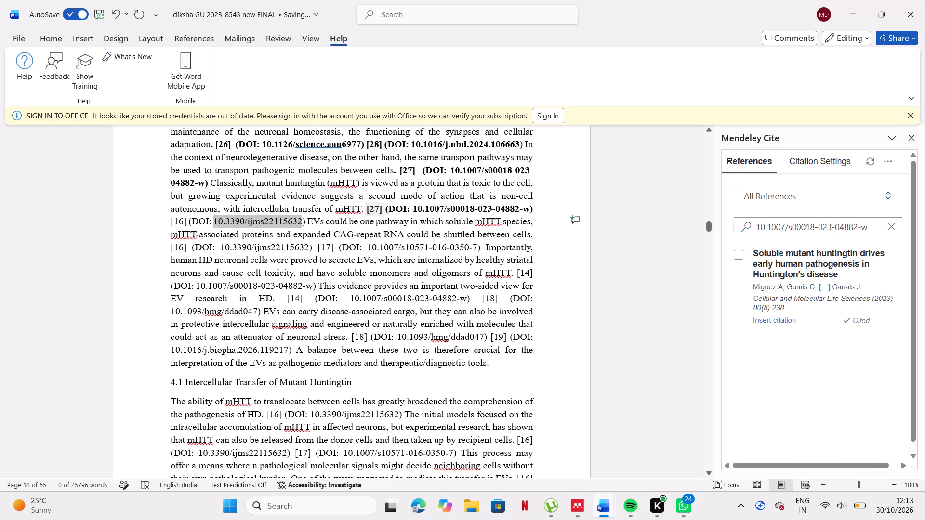
{"action": "left_click_drag", "start_coordinate": [889, 226], "coordinate": [867, 223]}
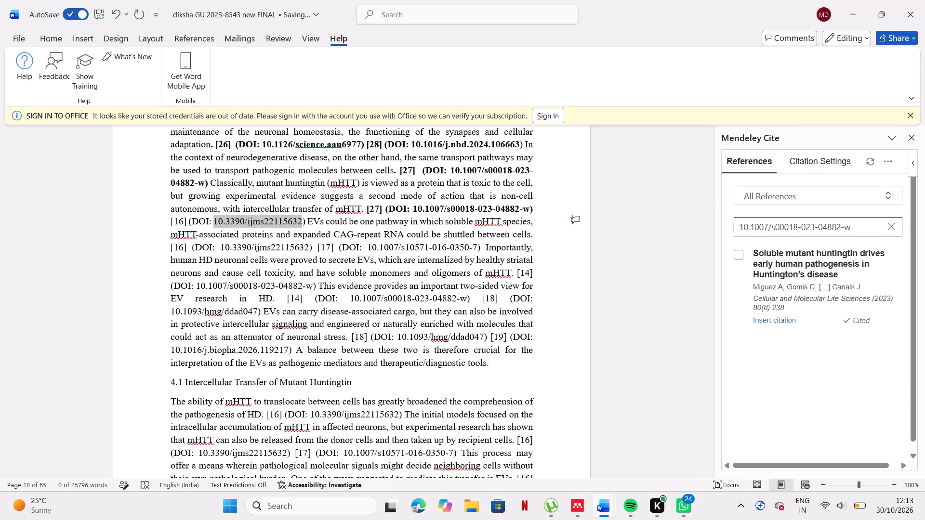
{"action": "left_click", "coordinate": [895, 228]}
{"action": "left_click", "coordinate": [880, 227]}
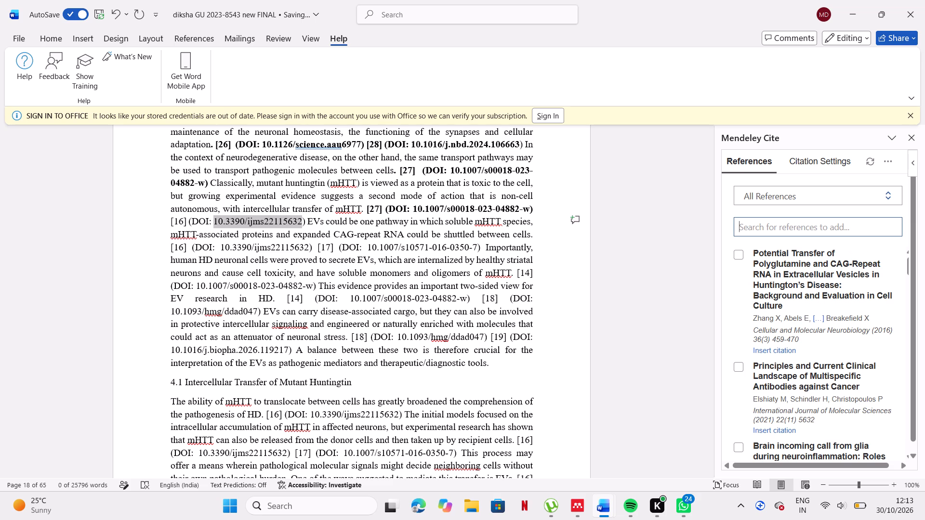
{"action": "key", "text": "ctrl+v"}
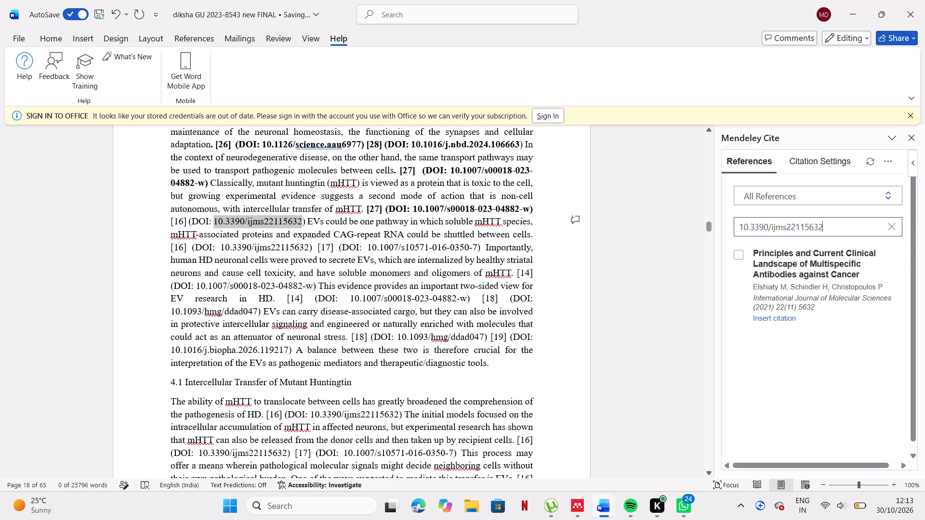
{"action": "double_click", "coordinate": [186, 220]}
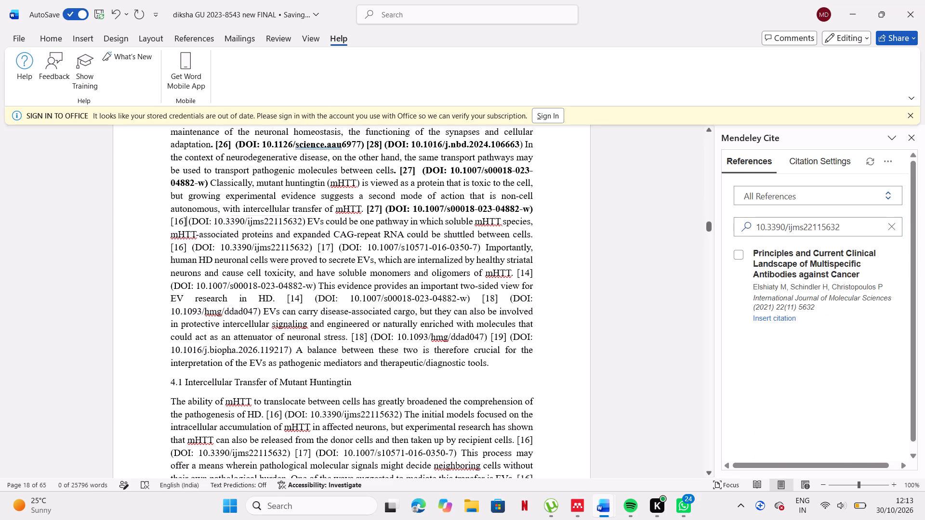
{"action": "left_click", "coordinate": [186, 220]}
{"action": "key", "text": "BackSpace"}
{"action": "key", "text": "BackSpace"}
{"action": "key", "text": "BackSpace"}
{"action": "key", "text": "BackSpace"}
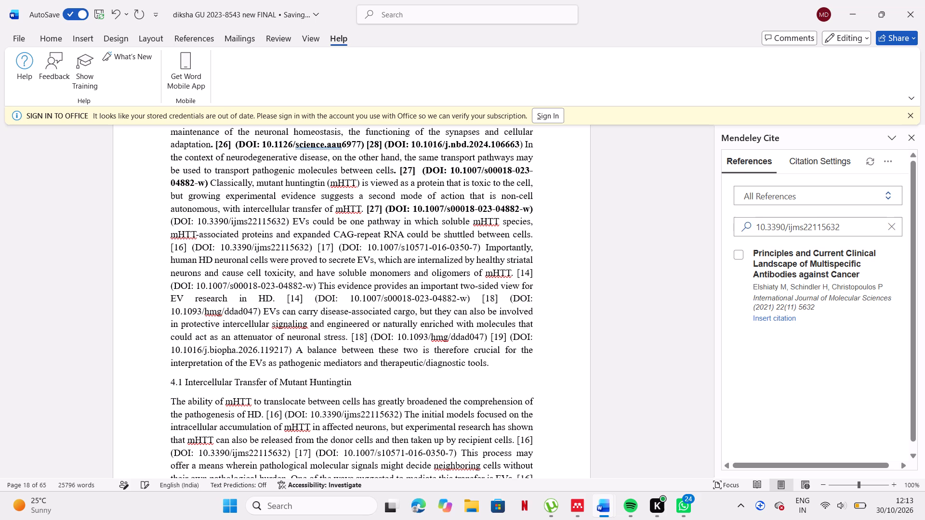
{"action": "left_click", "coordinate": [777, 320]}
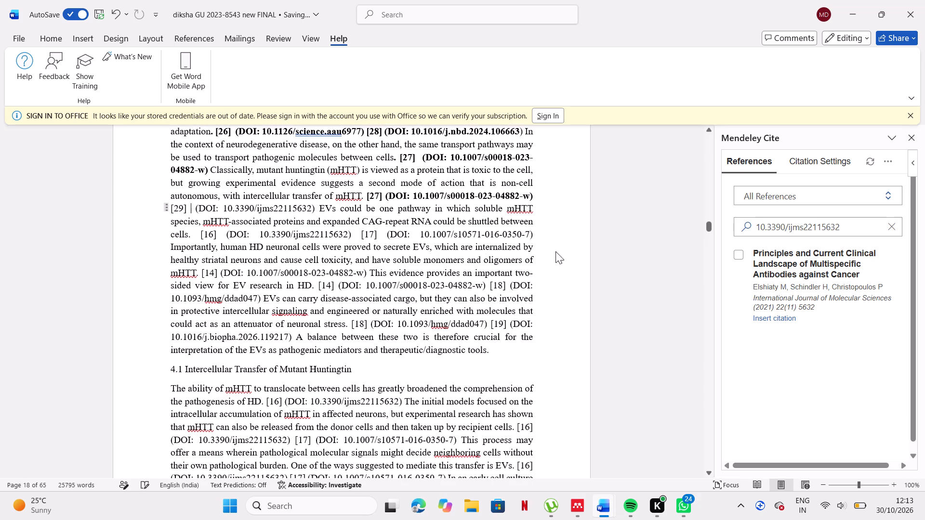
Bold the citation number before "EVs could be one pathway" together with its DOI 10.3390/ijms22115632.
{"action": "left_click_drag", "start_coordinate": [171, 206], "coordinate": [263, 210]}
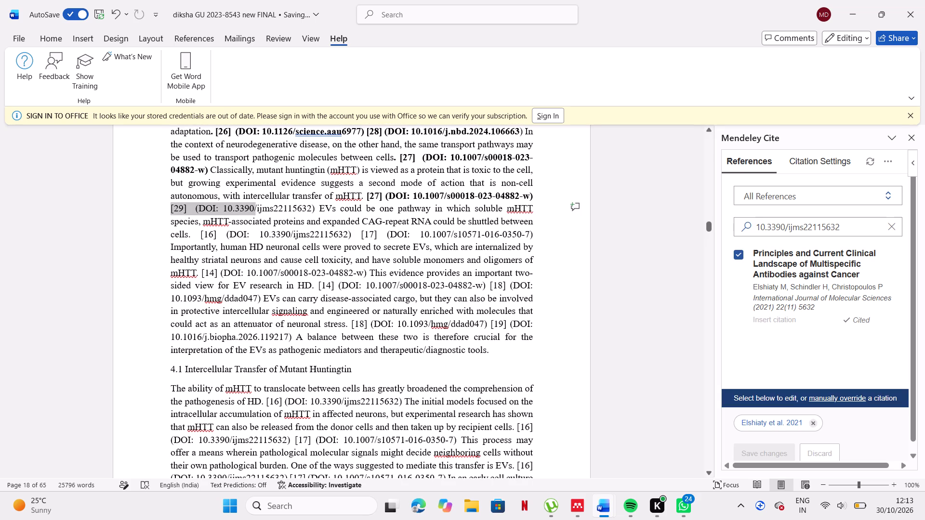
{"action": "left_click_drag", "start_coordinate": [263, 210], "coordinate": [313, 209]}
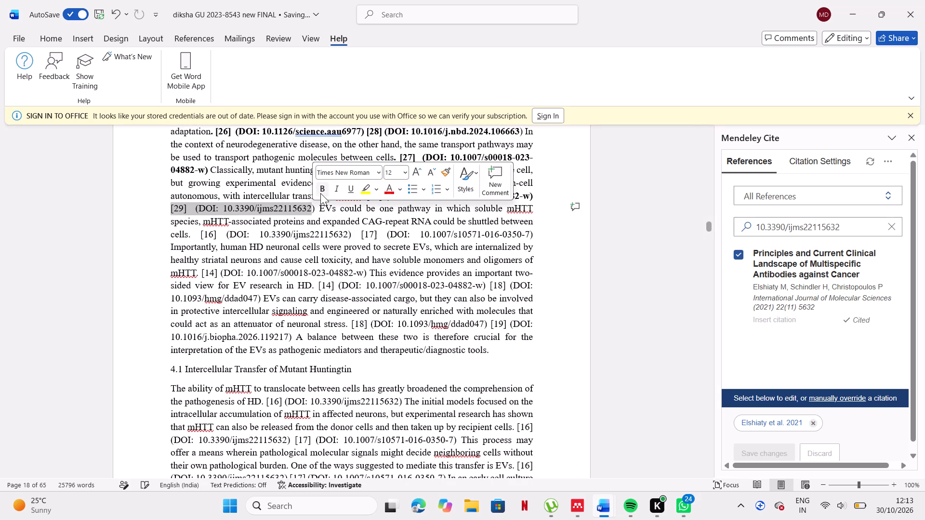
{"action": "left_click", "coordinate": [320, 192]}
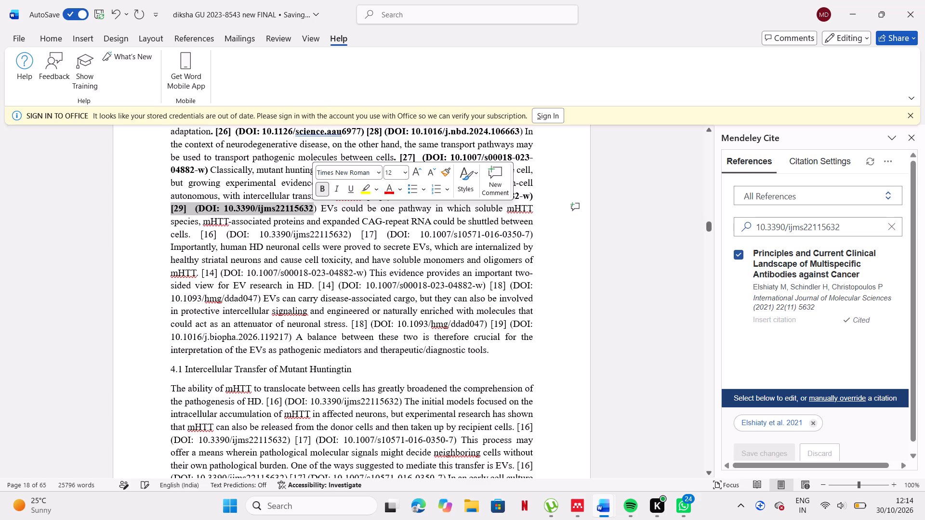
Replace the typed [16] after "could be shuttled between cells" with the Mendeley citation for Elshiaty et al. 2021.
{"action": "left_click", "coordinate": [222, 234]}
{"action": "left_click", "coordinate": [222, 234]}
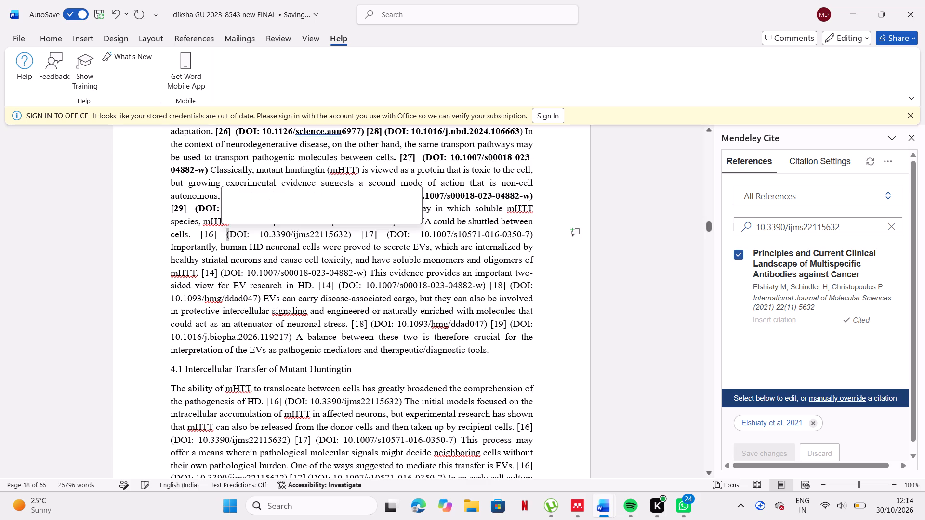
{"action": "left_click", "coordinate": [222, 234]}
{"action": "key", "text": "BackSpace"}
{"action": "key", "text": "BackSpace"}
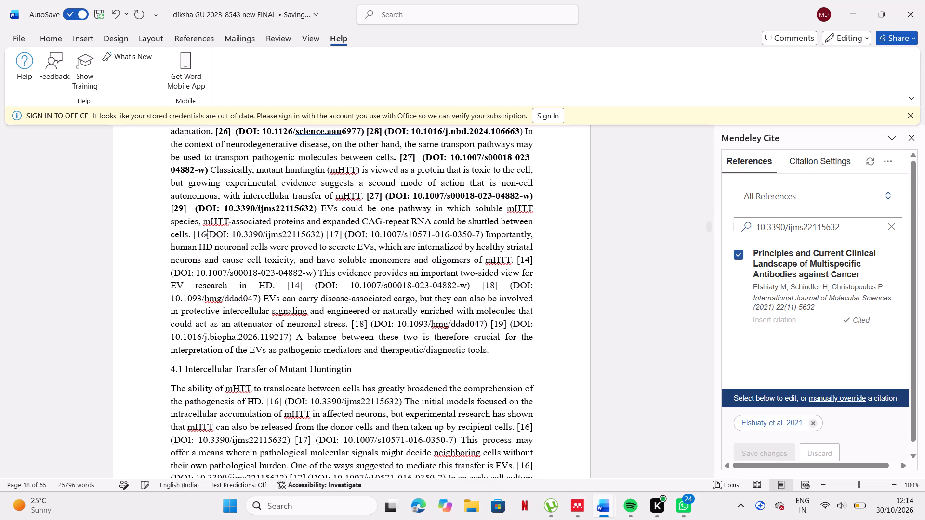
{"action": "key", "text": "BackSpace"}
{"action": "key", "text": "BackSpace"}
{"action": "key", "text": "BackSpace"}
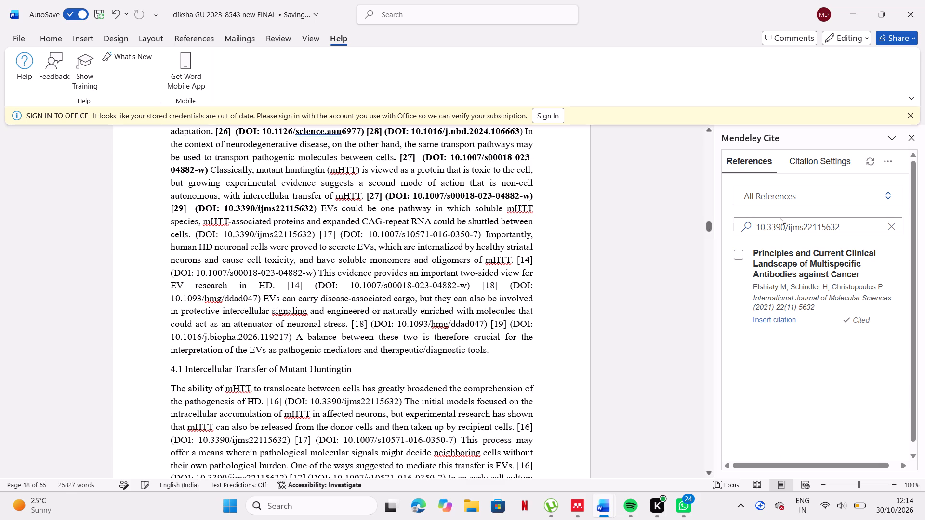
{"action": "left_click", "coordinate": [774, 317]}
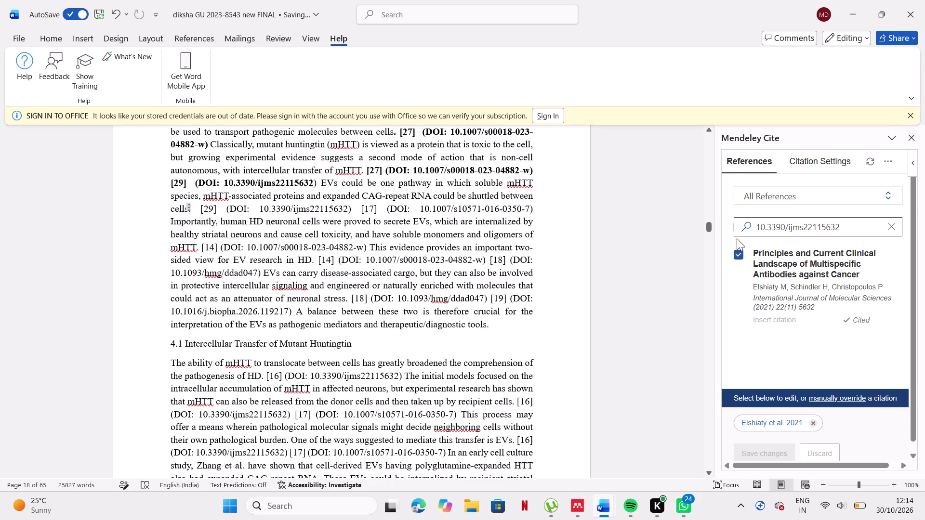
Bold the citation number after "could be shuttled between cells" together with its bracketed DOI 10.3390/ijms22115632.
{"action": "left_click_drag", "start_coordinate": [198, 209], "coordinate": [351, 209]}
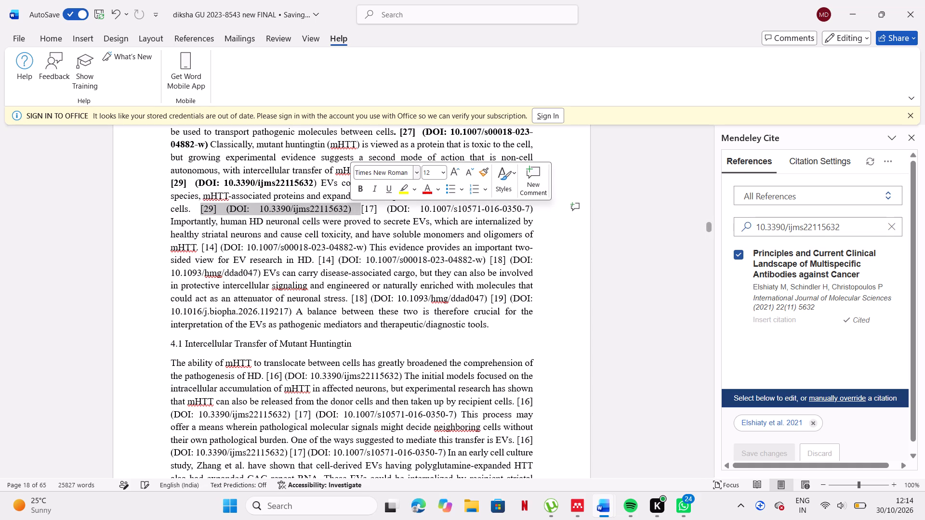
{"action": "left_click", "coordinate": [359, 187]}
{"action": "left_click", "coordinate": [359, 187]}
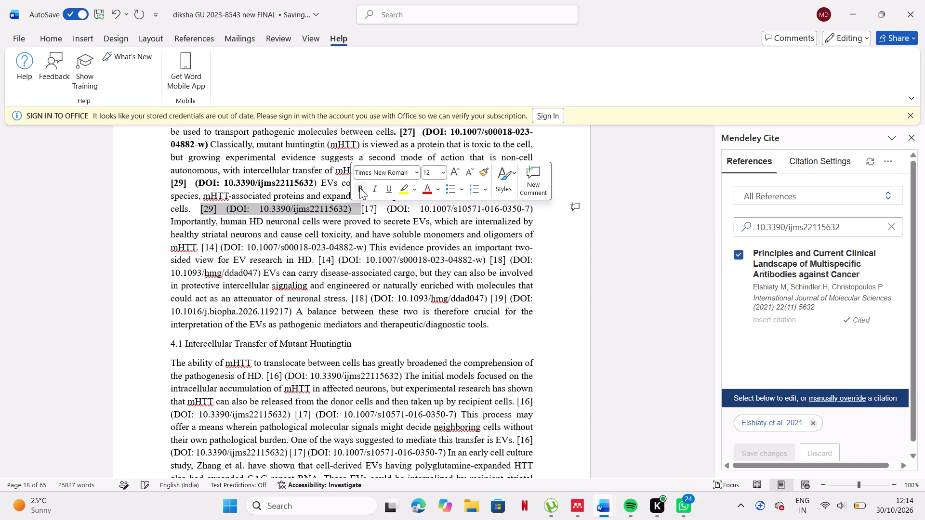
{"action": "left_click", "coordinate": [359, 187]}
{"action": "left_click_drag", "start_coordinate": [419, 209], "coordinate": [529, 207]}
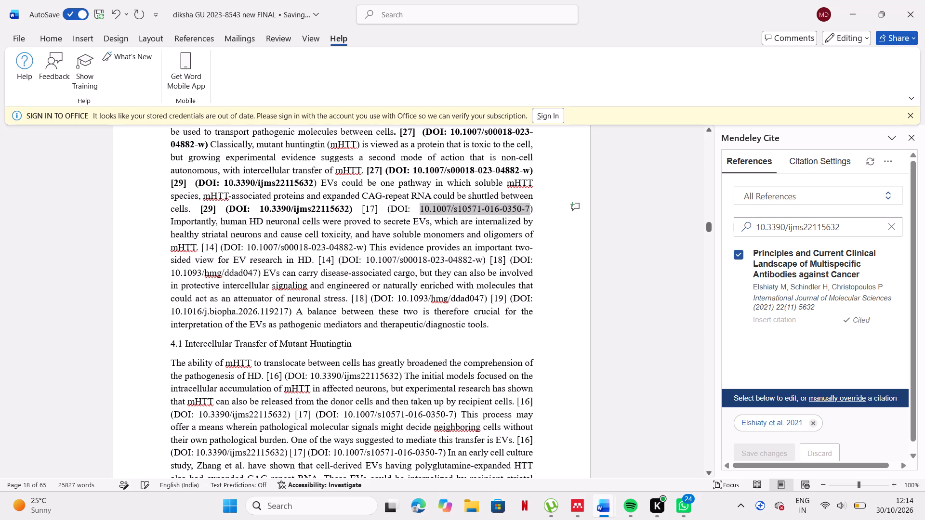
{"action": "left_click_drag", "start_coordinate": [529, 207], "coordinate": [529, 207]}
{"action": "key", "text": "ctrl+c"}
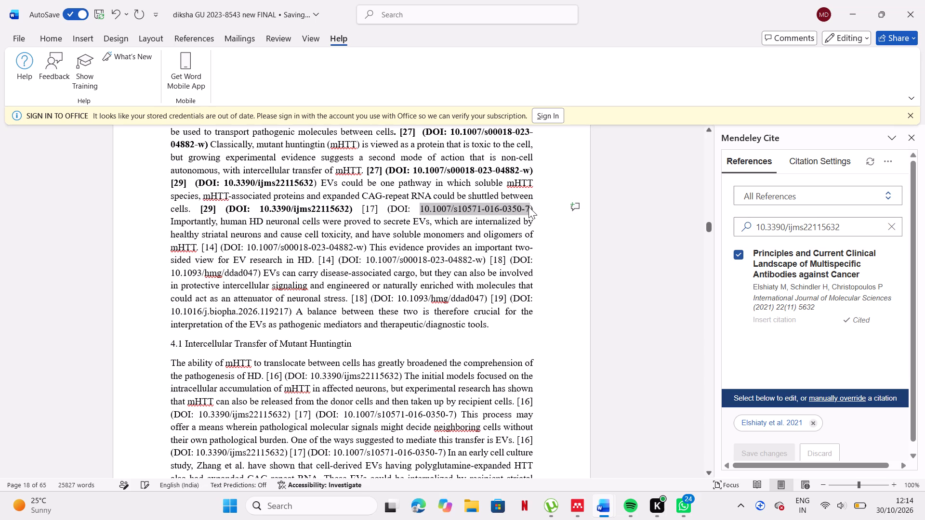
{"action": "left_click_drag", "start_coordinate": [890, 228], "coordinate": [872, 225]}
{"action": "left_click", "coordinate": [872, 225]}
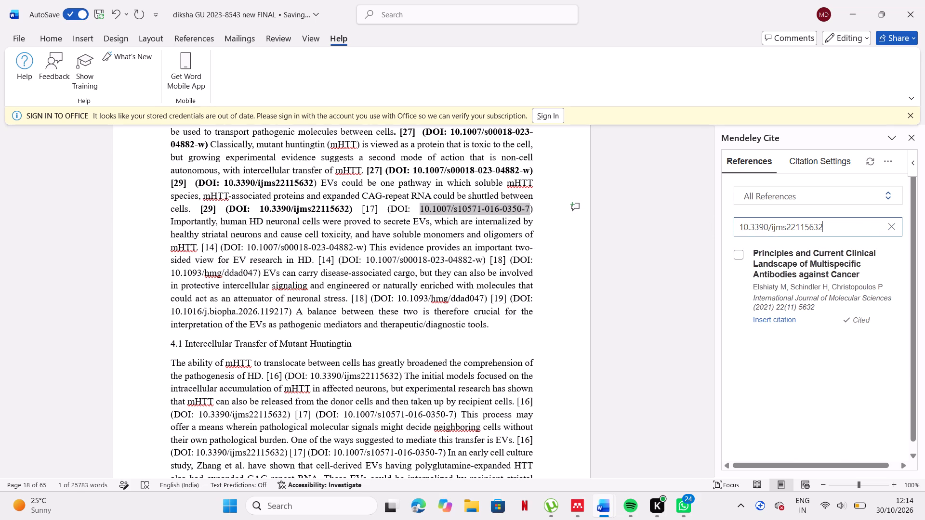
{"action": "left_click", "coordinate": [891, 226]}
{"action": "left_click", "coordinate": [876, 223]}
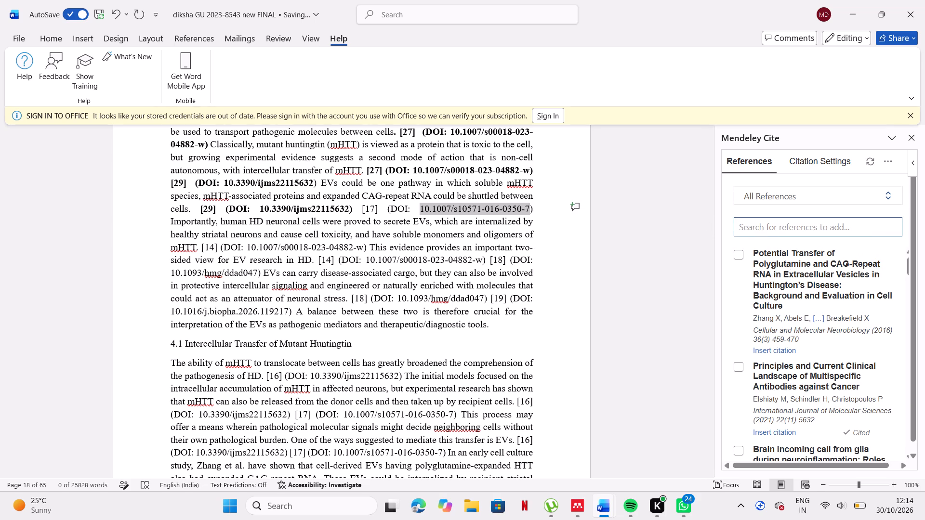
{"action": "key", "text": "ctrl+v"}
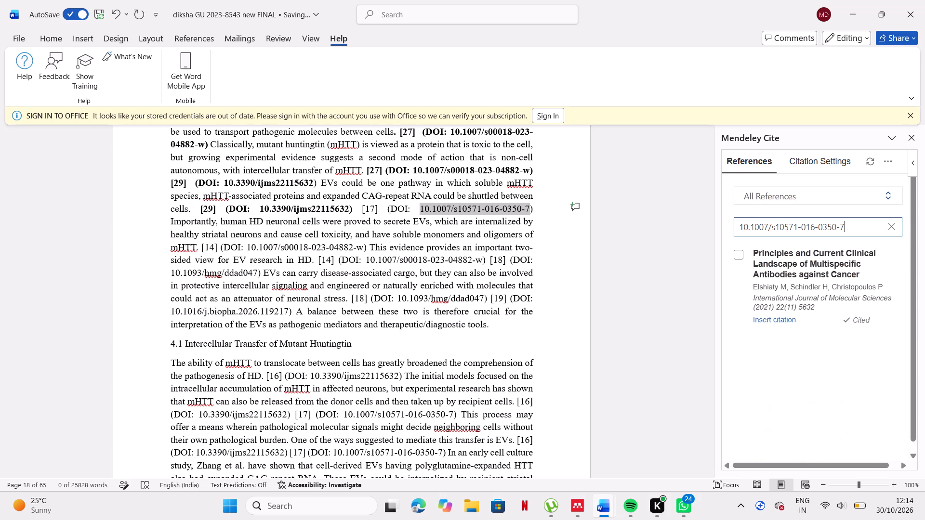
{"action": "left_click", "coordinate": [385, 204]}
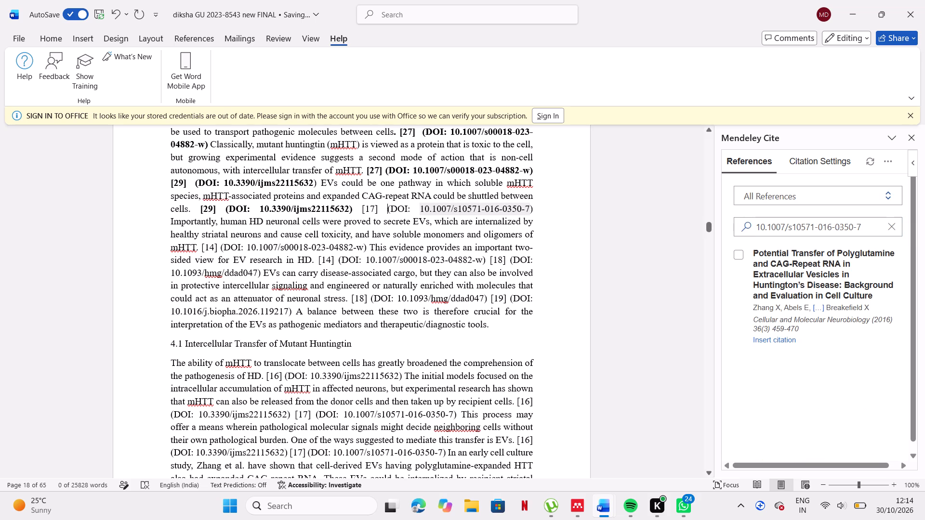
{"action": "key", "text": "BackSpace"}
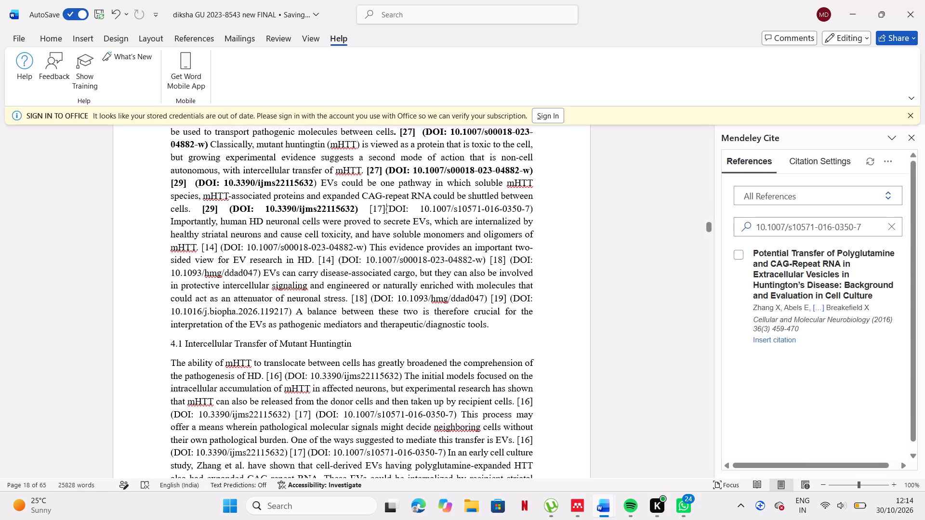
{"action": "key", "text": "BackSpace"}
{"action": "key", "text": "BackSpace"}
{"action": "key", "text": "BackSpace"}
{"action": "key", "text": "BackSpace"}
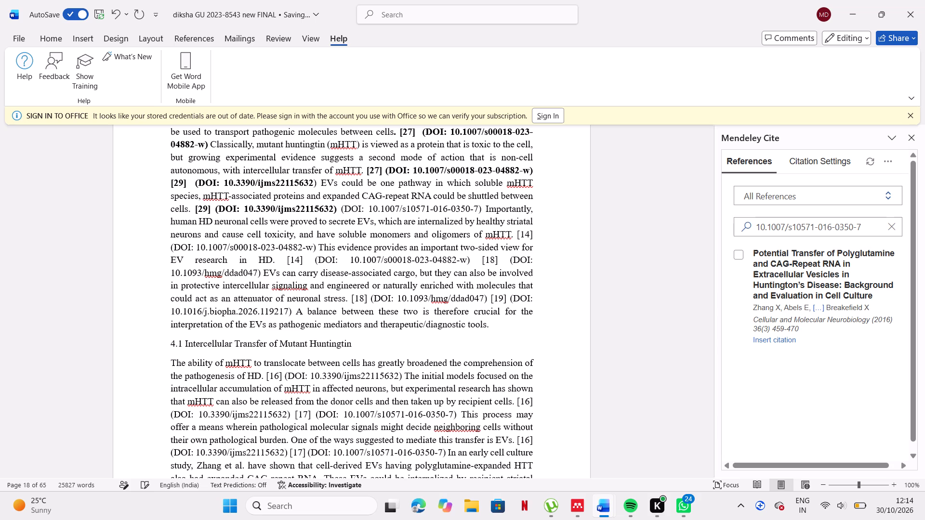
{"action": "left_click", "coordinate": [786, 342]}
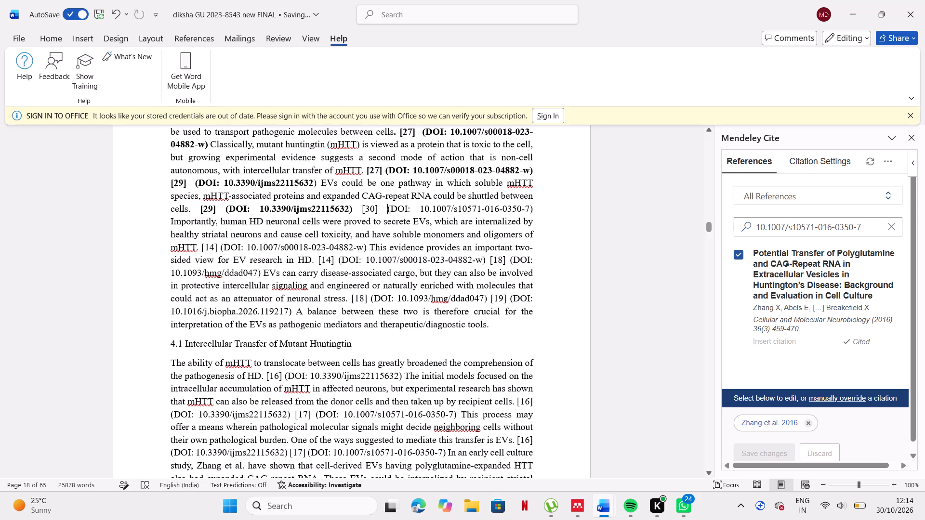
{"action": "scroll", "coordinate": [506, 245], "scroll_direction": "up", "scroll_amount": 1}
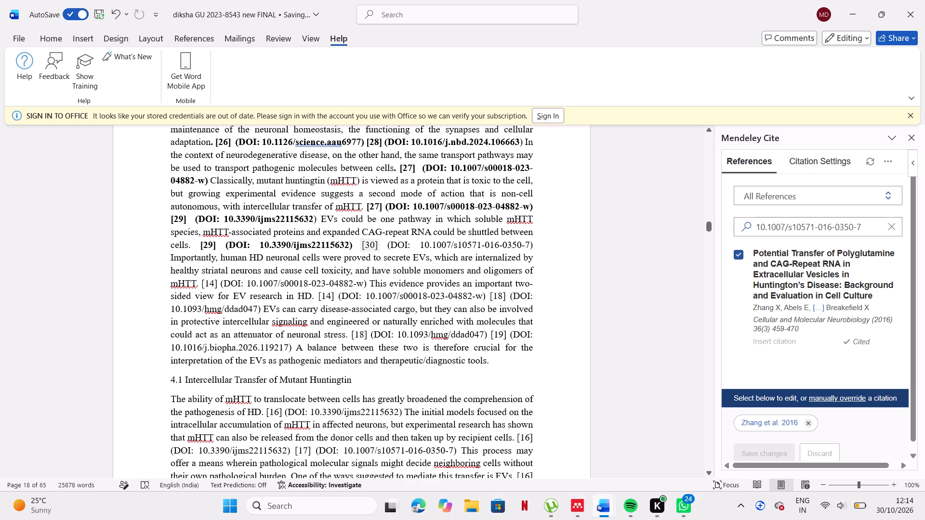
{"action": "left_click_drag", "start_coordinate": [363, 246], "coordinate": [535, 247]}
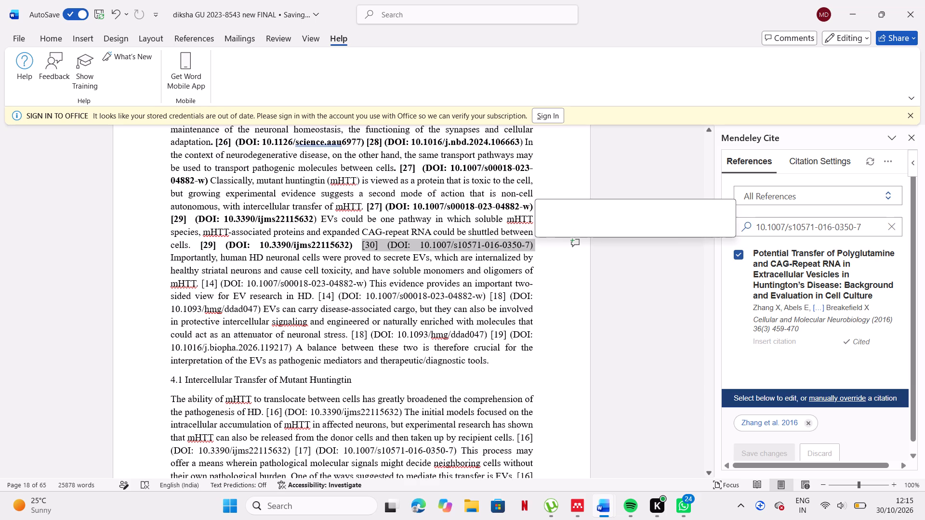
{"action": "left_click", "coordinate": [545, 226]}
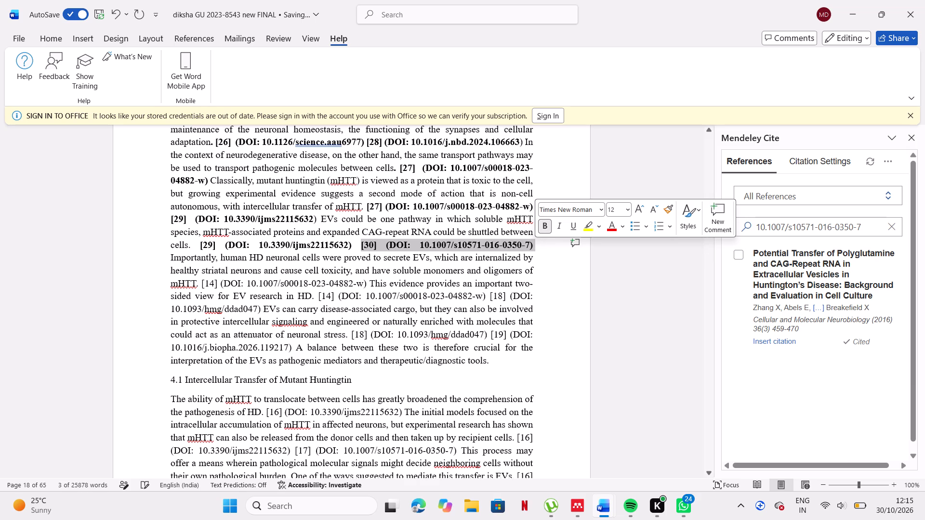
{"action": "left_click", "coordinate": [562, 297]}
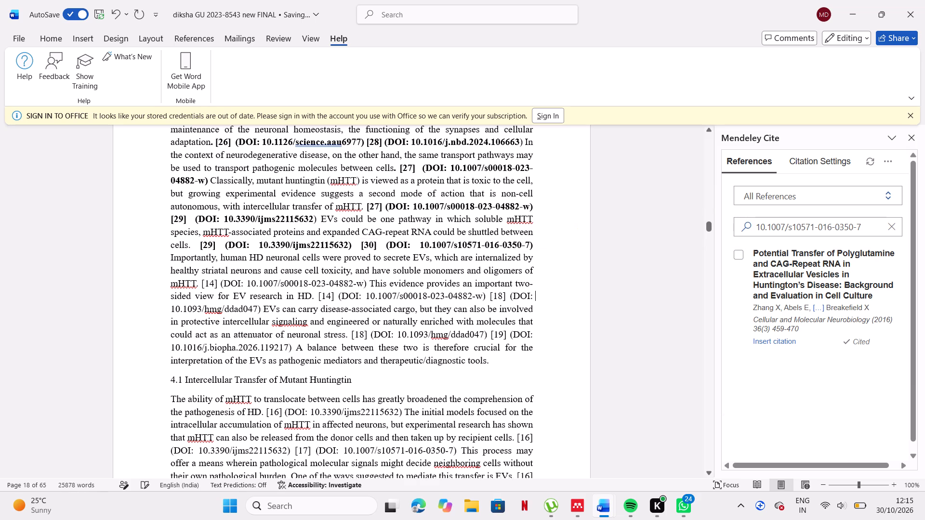
{"action": "left_click_drag", "start_coordinate": [247, 284], "coordinate": [250, 283]}
{"action": "left_click_drag", "start_coordinate": [250, 283], "coordinate": [363, 285]}
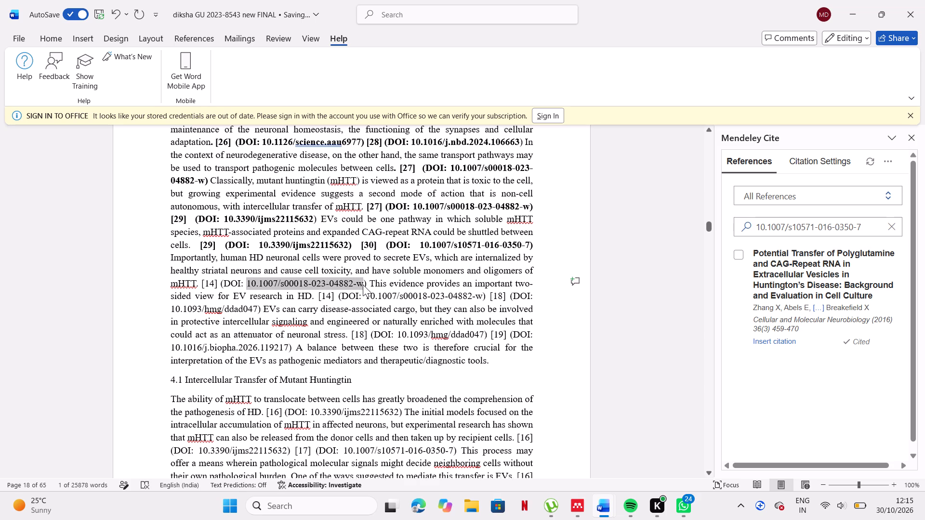
{"action": "key", "text": "ctrl+c"}
{"action": "left_click_drag", "start_coordinate": [890, 227], "coordinate": [870, 222]}
{"action": "left_click", "coordinate": [870, 222]}
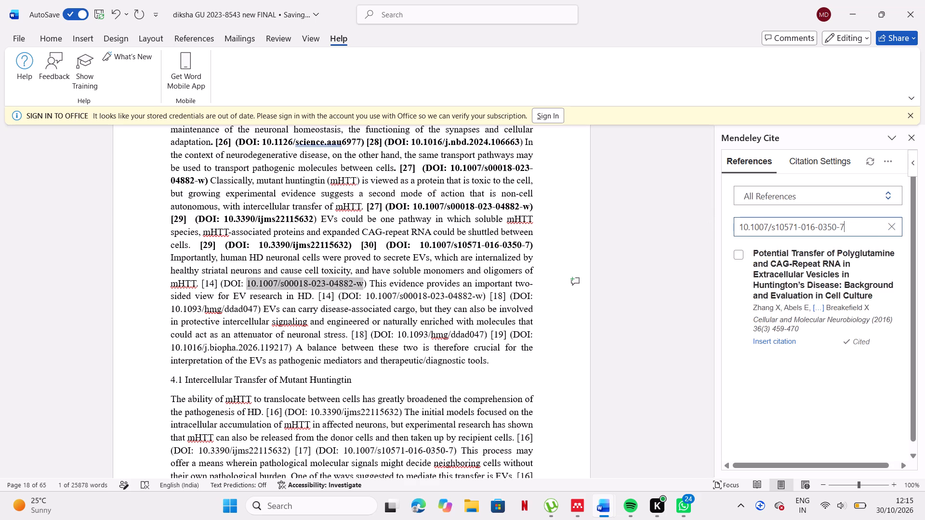
{"action": "left_click", "coordinate": [892, 227]}
{"action": "left_click", "coordinate": [876, 224]}
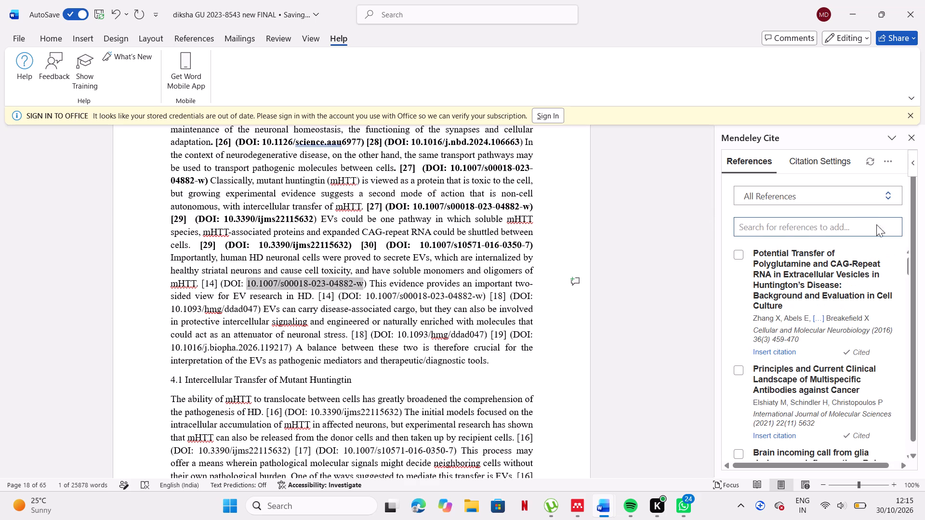
{"action": "key", "text": "ctrl+v"}
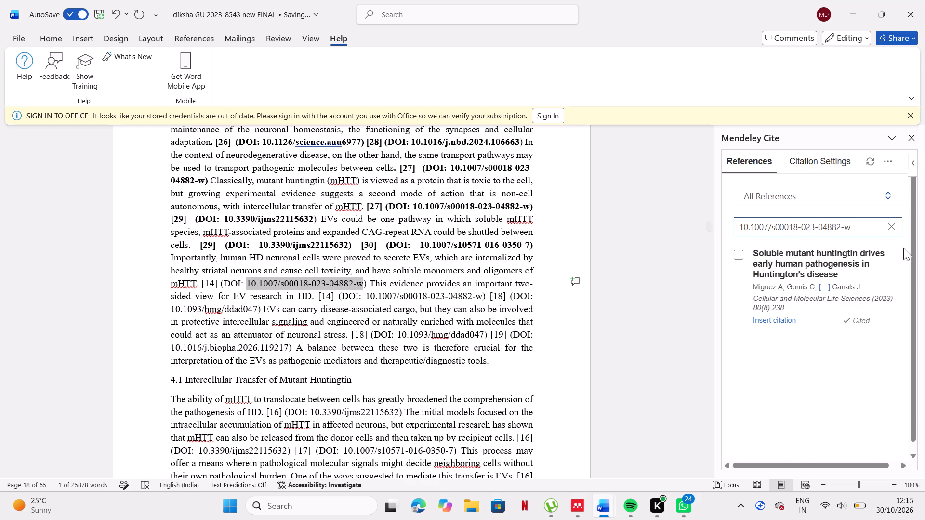
{"action": "left_click", "coordinate": [219, 285]}
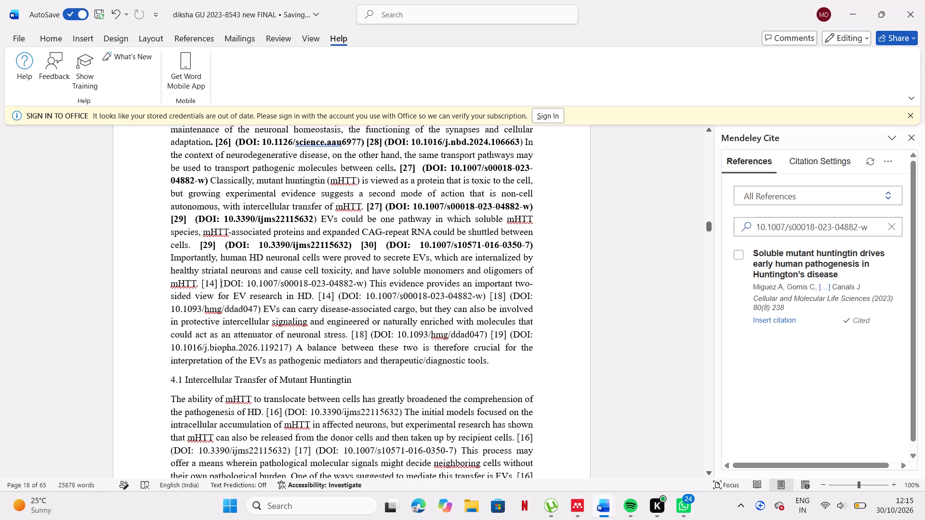
{"action": "key", "text": "BackSpace"}
{"action": "key", "text": "BackSpace"}
{"action": "key", "text": "BackSpace"}
{"action": "key", "text": "BackSpace"}
{"action": "key", "text": "BackSpace"}
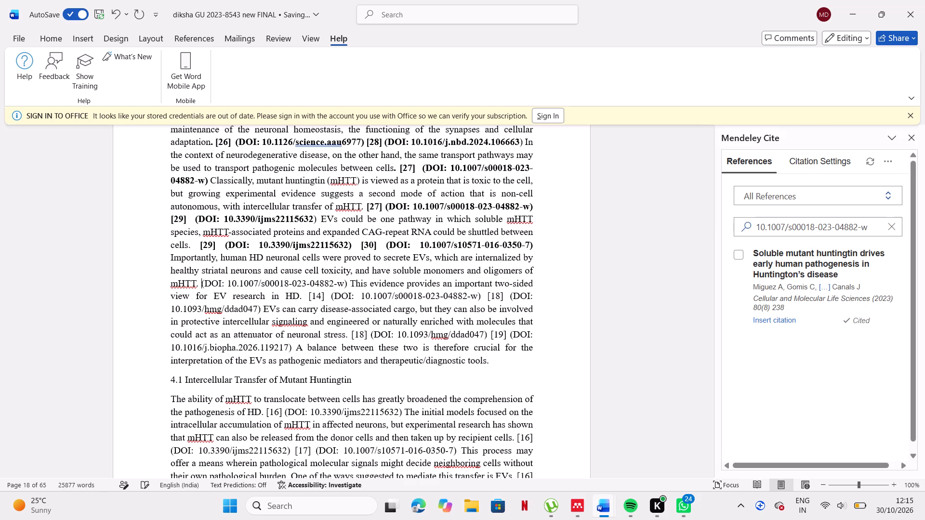
{"action": "left_click", "coordinate": [772, 319]}
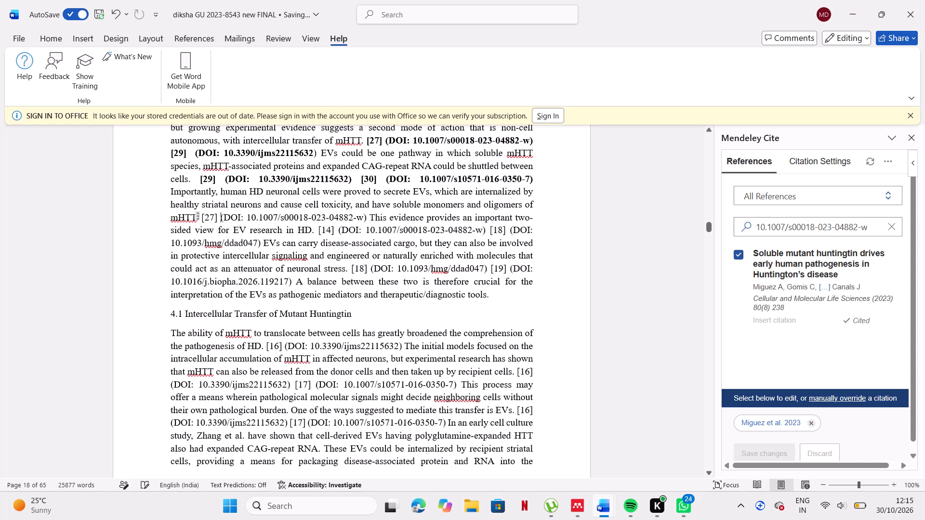
{"action": "left_click_drag", "start_coordinate": [197, 218], "coordinate": [344, 212]}
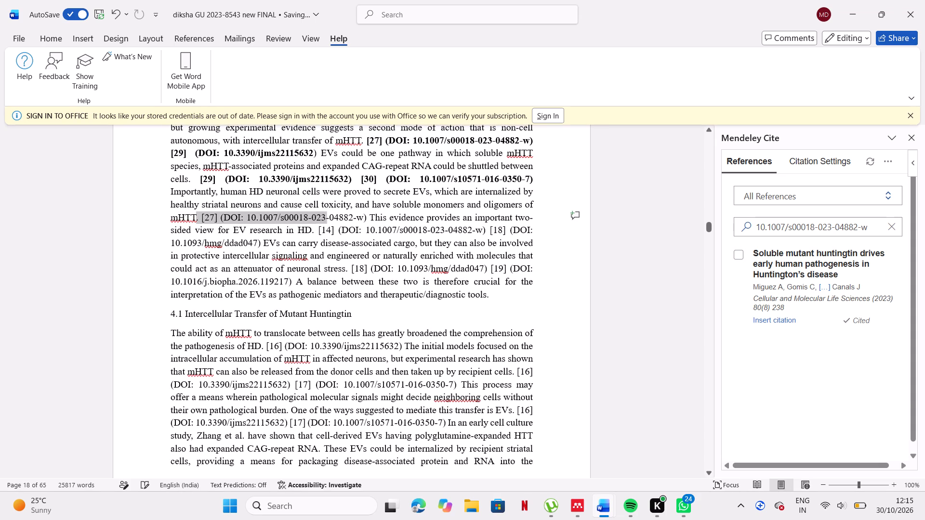
{"action": "left_click_drag", "start_coordinate": [344, 212], "coordinate": [366, 216]}
{"action": "left_click", "coordinate": [372, 199]}
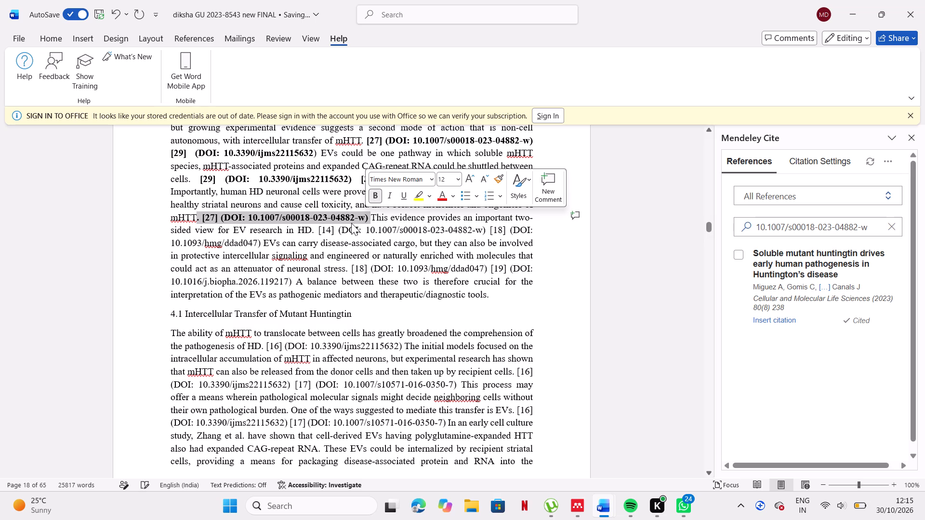
Replace the typed [14] after "two-sided view for EV research in HD" with the Mendeley citation for Miguez et al. 2023.
{"action": "left_click", "coordinate": [333, 236]}
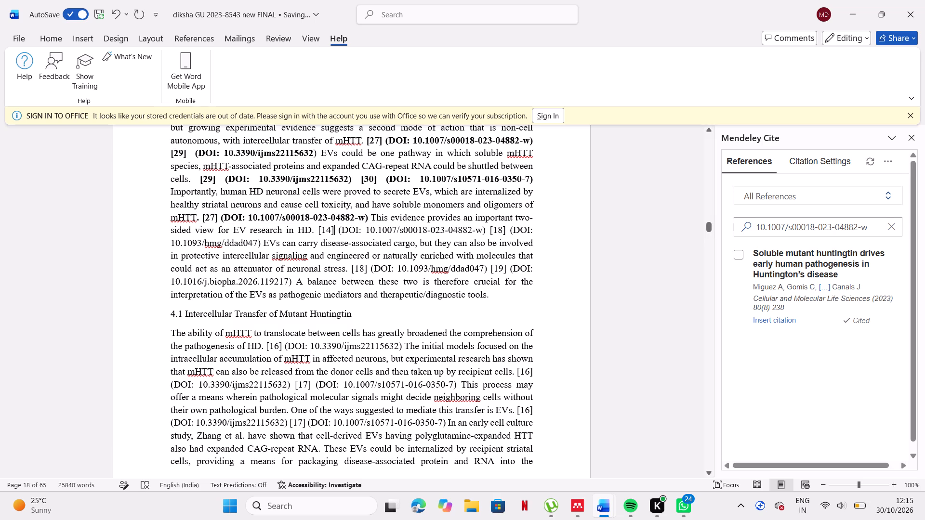
{"action": "left_click", "coordinate": [333, 236]}
{"action": "key", "text": "BackSpace"}
{"action": "key", "text": "BackSpace"}
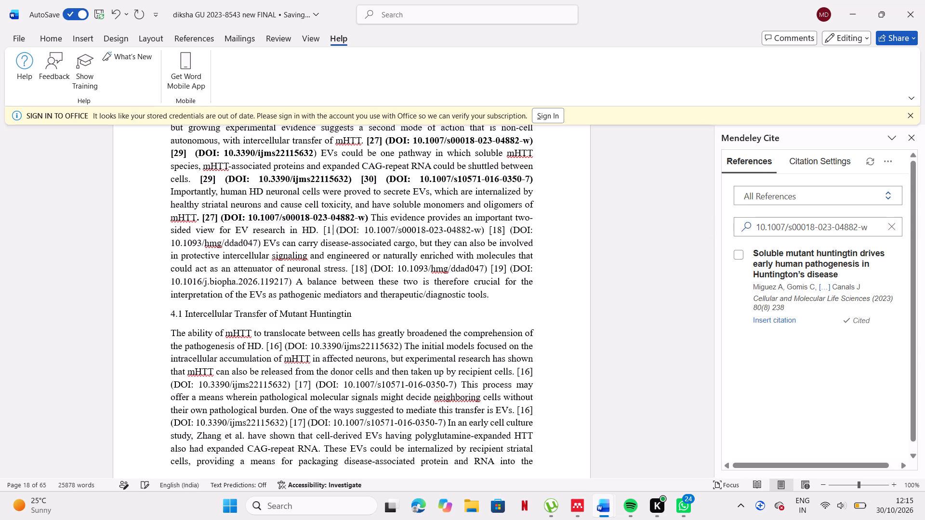
{"action": "key", "text": "BackSpace"}
{"action": "key", "text": "BackSpace"}
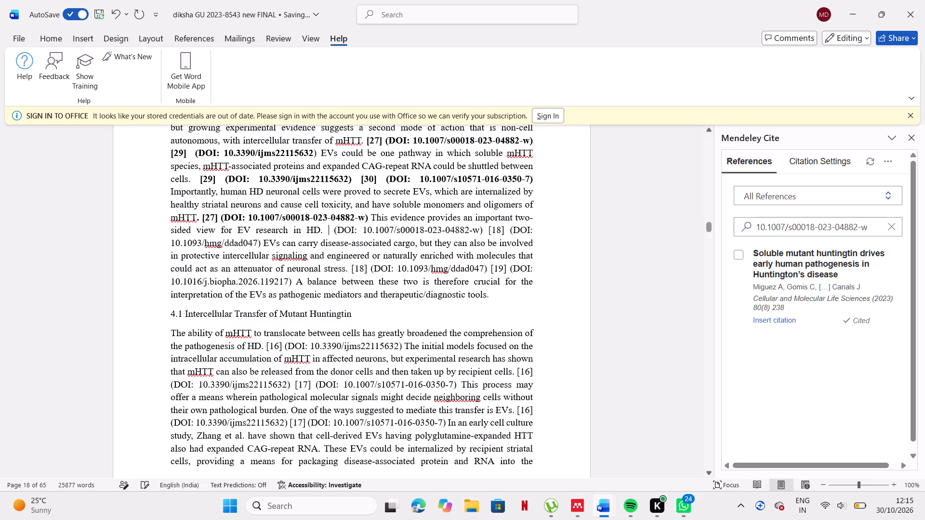
{"action": "left_click", "coordinate": [760, 323]}
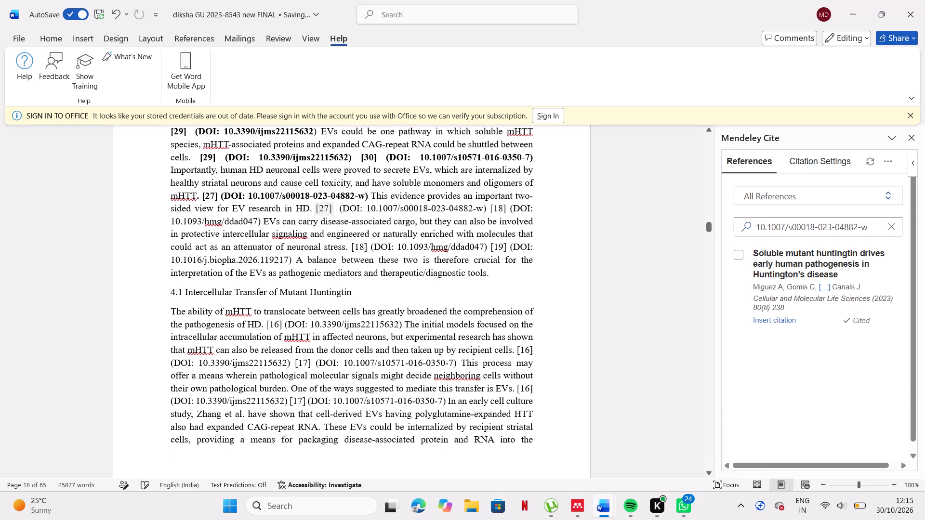
{"action": "left_click_drag", "start_coordinate": [315, 205], "coordinate": [489, 213]}
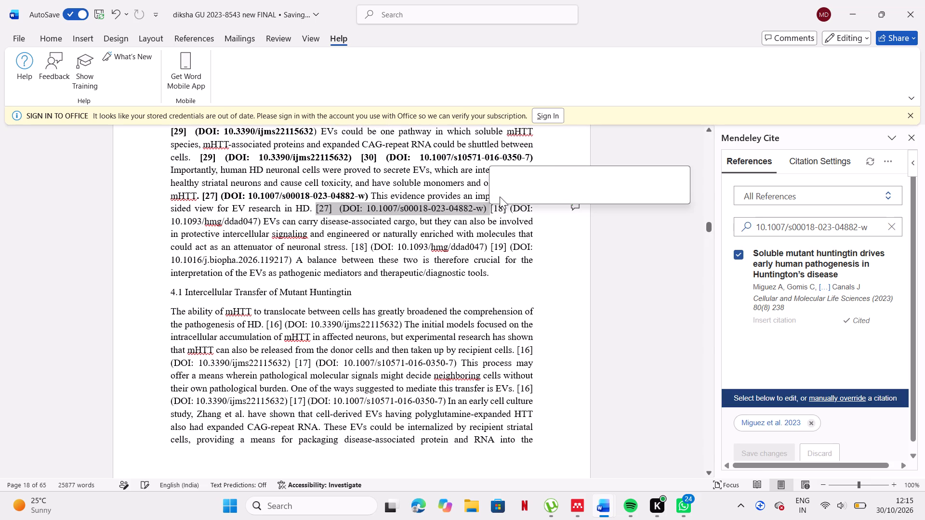
{"action": "left_click", "coordinate": [500, 195]}
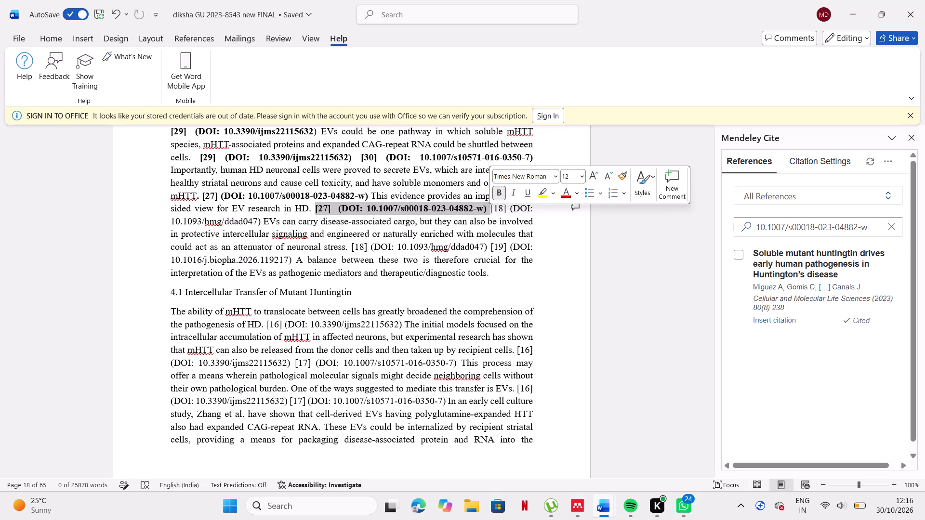
{"action": "left_click", "coordinate": [555, 267]}
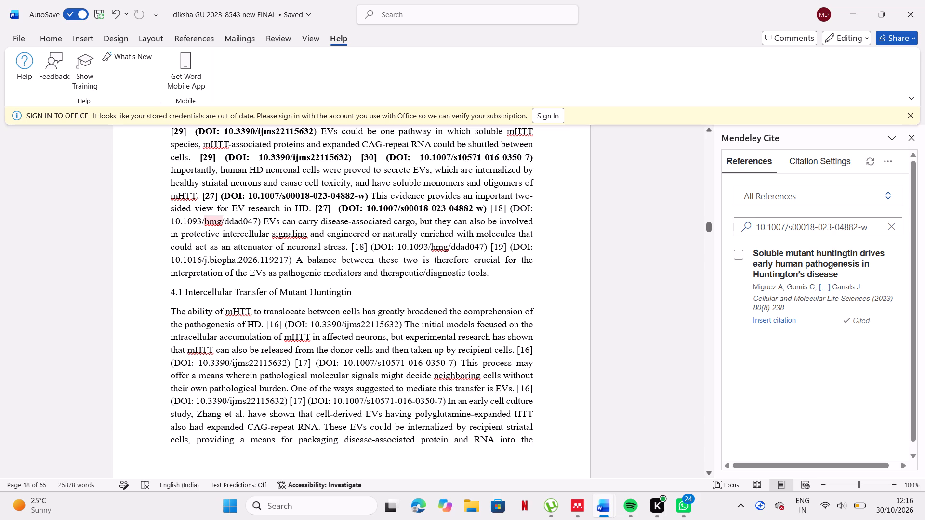
{"action": "left_click", "coordinate": [164, 218]}
{"action": "scroll", "coordinate": [281, 289], "scroll_direction": "down", "scroll_amount": 1}
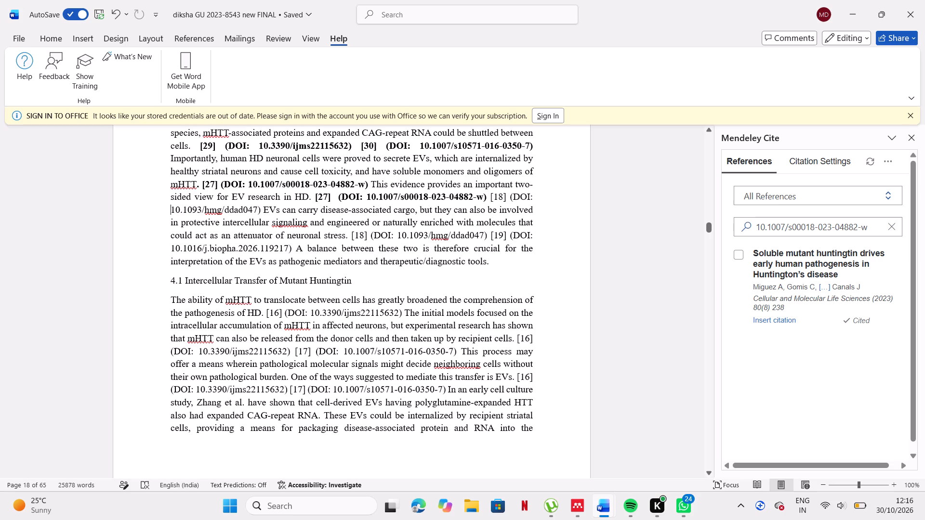
{"action": "scroll", "coordinate": [335, 381], "scroll_direction": "down", "scroll_amount": 3}
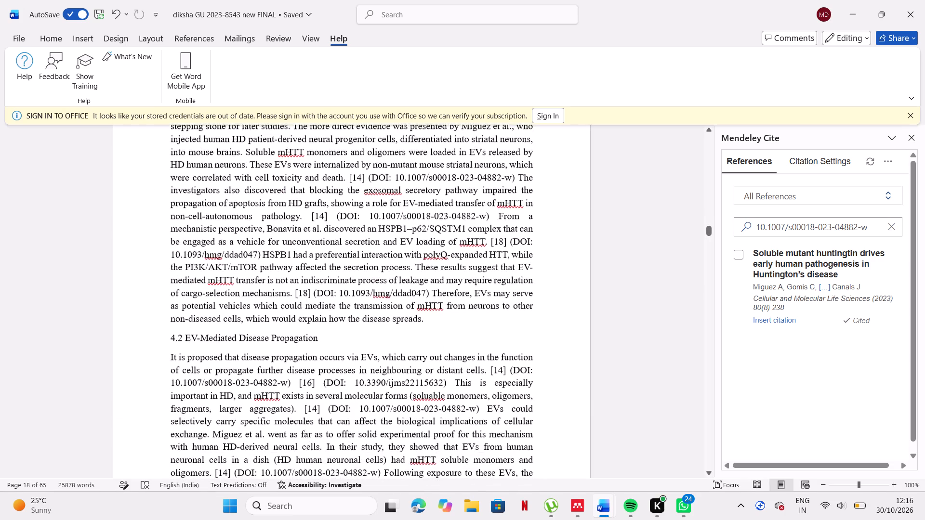
{"action": "scroll", "coordinate": [335, 381], "scroll_direction": "down", "scroll_amount": 2}
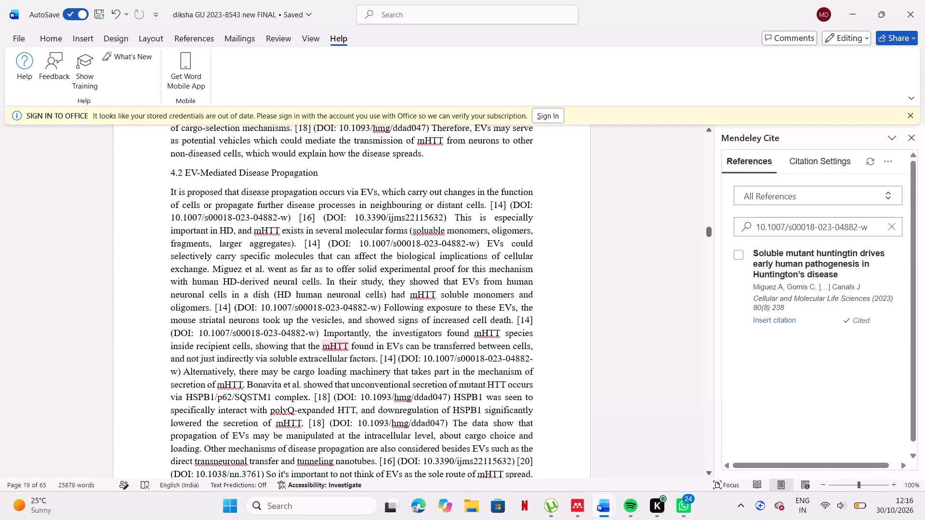
{"action": "left_click_drag", "start_coordinate": [360, 244], "coordinate": [406, 243]}
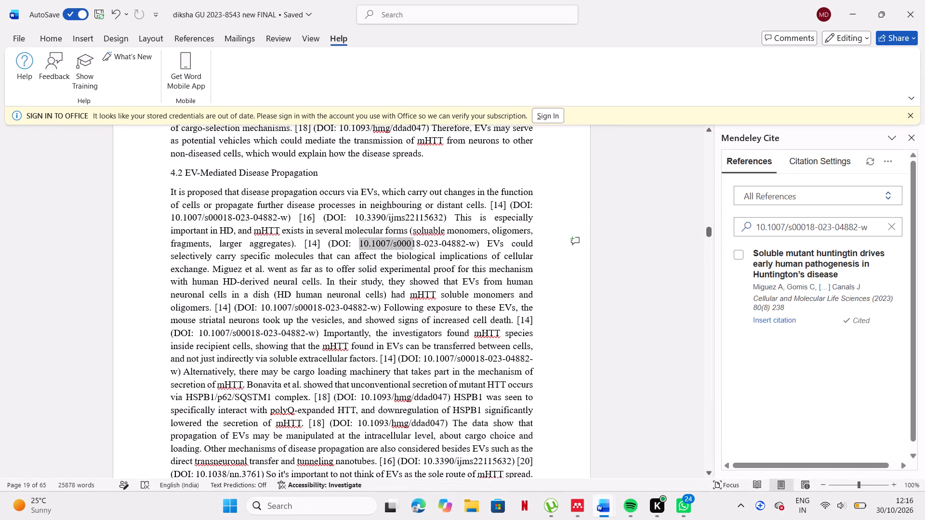
{"action": "left_click_drag", "start_coordinate": [406, 243], "coordinate": [474, 244]}
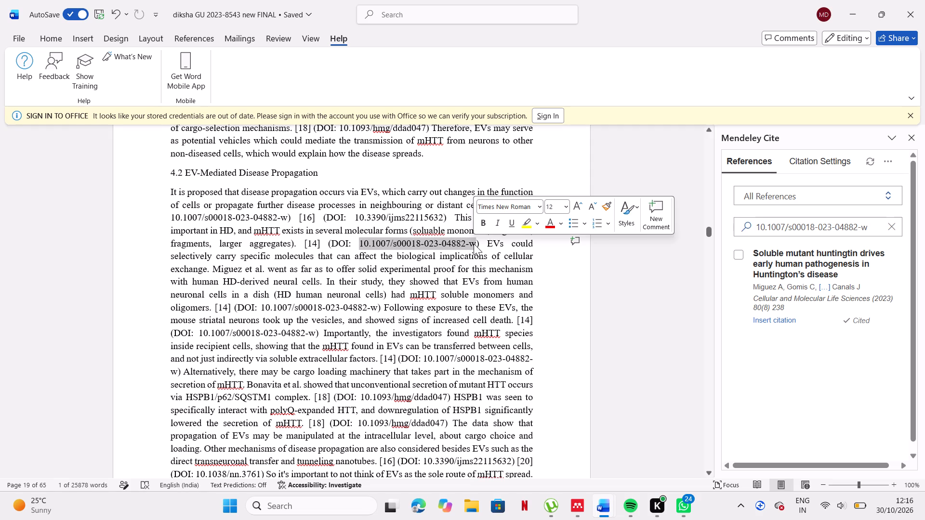
{"action": "key", "text": "ctrl+c"}
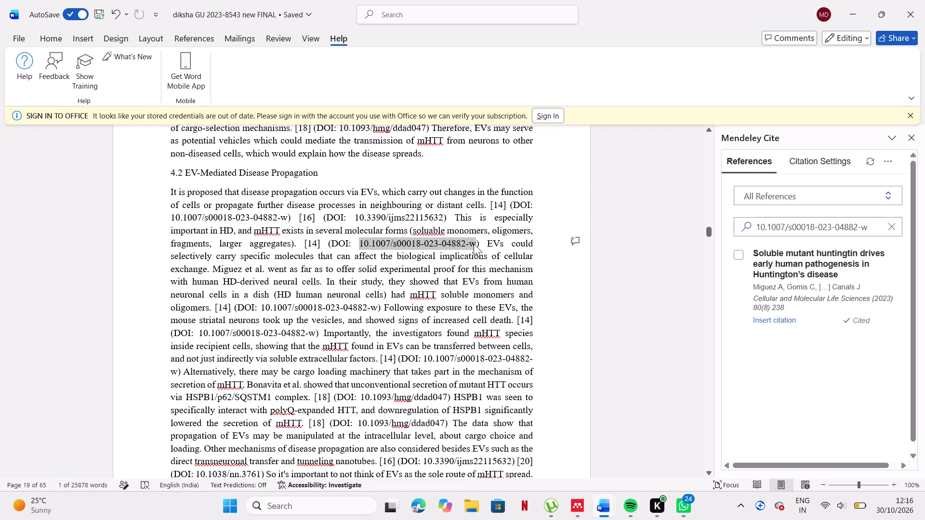
{"action": "left_click", "coordinate": [896, 223]}
{"action": "left_click", "coordinate": [880, 223]}
{"action": "key", "text": "ctrl+v"}
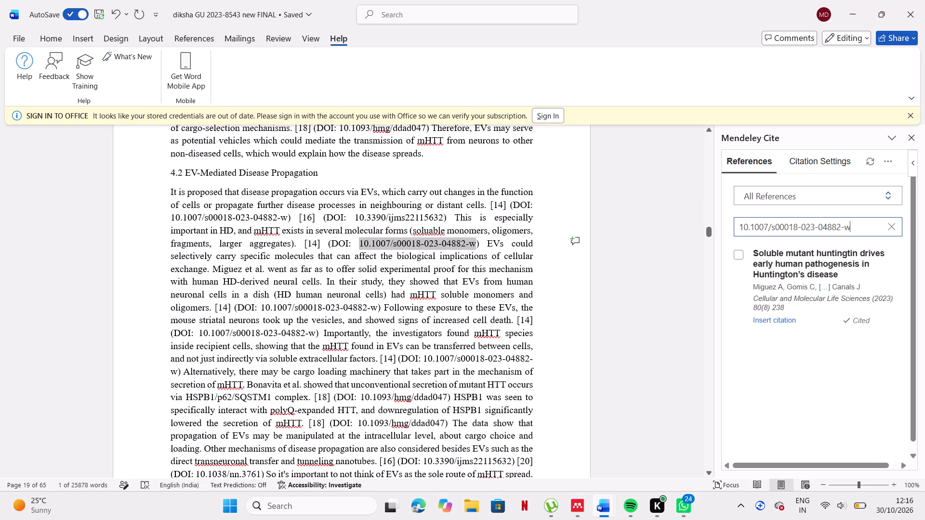
Delete the repeated [14] citations with their DOIs after "larger aggregates)", "soluble monomers and oligomers" and "signs of increased cell death" in section 4.2.
{"action": "left_click_drag", "start_coordinate": [301, 244], "coordinate": [475, 243]}
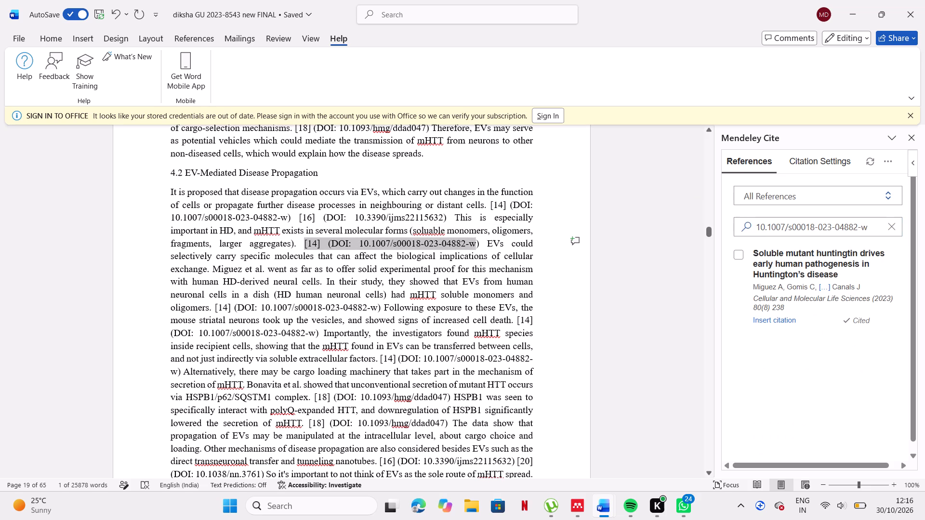
{"action": "left_click_drag", "start_coordinate": [475, 243], "coordinate": [482, 243]}
{"action": "key", "text": "BackSpace"}
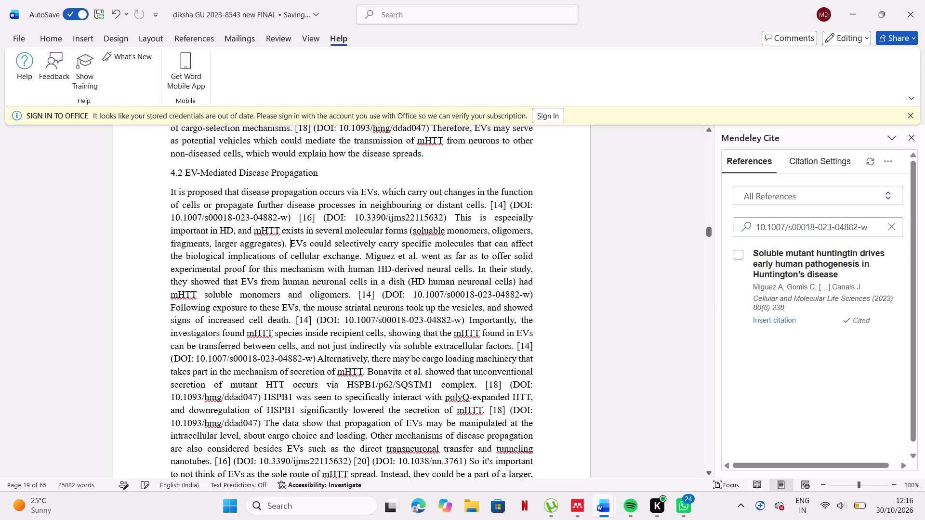
{"action": "left_click_drag", "start_coordinate": [358, 296], "coordinate": [520, 299]}
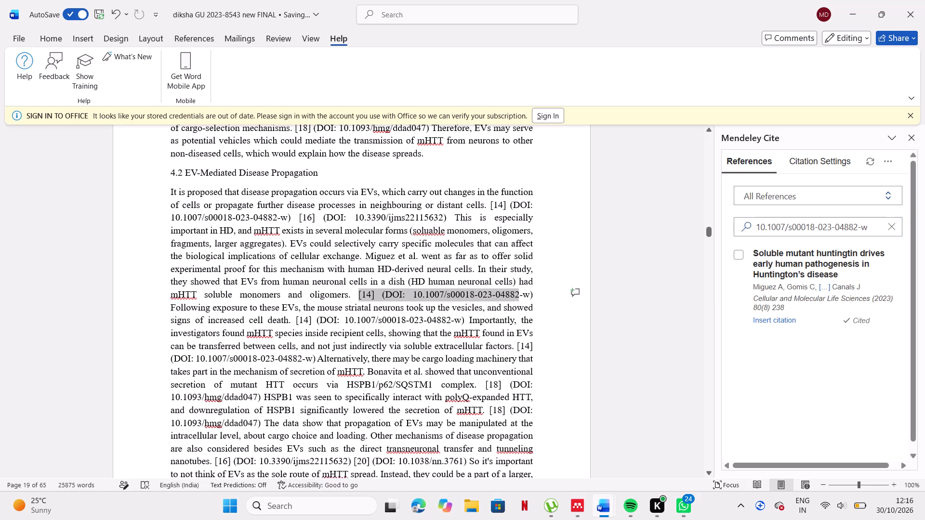
{"action": "left_click_drag", "start_coordinate": [520, 299], "coordinate": [535, 297]}
{"action": "key", "text": "BackSpace"}
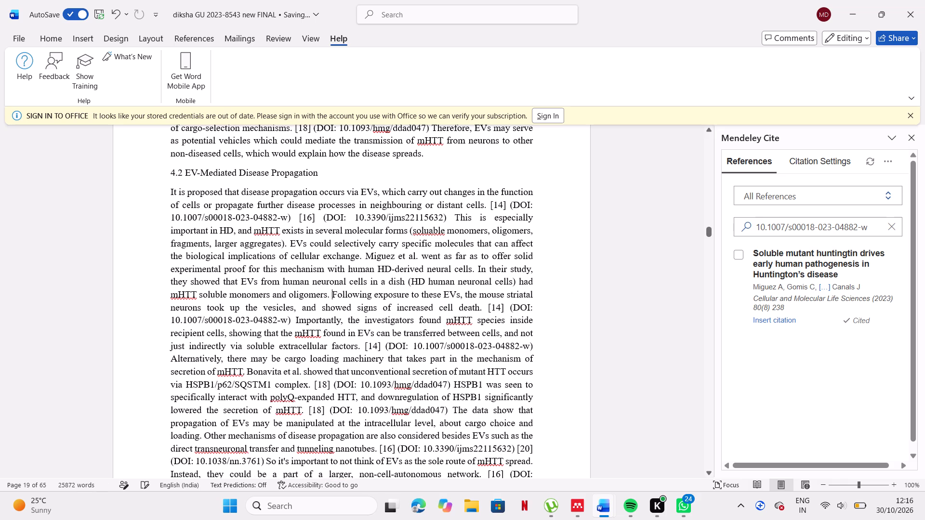
{"action": "left_click", "coordinate": [535, 297]}
{"action": "left_click_drag", "start_coordinate": [487, 308], "coordinate": [295, 319]}
{"action": "key", "text": "BackSpace"}
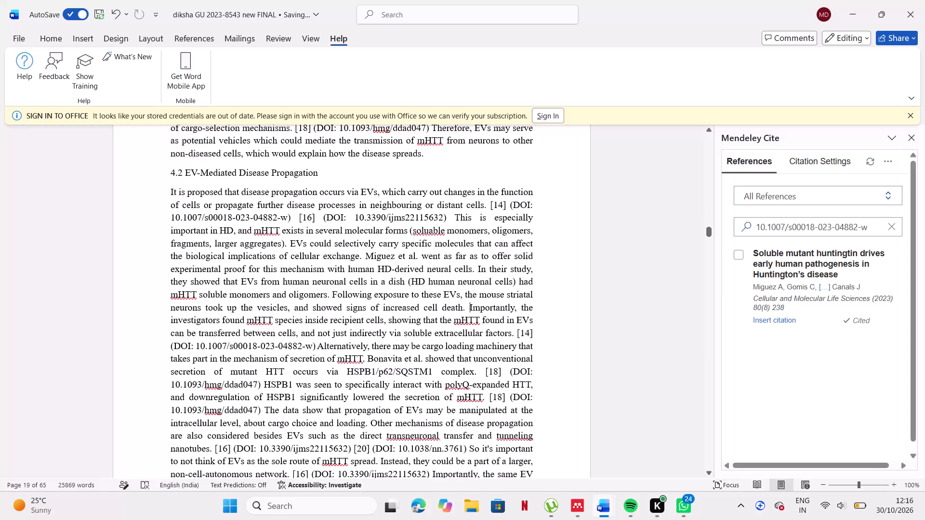
Replace the typed [14] after "not just indirectly via soluble extracellular factors" with the Mendeley citation for Miguez et al. 2023.
{"action": "left_click", "coordinate": [535, 332]}
{"action": "key", "text": "BackSpace"}
{"action": "key", "text": "BackSpace"}
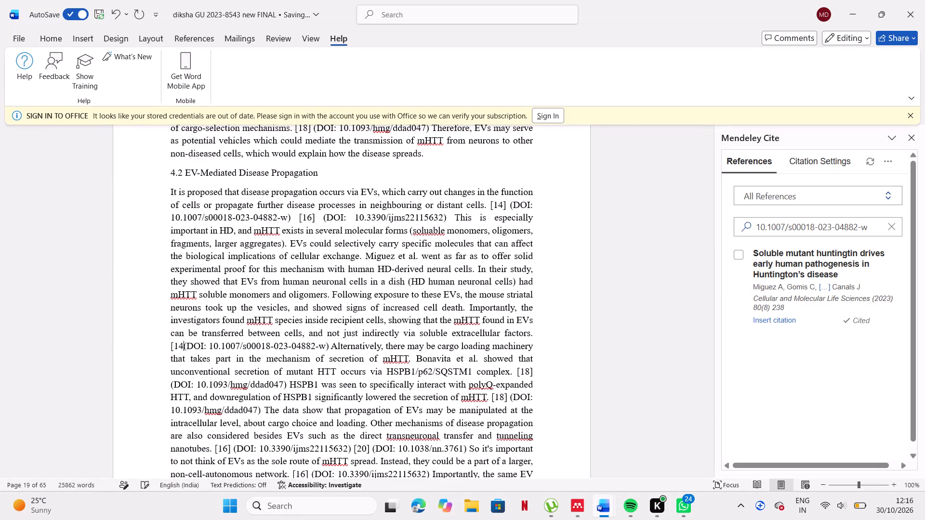
{"action": "key", "text": "BackSpace"}
{"action": "key", "text": "BackSpace"}
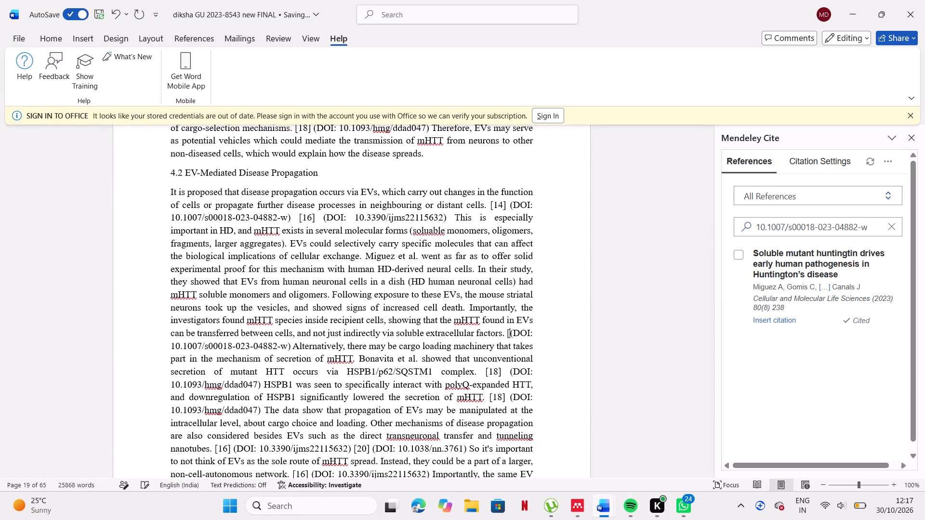
{"action": "key", "text": "BackSpace"}
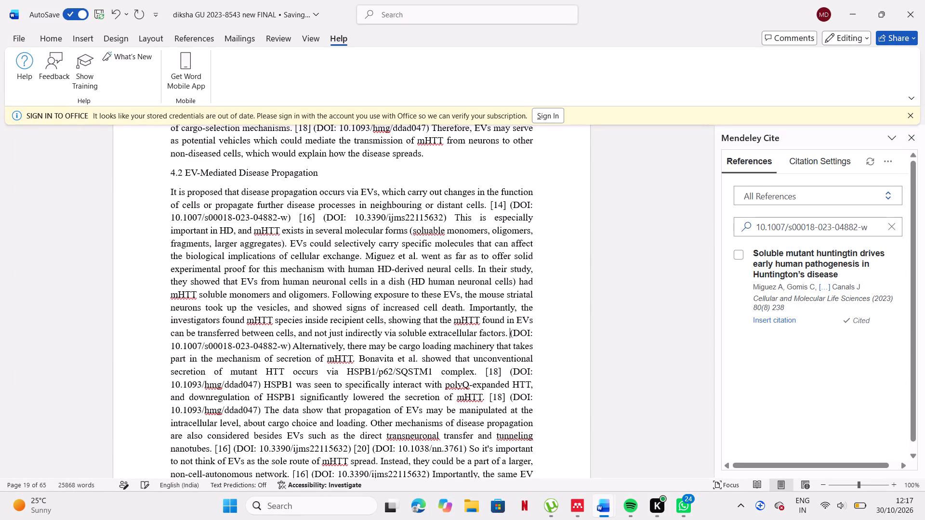
{"action": "left_click", "coordinate": [770, 320]}
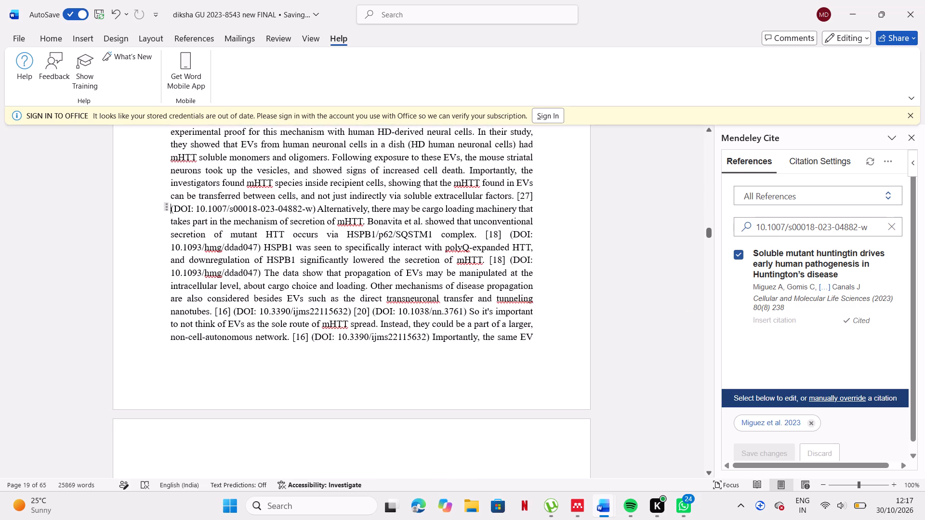
{"action": "scroll", "coordinate": [441, 185], "scroll_direction": "up", "scroll_amount": 1}
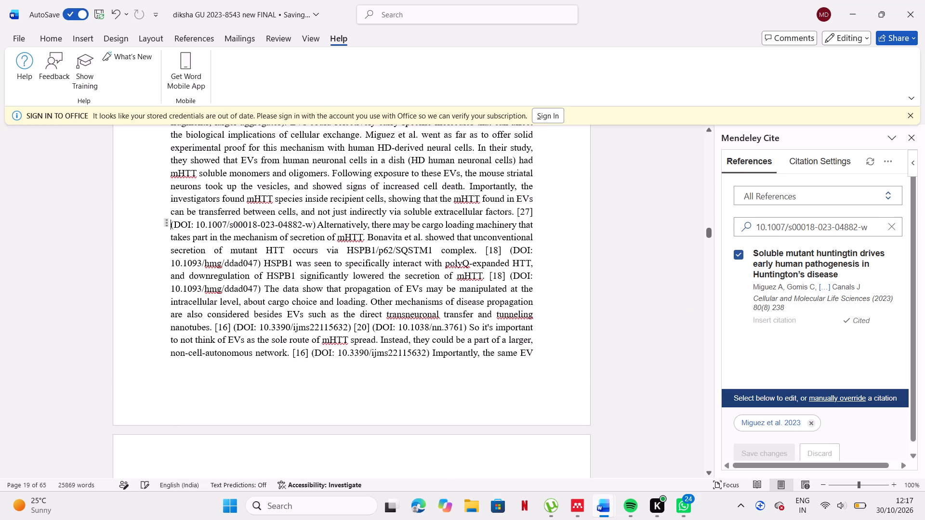
{"action": "left_click", "coordinate": [518, 209]}
{"action": "left_click", "coordinate": [518, 209]}
{"action": "left_click_drag", "start_coordinate": [517, 209], "coordinate": [314, 225]}
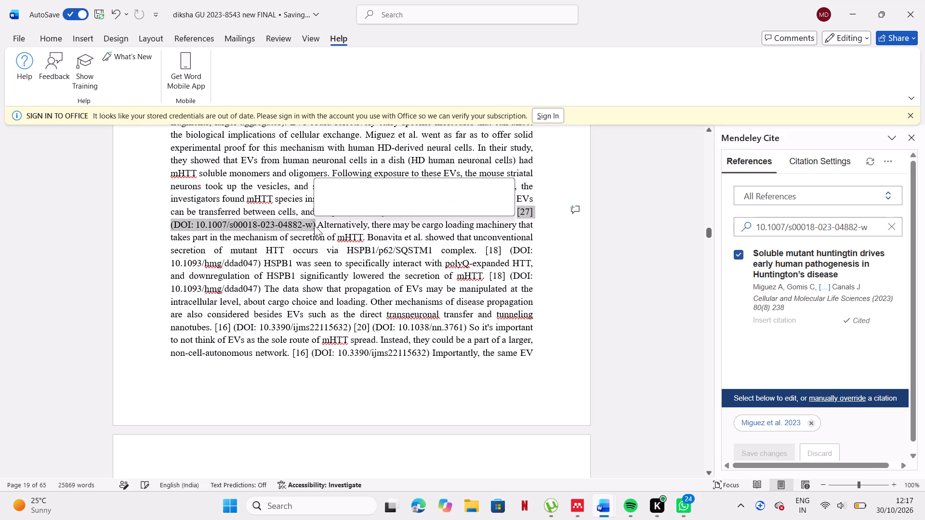
{"action": "left_click", "coordinate": [323, 204]}
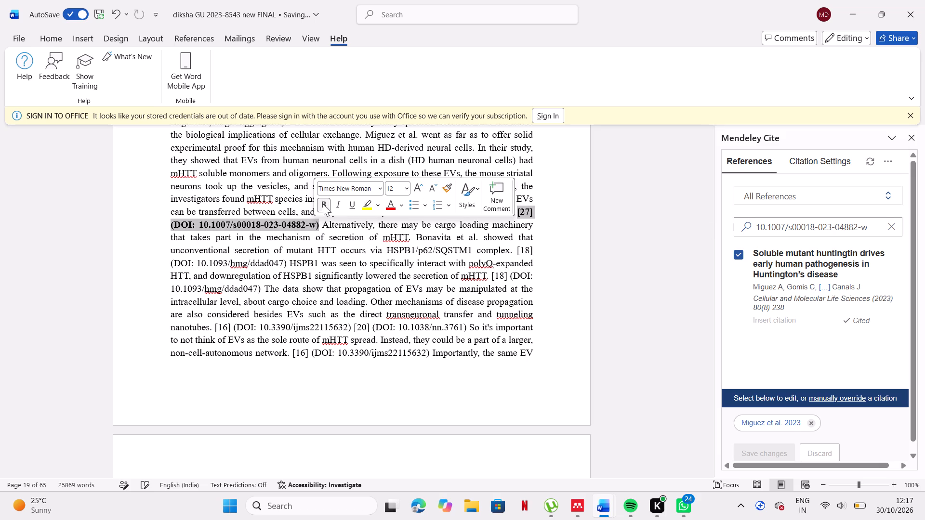
Add the reference with DOI 10.1093/hmg/ddad047 to Mendeley Reference Manager by identifier lookup, and return to the thesis in Word.
{"action": "scroll", "coordinate": [340, 252], "scroll_direction": "up", "scroll_amount": 1}
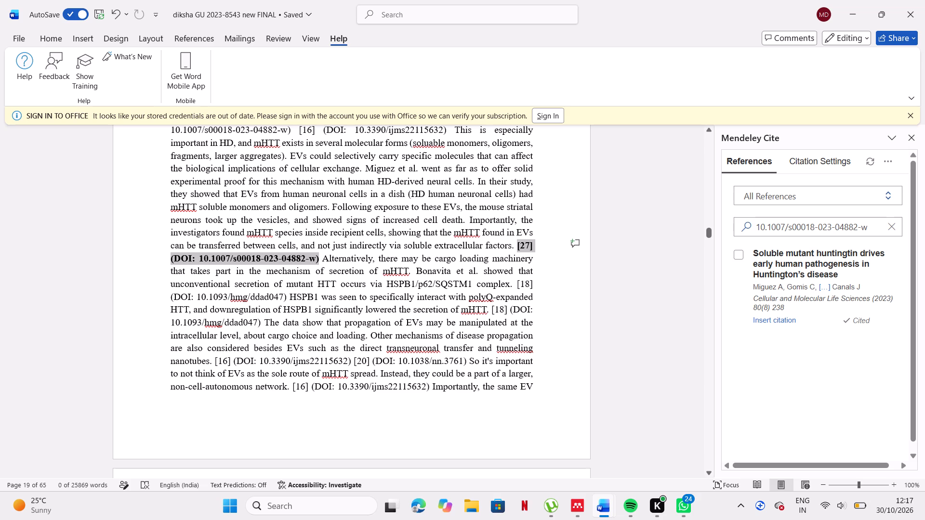
{"action": "left_click_drag", "start_coordinate": [170, 319], "coordinate": [257, 322]}
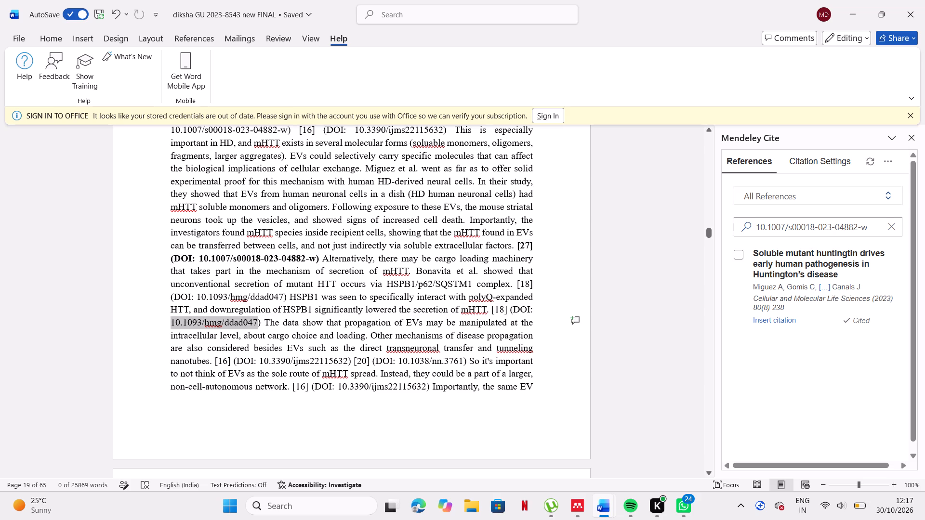
{"action": "left_click_drag", "start_coordinate": [257, 322], "coordinate": [256, 319]}
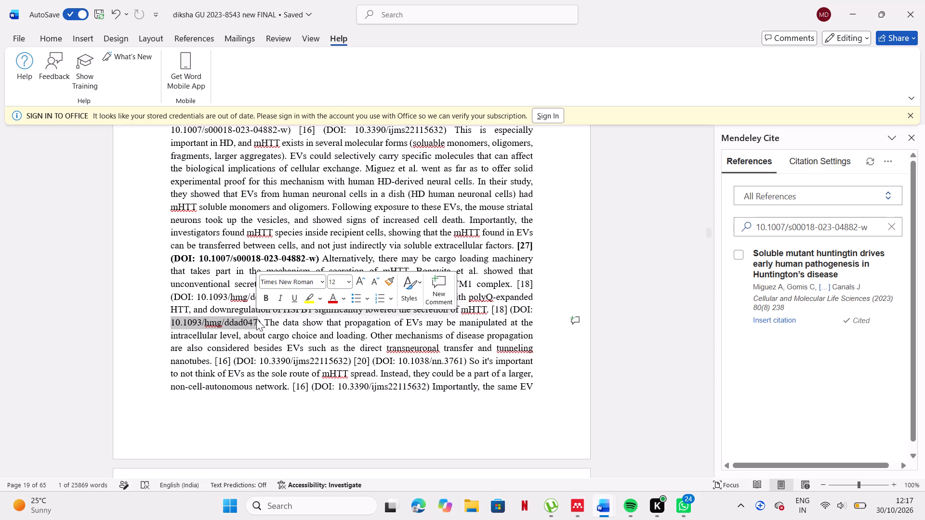
{"action": "key", "text": "ctrl+c"}
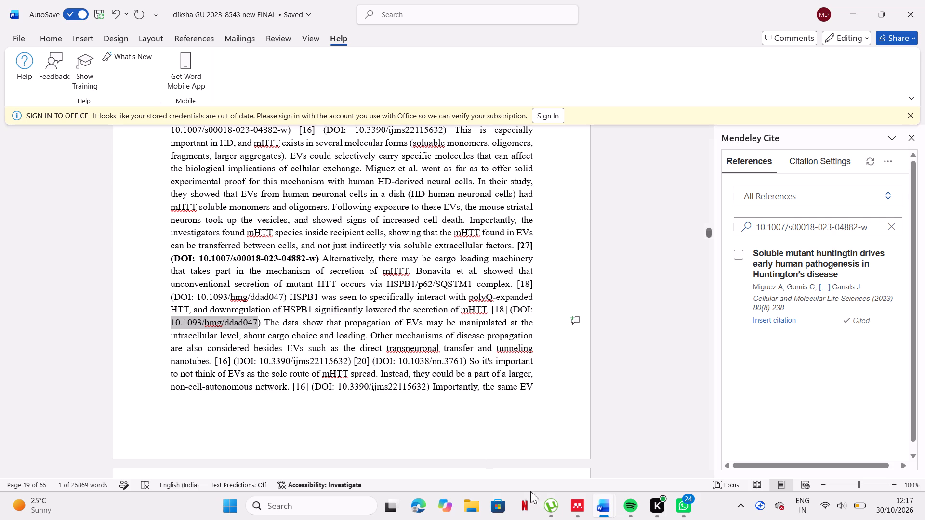
{"action": "left_click", "coordinate": [568, 508]}
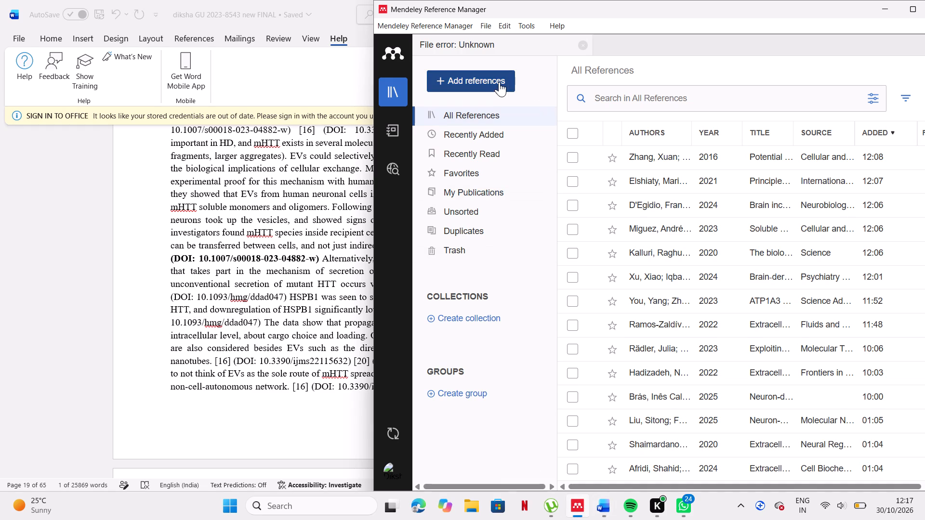
{"action": "left_click", "coordinate": [497, 81]}
{"action": "left_click", "coordinate": [512, 251]}
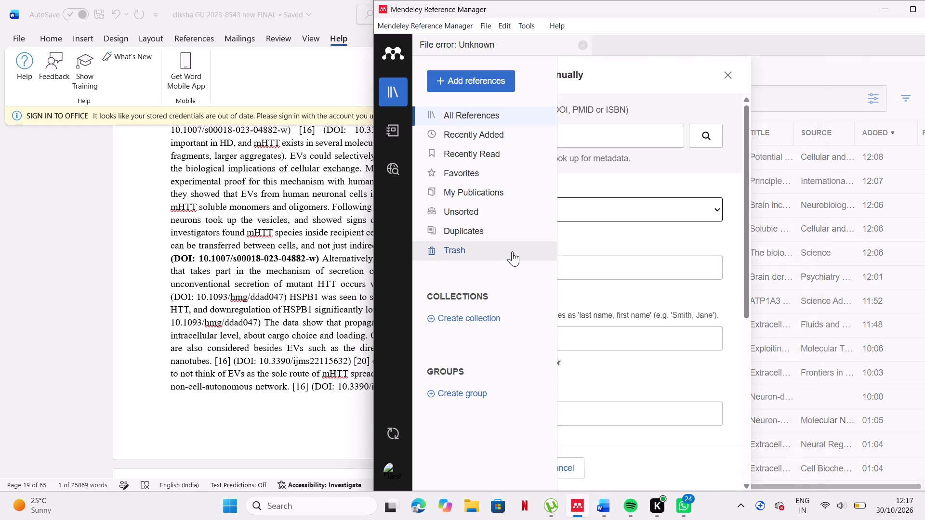
{"action": "left_click", "coordinate": [641, 143]}
{"action": "key", "text": "ctrl+v"}
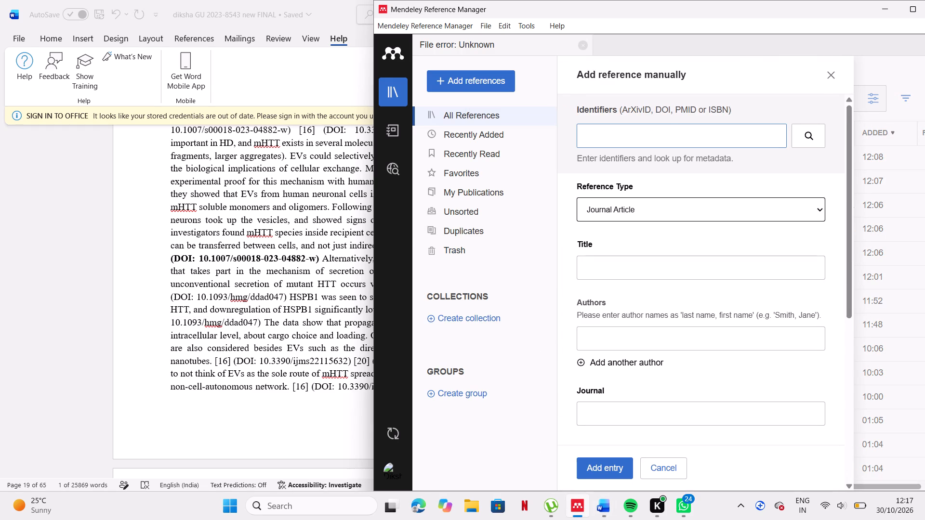
{"action": "left_click", "coordinate": [805, 141]}
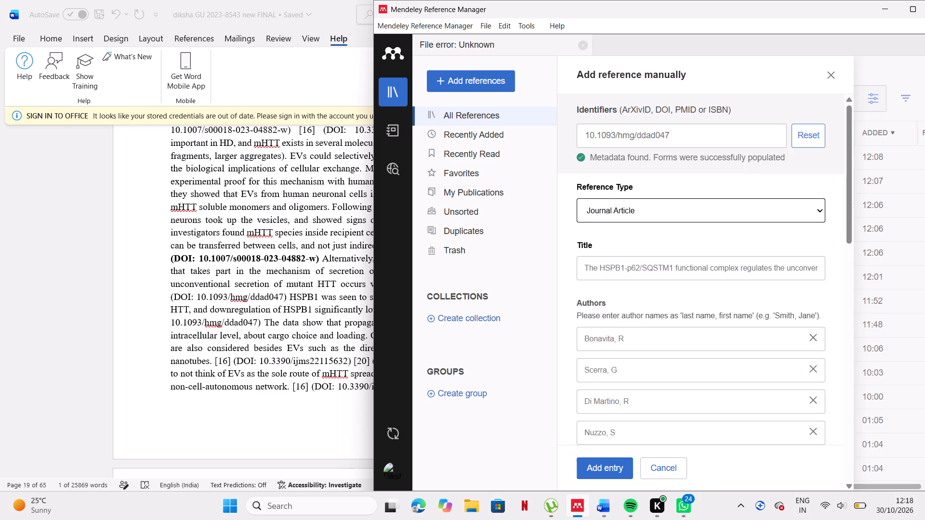
{"action": "left_click", "coordinate": [614, 478]}
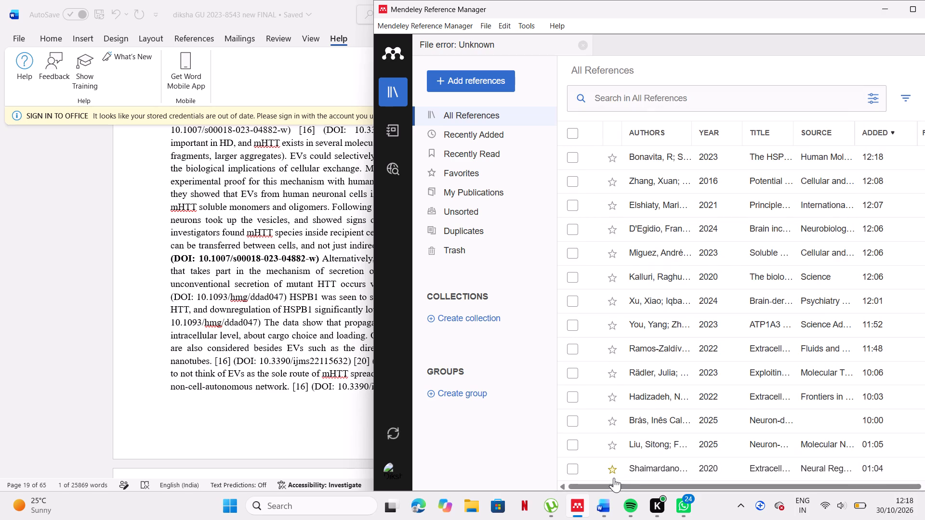
{"action": "left_click", "coordinate": [270, 395]}
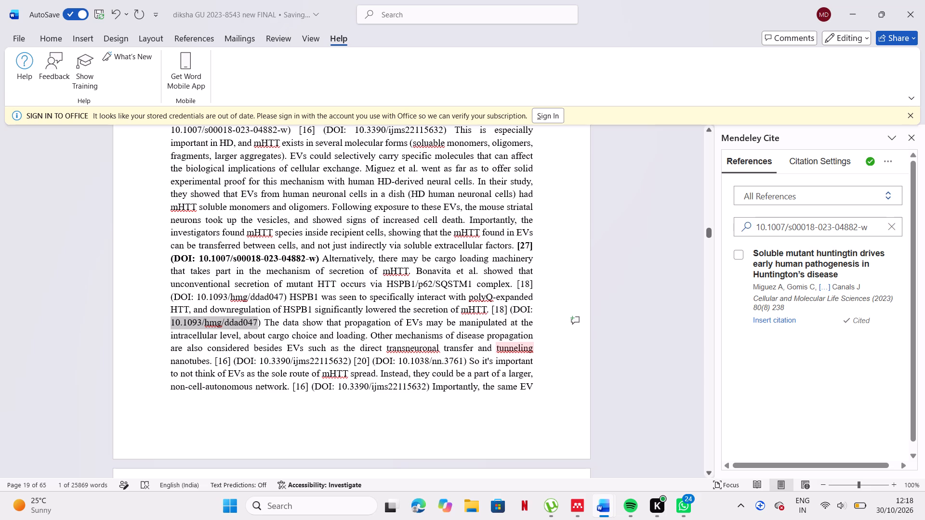
{"action": "scroll", "coordinate": [504, 380], "scroll_direction": "down", "scroll_amount": 1}
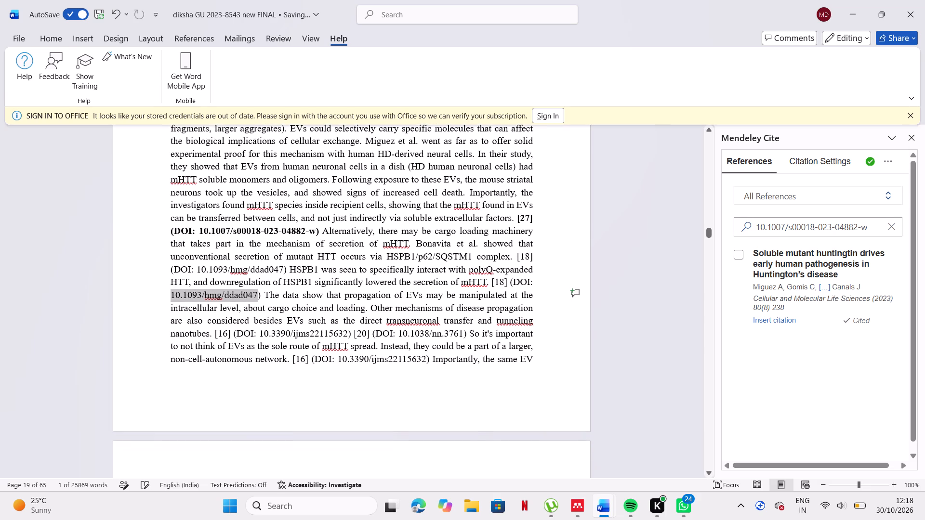
Look through the citations from the end of section 4.2 through sections 4.3 and 4.4, and return to section 4.2.
{"action": "scroll", "coordinate": [504, 380], "scroll_direction": "down", "scroll_amount": 3}
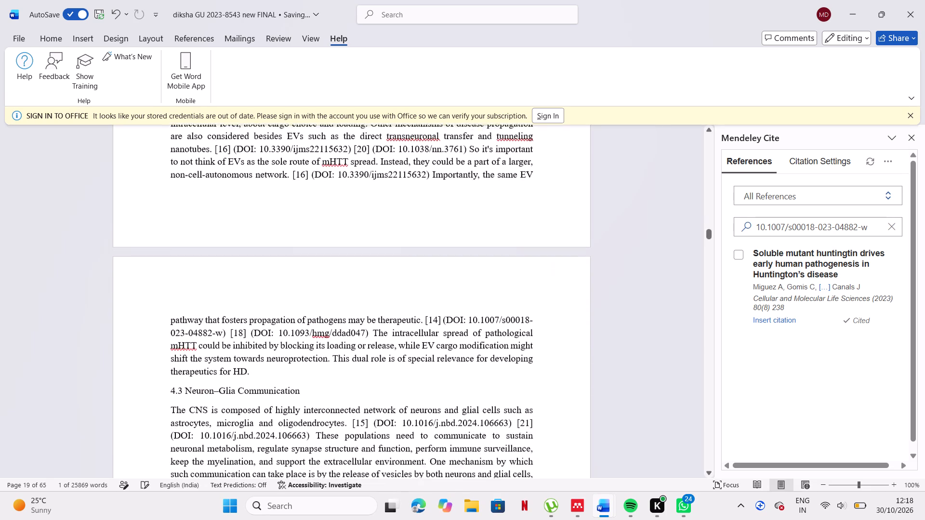
{"action": "scroll", "coordinate": [504, 380], "scroll_direction": "down", "scroll_amount": 3}
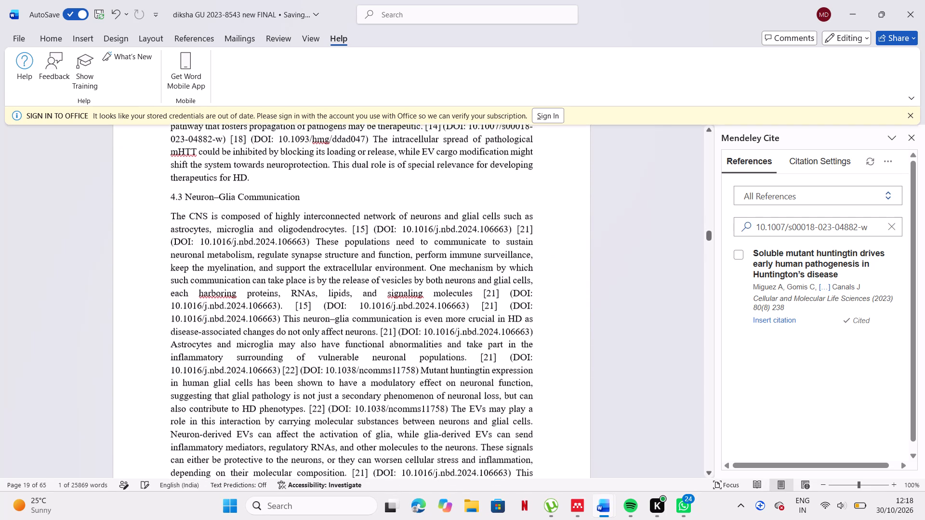
{"action": "scroll", "coordinate": [504, 380], "scroll_direction": "down", "scroll_amount": 2}
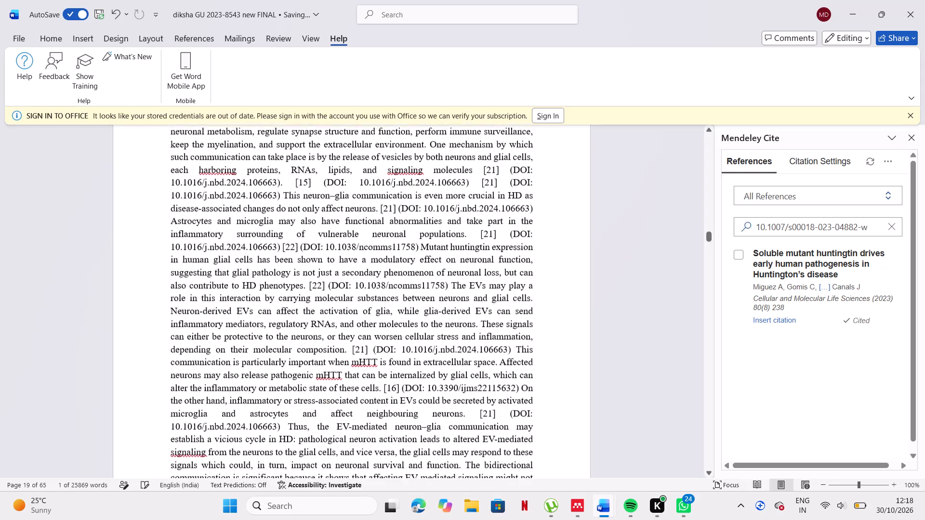
{"action": "scroll", "coordinate": [504, 380], "scroll_direction": "down", "scroll_amount": 3}
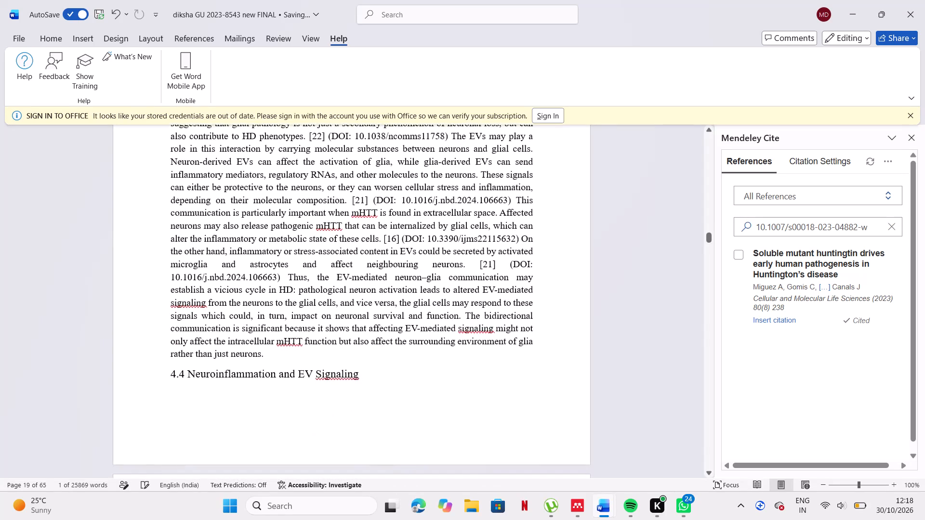
{"action": "scroll", "coordinate": [504, 380], "scroll_direction": "down", "scroll_amount": 3}
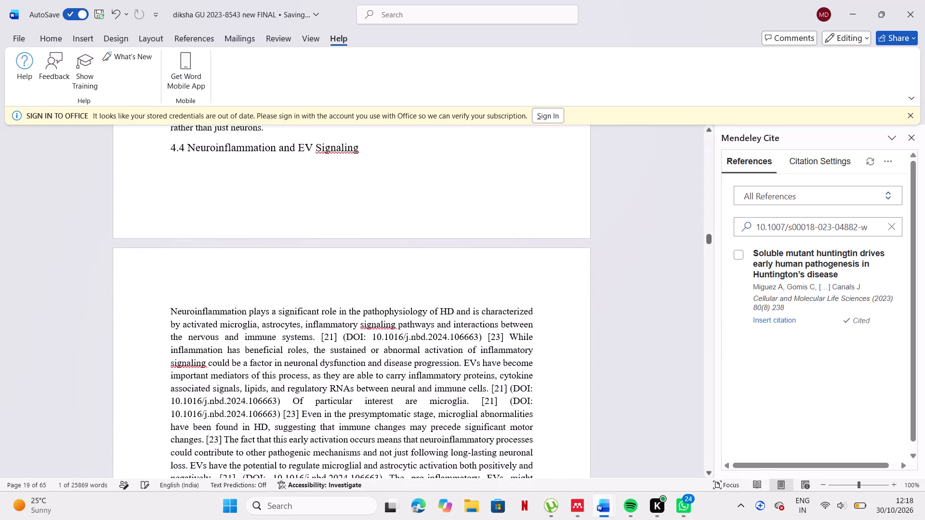
{"action": "scroll", "coordinate": [504, 380], "scroll_direction": "down", "scroll_amount": 2}
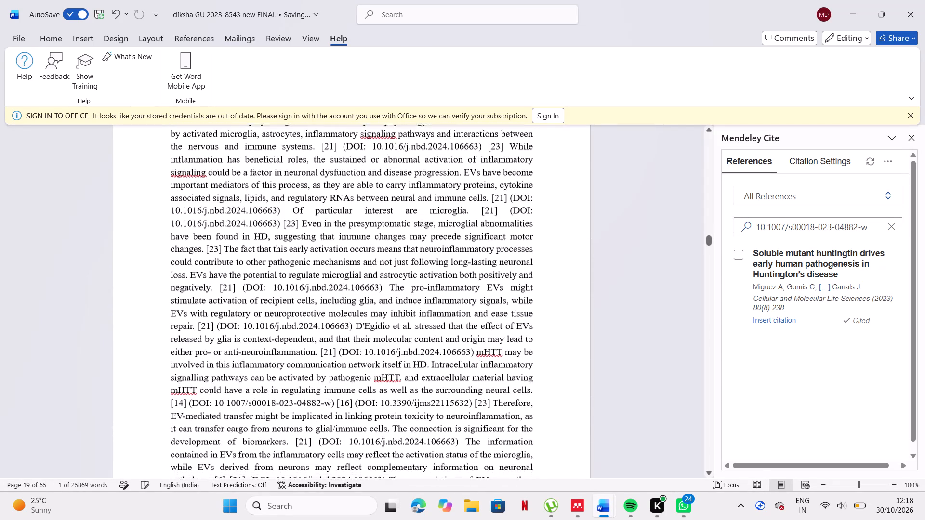
{"action": "scroll", "coordinate": [504, 380], "scroll_direction": "up", "scroll_amount": 4}
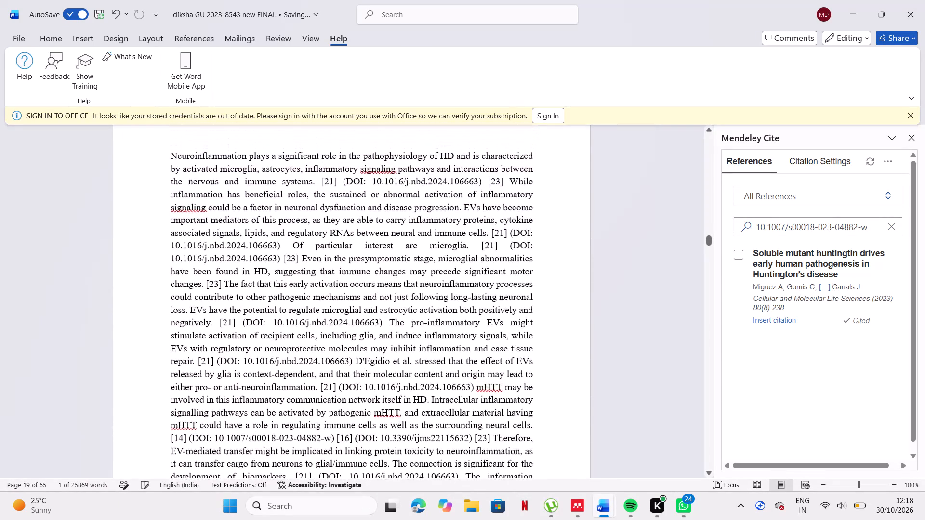
{"action": "scroll", "coordinate": [504, 380], "scroll_direction": "up", "scroll_amount": 3}
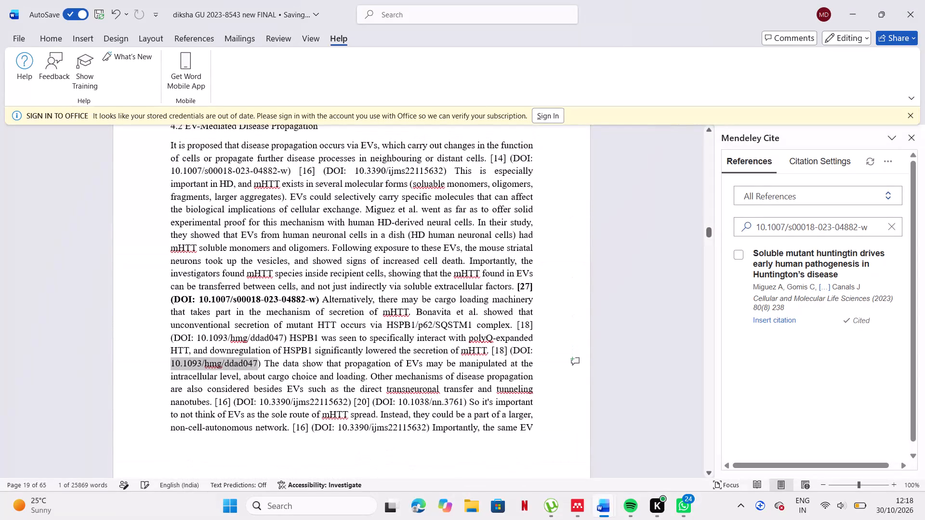
{"action": "scroll", "coordinate": [504, 380], "scroll_direction": "up", "scroll_amount": 1}
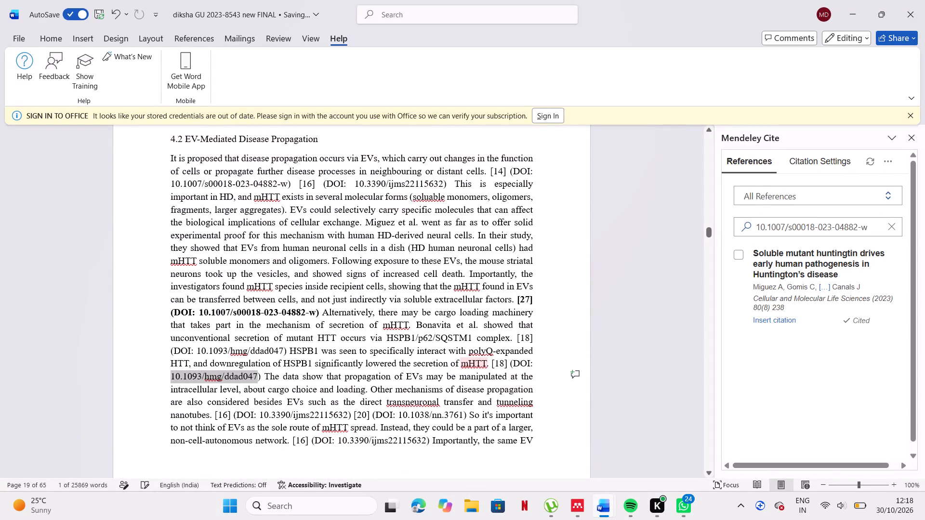
Delete the repeated [18] citation with its bracketed DOI 10.1093/hmg/ddad047 after "HSPB1/p62/SQSTM1 complex" in section 4.2.
{"action": "double_click", "coordinate": [502, 366]}
{"action": "left_click", "coordinate": [507, 366]}
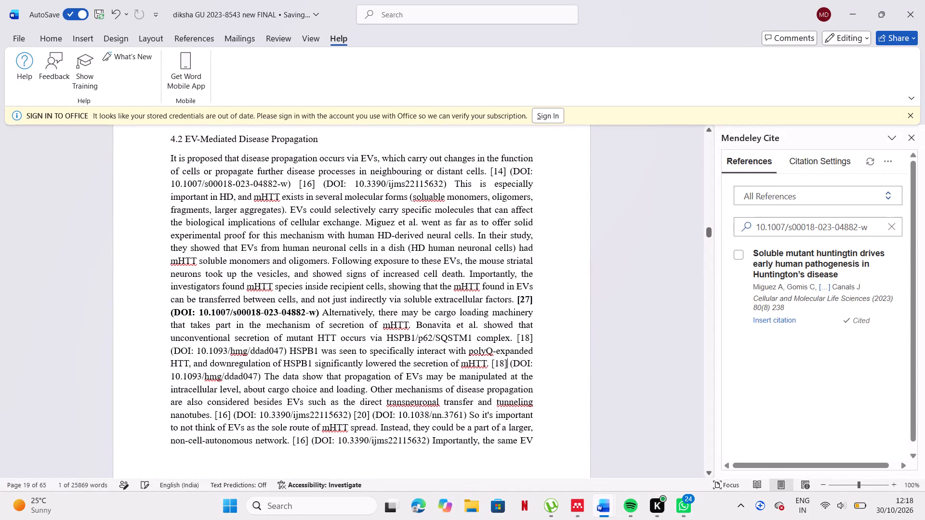
{"action": "left_click", "coordinate": [507, 366]}
{"action": "scroll", "coordinate": [549, 304], "scroll_direction": "down", "scroll_amount": 1}
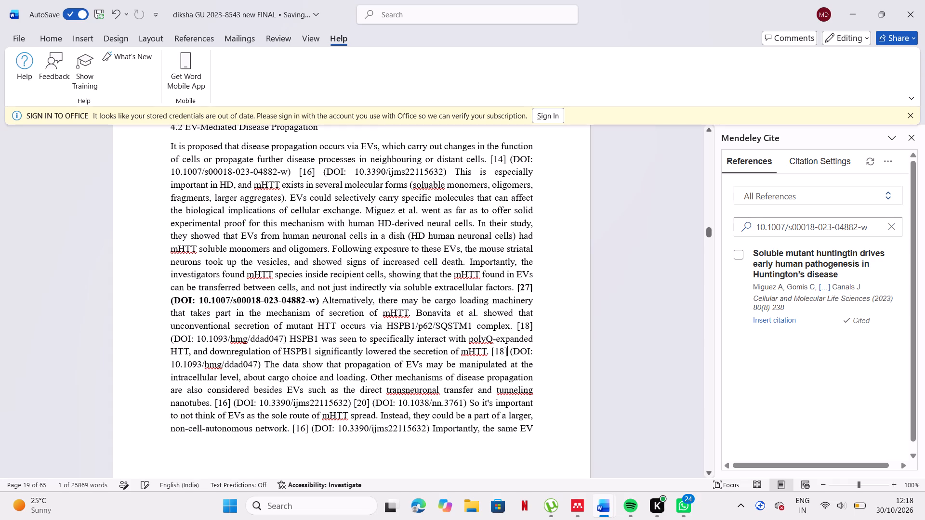
{"action": "left_click", "coordinate": [532, 330]}
{"action": "left_click_drag", "start_coordinate": [515, 321], "coordinate": [286, 337]}
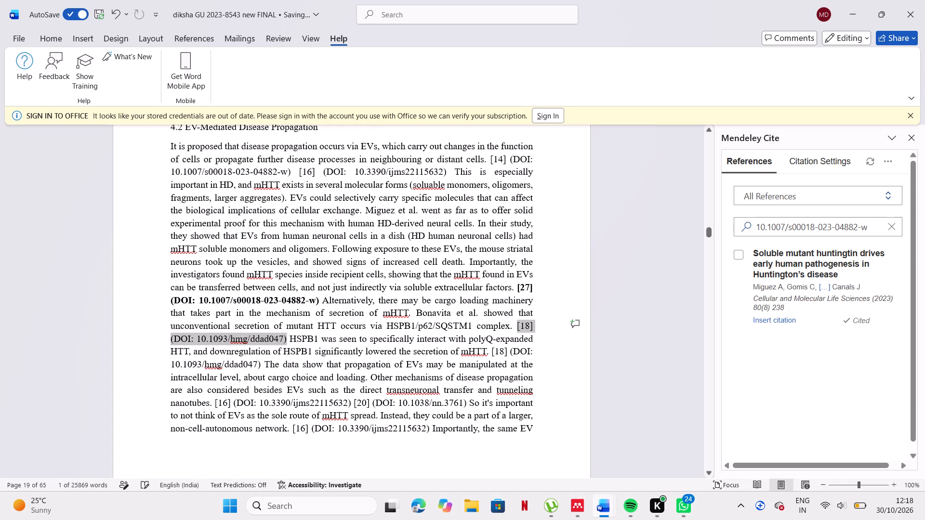
{"action": "left_click_drag", "start_coordinate": [286, 337], "coordinate": [286, 338]}
{"action": "key", "text": "BackSpace"}
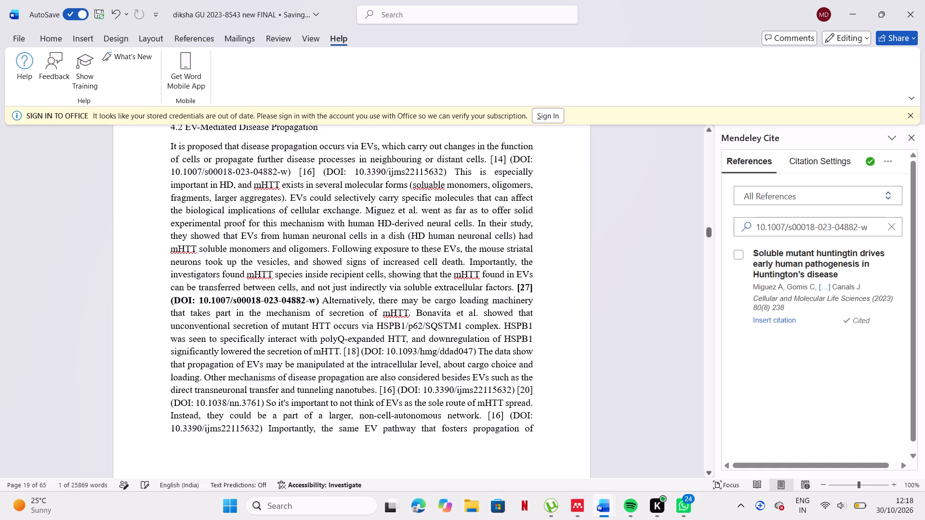
Replace the typed [18] after "significantly lowered the secretion of mHTT" with the Mendeley citation for Bonavita et al. 2023.
{"action": "left_click", "coordinate": [350, 350]}
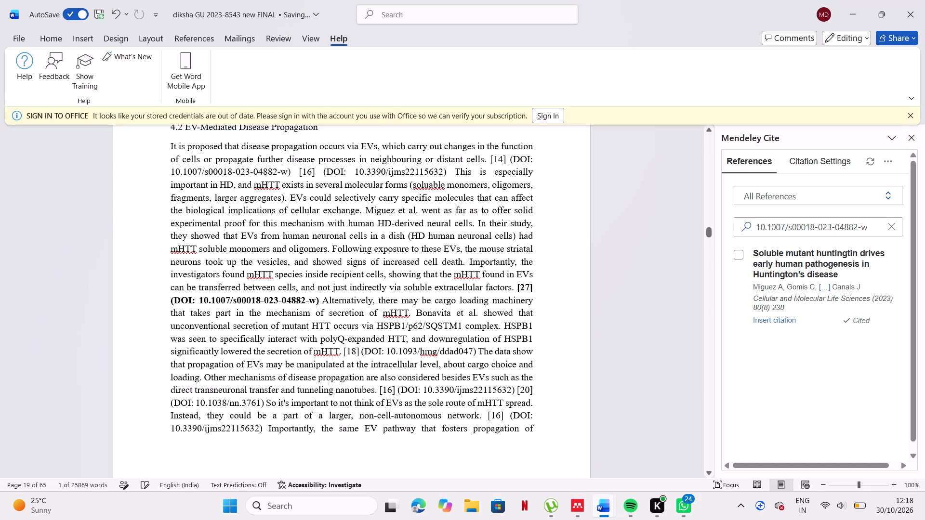
{"action": "left_click", "coordinate": [359, 350]}
{"action": "key", "text": "BackSpace"}
{"action": "key", "text": "BackSpace"}
{"action": "key", "text": "BackSpace"}
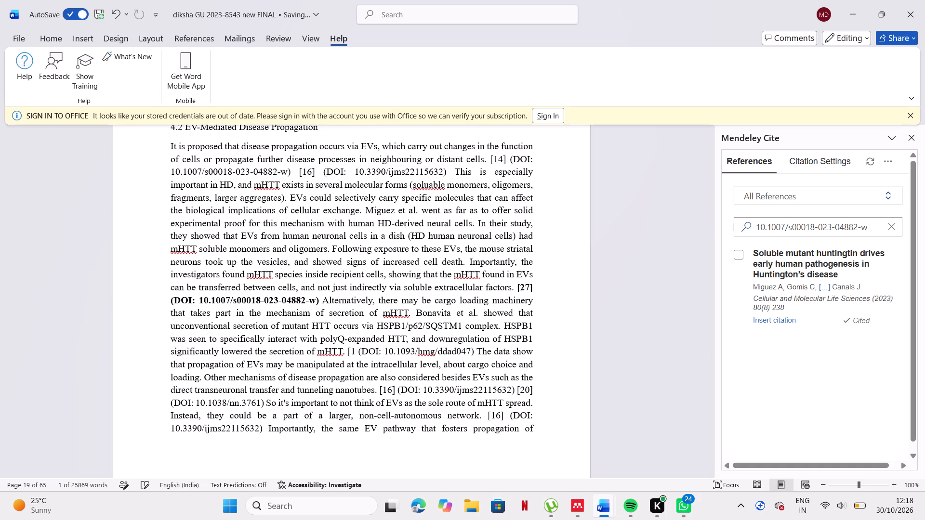
{"action": "key", "text": "BackSpace"}
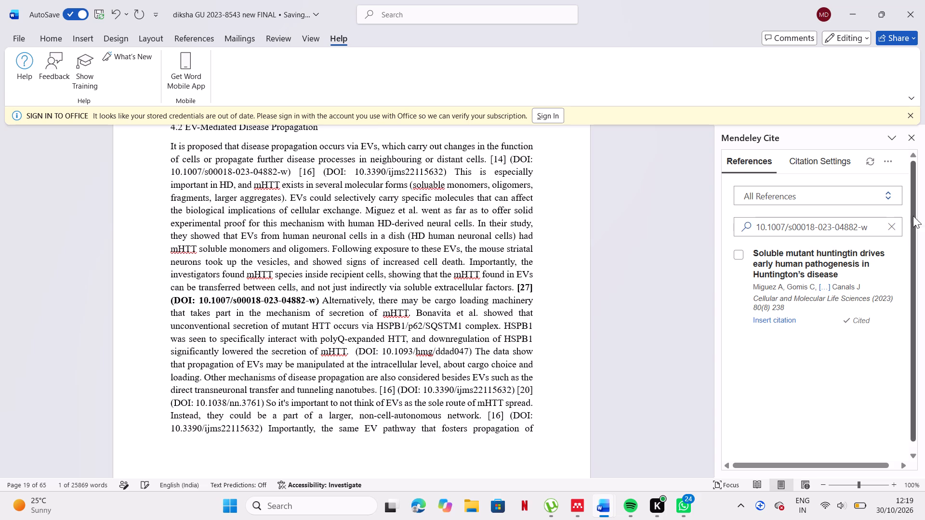
{"action": "left_click", "coordinate": [892, 227]}
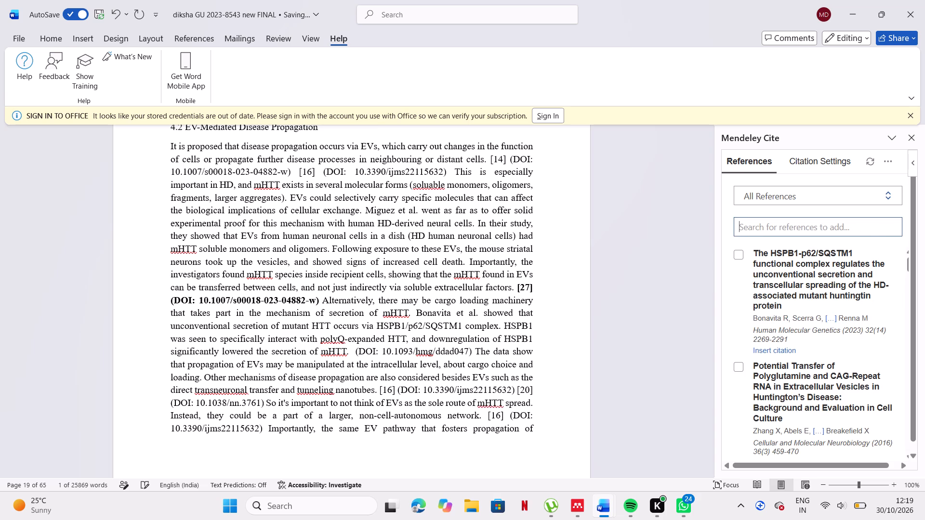
{"action": "left_click", "coordinate": [779, 351]}
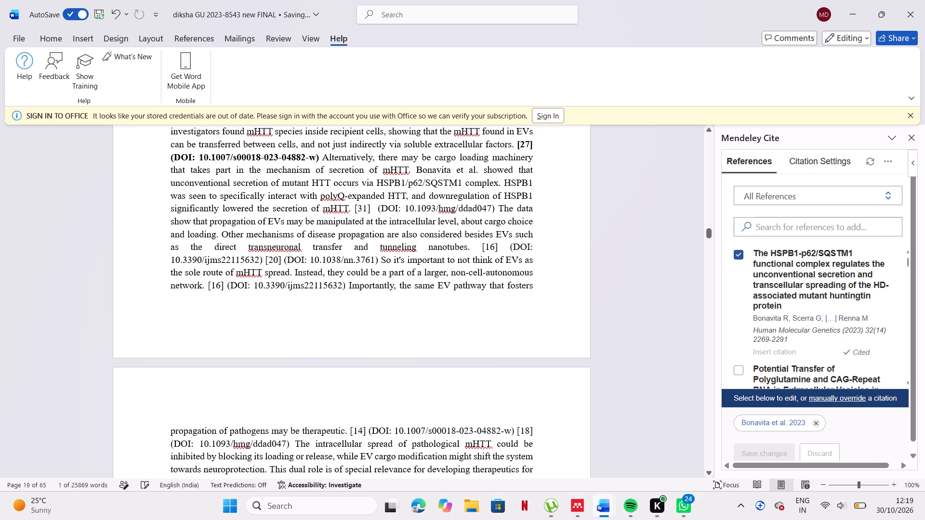
Bold the citation number after "lowered the secretion of mHTT" together with its bracketed DOI 10.1093/hmg/ddad047.
{"action": "left_click_drag", "start_coordinate": [352, 207], "coordinate": [491, 207]}
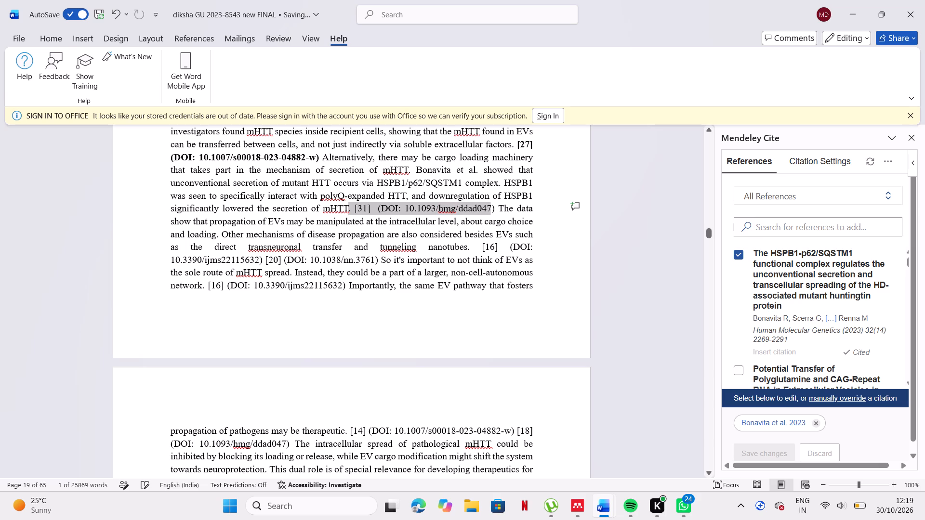
{"action": "left_click_drag", "start_coordinate": [491, 207], "coordinate": [495, 208]}
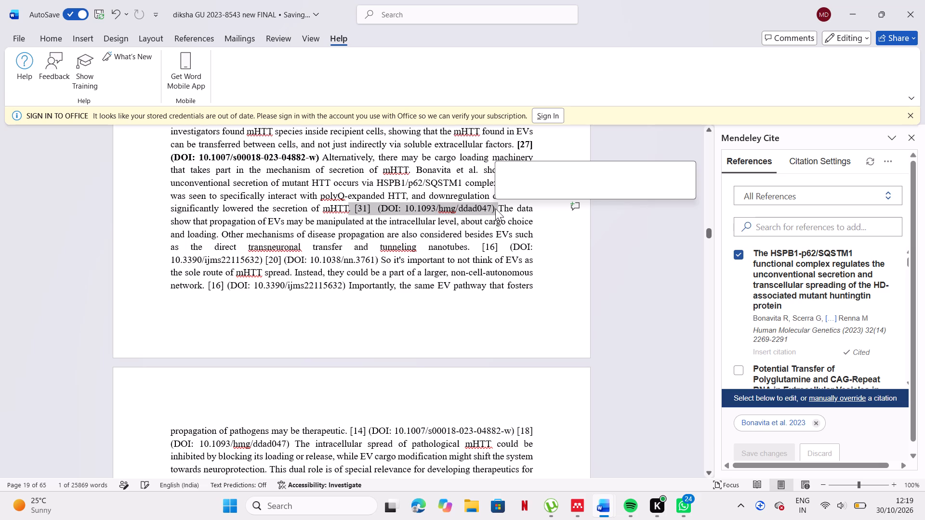
{"action": "left_click", "coordinate": [502, 192]}
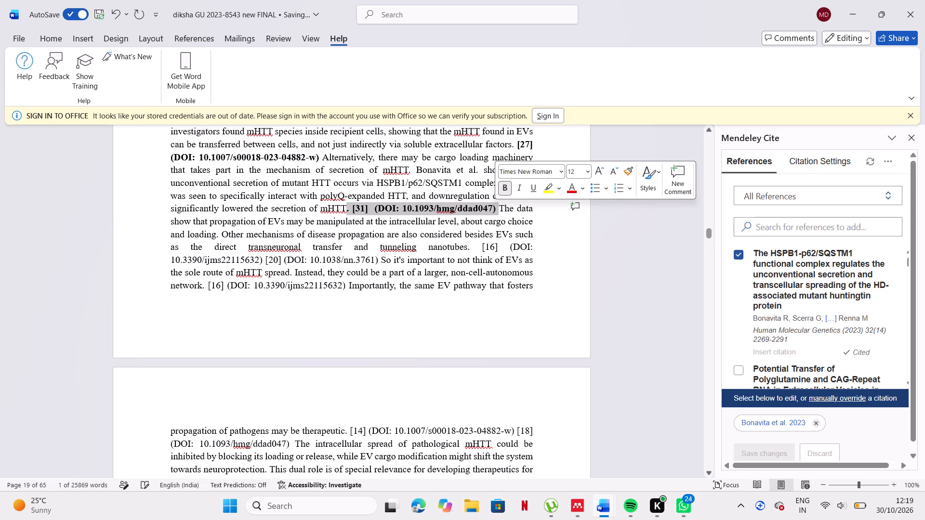
{"action": "left_click", "coordinate": [597, 257]}
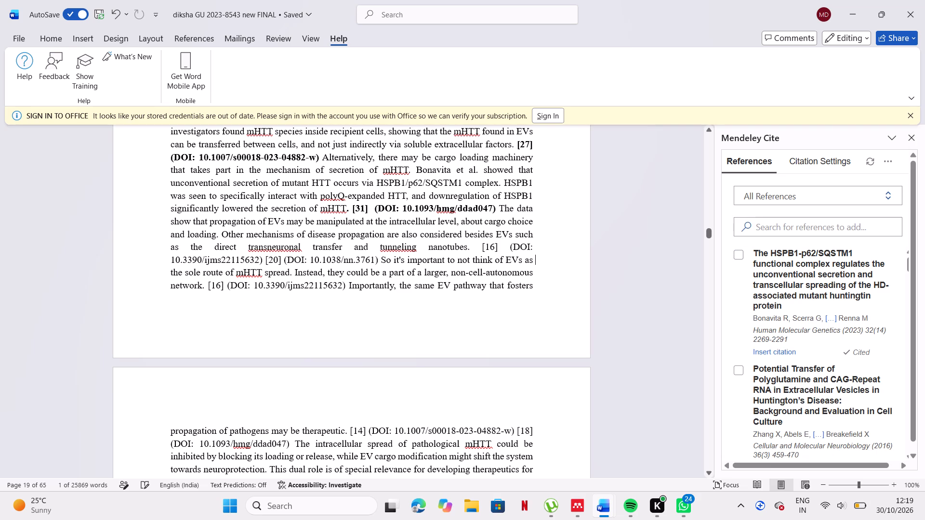
Look up DOI 10.3390/ijms22115632 in Mendeley Cite and replace the typed [16] after "tunneling nanotubes" with the citation for Elshiaty et al. 2021.
{"action": "left_click_drag", "start_coordinate": [175, 258], "coordinate": [251, 261]}
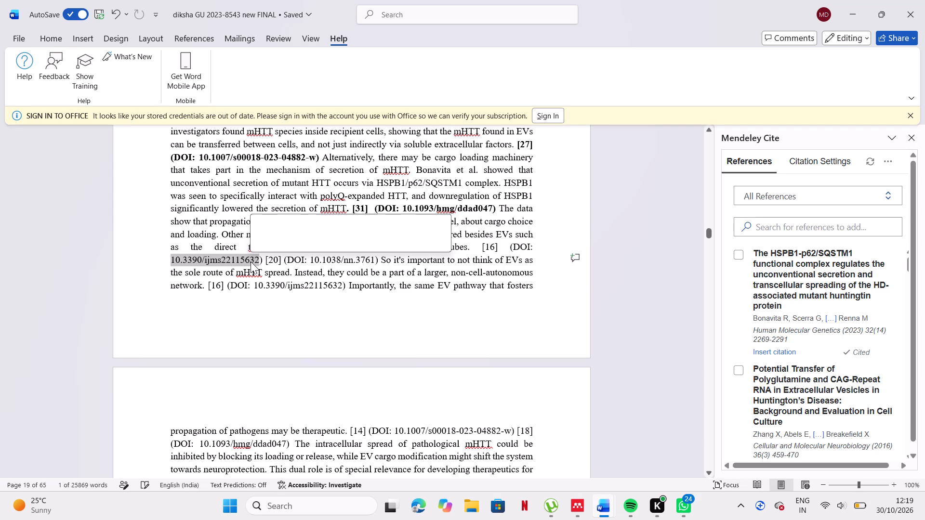
{"action": "key", "text": "ctrl+c"}
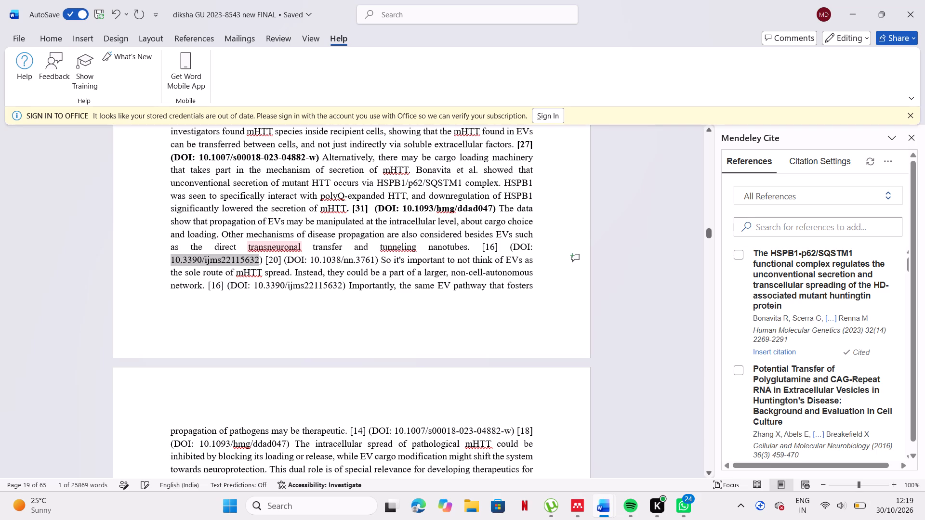
{"action": "left_click", "coordinate": [776, 229]}
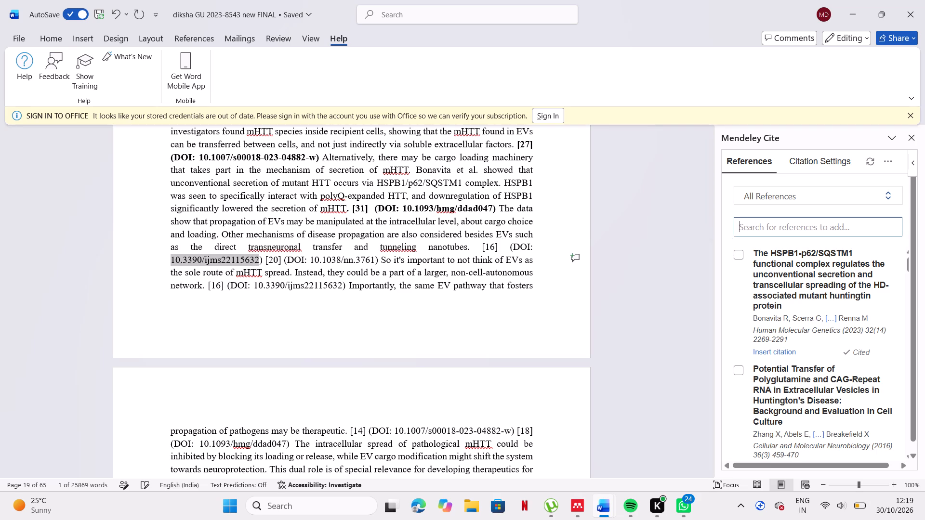
{"action": "key", "text": "ctrl+v"}
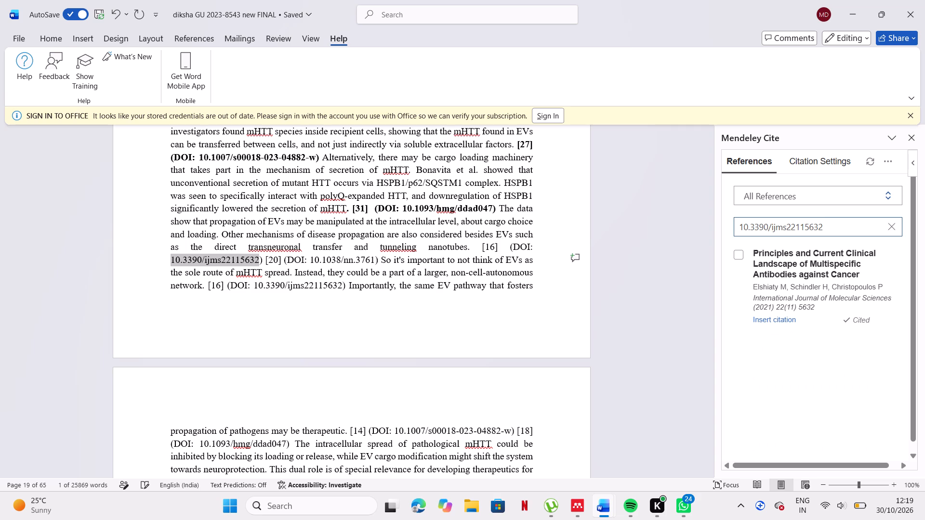
{"action": "left_click", "coordinate": [503, 246]}
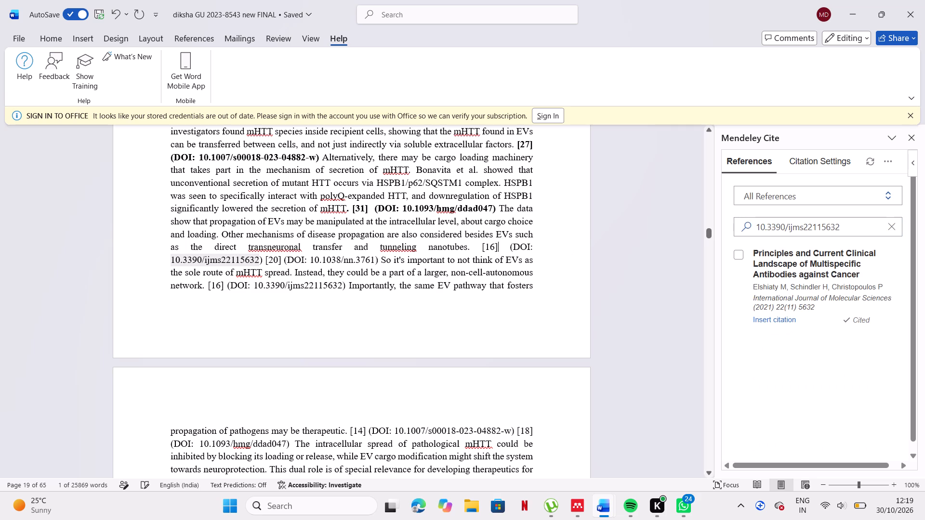
{"action": "key", "text": "BackSpace"}
{"action": "key", "text": "BackSpace"}
{"action": "key", "text": "BackSpace"}
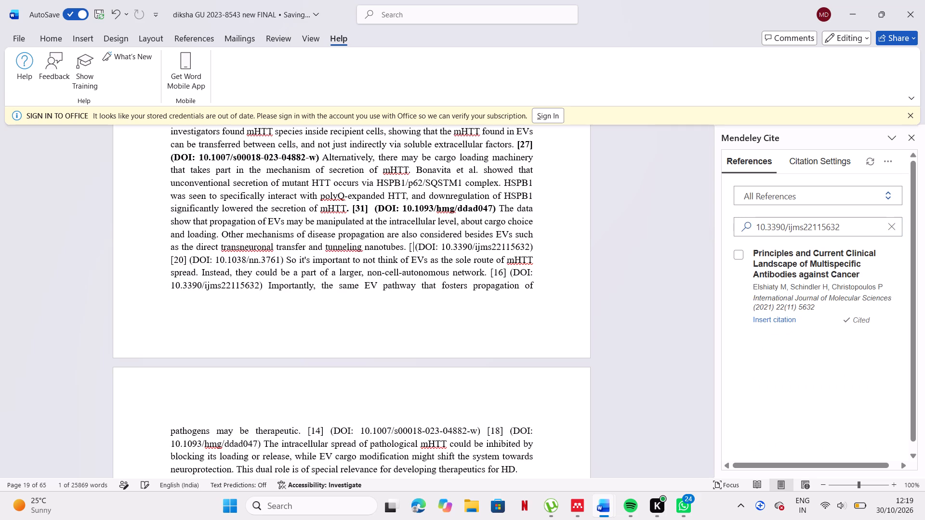
{"action": "key", "text": "BackSpace"}
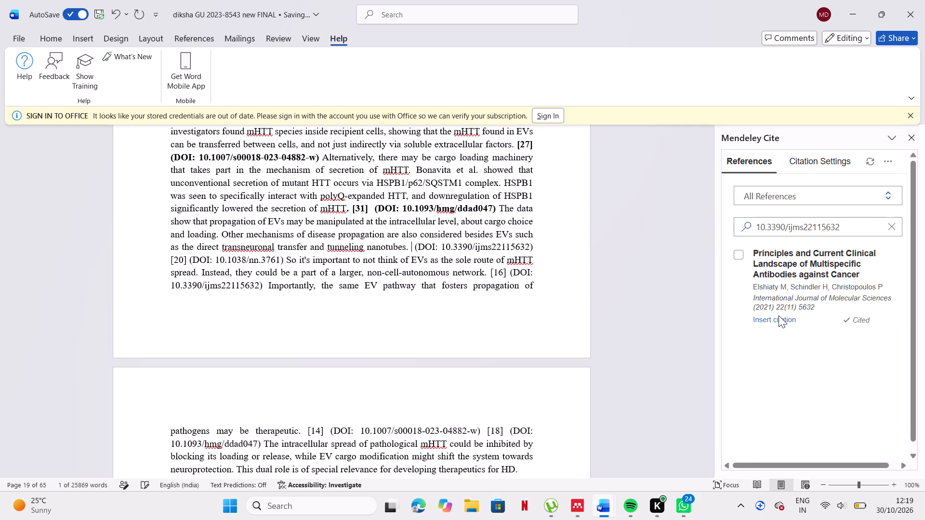
{"action": "double_click", "coordinate": [779, 315]}
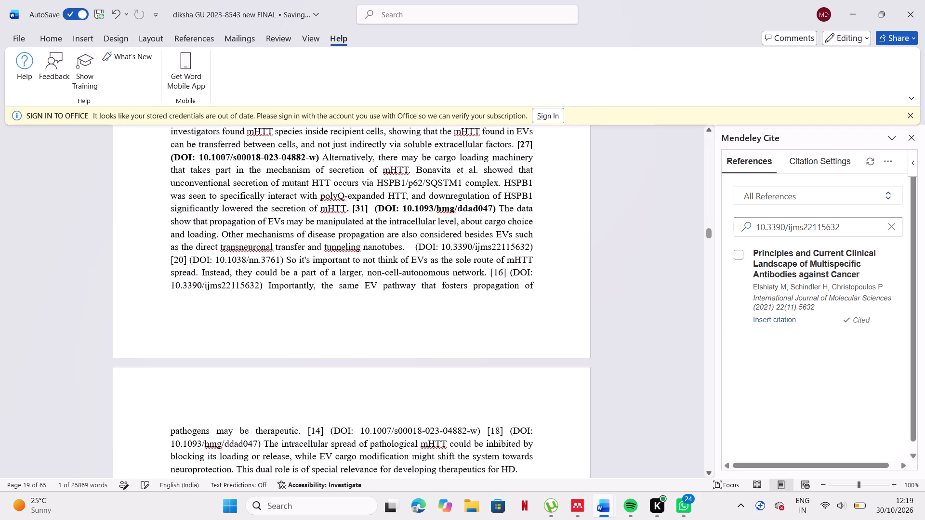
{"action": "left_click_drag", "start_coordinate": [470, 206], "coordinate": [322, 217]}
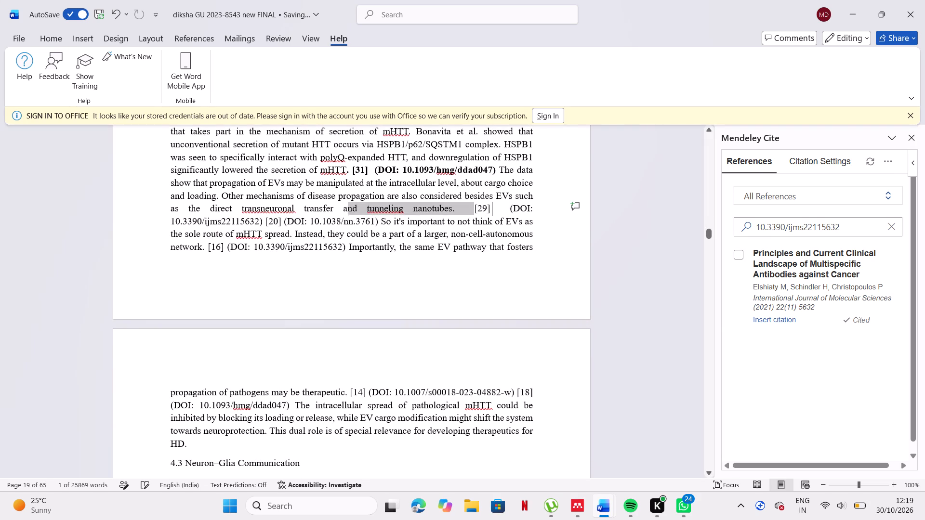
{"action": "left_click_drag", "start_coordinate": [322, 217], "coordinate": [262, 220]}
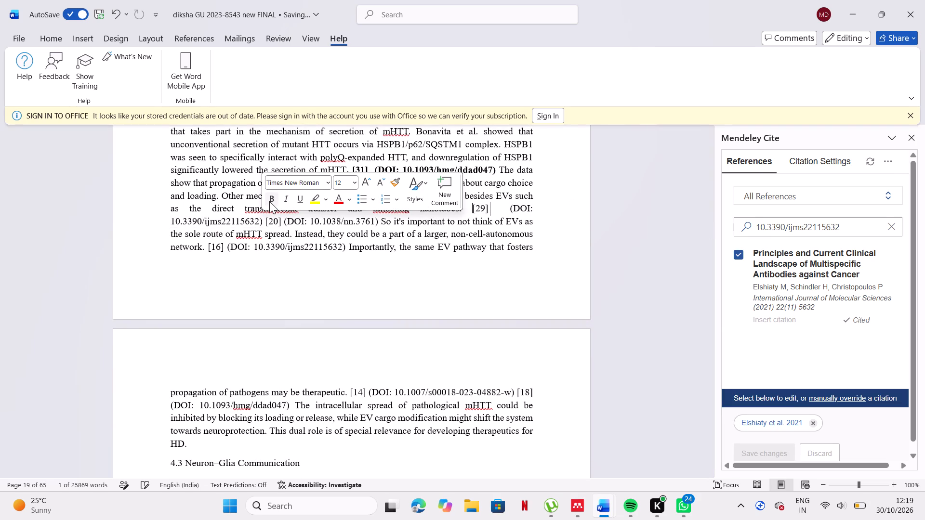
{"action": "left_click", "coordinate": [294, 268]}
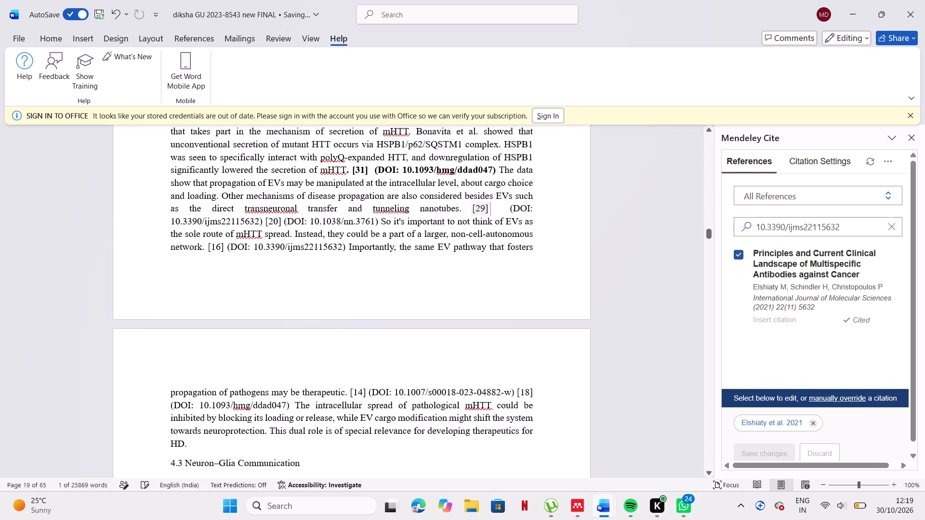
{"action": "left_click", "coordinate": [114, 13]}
Bold the citation number after "tunneling nanotubes" with DOI 10.3390/ijms22115632, together with the adjoining [20] and DOI 10.1038/nn.3761.
{"action": "left_click", "coordinate": [472, 205]}
{"action": "left_click_drag", "start_coordinate": [472, 205], "coordinate": [344, 222]}
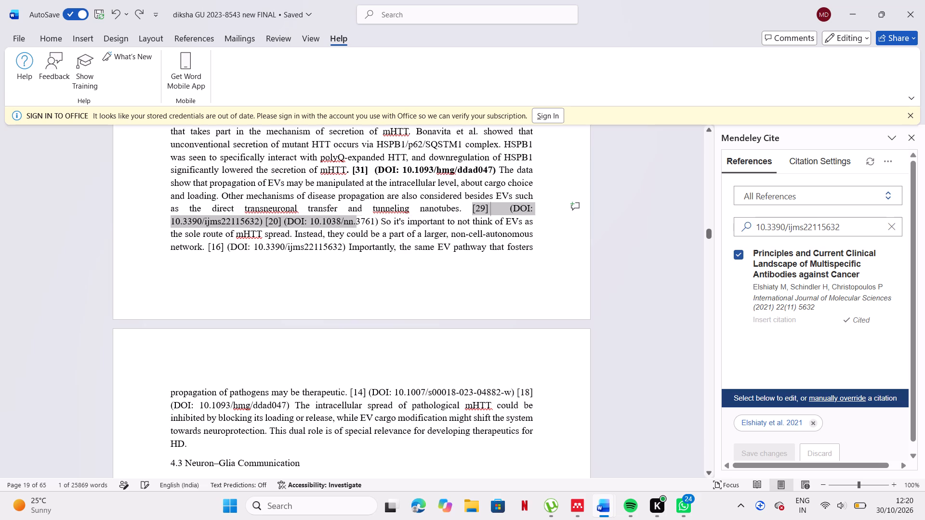
{"action": "left_click_drag", "start_coordinate": [344, 222], "coordinate": [381, 226]}
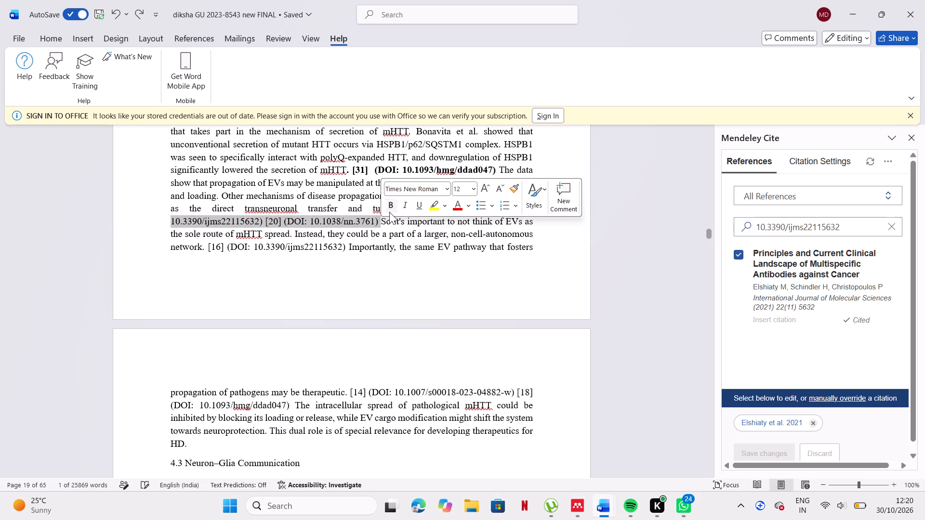
{"action": "left_click", "coordinate": [390, 212]}
{"action": "left_click", "coordinate": [388, 256]}
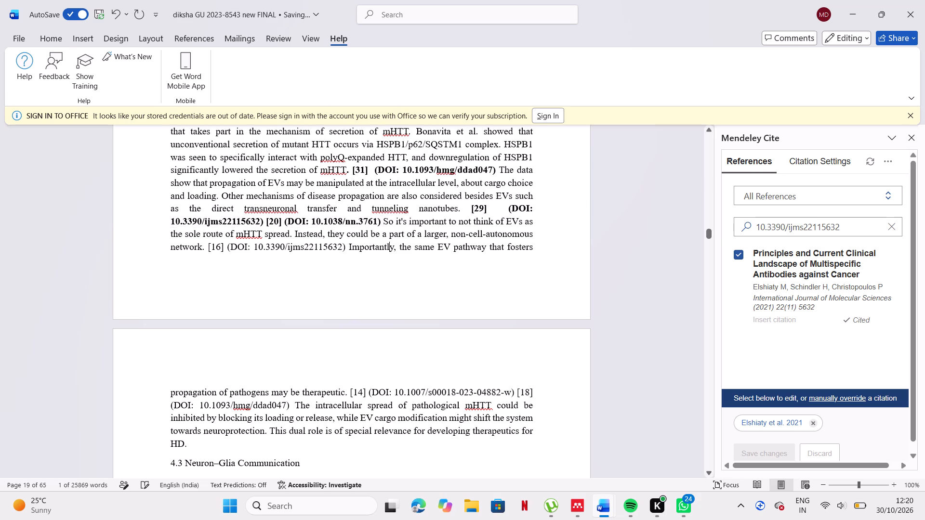
Review the citations through section 4.3 Neuron–Glia Communication and back up to the start of chapter 4.
{"action": "scroll", "coordinate": [313, 241], "scroll_direction": "up", "scroll_amount": 1}
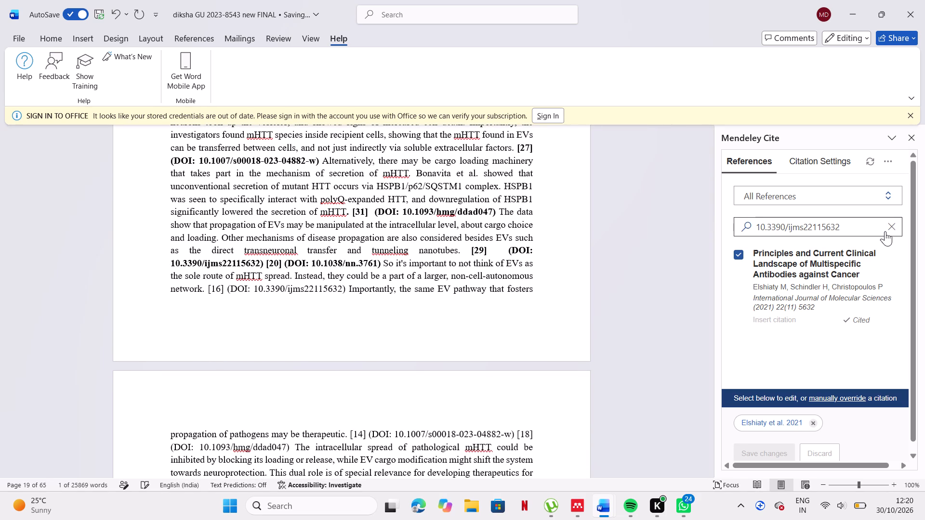
{"action": "left_click", "coordinate": [614, 299]}
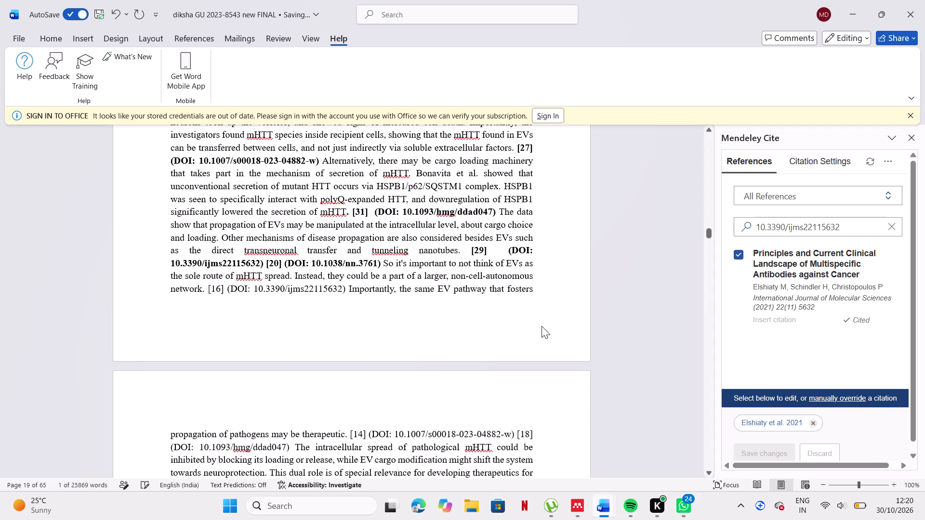
{"action": "scroll", "coordinate": [413, 268], "scroll_direction": "down", "scroll_amount": 2}
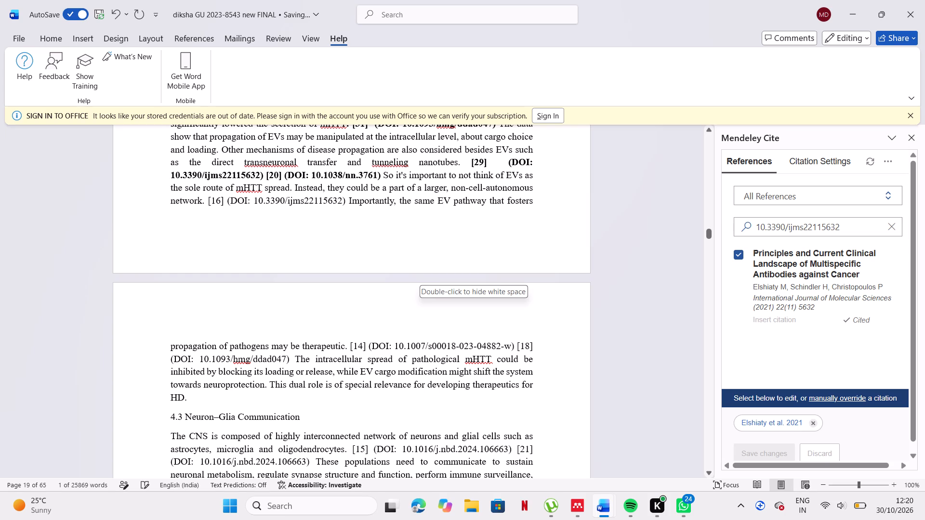
{"action": "scroll", "coordinate": [424, 280], "scroll_direction": "down", "scroll_amount": 2}
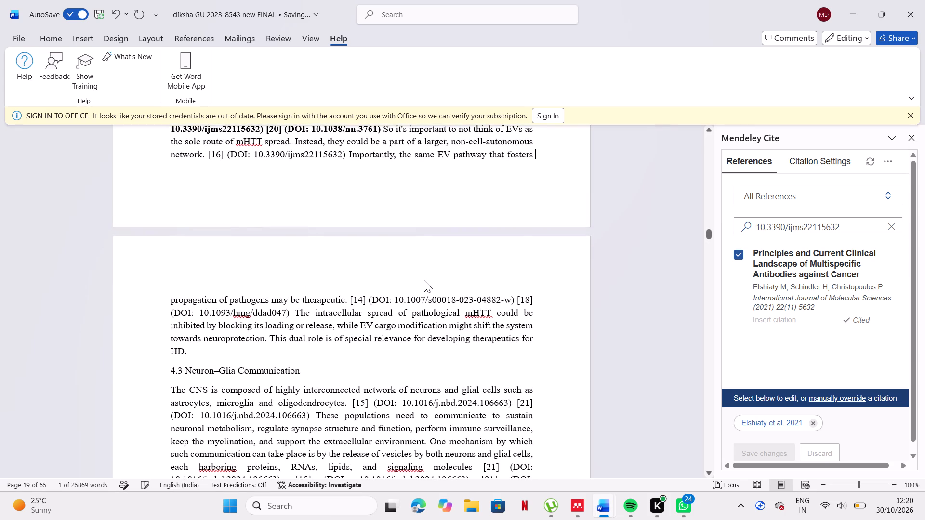
{"action": "scroll", "coordinate": [424, 280], "scroll_direction": "down", "scroll_amount": 2}
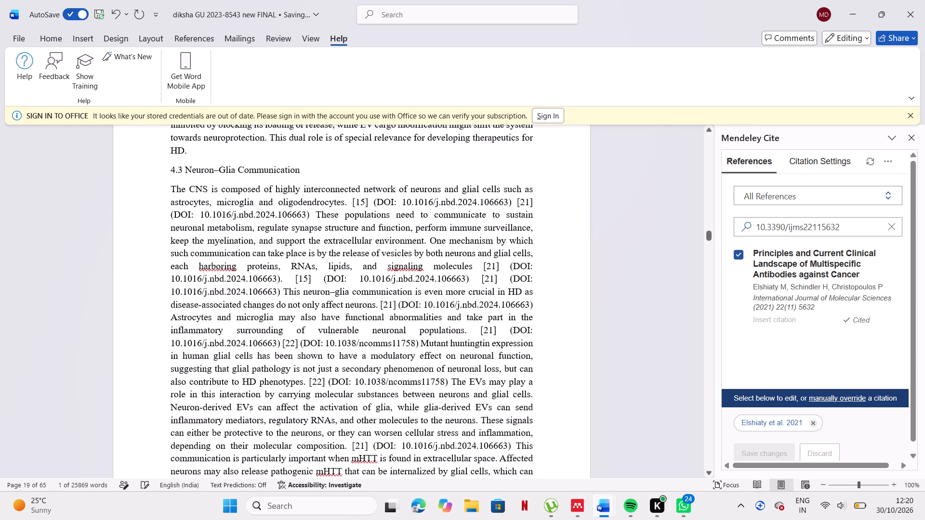
{"action": "scroll", "coordinate": [424, 280], "scroll_direction": "down", "scroll_amount": 1}
{"action": "scroll", "coordinate": [342, 270], "scroll_direction": "down", "scroll_amount": 2}
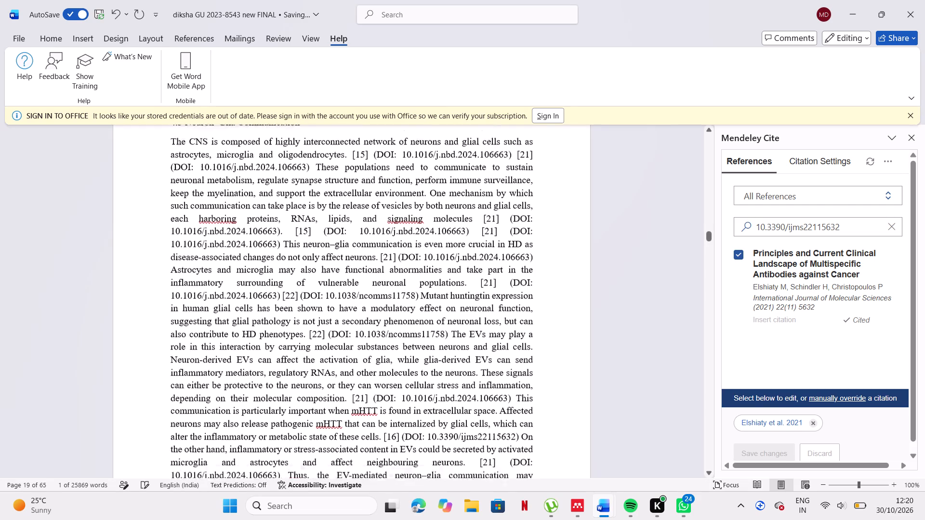
{"action": "scroll", "coordinate": [342, 270], "scroll_direction": "down", "scroll_amount": 2}
{"action": "scroll", "coordinate": [342, 270], "scroll_direction": "up", "scroll_amount": 7}
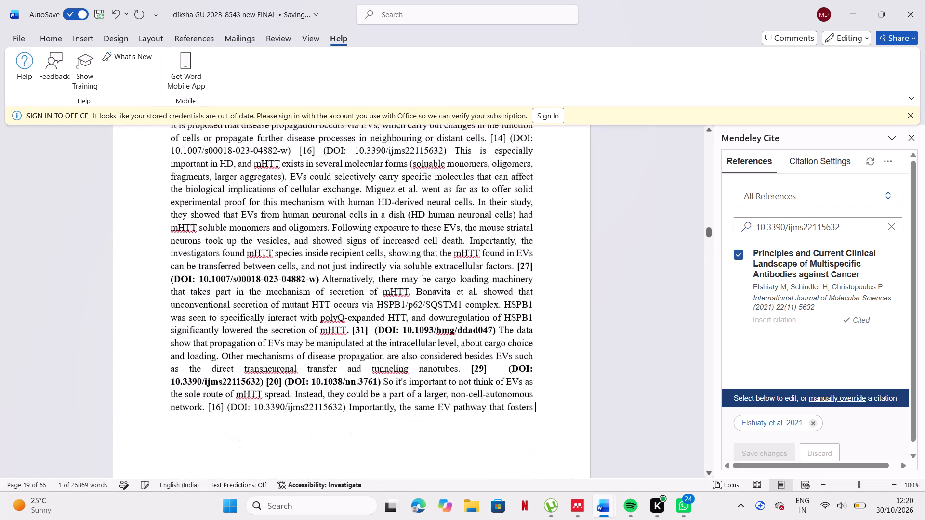
{"action": "scroll", "coordinate": [342, 270], "scroll_direction": "up", "scroll_amount": 5}
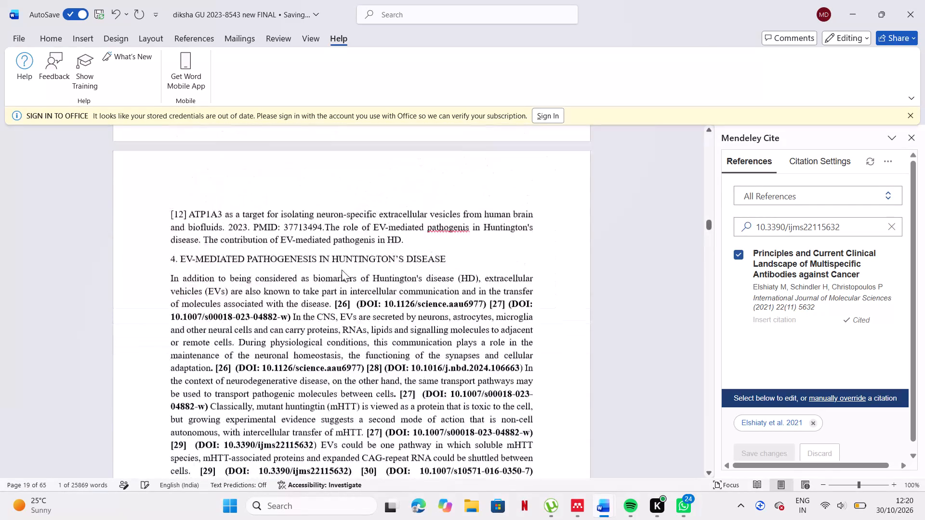
{"action": "scroll", "coordinate": [342, 270], "scroll_direction": "up", "scroll_amount": 1}
Delete the [16] and [17] citations with their bracketed DOIs after "then taken up by recipient cells" in section 4.1.
{"action": "scroll", "coordinate": [342, 270], "scroll_direction": "down", "scroll_amount": 5}
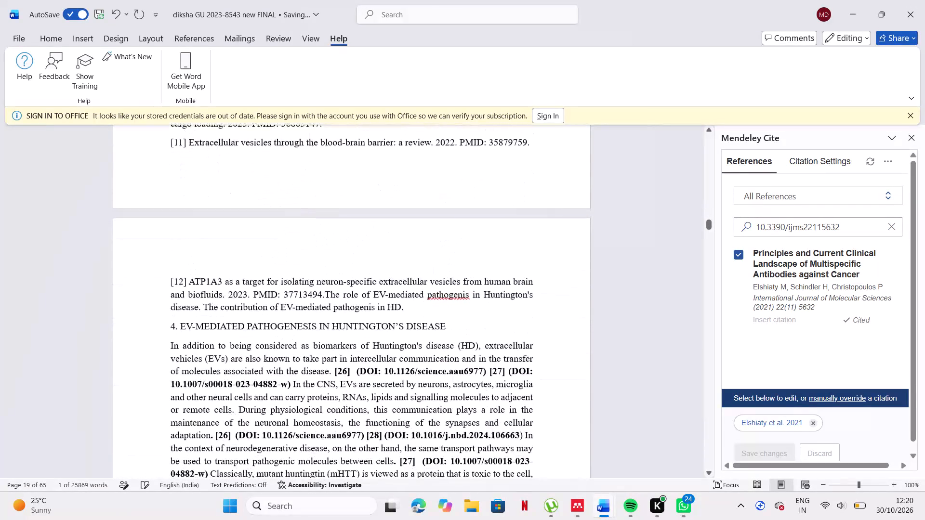
{"action": "scroll", "coordinate": [342, 270], "scroll_direction": "down", "scroll_amount": 4}
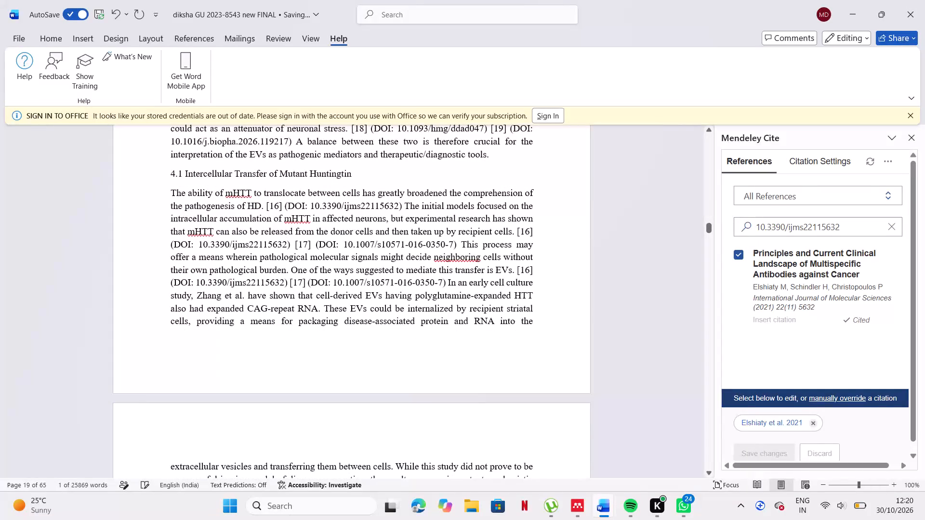
{"action": "left_click", "coordinate": [328, 243]}
{"action": "left_click", "coordinate": [304, 247]}
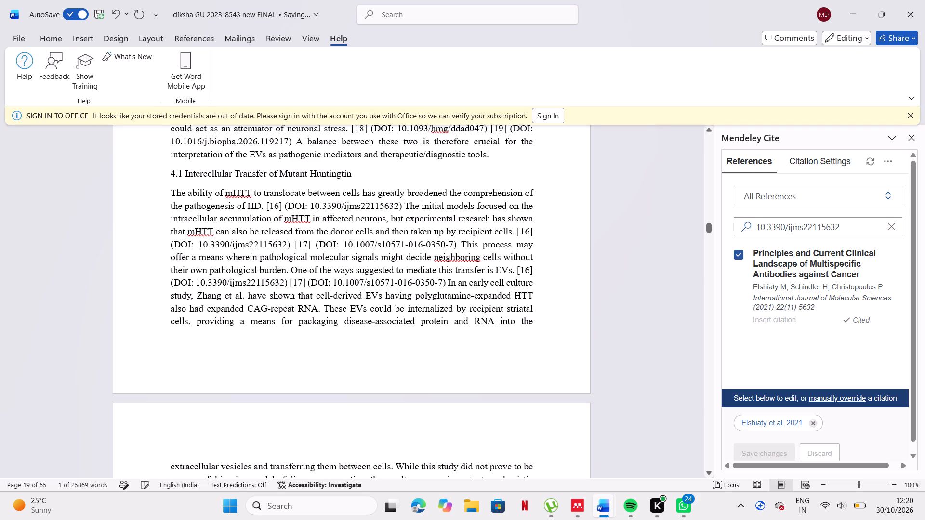
{"action": "left_click_drag", "start_coordinate": [514, 233], "coordinate": [458, 245]}
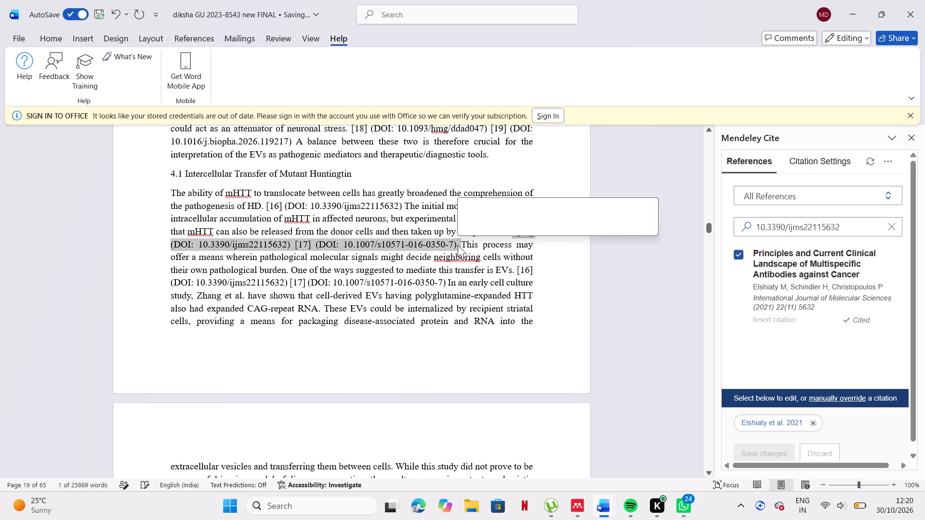
{"action": "key", "text": "BackSpace"}
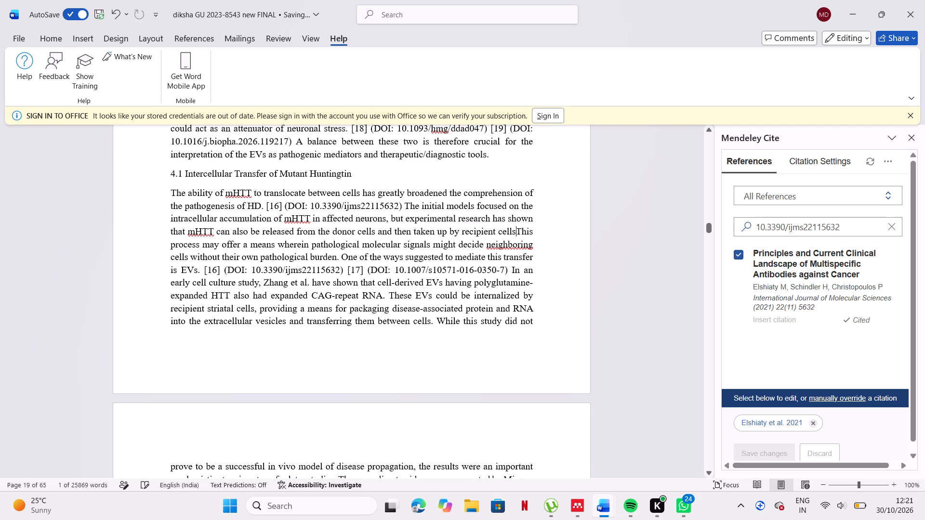
Look up DOI 10.1093/hmg/ddad047 in Mendeley Cite and replace the typed [18] after "attenuator of neuronal stress" with the citation for Bonavita et al. 2023.
{"action": "scroll", "coordinate": [317, 207], "scroll_direction": "up", "scroll_amount": 2}
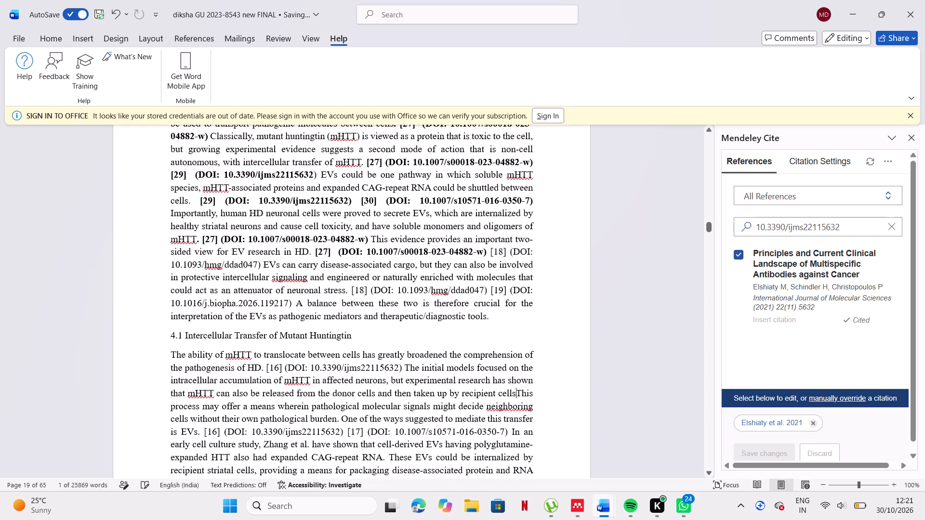
{"action": "left_click", "coordinate": [365, 291]}
{"action": "left_click_drag", "start_coordinate": [398, 290], "coordinate": [476, 289]}
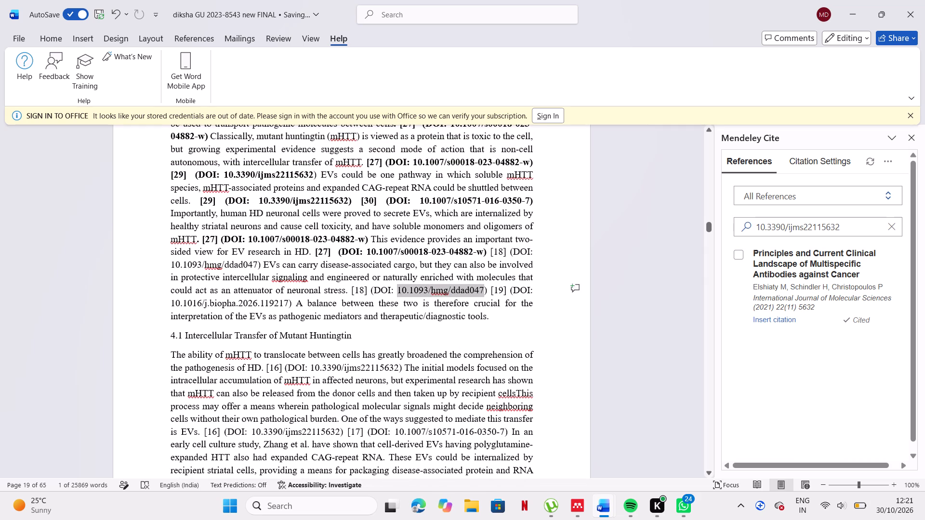
{"action": "left_click_drag", "start_coordinate": [476, 289], "coordinate": [484, 288]}
{"action": "key", "text": "ctrl+c"}
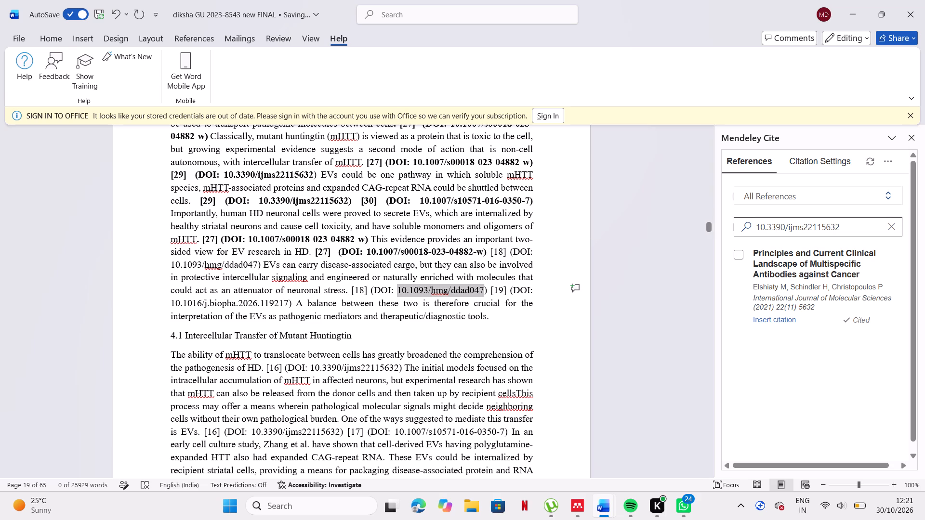
{"action": "left_click", "coordinate": [896, 228]}
{"action": "left_click", "coordinate": [881, 229]}
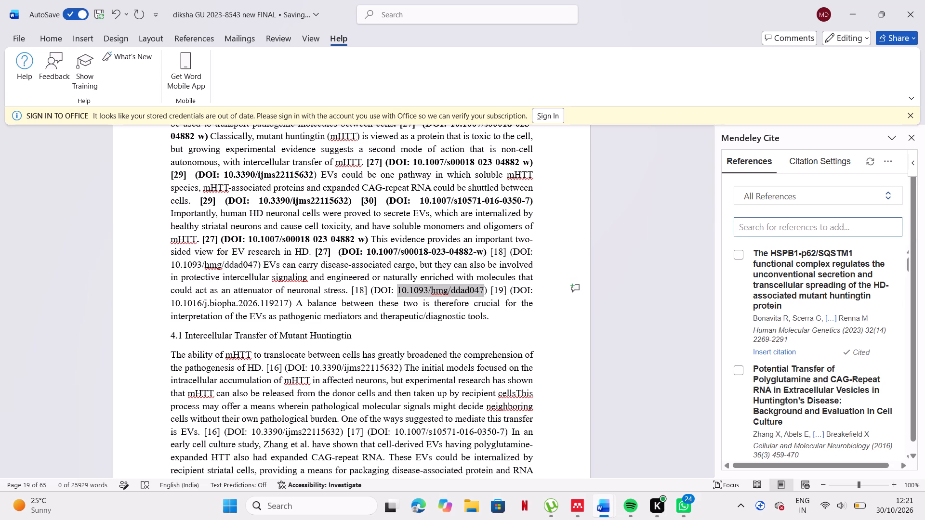
{"action": "key", "text": "ctrl+v"}
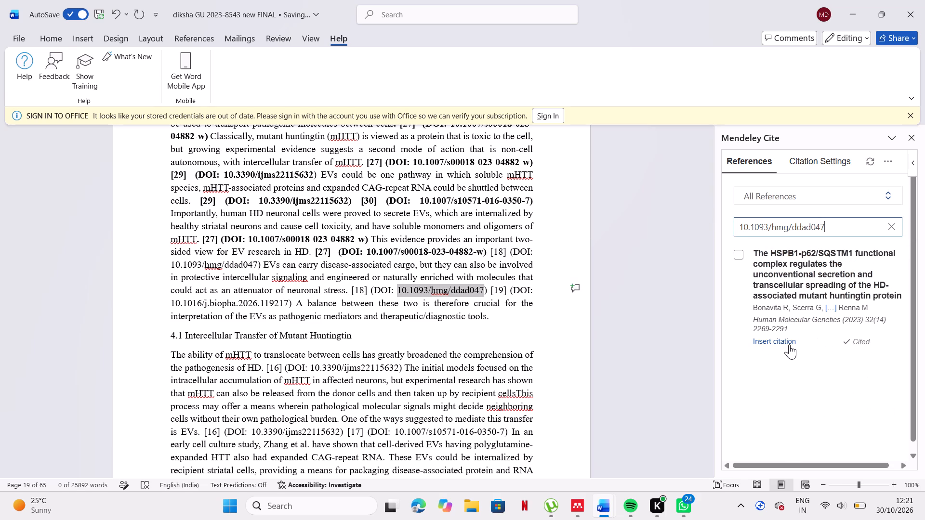
{"action": "left_click", "coordinate": [368, 290]}
{"action": "key", "text": "BackSpace"}
{"action": "key", "text": "BackSpace"}
{"action": "key", "text": "BackSpace"}
{"action": "key", "text": "BackSpace"}
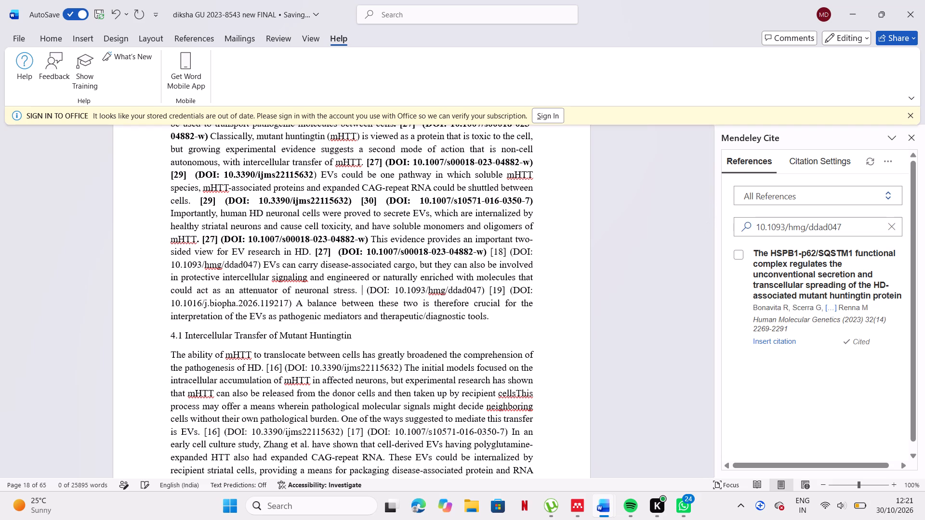
{"action": "left_click", "coordinate": [770, 344]}
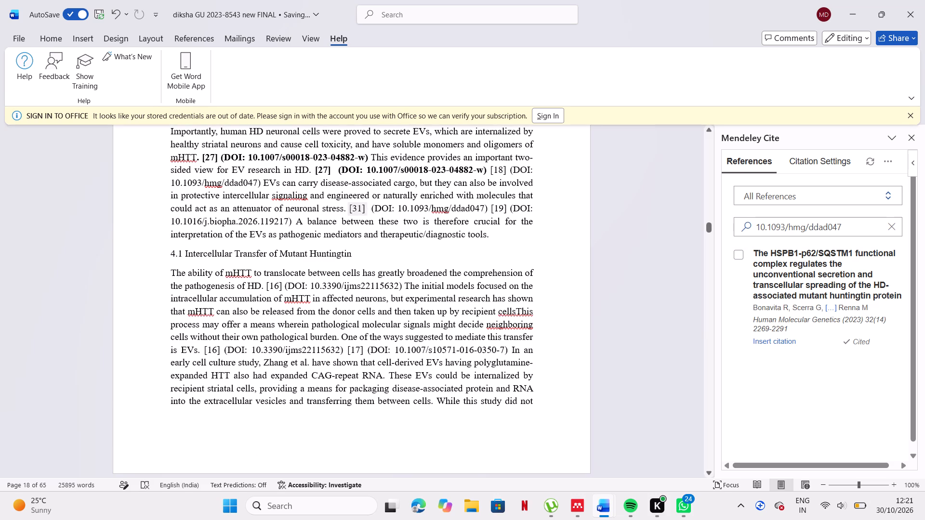
Bold the citation number after "attenuator of neuronal stress" together with its bracketed DOI 10.1093/hmg/ddad047.
{"action": "left_click_drag", "start_coordinate": [350, 204], "coordinate": [488, 209]}
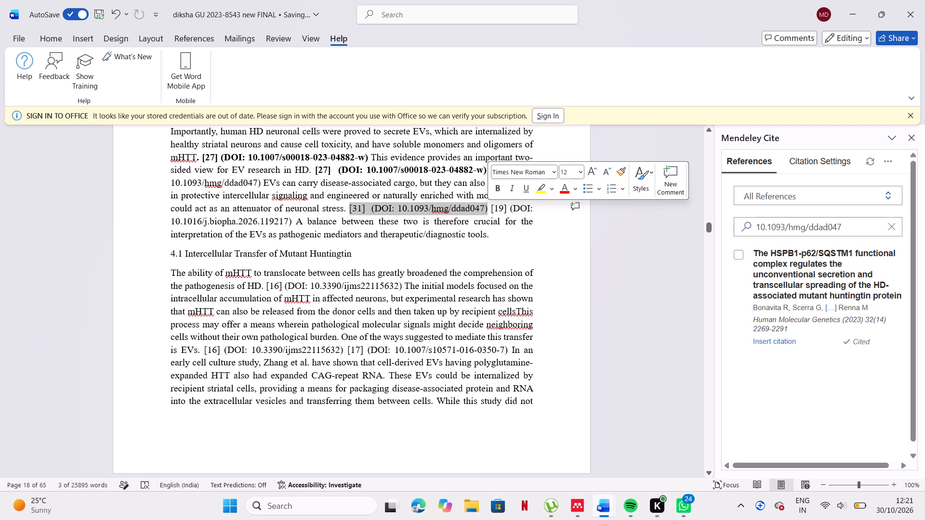
{"action": "left_click", "coordinate": [494, 190]}
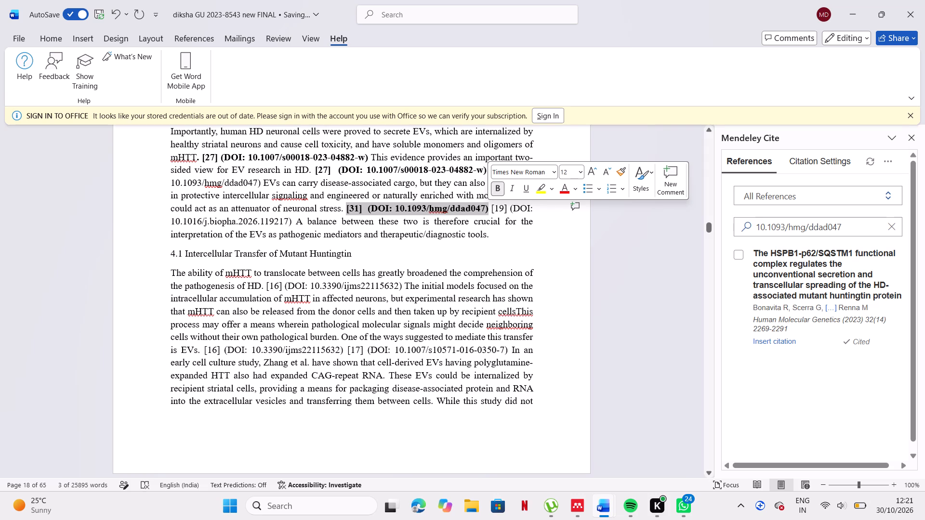
{"action": "left_click", "coordinate": [524, 237]}
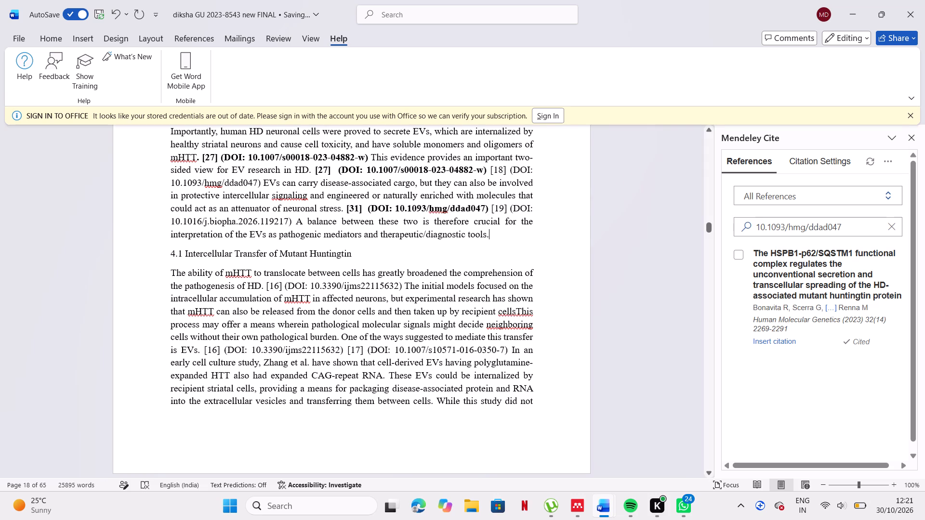
Replace the typed [18] after "two-sided view for EV research in HD" with the Mendeley citation for Bonavita et al. 2023.
{"action": "scroll", "coordinate": [526, 226], "scroll_direction": "down", "scroll_amount": 1}
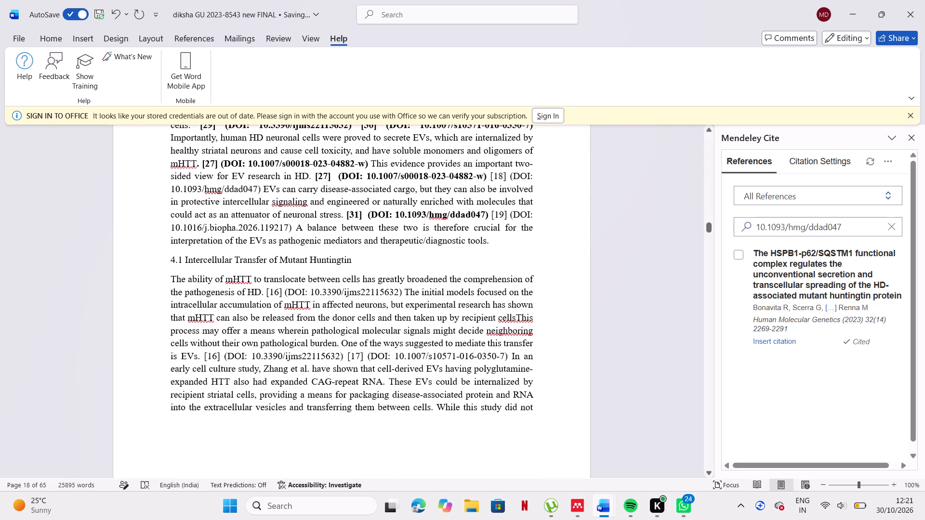
{"action": "scroll", "coordinate": [526, 226], "scroll_direction": "down", "scroll_amount": 1}
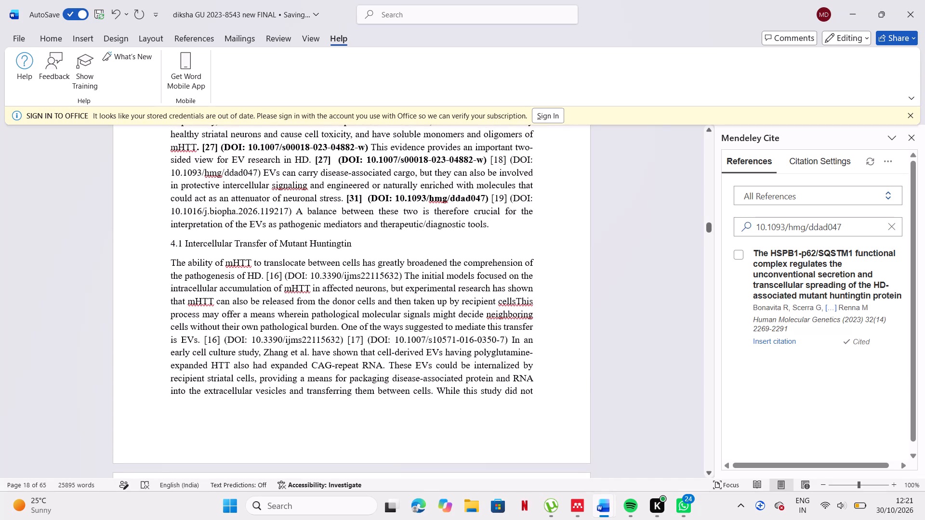
{"action": "left_click", "coordinate": [502, 158]}
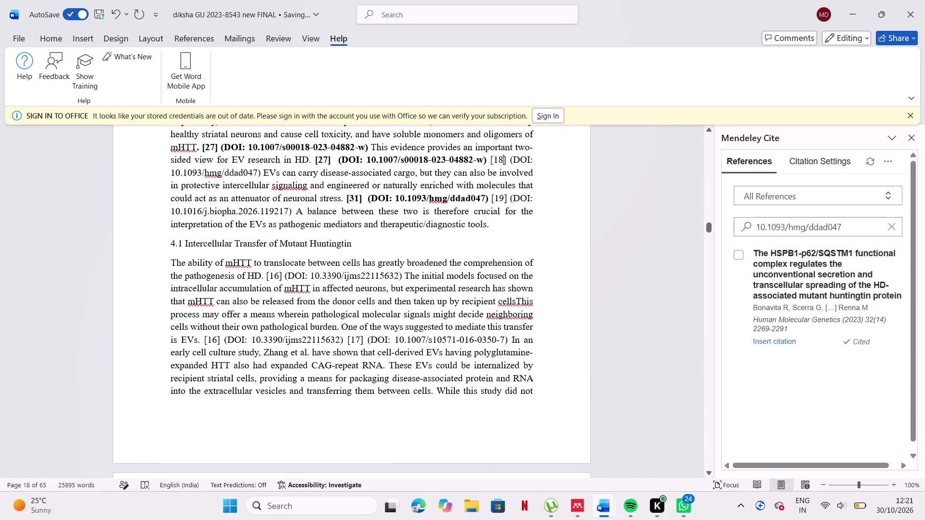
{"action": "left_click", "coordinate": [507, 159]}
{"action": "key", "text": "BackSpace"}
{"action": "key", "text": "BackSpace"}
{"action": "key", "text": "BackSpace"}
{"action": "key", "text": "BackSpace"}
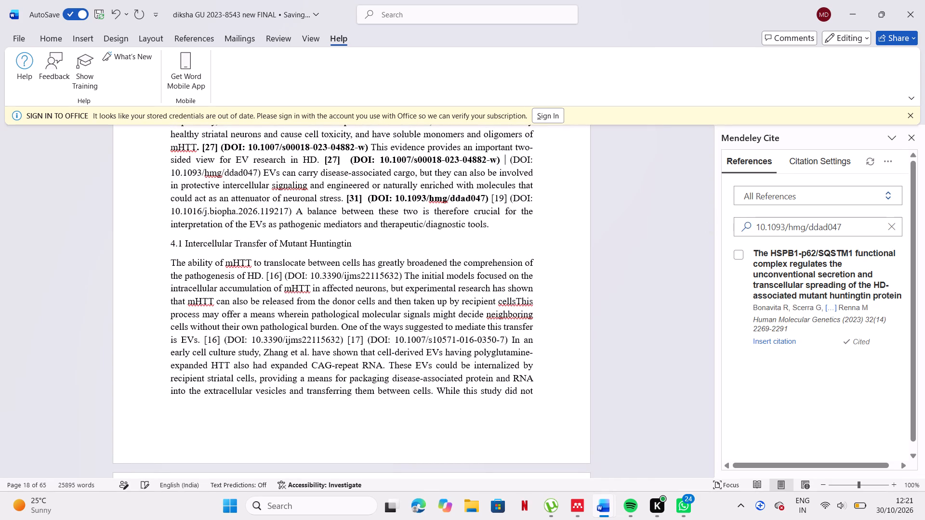
{"action": "left_click", "coordinate": [781, 343]}
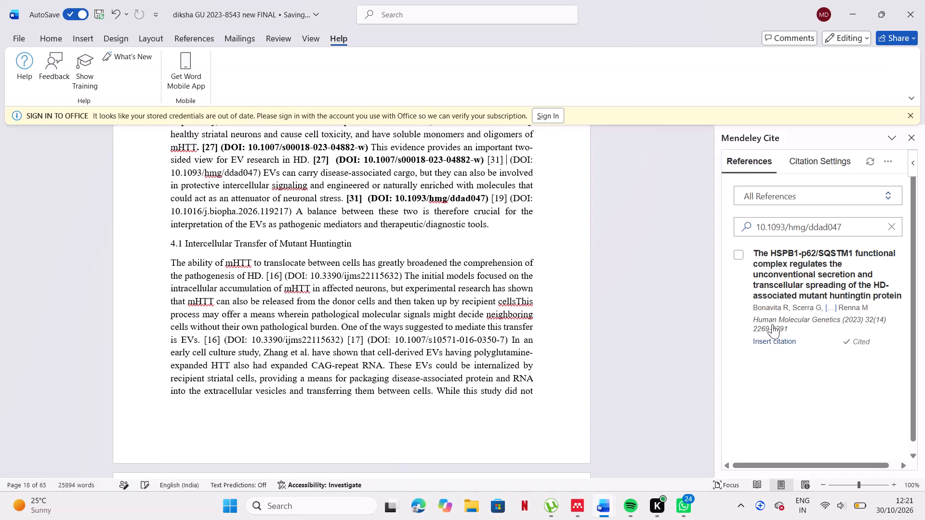
Bold the new Bonavita et al. citation number before "EVs can carry disease-associated cargo" together with its bracketed DOI 10.1093/hmg/ddad047.
{"action": "left_click_drag", "start_coordinate": [487, 164], "coordinate": [379, 176]}
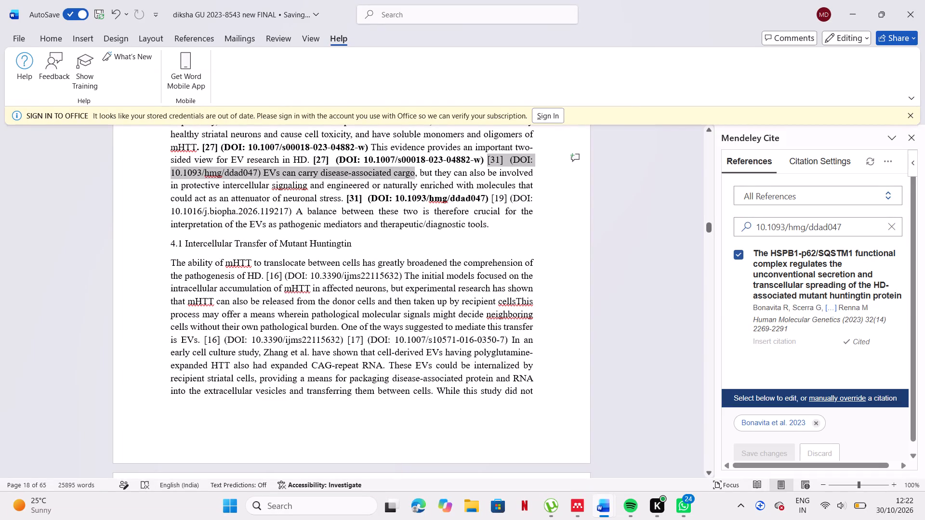
{"action": "left_click_drag", "start_coordinate": [379, 176], "coordinate": [260, 174]}
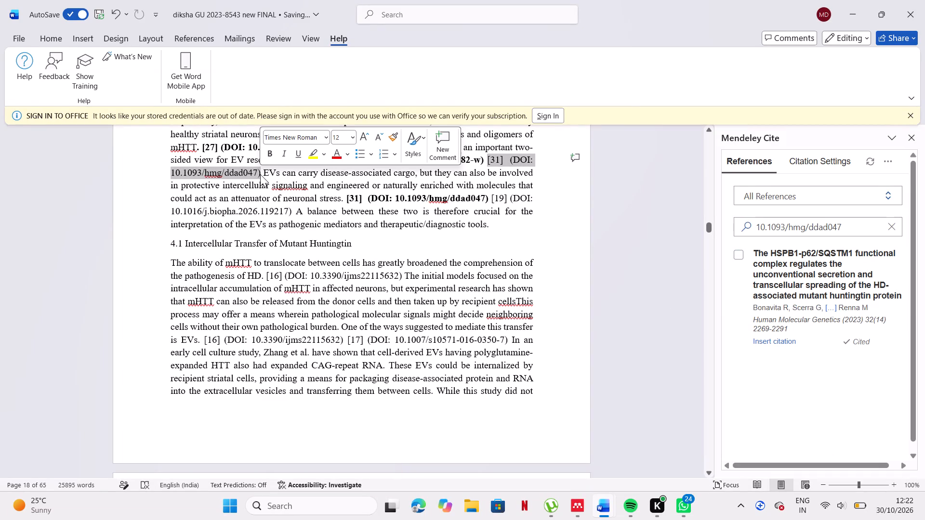
{"action": "left_click", "coordinate": [268, 153]}
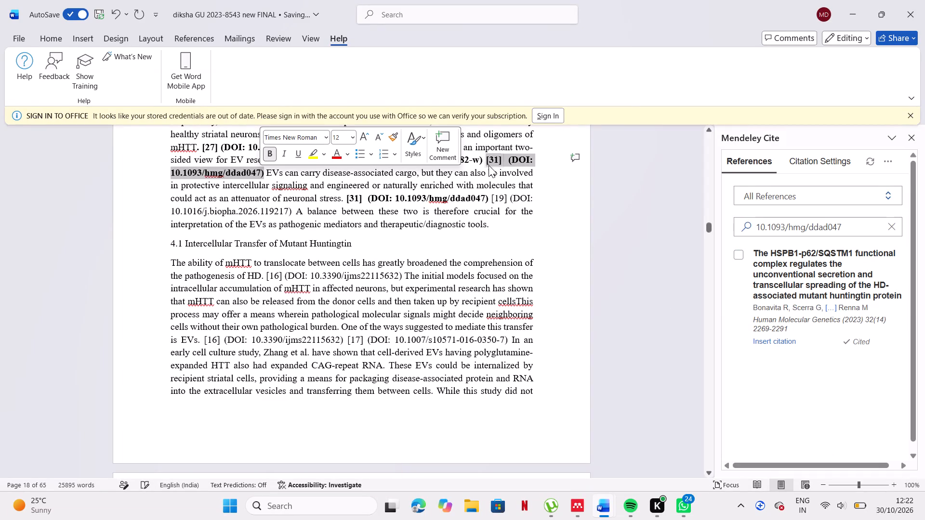
{"action": "left_click", "coordinate": [557, 190]}
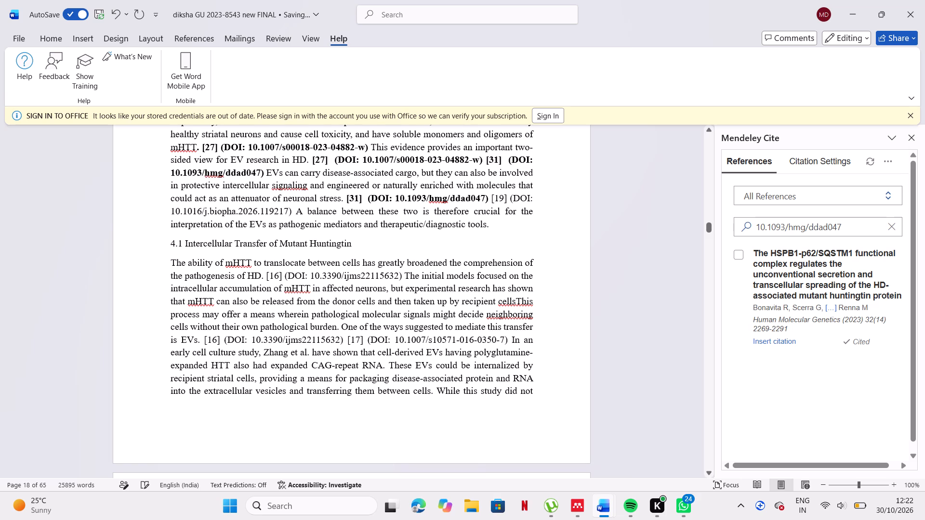
Copy the DOI 10.1016/j.biopha.2026.119217 from the [19] citation, search for it in Mendeley Cite, and clear the search.
{"action": "left_click", "coordinate": [507, 200]}
{"action": "double_click", "coordinate": [507, 200]}
{"action": "left_click_drag", "start_coordinate": [169, 209], "coordinate": [290, 211]}
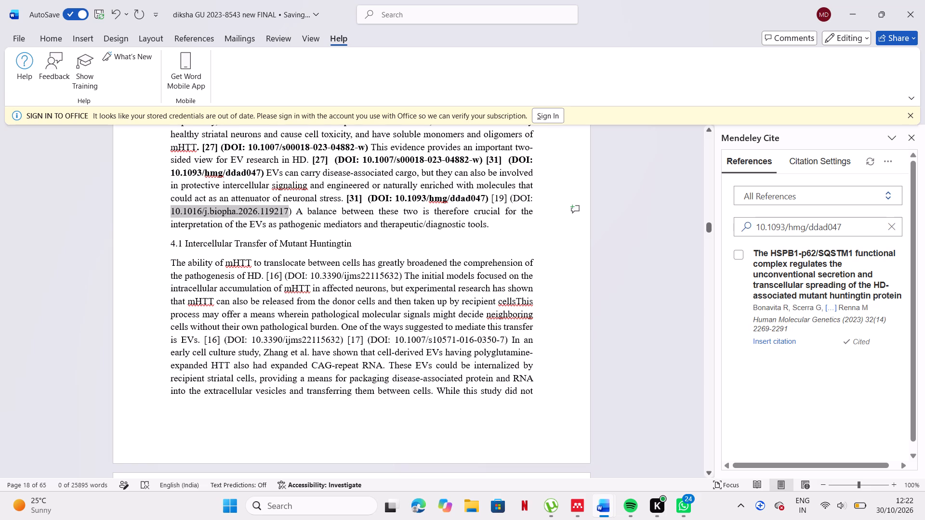
{"action": "left_click_drag", "start_coordinate": [290, 211], "coordinate": [288, 211]}
{"action": "key", "text": "ctrl+c"}
{"action": "left_click", "coordinate": [896, 232]}
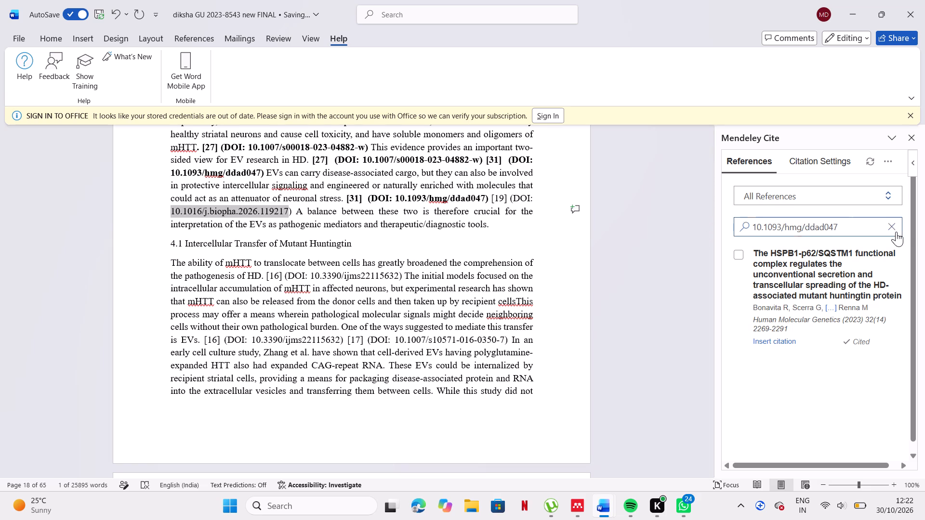
{"action": "left_click", "coordinate": [879, 230]}
{"action": "key", "text": "ctrl+v"}
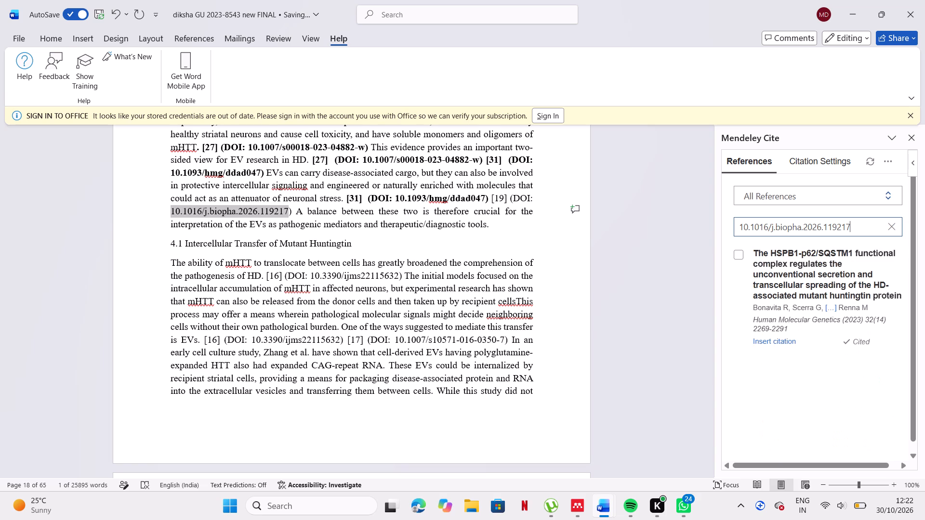
{"action": "left_click", "coordinate": [896, 223]}
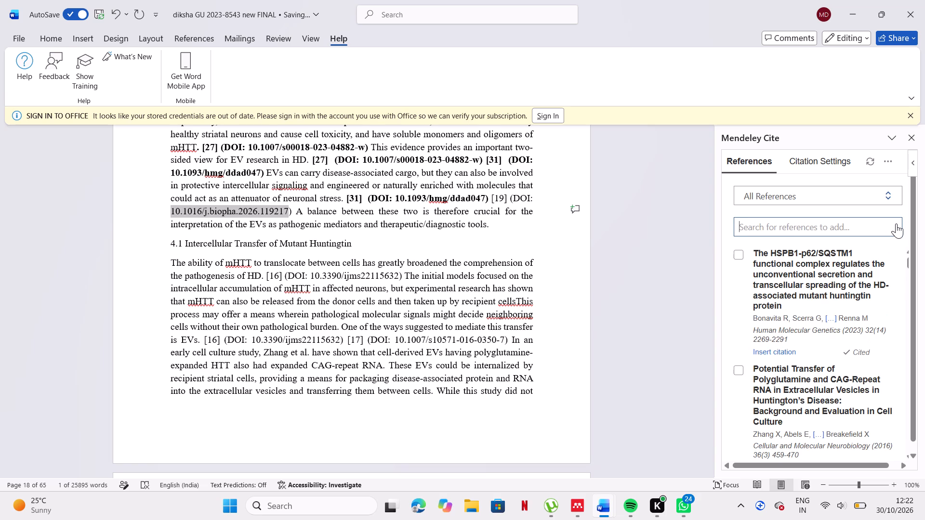
Switch to Mendeley Reference Manager and add the reference with DOI 10.1016/j.biopha.2026.119217 using its looked-up metadata.
{"action": "left_click", "coordinate": [610, 504]}
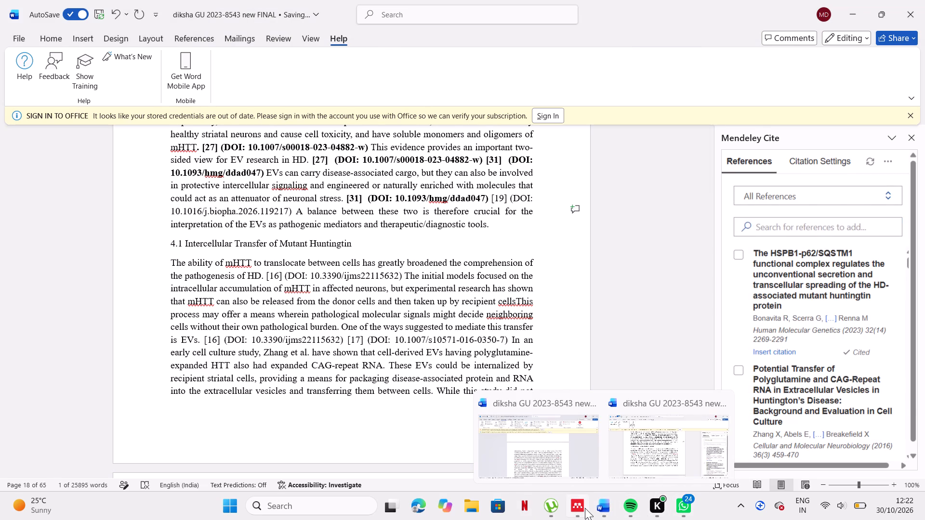
{"action": "left_click", "coordinate": [585, 508]}
{"action": "left_click", "coordinate": [499, 85]}
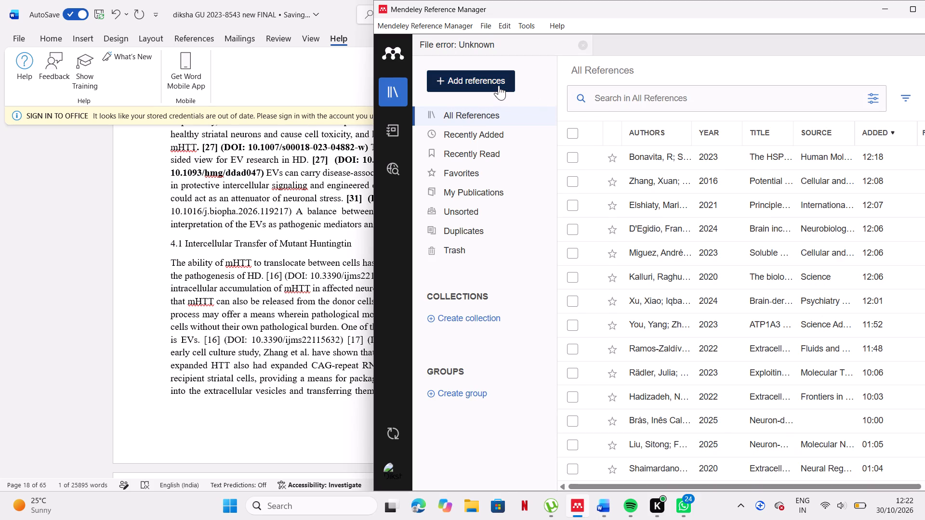
{"action": "left_click", "coordinate": [525, 252]}
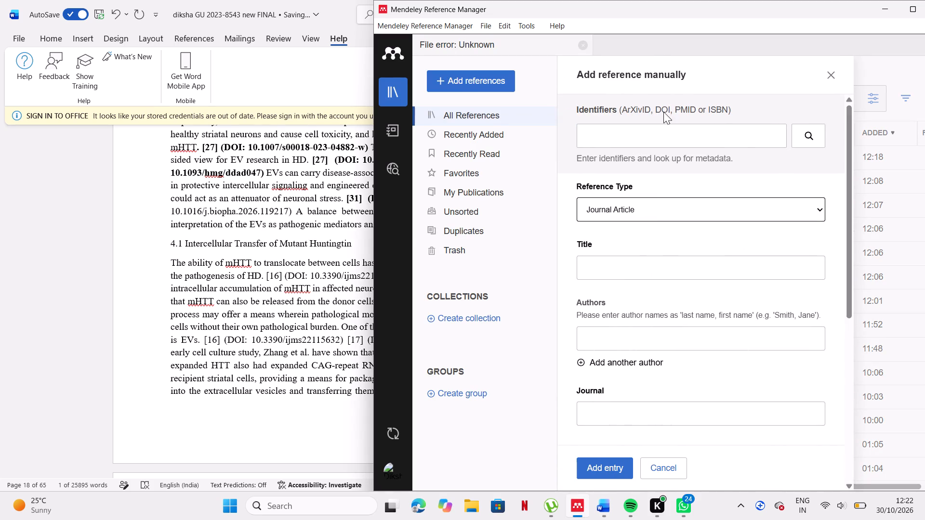
{"action": "left_click", "coordinate": [666, 125]}
{"action": "key", "text": "ctrl+v"}
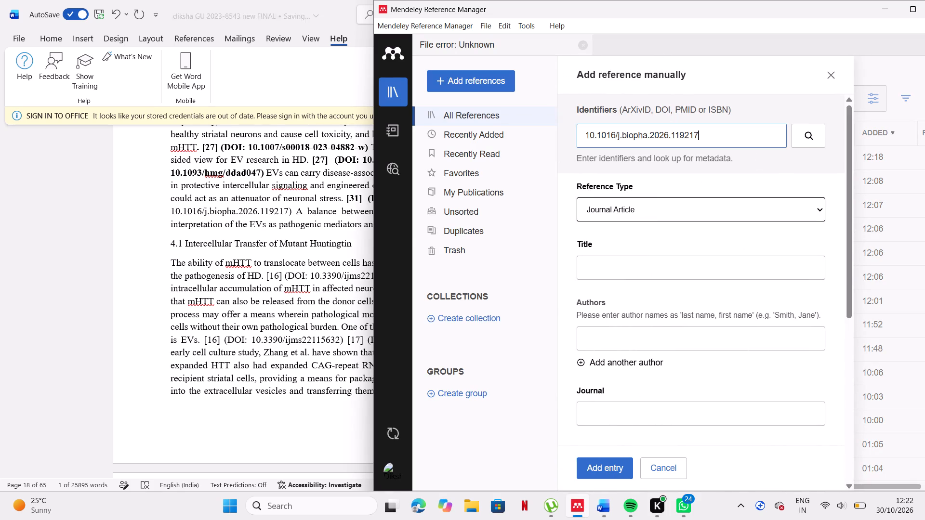
{"action": "left_click", "coordinate": [814, 129]}
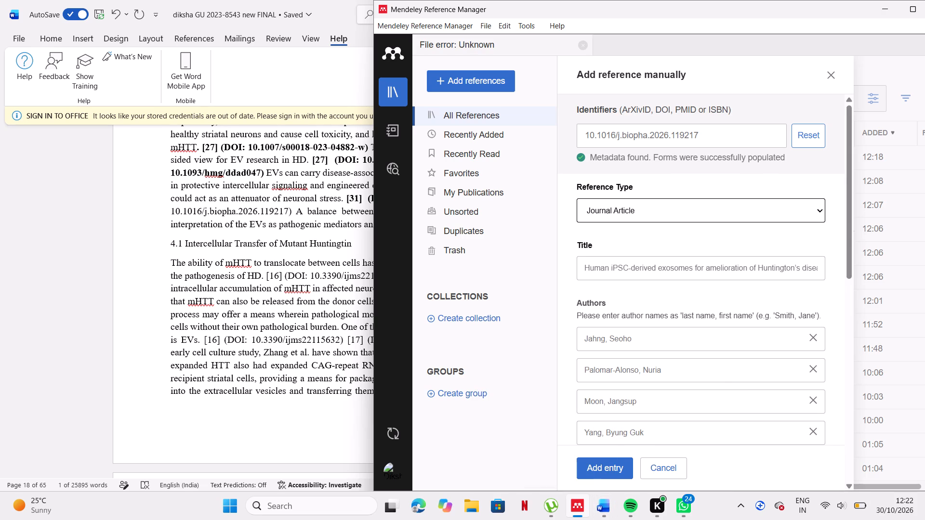
{"action": "left_click", "coordinate": [605, 468]}
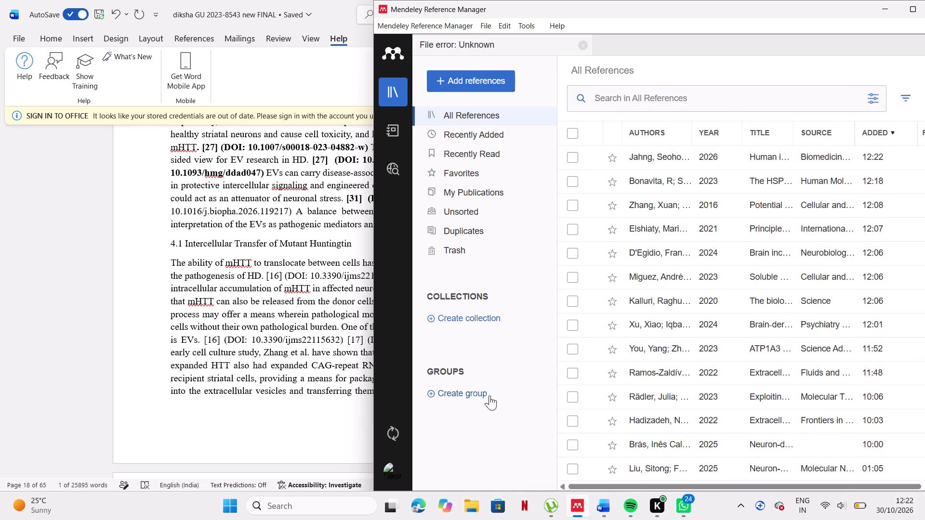
Back in Word, replace the typed [19] before DOI 10.1016/j.biopha.2026.119217 with the Mendeley citation for Jahng et al. 2026.
{"action": "left_click", "coordinate": [345, 407]}
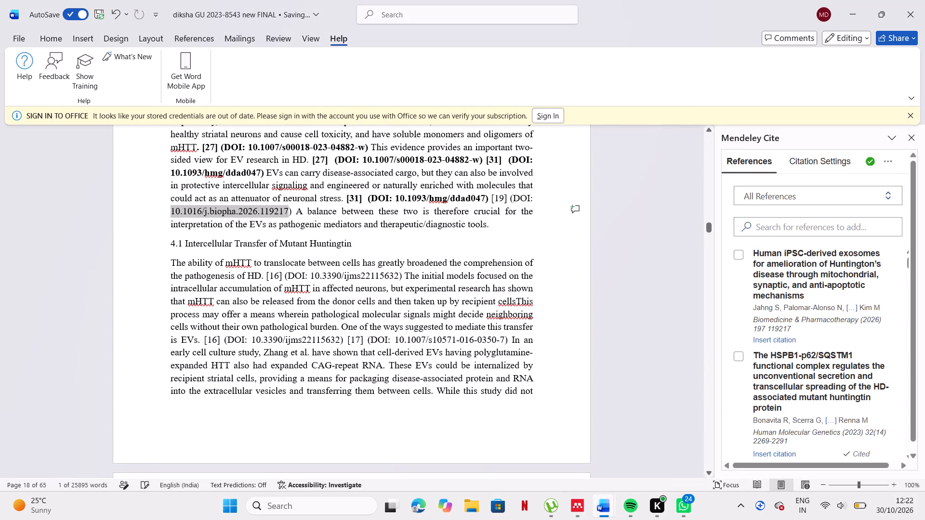
{"action": "left_click", "coordinate": [506, 199]}
{"action": "key", "text": "BackSpace"}
{"action": "key", "text": "BackSpace"}
{"action": "key", "text": "BackSpace"}
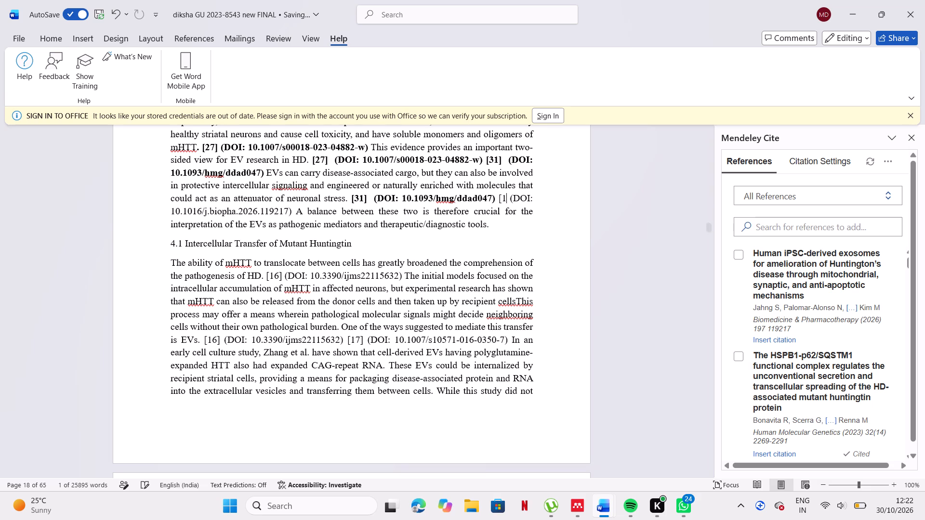
{"action": "key", "text": "BackSpace"}
{"action": "key", "text": "BackSpace"}
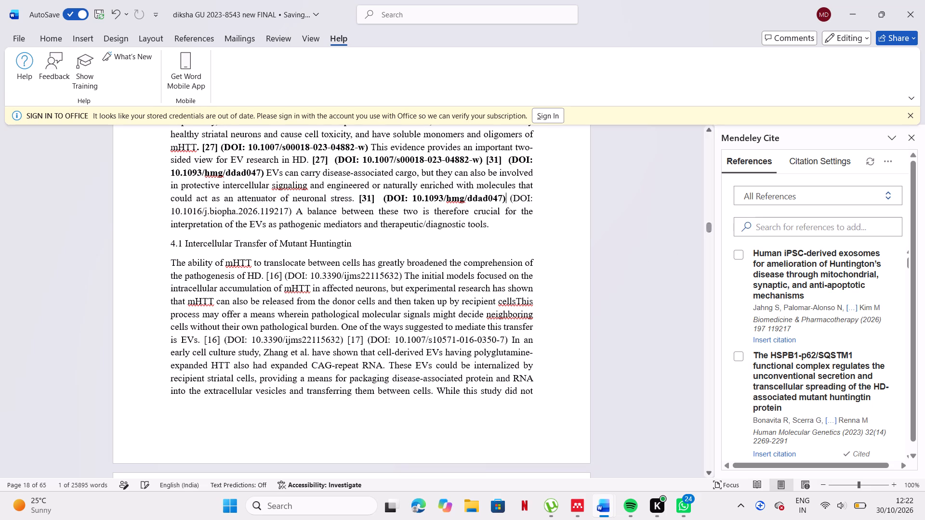
{"action": "key", "text": "space"}
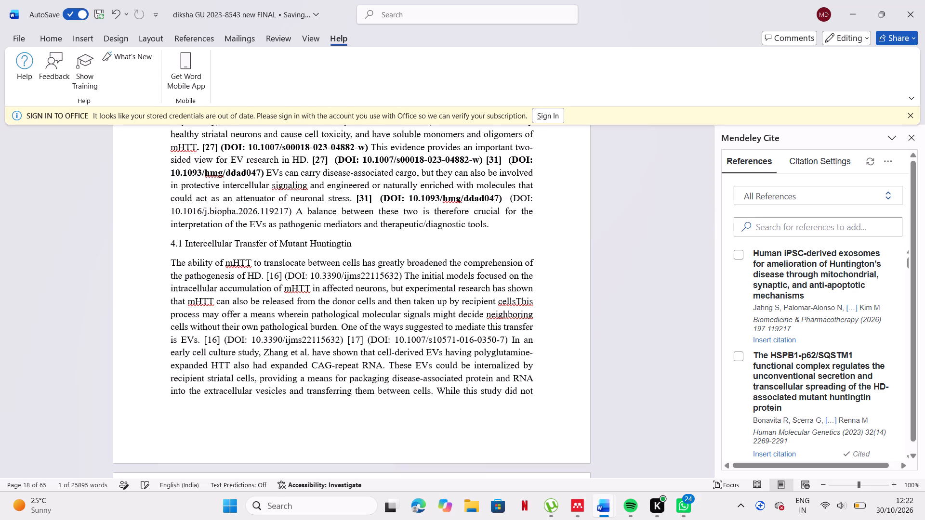
{"action": "left_click", "coordinate": [785, 338]}
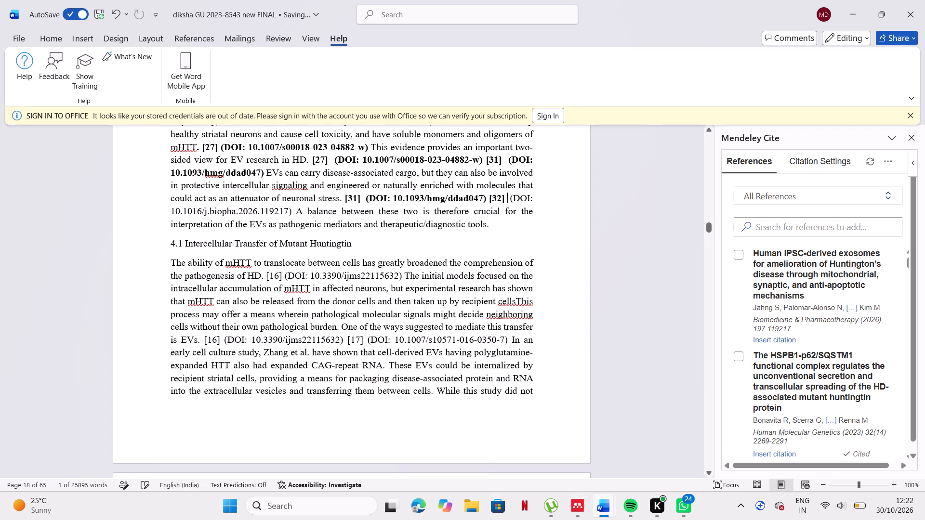
Try to bold the new Jahng et al. citation number together with its bracketed DOI 10.1016/j.biopha.2026.119217.
{"action": "left_click_drag", "start_coordinate": [488, 203], "coordinate": [322, 220]}
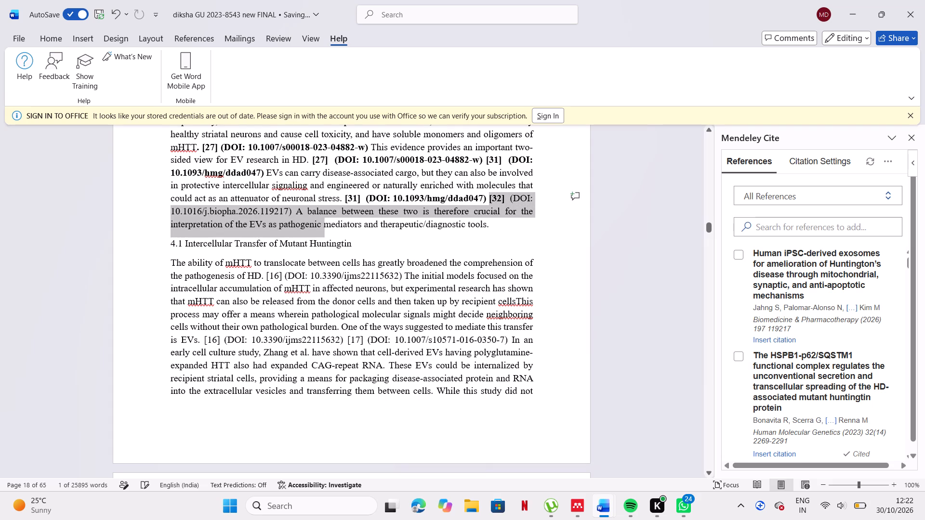
{"action": "left_click_drag", "start_coordinate": [322, 220], "coordinate": [292, 212]}
{"action": "left_click", "coordinate": [305, 195]}
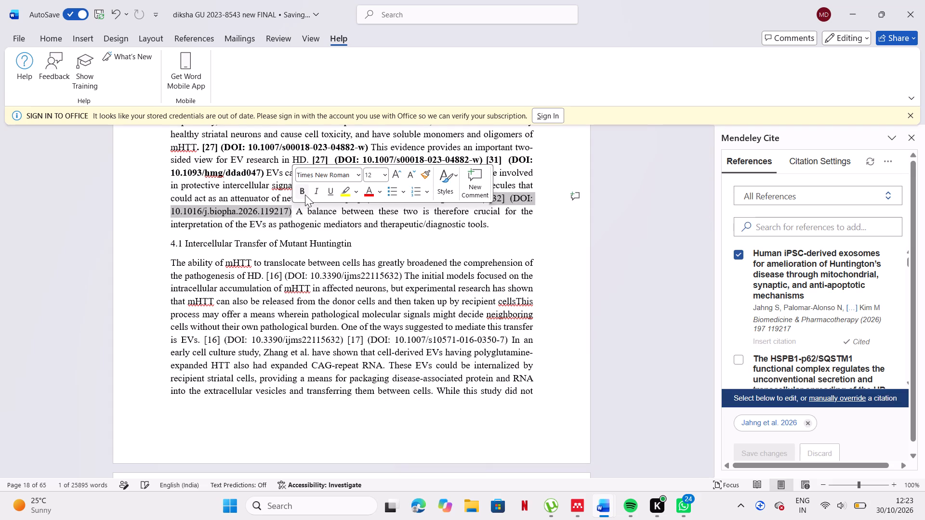
{"action": "left_click", "coordinate": [359, 231]}
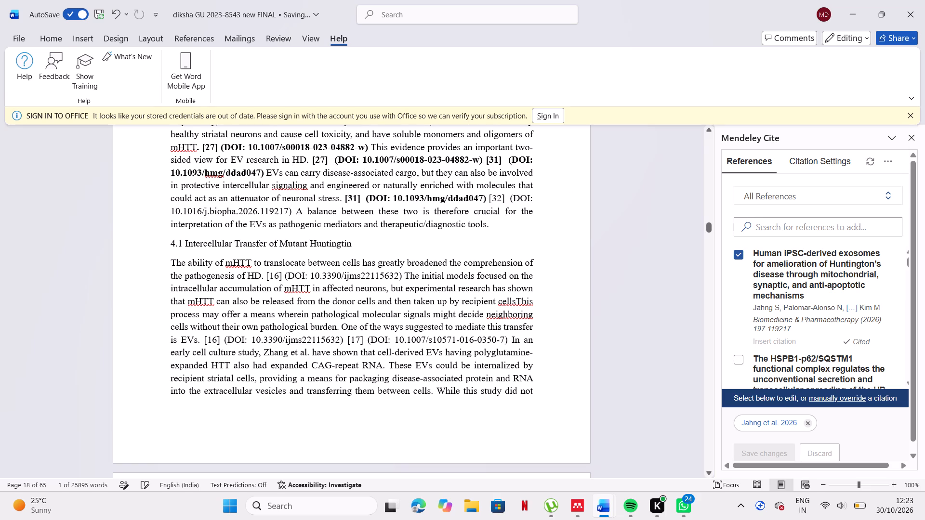
Copy the DOI 10.3390/ijms22115632 from the first [16] citation in section 4.1 and search for it in Mendeley Cite.
{"action": "left_click", "coordinate": [285, 279]}
{"action": "left_click_drag", "start_coordinate": [312, 276], "coordinate": [357, 278]}
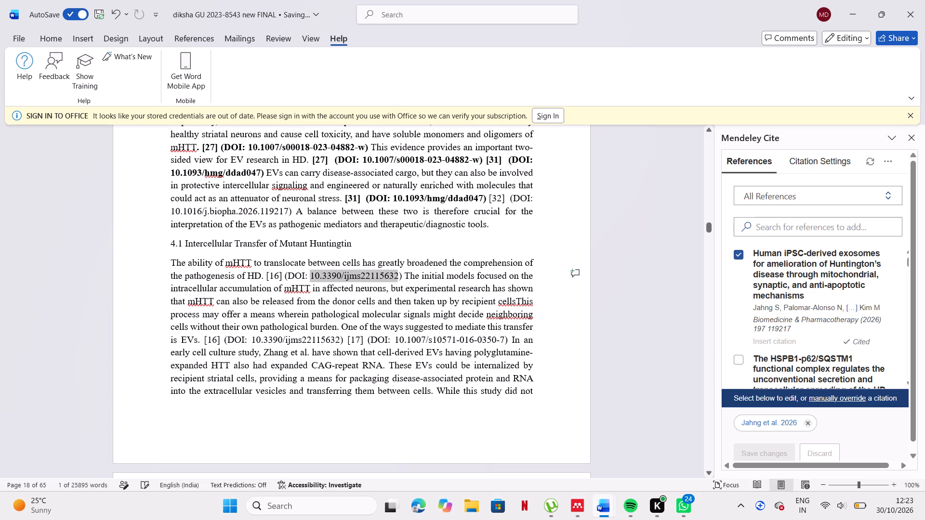
{"action": "left_click_drag", "start_coordinate": [357, 278], "coordinate": [397, 273]}
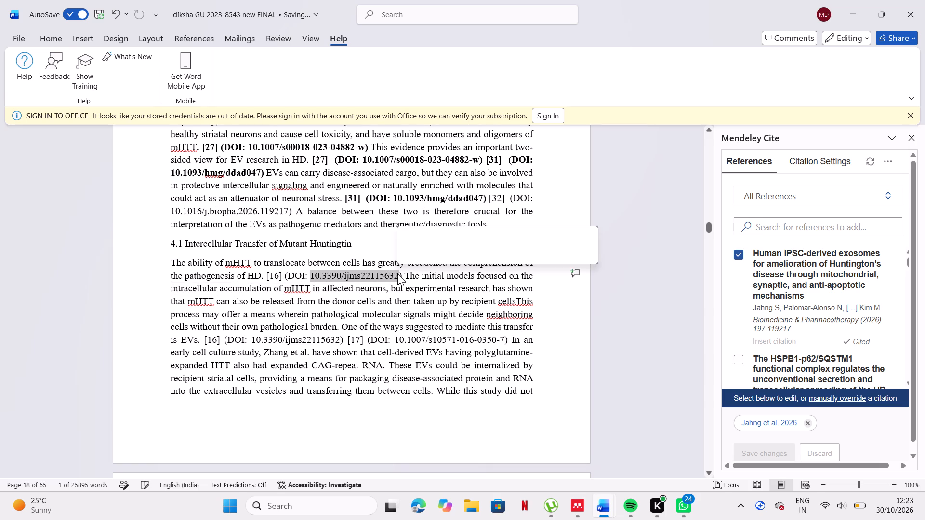
{"action": "key", "text": "ctrl+c"}
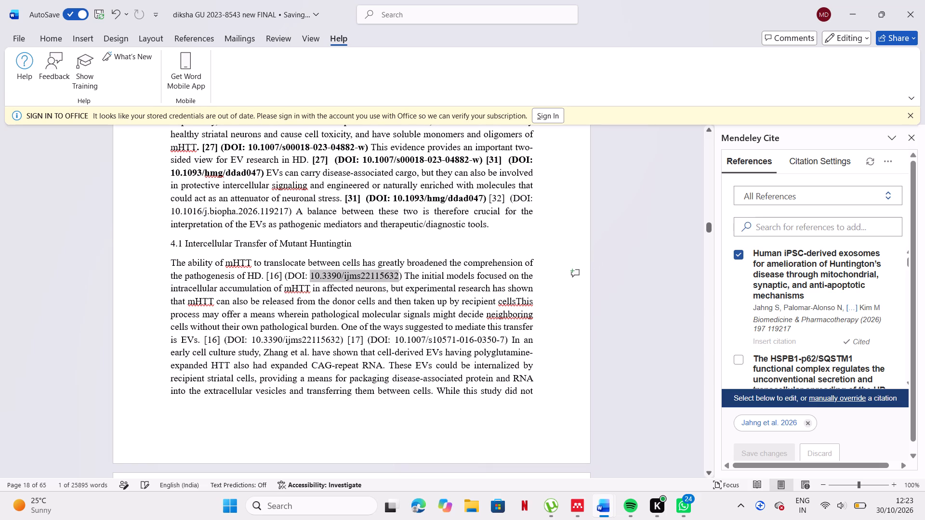
{"action": "left_click", "coordinate": [765, 228]}
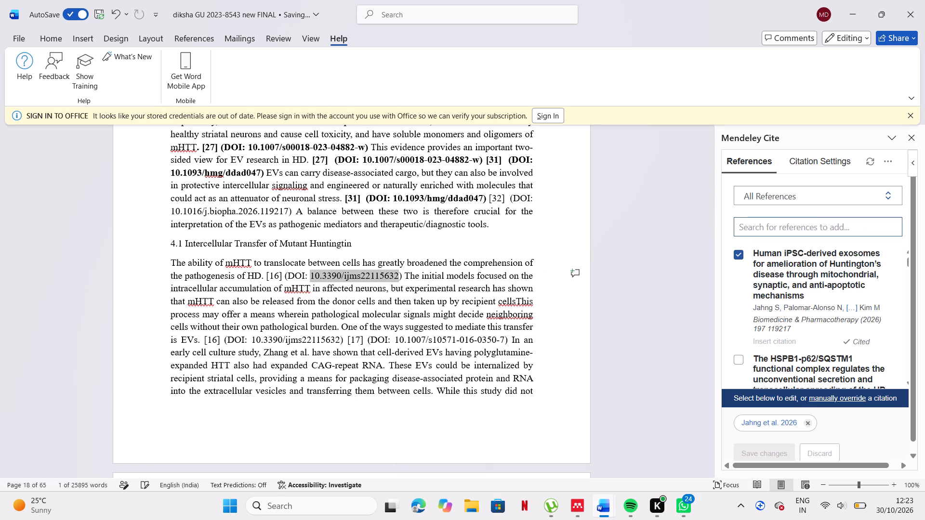
{"action": "key", "text": "ctrl+v"}
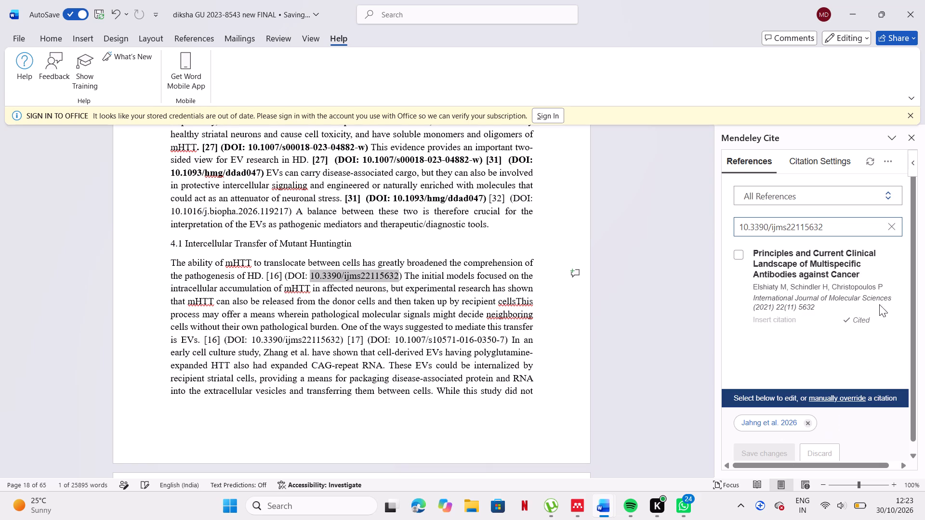
Replace the typed [16] after "the pathogenesis of HD." in section 4.1 with the Mendeley citation for Elshiaty et al. 2021.
{"action": "left_click", "coordinate": [283, 275]}
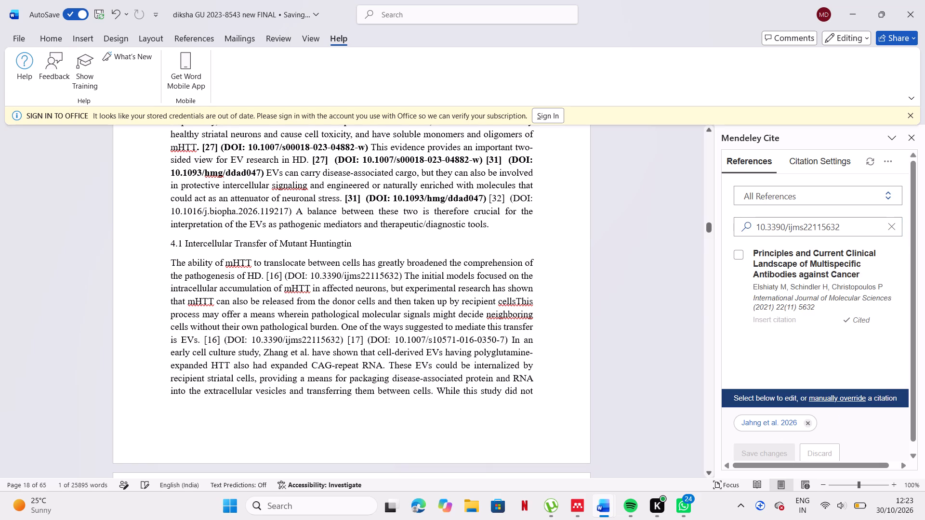
{"action": "key", "text": "BackSpace"}
{"action": "key", "text": "BackSpace"}
{"action": "key", "text": "BackSpace"}
{"action": "key", "text": "BackSpace"}
{"action": "key", "text": "BackSpace"}
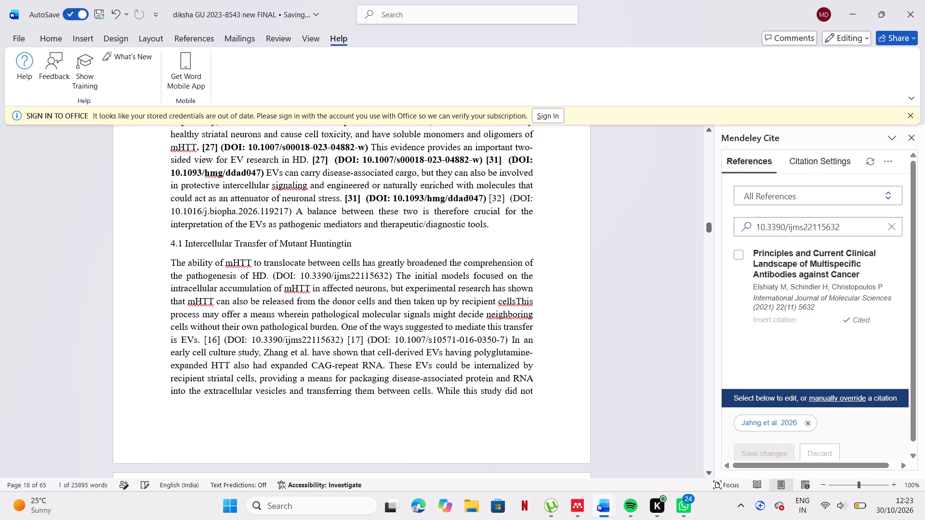
{"action": "left_click", "coordinate": [769, 319]}
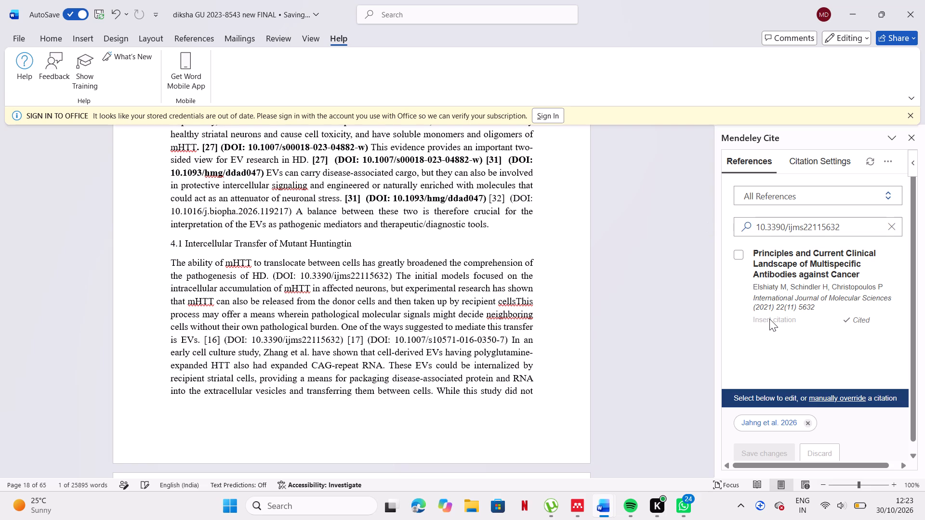
{"action": "double_click", "coordinate": [271, 271]}
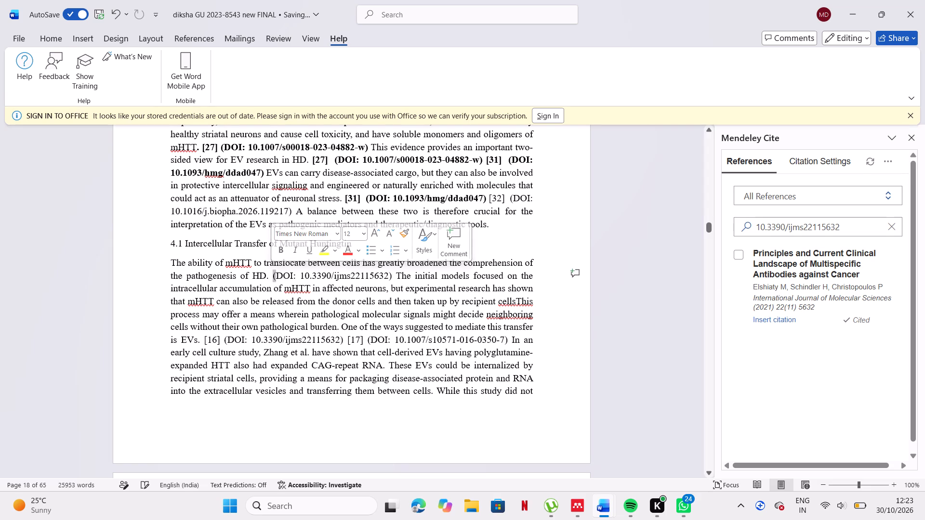
{"action": "left_click", "coordinate": [267, 274]}
{"action": "left_click", "coordinate": [271, 274]}
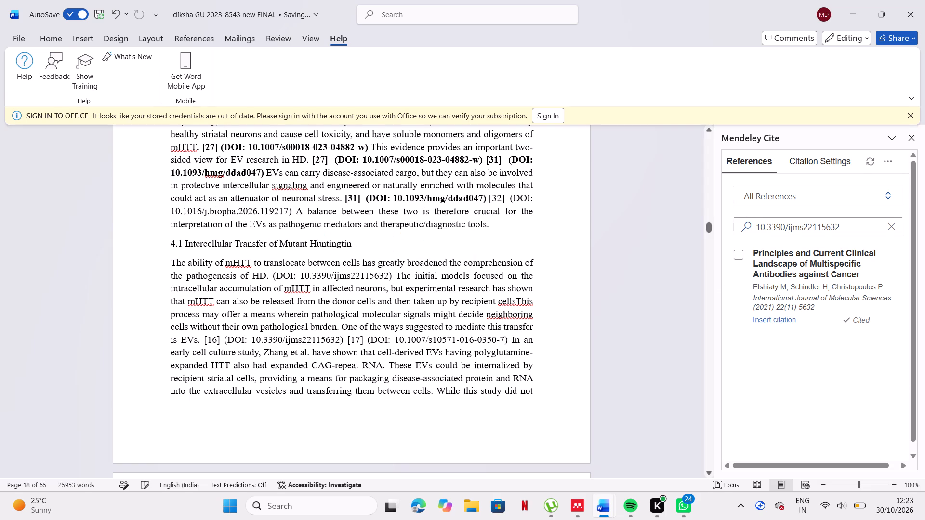
{"action": "left_click", "coordinate": [752, 318]}
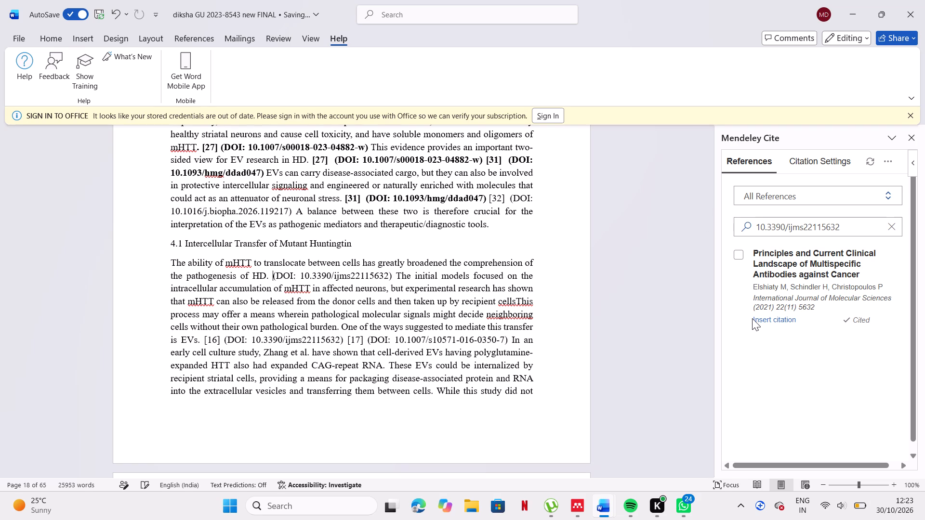
{"action": "left_click", "coordinate": [764, 317]}
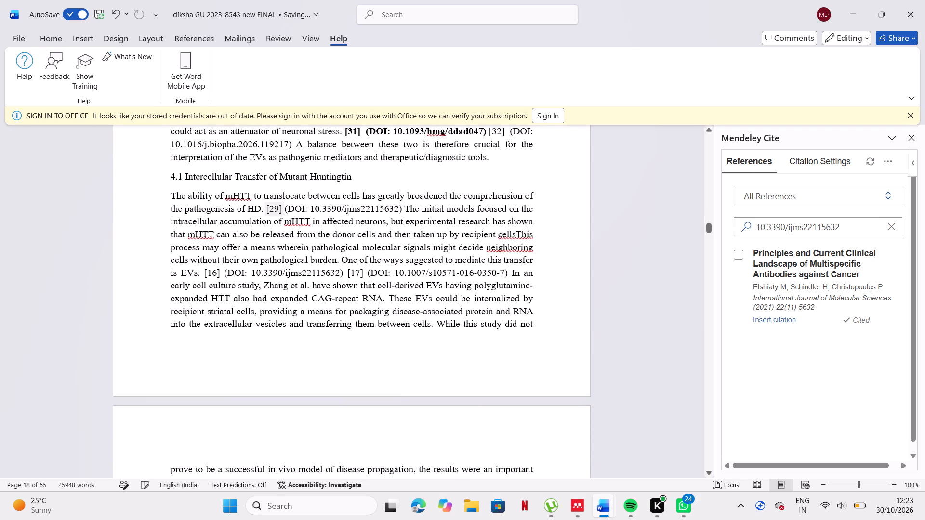
Bold the new Elshiaty et al. citation number together with its DOI 10.3390/ijms22115632.
{"action": "left_click_drag", "start_coordinate": [266, 208], "coordinate": [383, 209]}
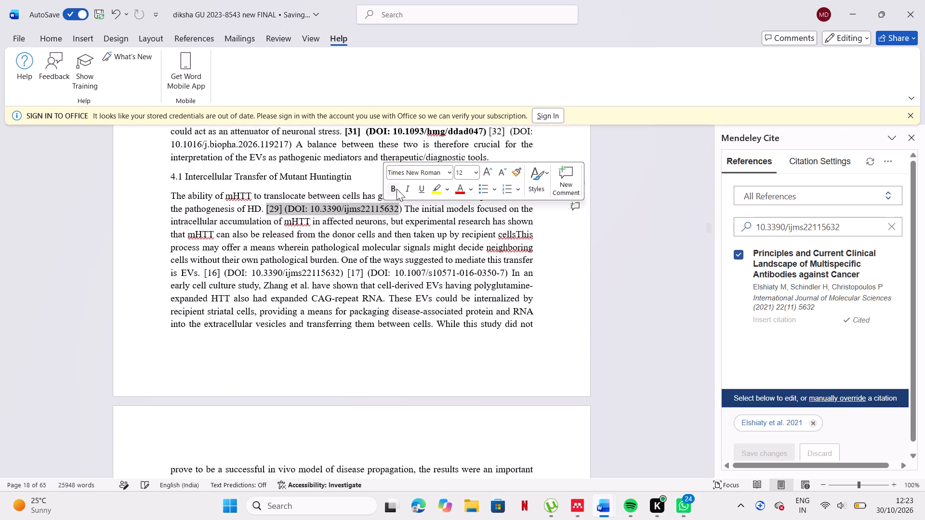
{"action": "left_click", "coordinate": [396, 189]}
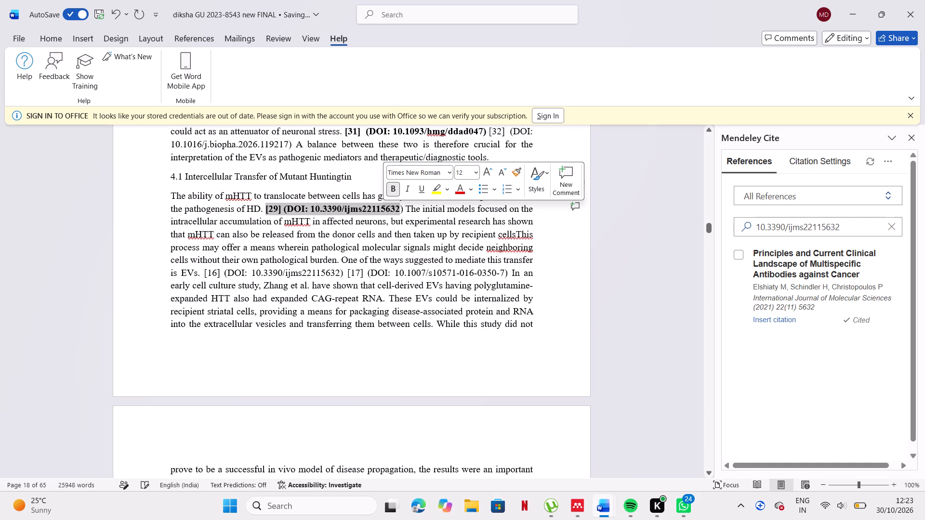
Replace the typed [16] after "mediate this transfer is EVs." with the Mendeley citation for Elshiaty et al. 2021.
{"action": "left_click", "coordinate": [221, 274]}
{"action": "key", "text": "BackSpace"}
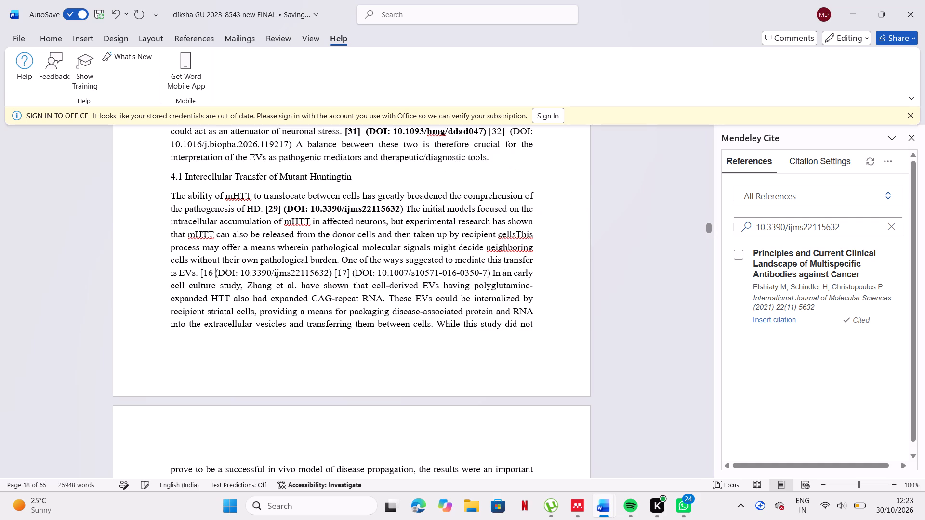
{"action": "key", "text": "BackSpace"}
{"action": "key", "text": "BackSpace"}
{"action": "key", "text": "BackSpace"}
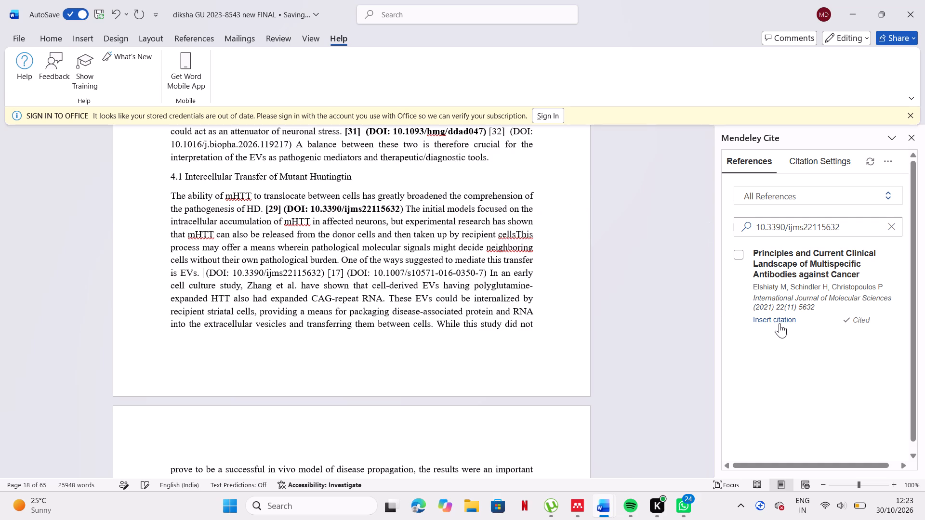
{"action": "left_click", "coordinate": [781, 324]}
{"action": "left_click", "coordinate": [780, 316]}
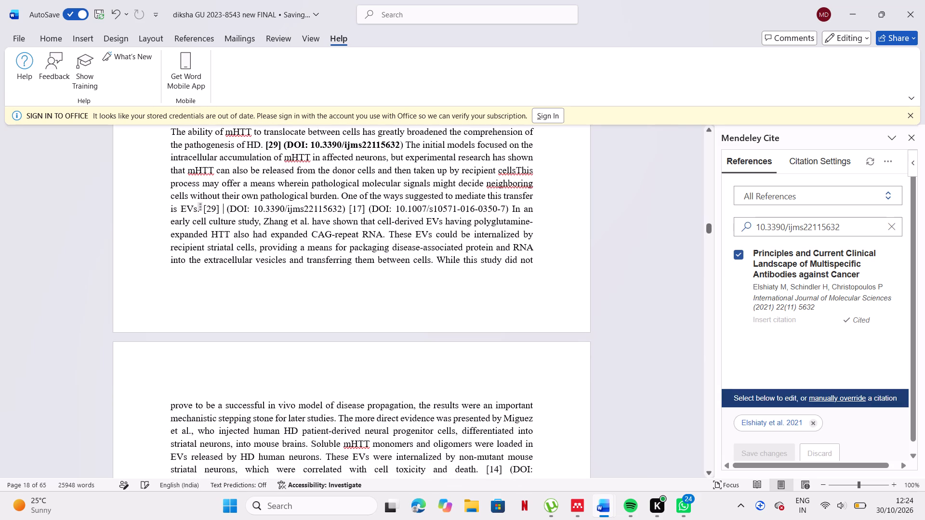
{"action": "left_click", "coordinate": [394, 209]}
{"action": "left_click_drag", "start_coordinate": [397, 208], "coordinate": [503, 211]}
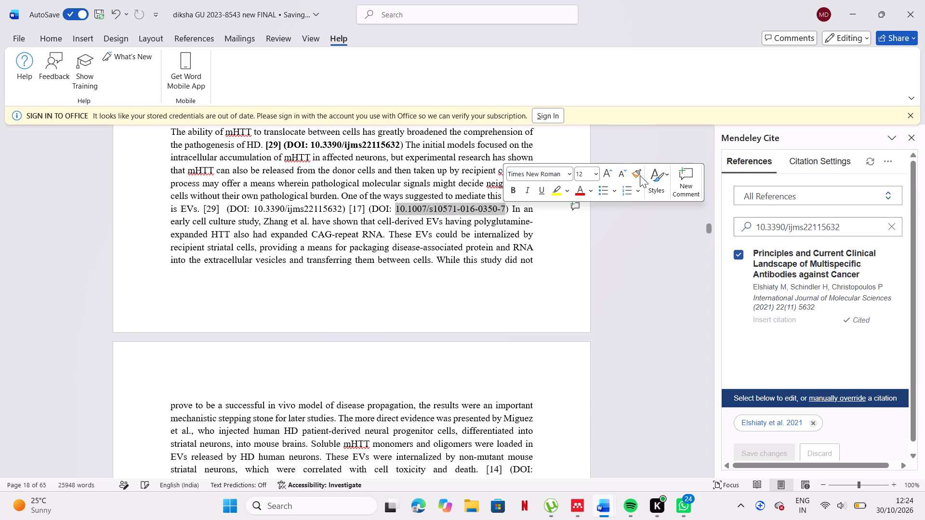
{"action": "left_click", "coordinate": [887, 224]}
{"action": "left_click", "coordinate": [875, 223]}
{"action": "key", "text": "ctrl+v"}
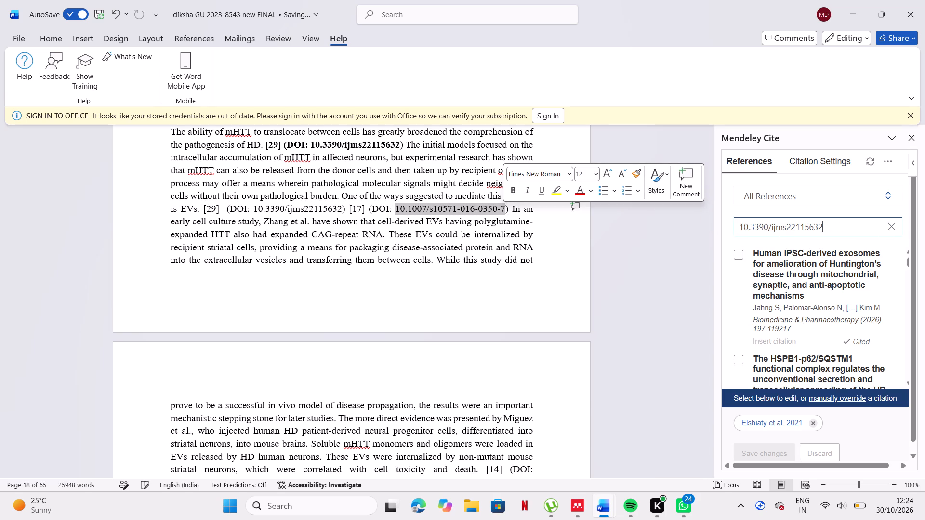
{"action": "left_click", "coordinate": [365, 209]}
{"action": "key", "text": "BackSpace"}
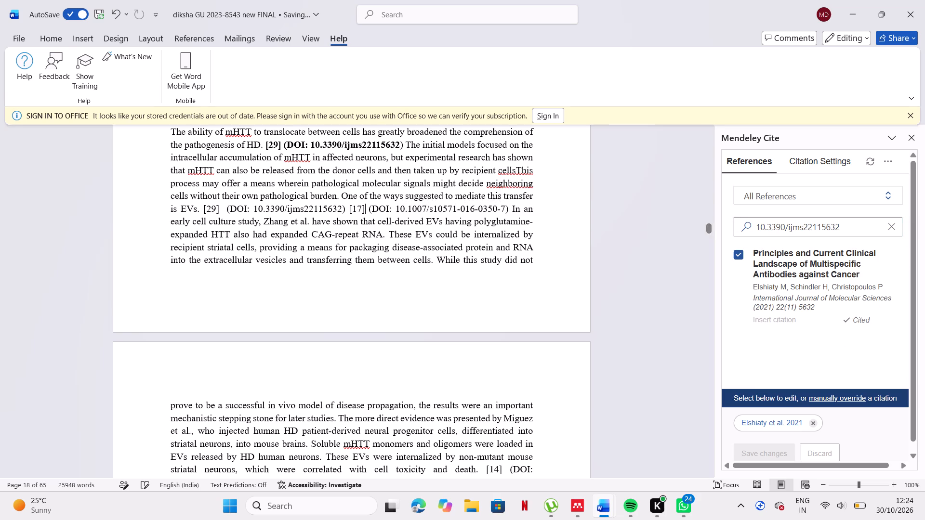
{"action": "key", "text": "BackSpace"}
{"action": "key", "text": "BackSpace"}
{"action": "key", "text": "BackSpace"}
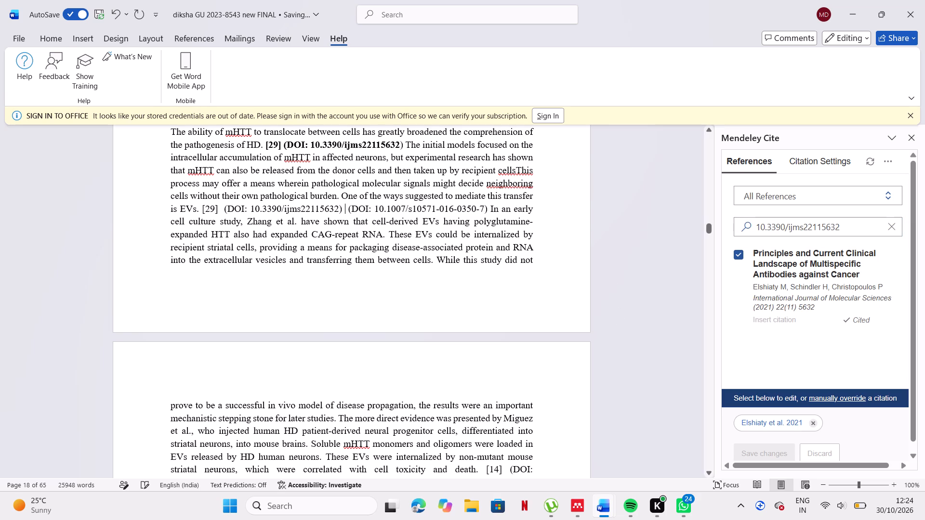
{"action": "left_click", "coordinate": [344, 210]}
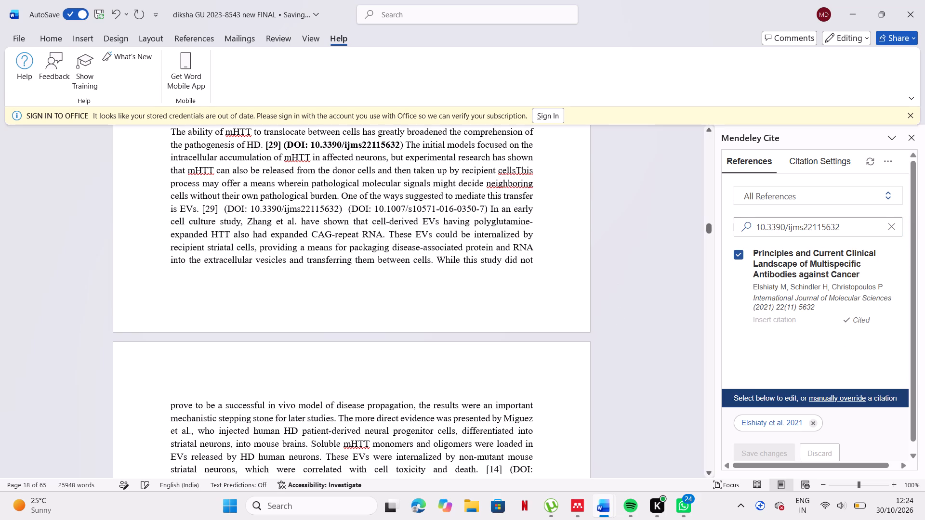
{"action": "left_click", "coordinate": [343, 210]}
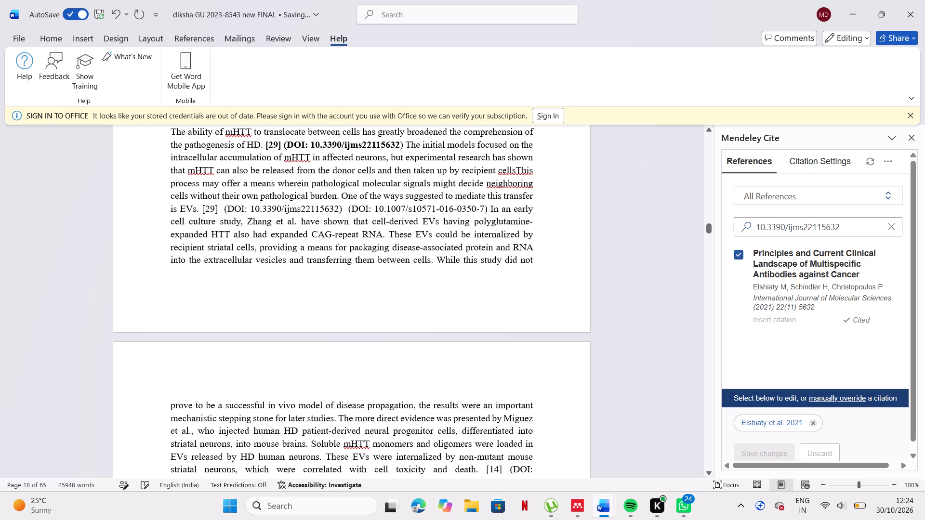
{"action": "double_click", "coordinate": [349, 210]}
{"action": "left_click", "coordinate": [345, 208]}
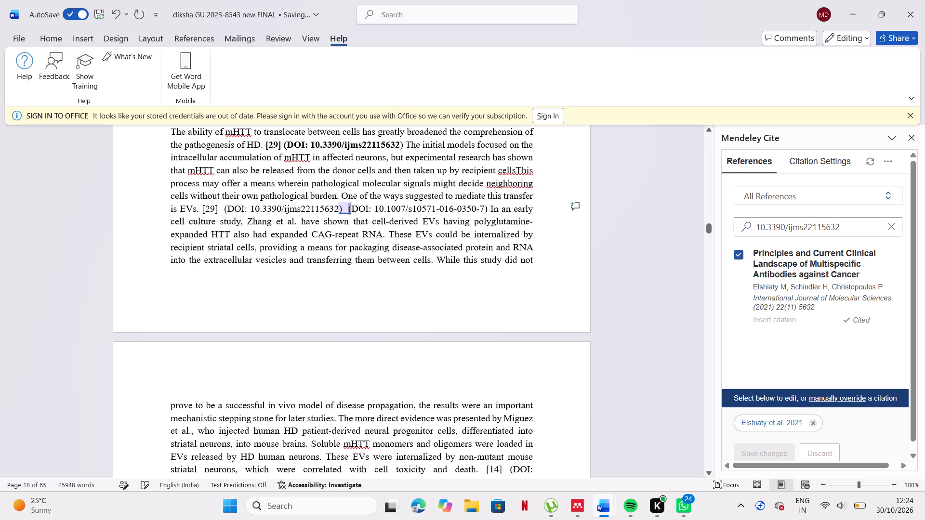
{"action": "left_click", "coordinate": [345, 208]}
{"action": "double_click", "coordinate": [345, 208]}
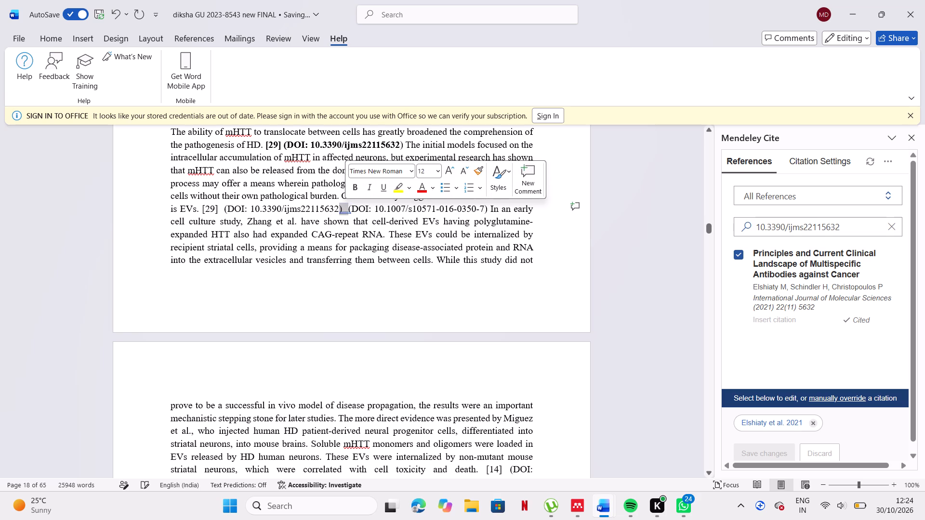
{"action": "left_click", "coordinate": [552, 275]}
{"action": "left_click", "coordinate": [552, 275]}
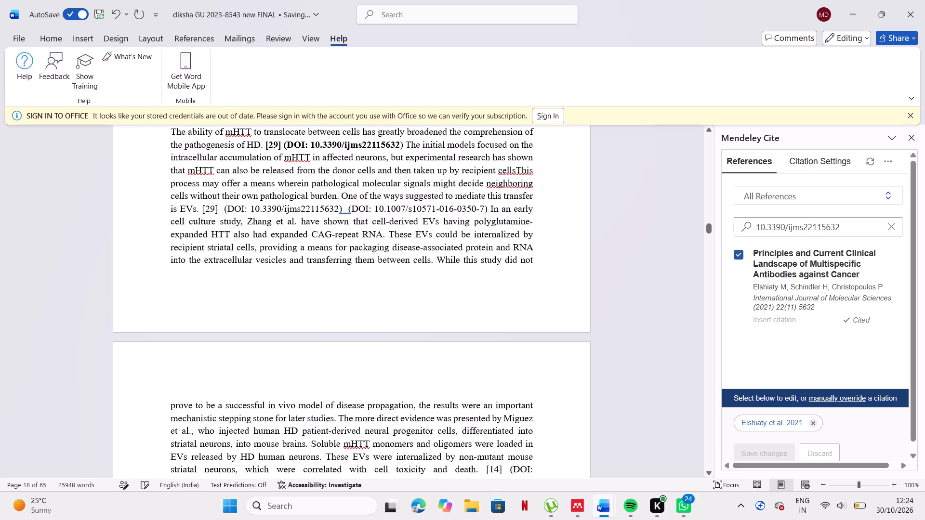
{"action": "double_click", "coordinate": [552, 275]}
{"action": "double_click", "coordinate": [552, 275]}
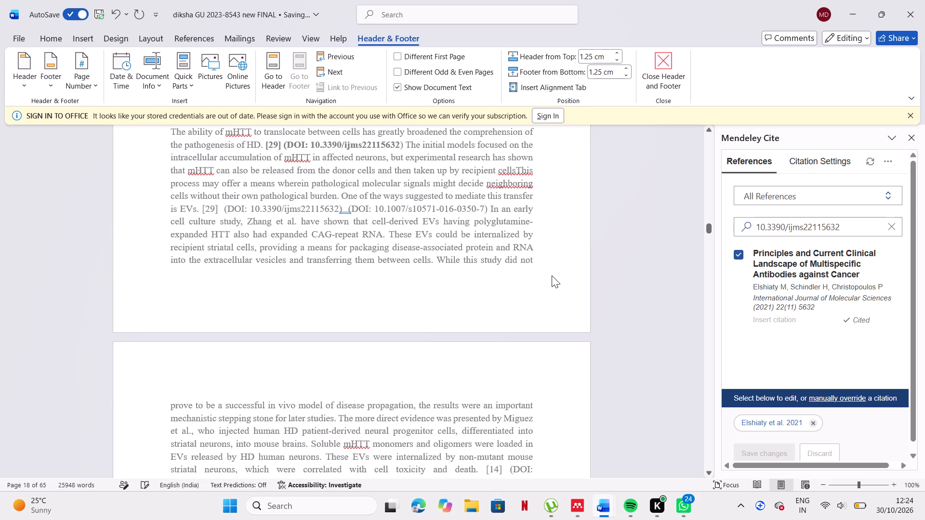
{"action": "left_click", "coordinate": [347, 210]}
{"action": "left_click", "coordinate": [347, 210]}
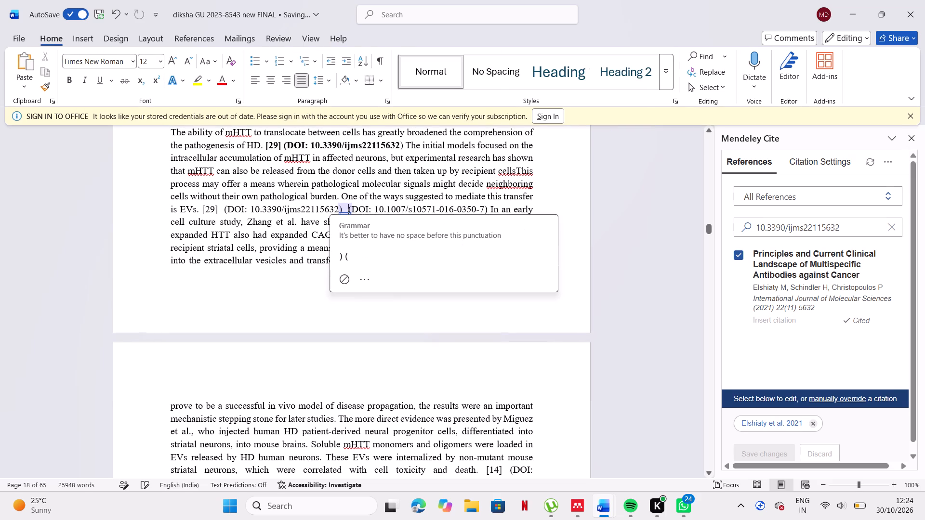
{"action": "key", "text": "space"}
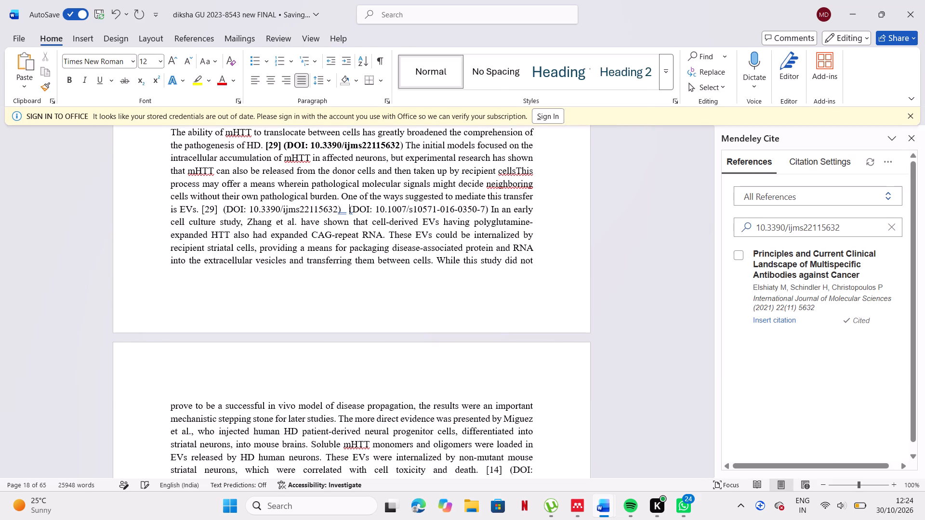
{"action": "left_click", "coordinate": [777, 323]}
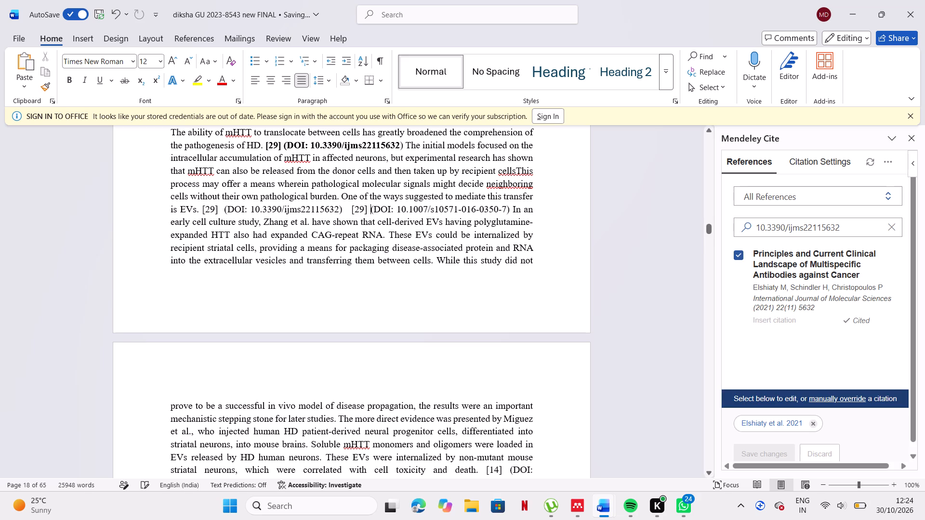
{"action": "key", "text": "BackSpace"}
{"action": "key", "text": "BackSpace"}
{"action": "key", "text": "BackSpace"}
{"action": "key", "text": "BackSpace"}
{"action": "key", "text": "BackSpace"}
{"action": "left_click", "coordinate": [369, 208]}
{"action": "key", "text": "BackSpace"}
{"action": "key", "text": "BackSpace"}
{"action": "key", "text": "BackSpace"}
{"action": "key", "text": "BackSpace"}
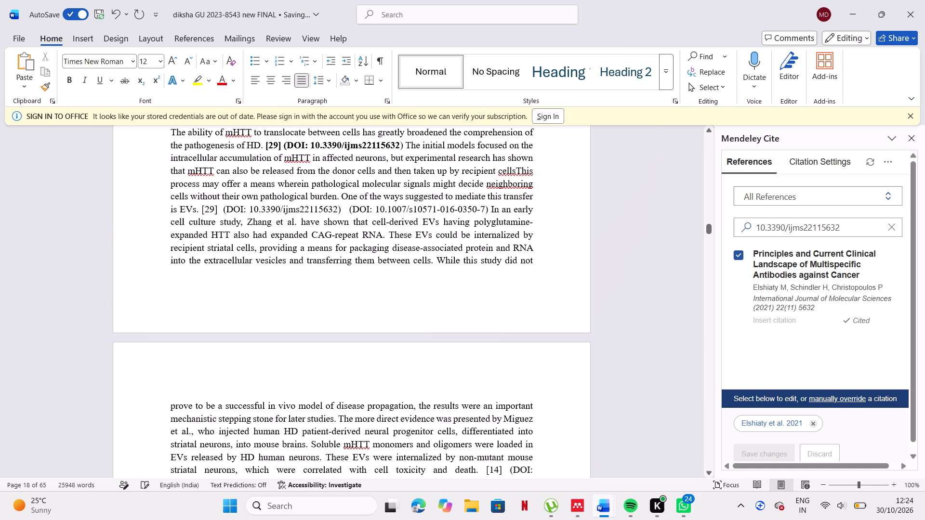
{"action": "left_click_drag", "start_coordinate": [376, 209], "coordinate": [486, 208]}
{"action": "key", "text": "ctrl+c"}
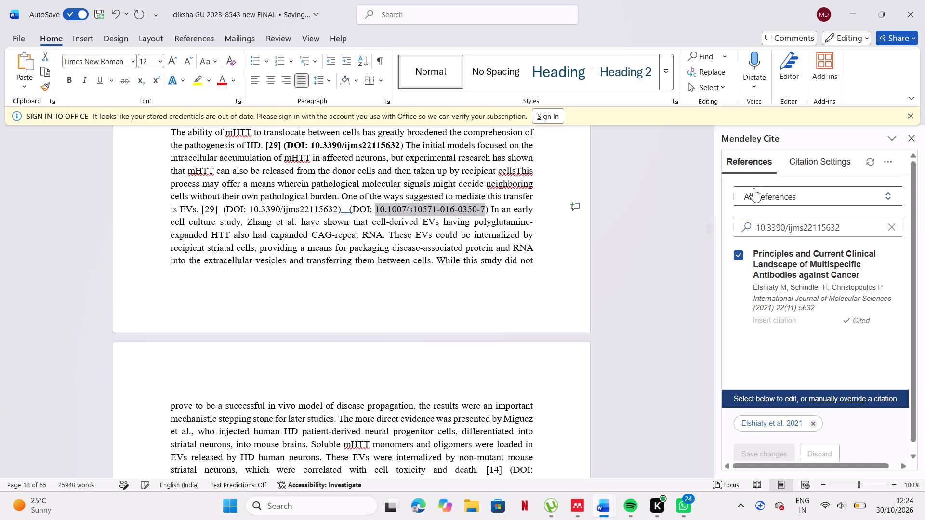
{"action": "left_click", "coordinate": [898, 226]}
{"action": "left_click", "coordinate": [872, 224]}
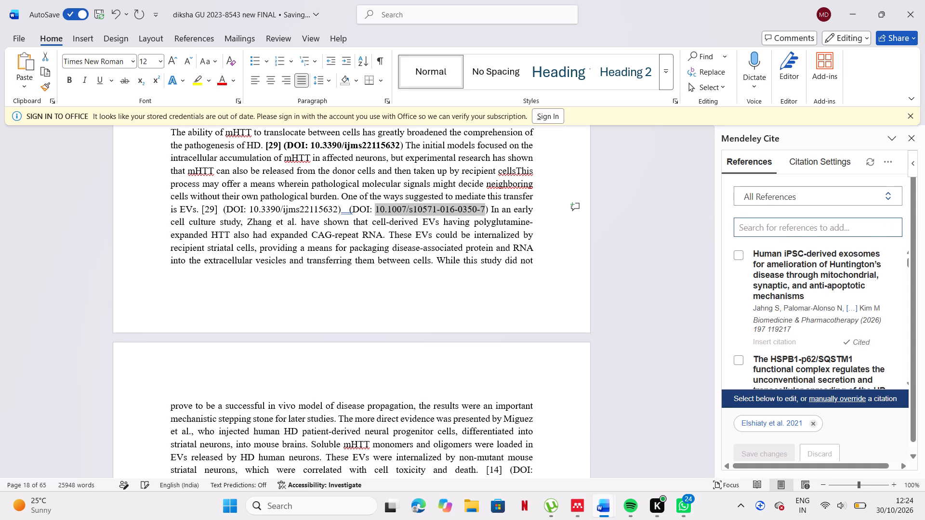
{"action": "key", "text": "ctrl+v"}
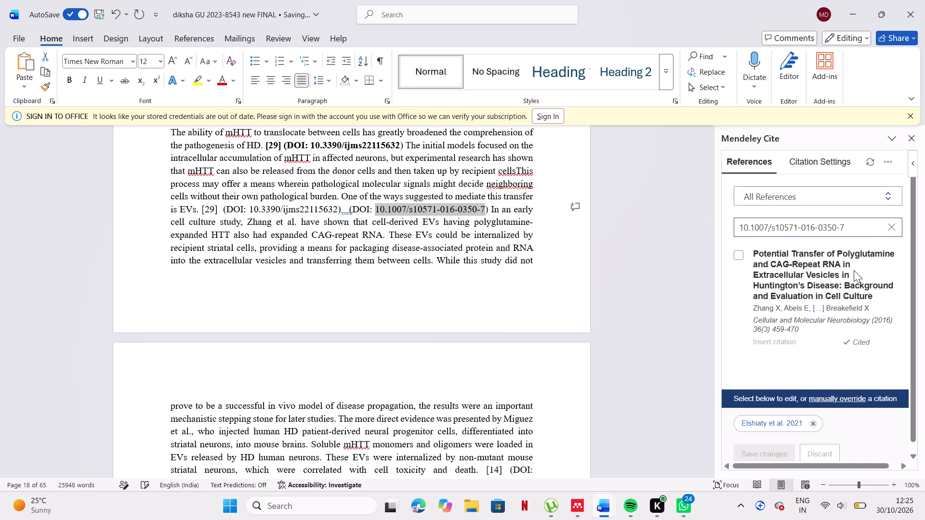
{"action": "key", "text": "Return"}
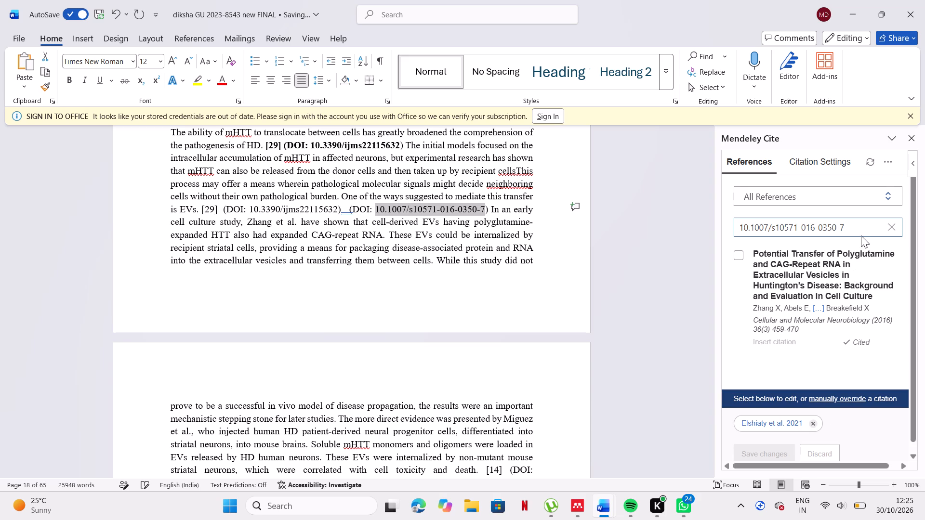
{"action": "left_click", "coordinate": [861, 235]}
{"action": "double_click", "coordinate": [861, 235]}
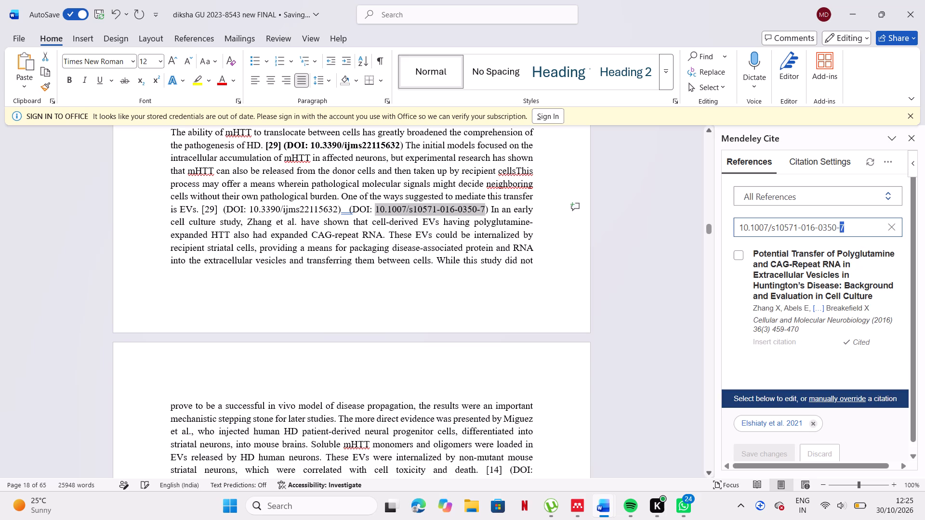
{"action": "left_click", "coordinate": [348, 208]}
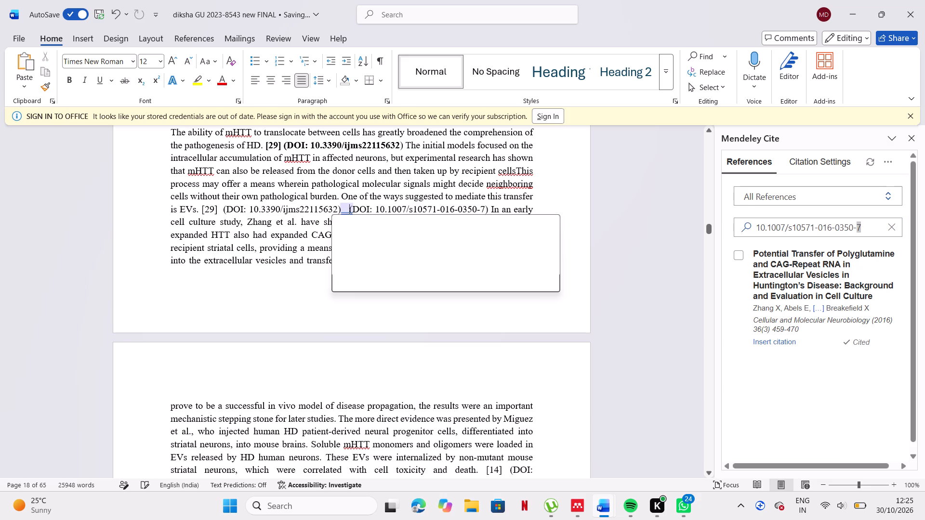
{"action": "left_click", "coordinate": [349, 254]}
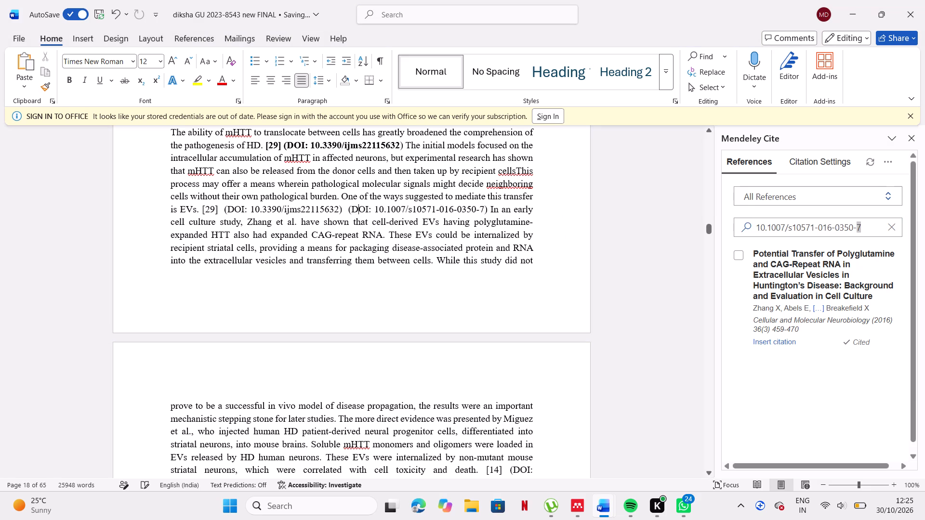
{"action": "left_click", "coordinate": [346, 210]}
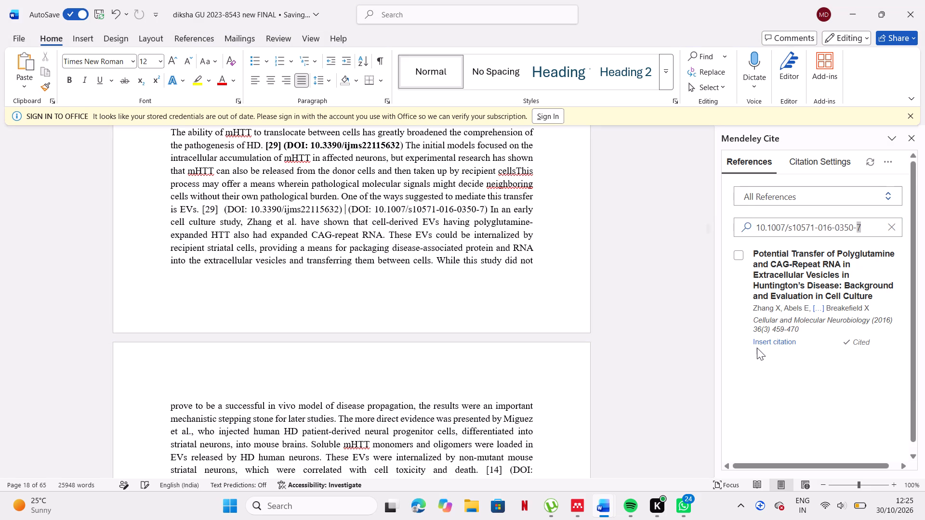
{"action": "left_click", "coordinate": [759, 346]}
{"action": "left_click", "coordinate": [763, 343]}
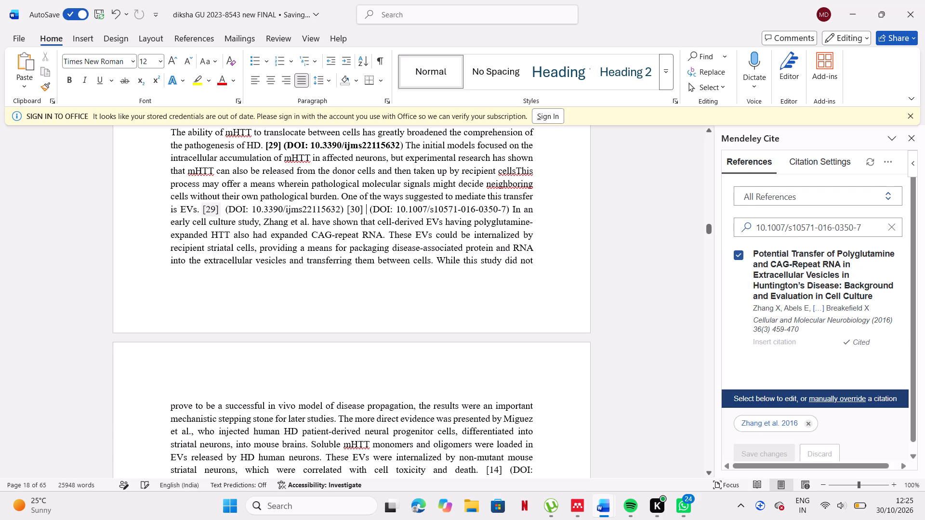
Bold the adjacent [29] and [30] citations with their DOIs after "transfer is EVs" in section 4.1.
{"action": "left_click_drag", "start_coordinate": [202, 208], "coordinate": [520, 208]}
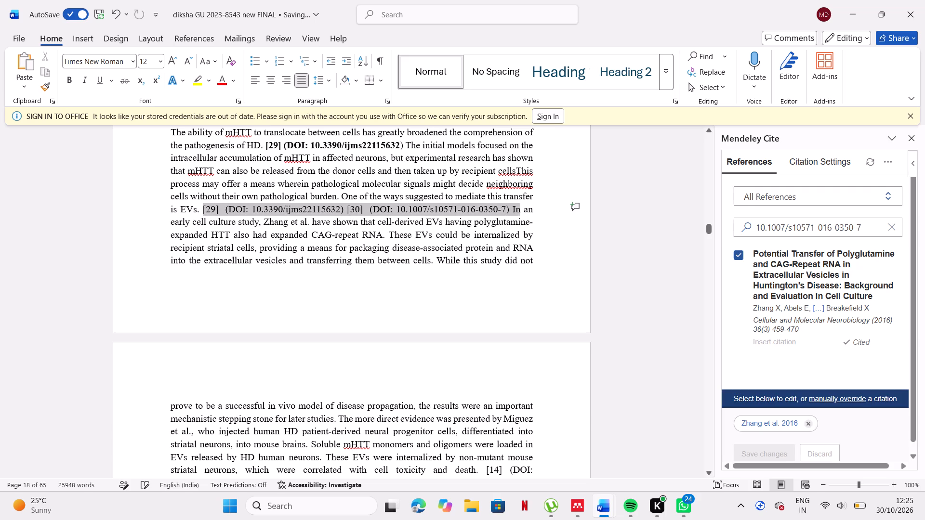
{"action": "left_click_drag", "start_coordinate": [520, 208], "coordinate": [509, 208]}
{"action": "left_click", "coordinate": [523, 181]}
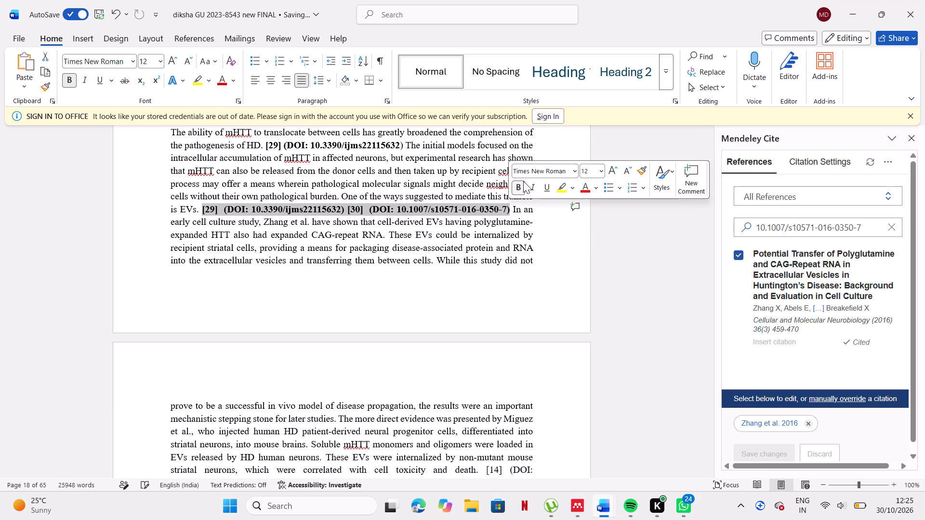
{"action": "left_click", "coordinate": [573, 258]}
{"action": "scroll", "coordinate": [499, 292], "scroll_direction": "down", "scroll_amount": 1}
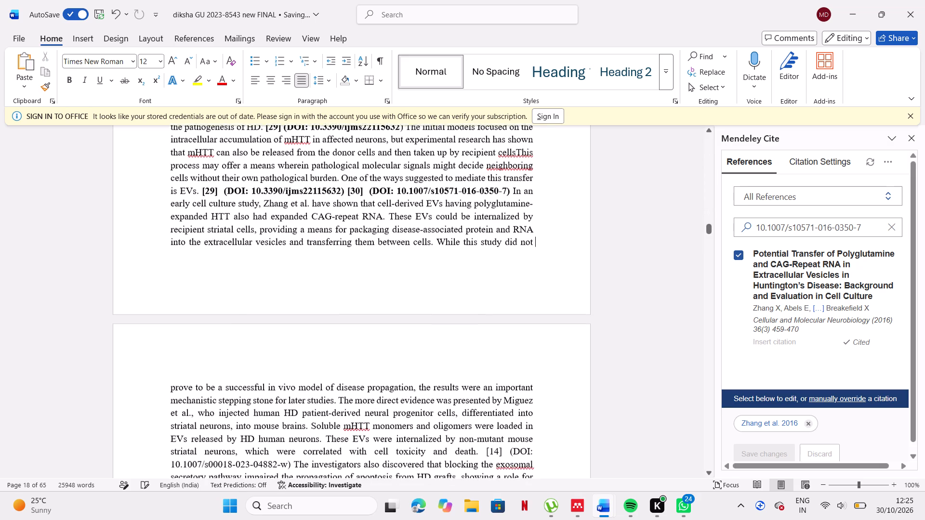
{"action": "scroll", "coordinate": [499, 292], "scroll_direction": "down", "scroll_amount": 1}
{"action": "scroll", "coordinate": [499, 292], "scroll_direction": "up", "scroll_amount": 1}
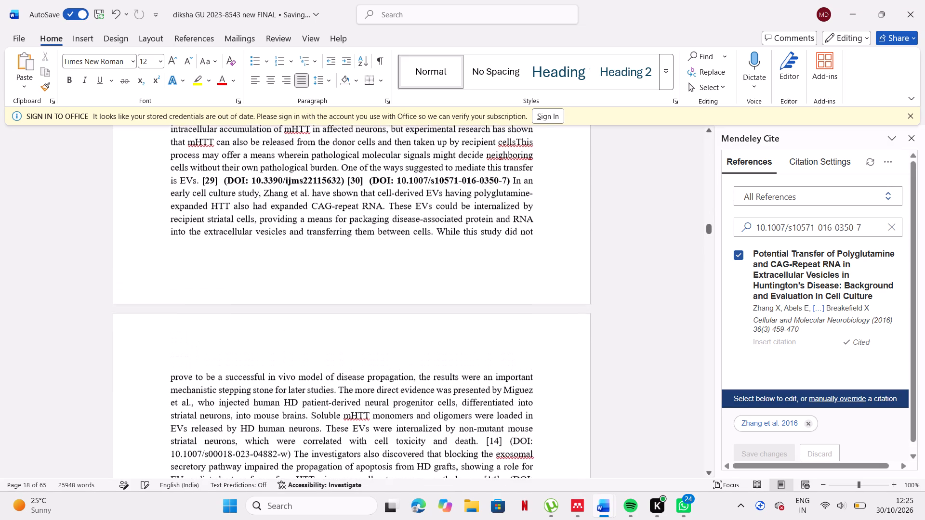
{"action": "scroll", "coordinate": [499, 292], "scroll_direction": "up", "scroll_amount": 3}
{"action": "scroll", "coordinate": [499, 292], "scroll_direction": "down", "scroll_amount": 1}
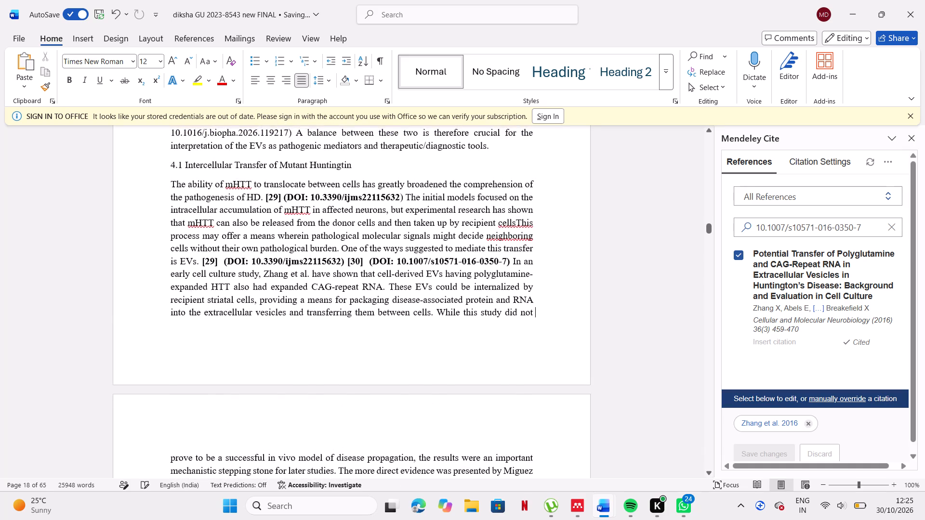
{"action": "scroll", "coordinate": [499, 292], "scroll_direction": "down", "scroll_amount": 1}
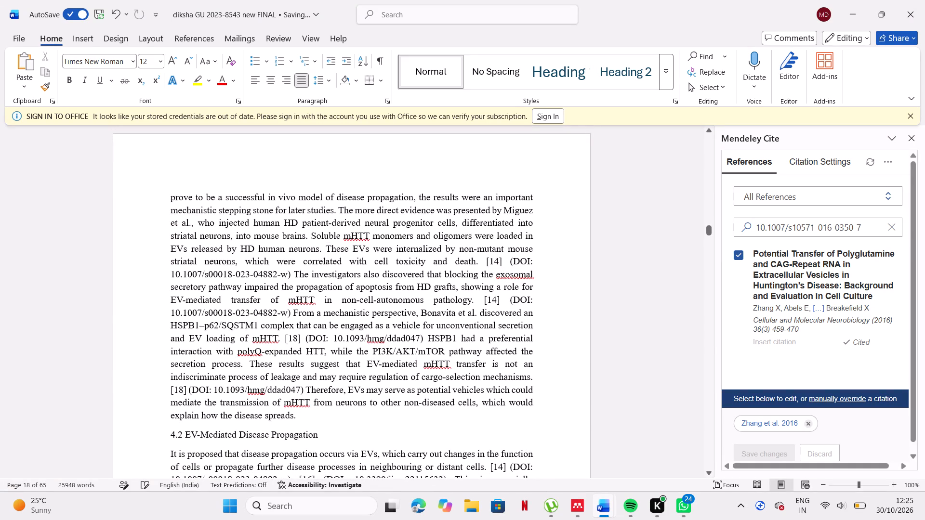
{"action": "left_click_drag", "start_coordinate": [169, 272], "coordinate": [290, 271]}
{"action": "key", "text": "ctrl+c"}
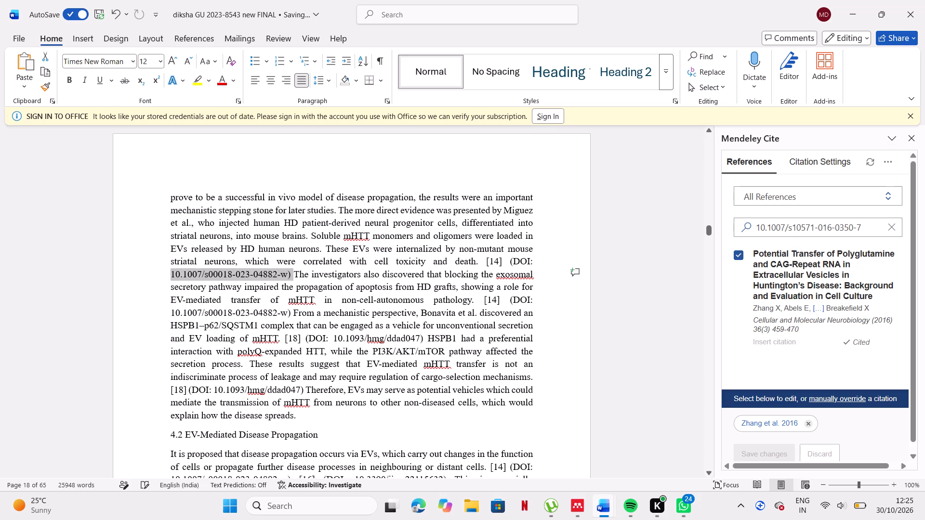
{"action": "left_click", "coordinate": [893, 221]}
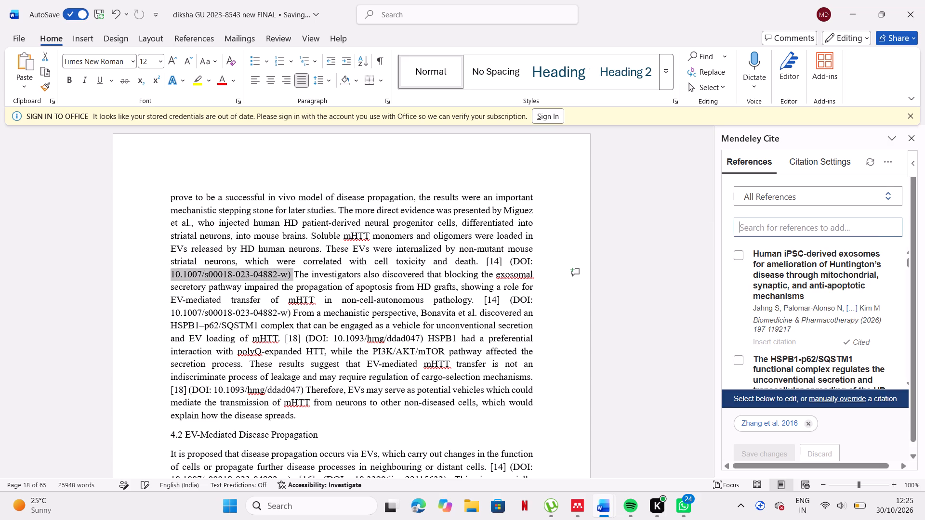
{"action": "left_click", "coordinate": [881, 223]}
{"action": "key", "text": "ctrl+v"}
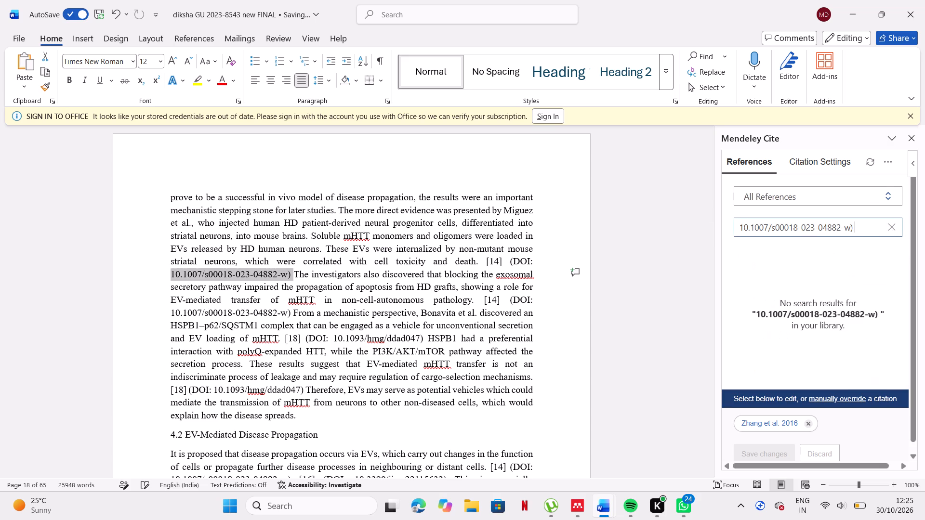
{"action": "left_click", "coordinate": [876, 223]}
{"action": "key", "text": "BackSpace"}
{"action": "key", "text": "BackSpace"}
{"action": "key", "text": "Return"}
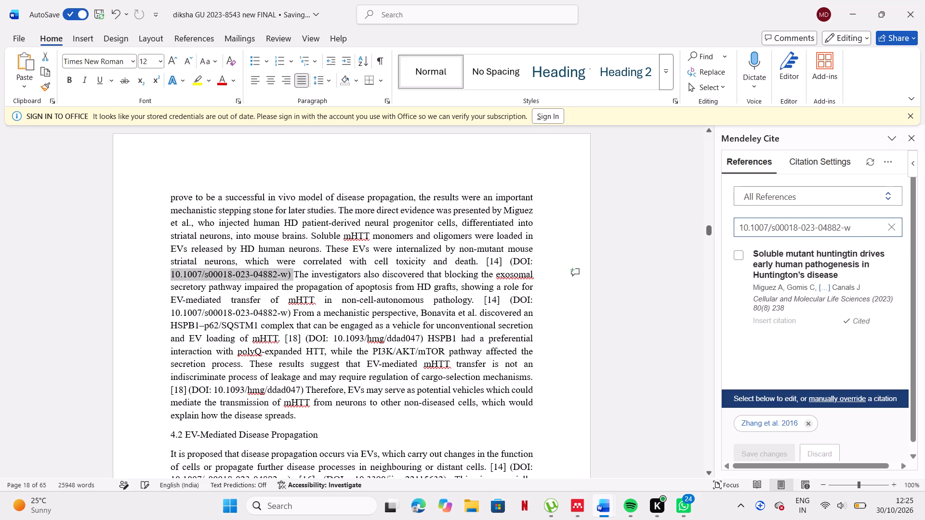
Delete the repeated [14] citation and its DOI after "cell toxicity and death".
{"action": "left_click", "coordinate": [503, 264]}
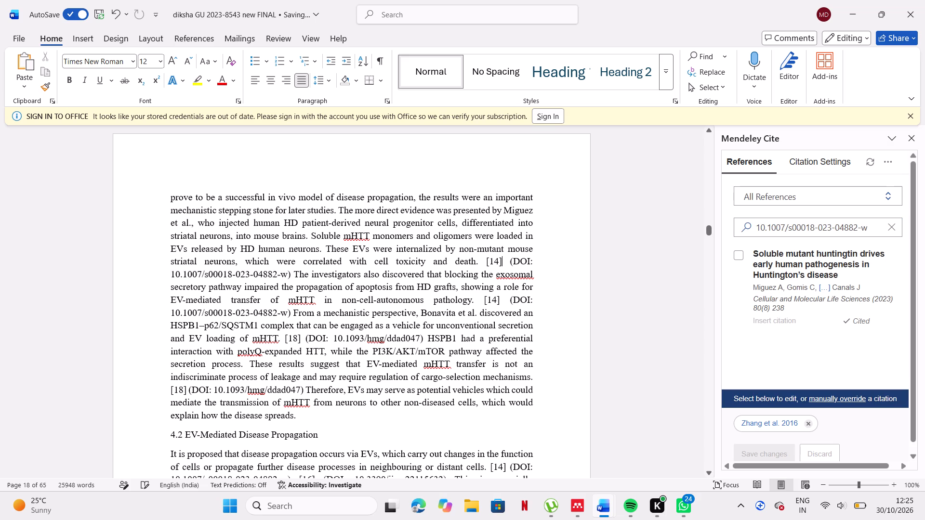
{"action": "double_click", "coordinate": [488, 264]}
{"action": "left_click_drag", "start_coordinate": [486, 265], "coordinate": [297, 277]}
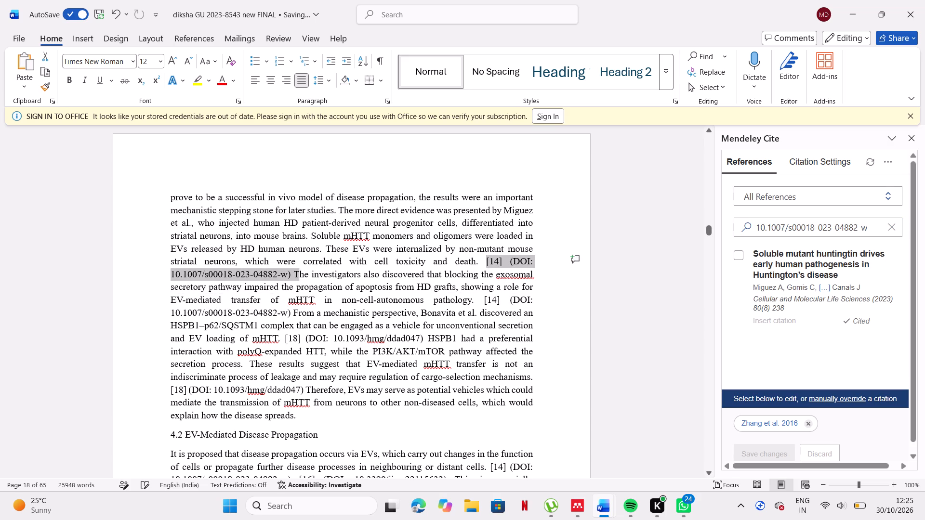
{"action": "left_click_drag", "start_coordinate": [297, 277], "coordinate": [291, 277]}
{"action": "key", "text": "BackSpace"}
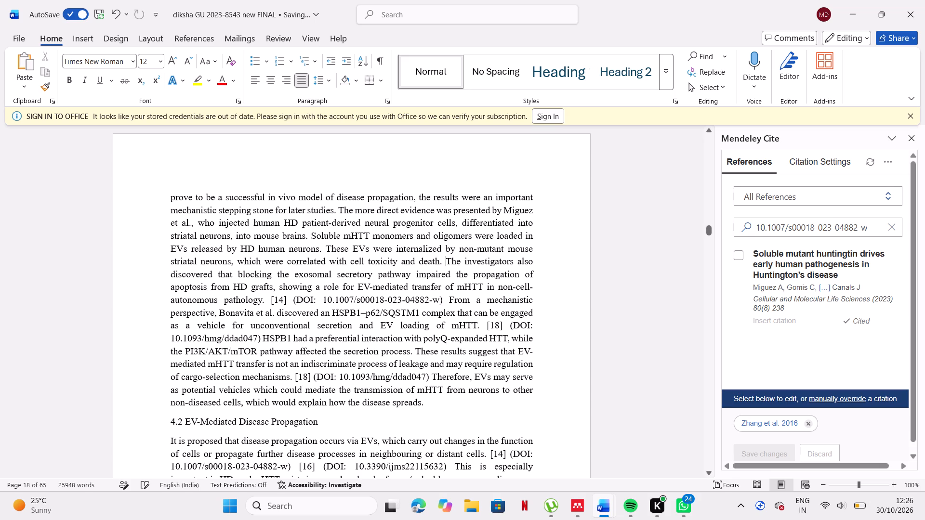
Replace the typed [14] after "non-cell-autonomous pathology" with the Mendeley citation for Miguez et al. 2023, keeping the DOI.
{"action": "left_click", "coordinate": [289, 299]}
{"action": "key", "text": "BackSpace"}
{"action": "key", "text": "BackSpace"}
{"action": "key", "text": "BackSpace"}
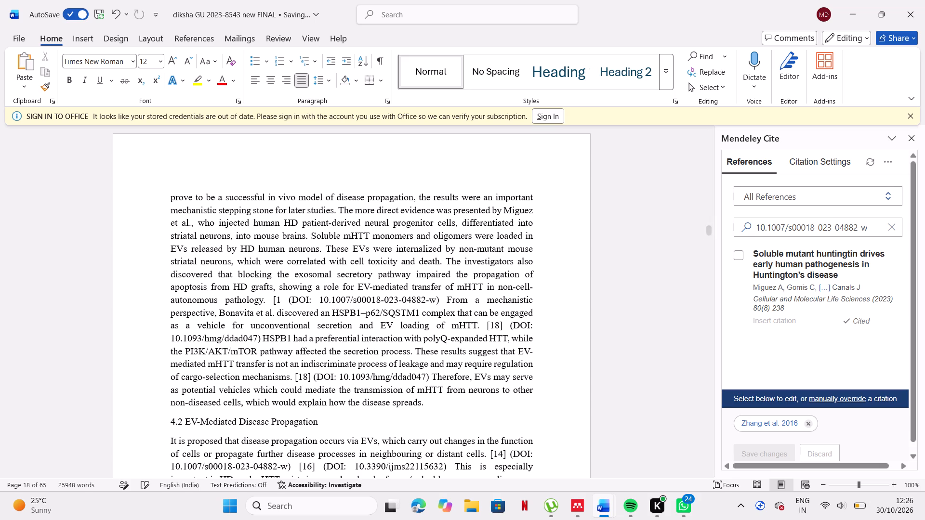
{"action": "key", "text": "BackSpace"}
{"action": "key", "text": "BackSpace"}
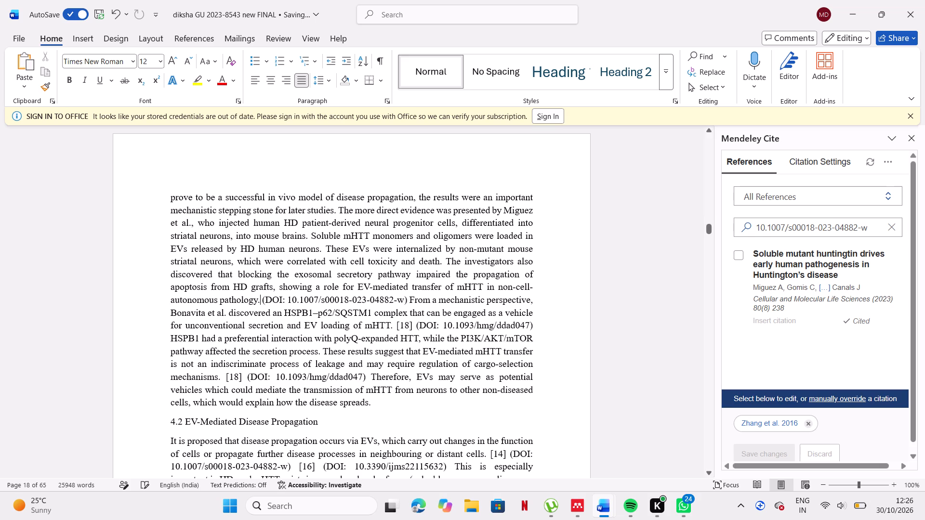
{"action": "key", "text": "space"}
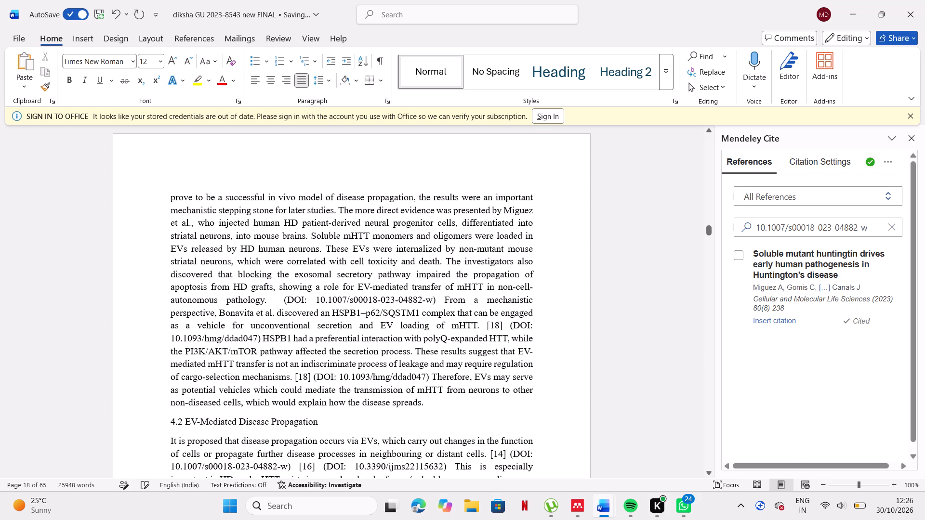
{"action": "left_click", "coordinate": [770, 322]}
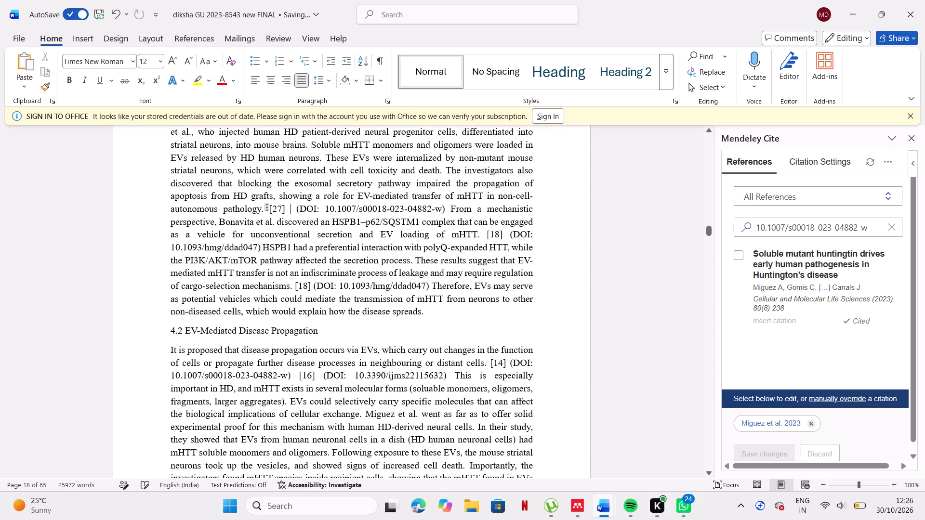
Bold the Miguez et al. citation and its DOI after "non-cell-autonomous pathology".
{"action": "left_click_drag", "start_coordinate": [270, 208], "coordinate": [450, 212]}
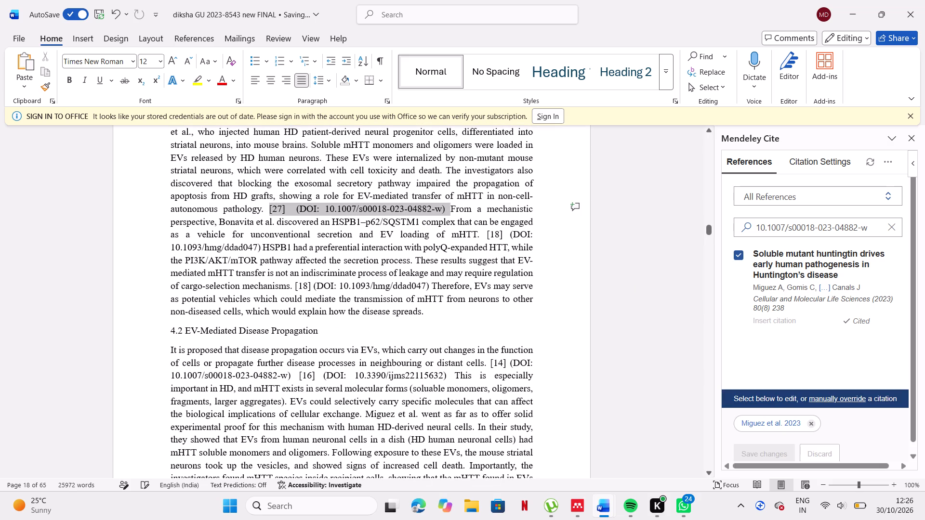
{"action": "left_click_drag", "start_coordinate": [450, 212], "coordinate": [444, 212]}
{"action": "left_click", "coordinate": [451, 188]}
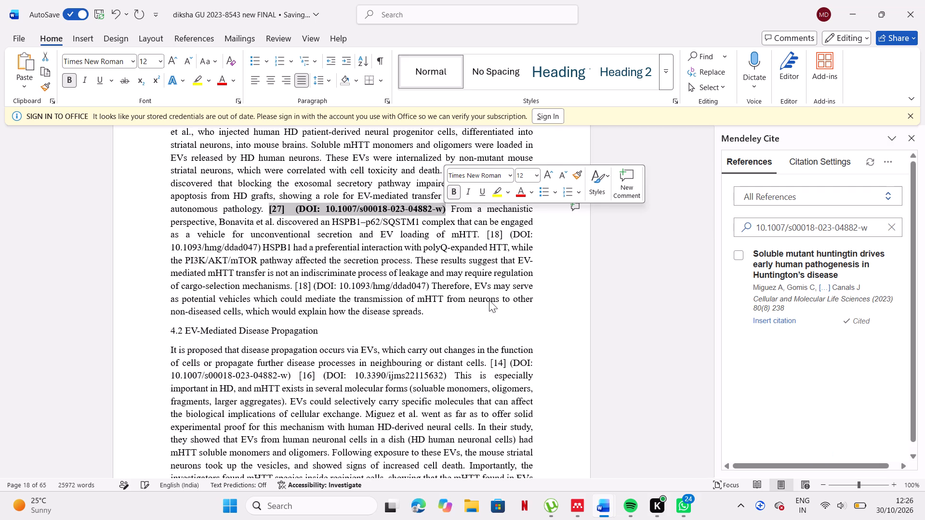
{"action": "left_click", "coordinate": [490, 326]}
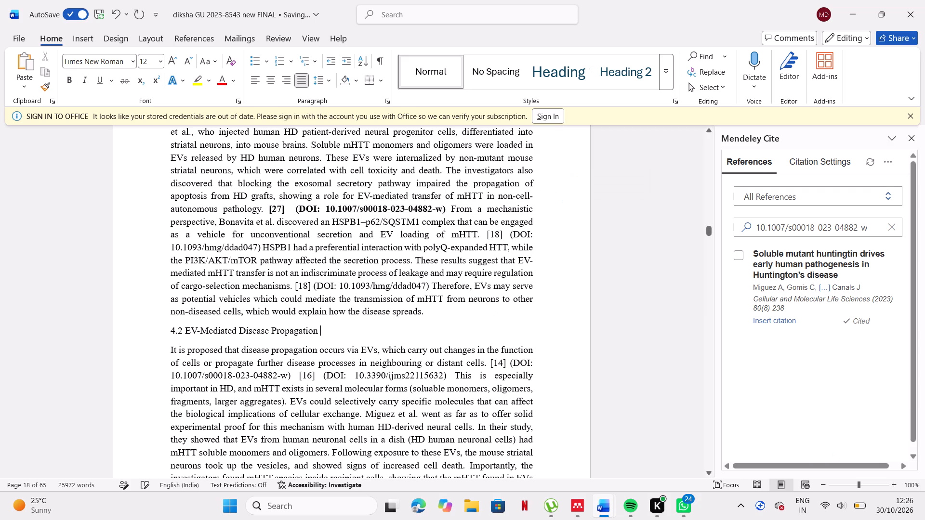
Delete the [18] citation, its DOI and the preceding full stop after "EV loading of mHTT", and put a space before HSPB1.
{"action": "left_click", "coordinate": [481, 234]}
{"action": "left_click_drag", "start_coordinate": [481, 234], "coordinate": [498, 237]}
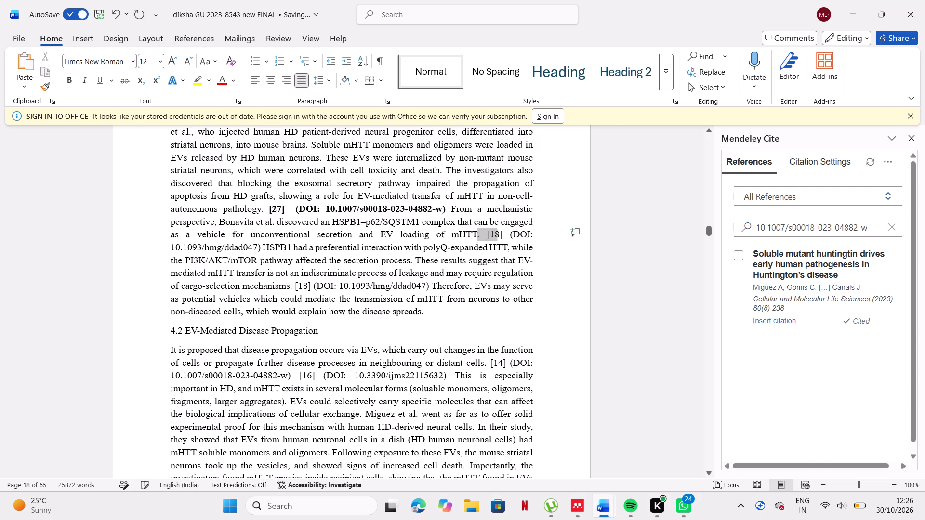
{"action": "left_click_drag", "start_coordinate": [498, 237], "coordinate": [260, 248]}
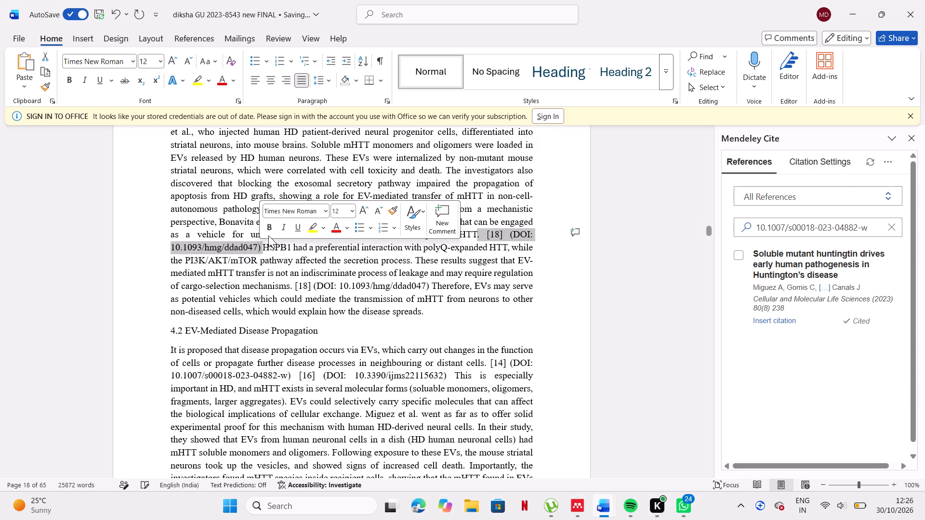
{"action": "key", "text": "BackSpace"}
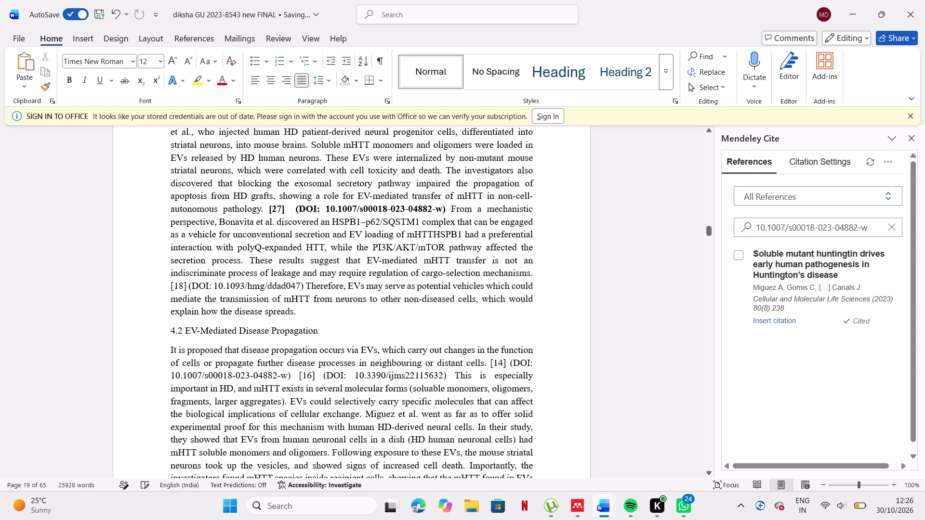
{"action": "key", "text": "space"}
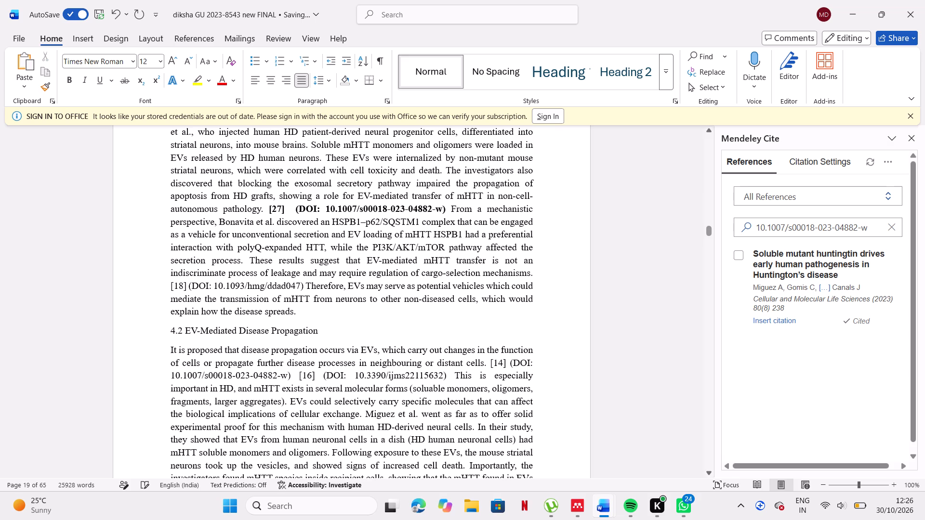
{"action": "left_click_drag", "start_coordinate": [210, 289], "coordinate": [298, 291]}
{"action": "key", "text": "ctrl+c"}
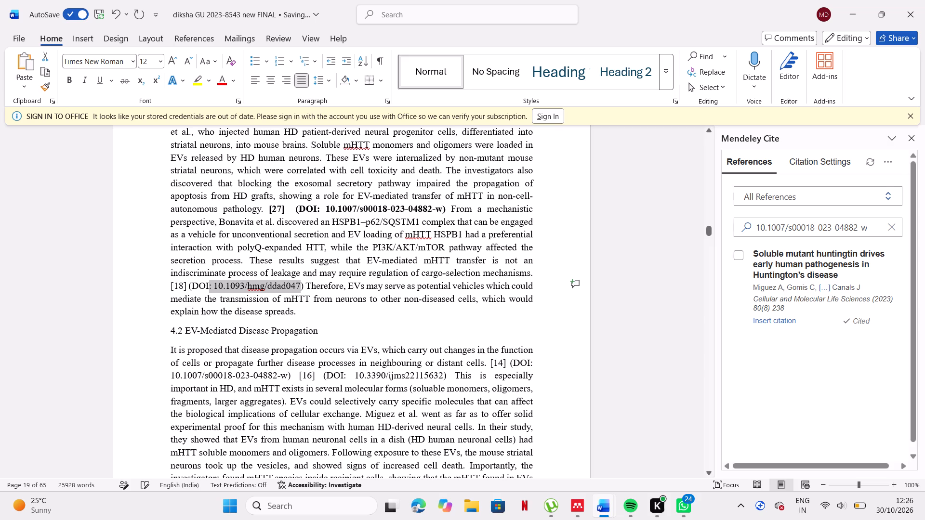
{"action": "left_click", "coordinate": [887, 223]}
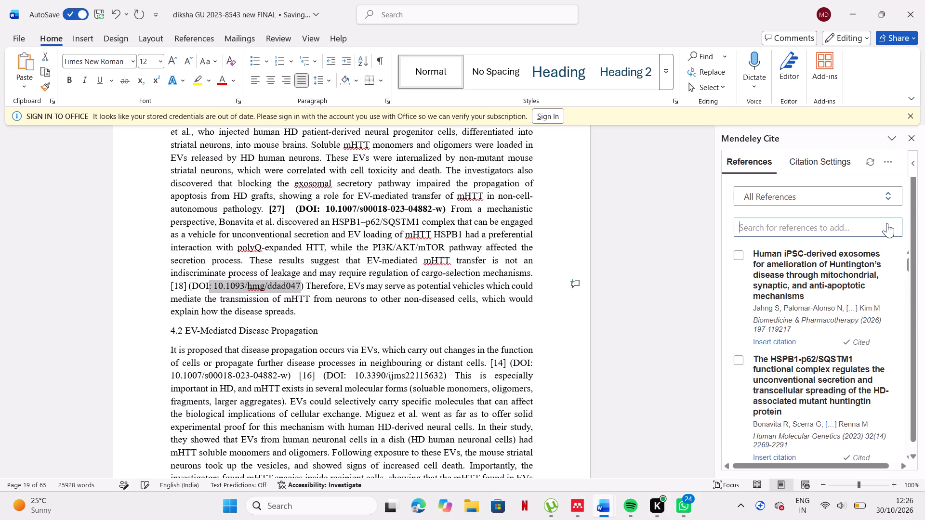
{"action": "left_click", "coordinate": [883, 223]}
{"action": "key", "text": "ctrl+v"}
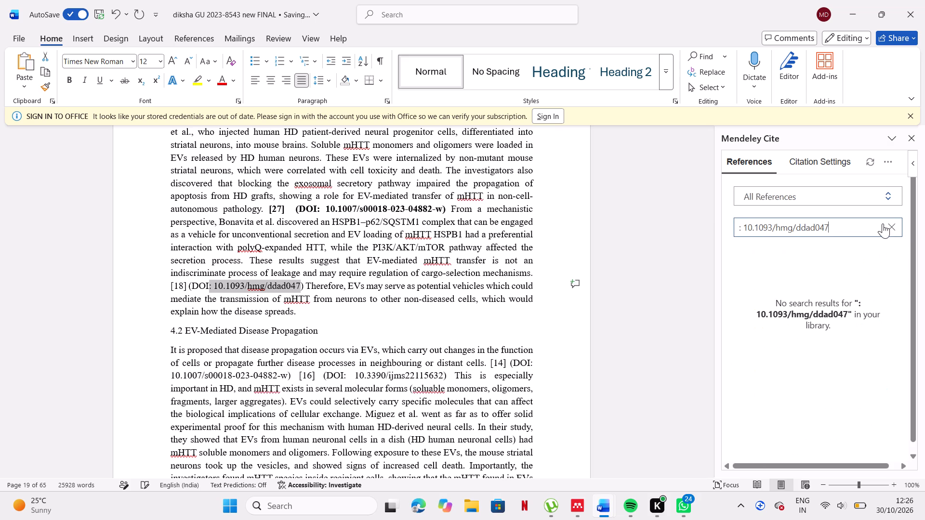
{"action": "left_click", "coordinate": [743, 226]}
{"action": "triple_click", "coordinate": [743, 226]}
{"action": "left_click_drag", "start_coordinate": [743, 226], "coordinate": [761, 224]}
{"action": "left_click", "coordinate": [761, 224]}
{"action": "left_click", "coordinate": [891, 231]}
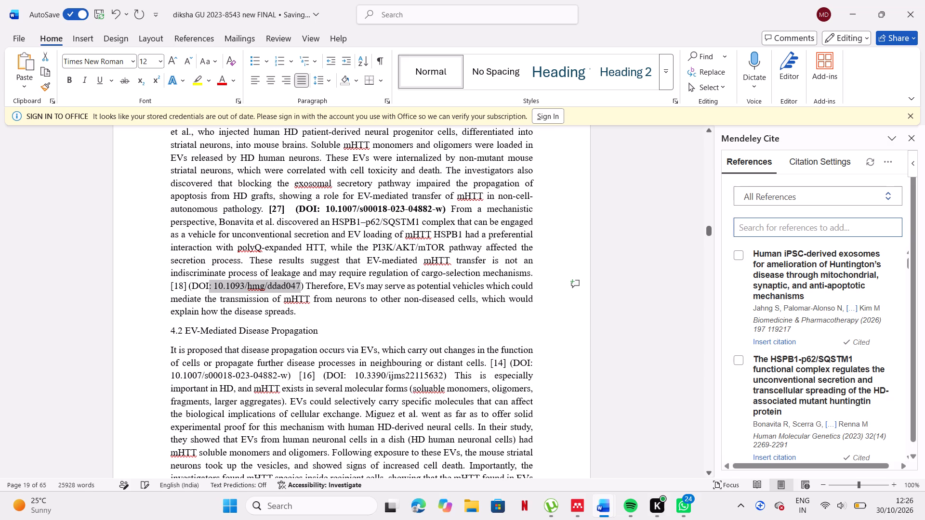
Replace the typed [18] after "cargo-selection mechanisms" with the Mendeley citation for Bonavita et al. 2023, found by DOI 10.1093/hmg/ddad047, keeping the DOI.
{"action": "left_click", "coordinate": [209, 278]}
{"action": "left_click_drag", "start_coordinate": [214, 283], "coordinate": [238, 286]}
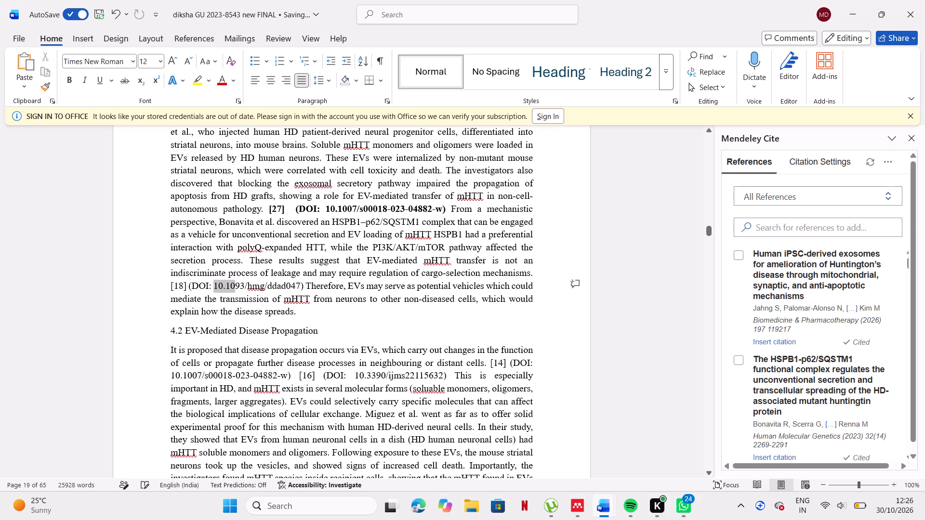
{"action": "left_click_drag", "start_coordinate": [238, 286], "coordinate": [288, 282]}
{"action": "key", "text": "ctrl+c"}
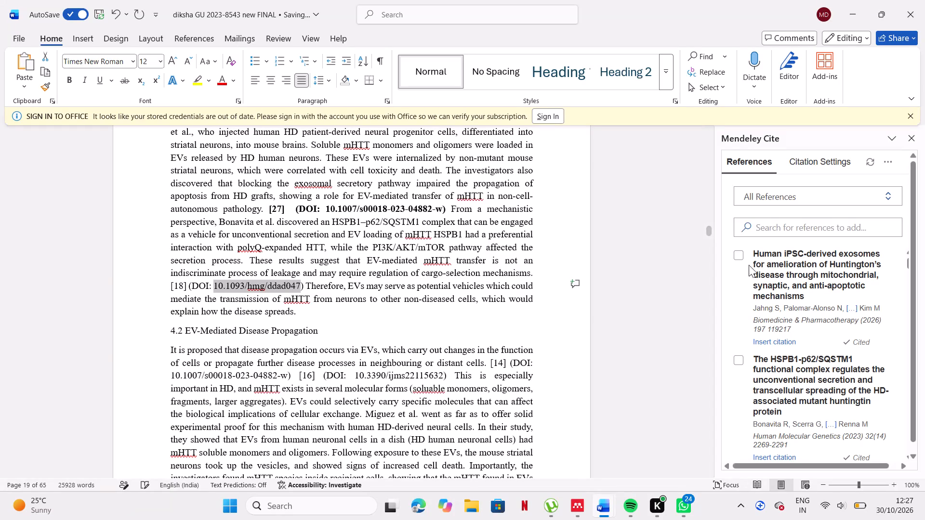
{"action": "left_click", "coordinate": [782, 231]}
{"action": "key", "text": "ctrl+v"}
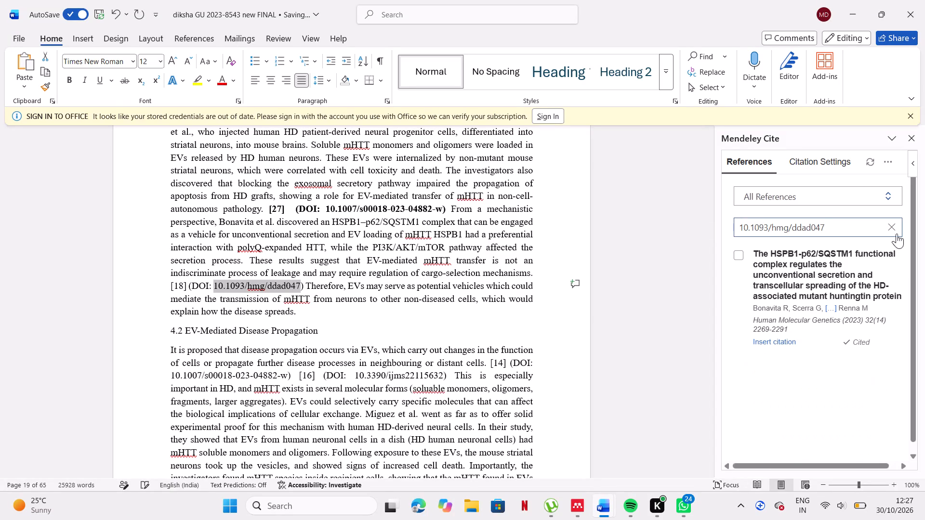
{"action": "left_click", "coordinate": [188, 286]}
{"action": "key", "text": "BackSpace"}
{"action": "key", "text": "BackSpace"}
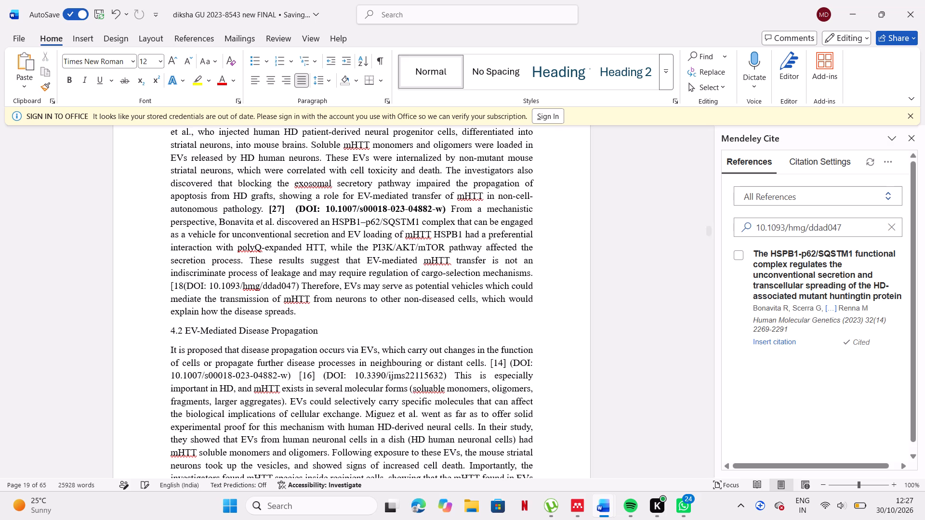
{"action": "key", "text": "BackSpace"}
{"action": "key", "text": "BackSpace"}
{"action": "key", "text": "BackSpace"}
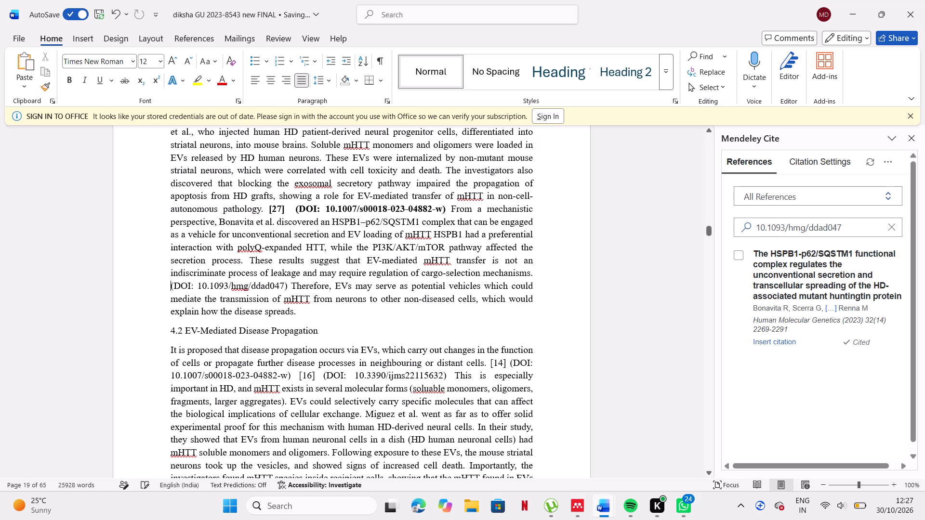
{"action": "left_click", "coordinate": [755, 339]}
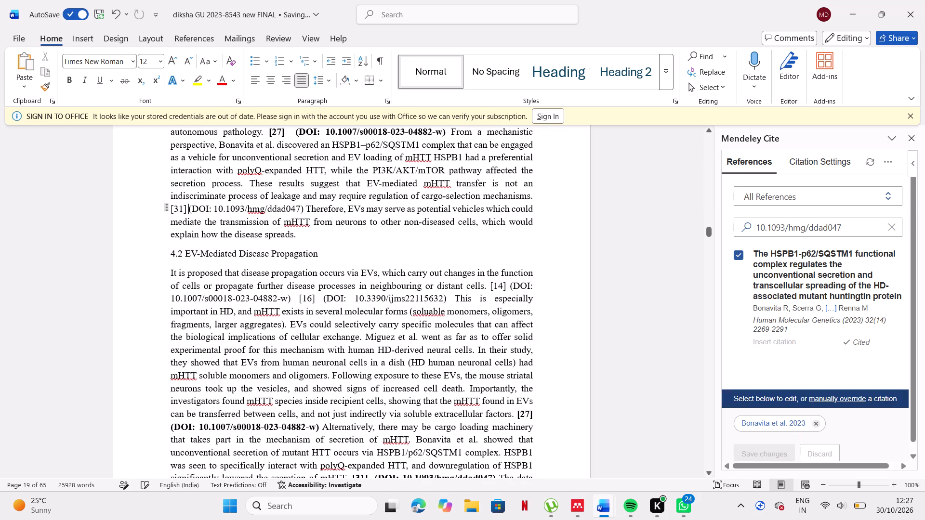
Bold the Bonavita et al. citation and its DOI after "cargo-selection mechanisms".
{"action": "left_click_drag", "start_coordinate": [175, 205], "coordinate": [304, 204]}
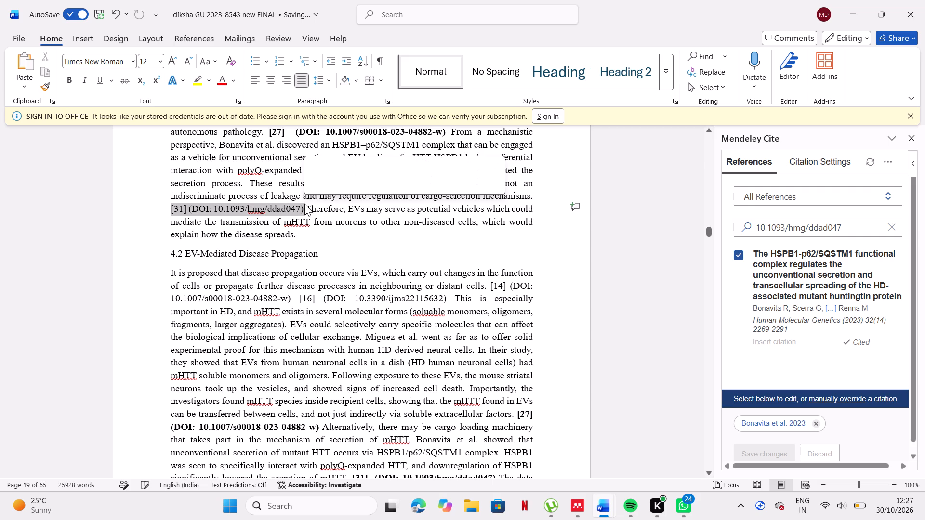
{"action": "left_click", "coordinate": [308, 185]}
{"action": "left_click", "coordinate": [344, 274]}
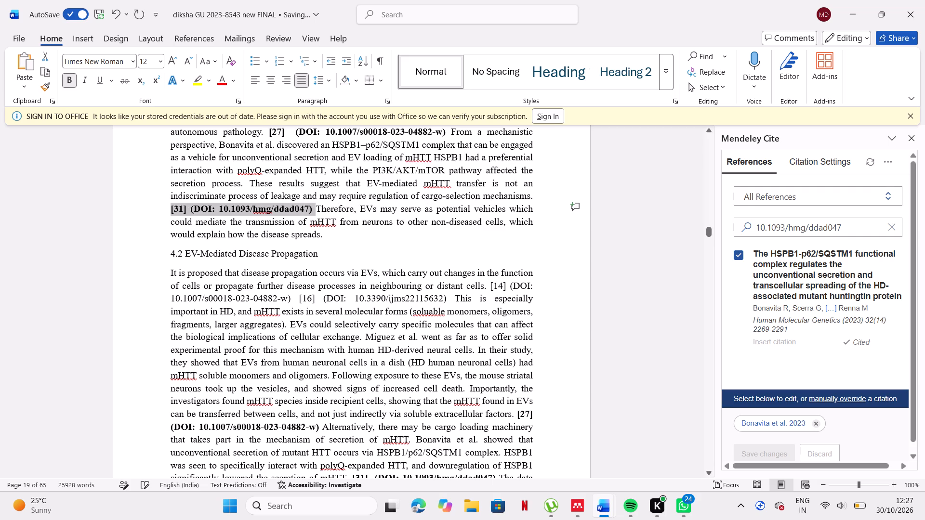
{"action": "left_click", "coordinate": [344, 274]}
{"action": "scroll", "coordinate": [344, 274], "scroll_direction": "down", "scroll_amount": 1}
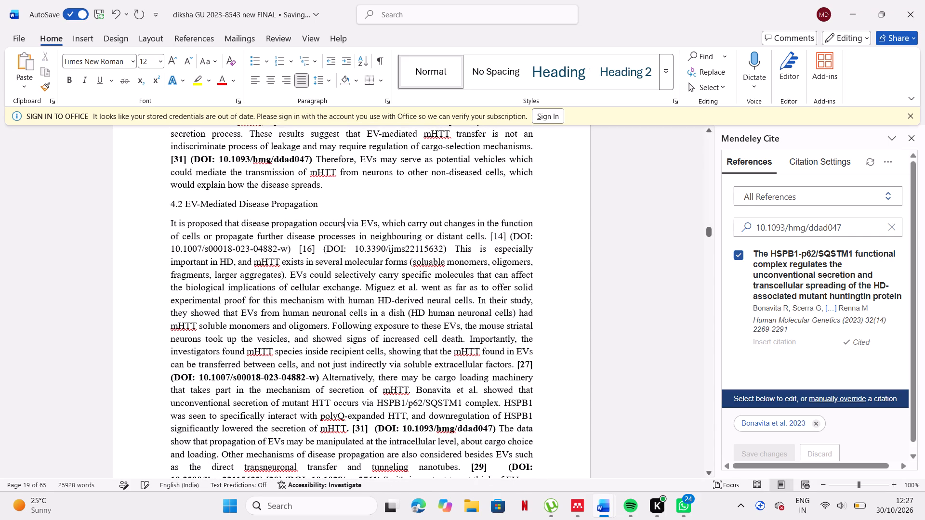
{"action": "left_click", "coordinate": [170, 250]}
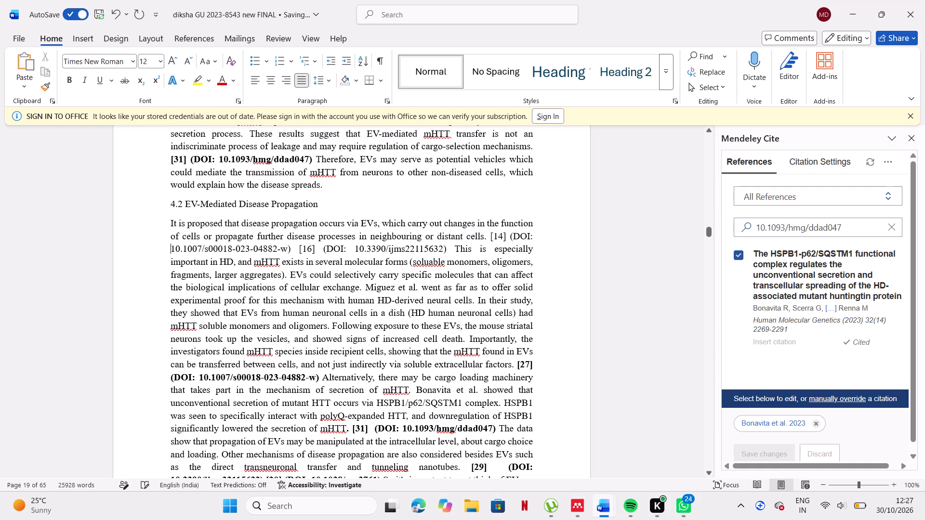
{"action": "left_click_drag", "start_coordinate": [170, 250], "coordinate": [286, 251]}
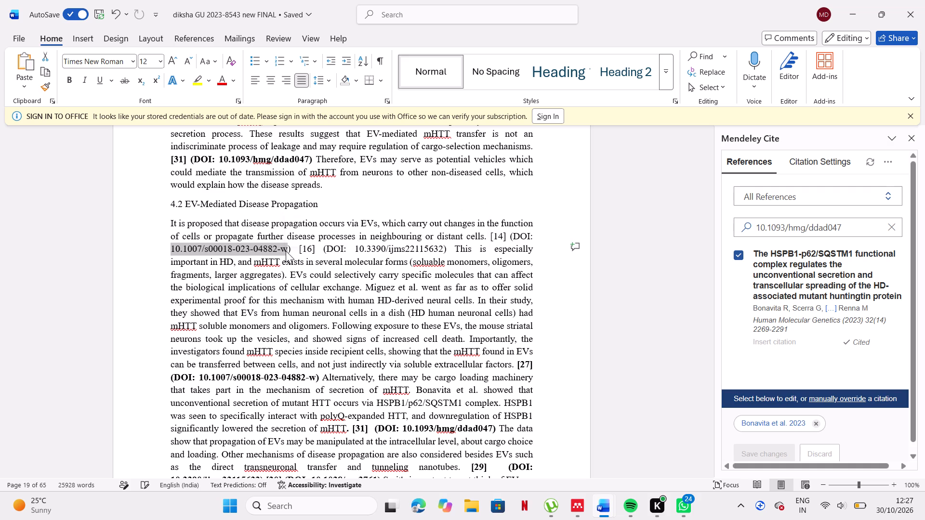
{"action": "key", "text": "ctrl+c"}
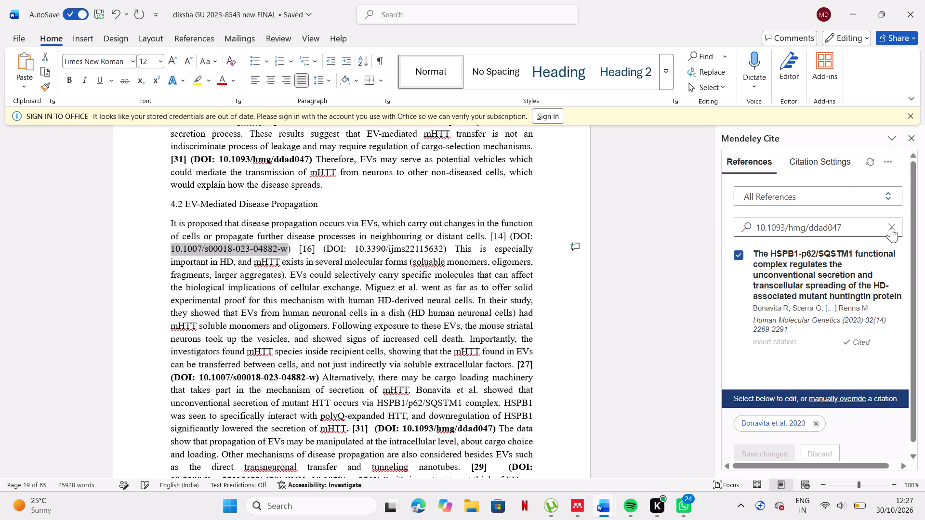
{"action": "left_click", "coordinate": [891, 228]}
{"action": "left_click", "coordinate": [882, 228]}
{"action": "key", "text": "ctrl+v"}
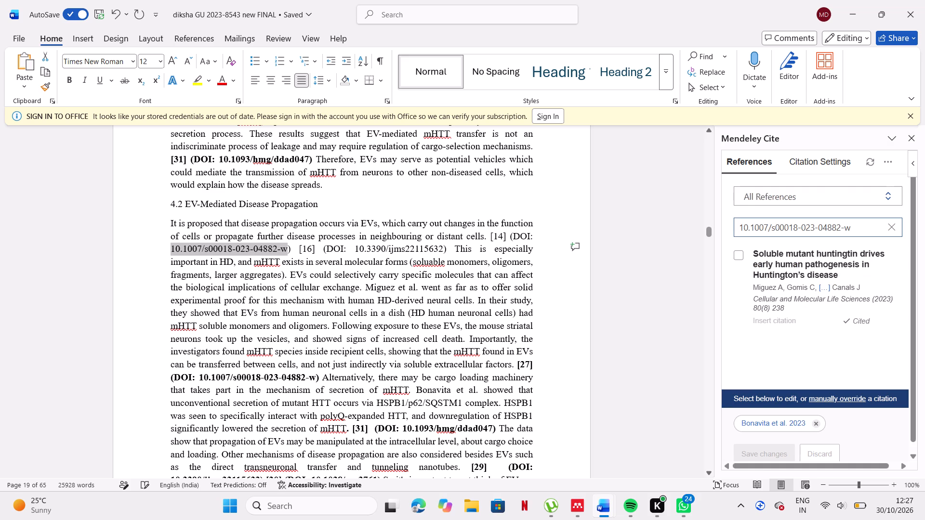
Delete the typed [14] after "neighbouring or distant cells" in section 4.2, leaving a single space before its DOI.
{"action": "left_click", "coordinate": [506, 234]}
{"action": "key", "text": "BackSpace"}
{"action": "key", "text": "BackSpace"}
{"action": "key", "text": "BackSpace"}
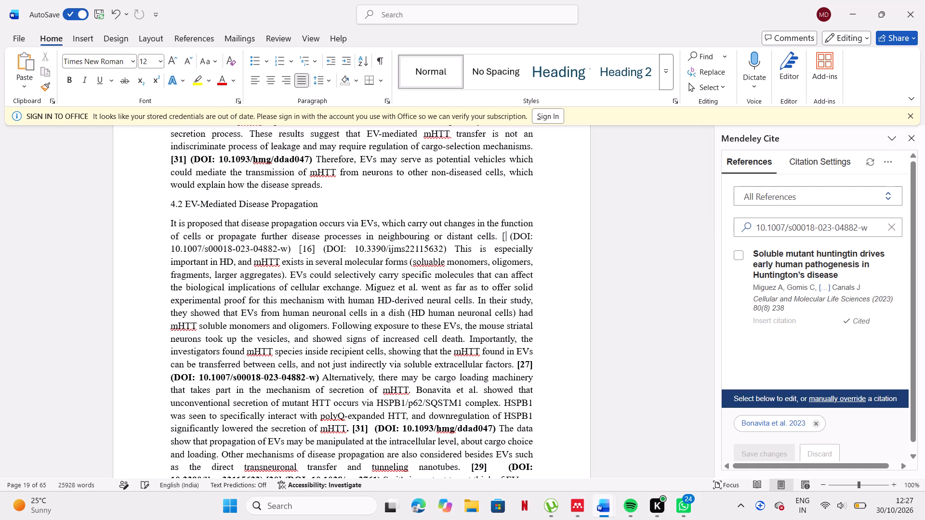
{"action": "key", "text": "BackSpace"}
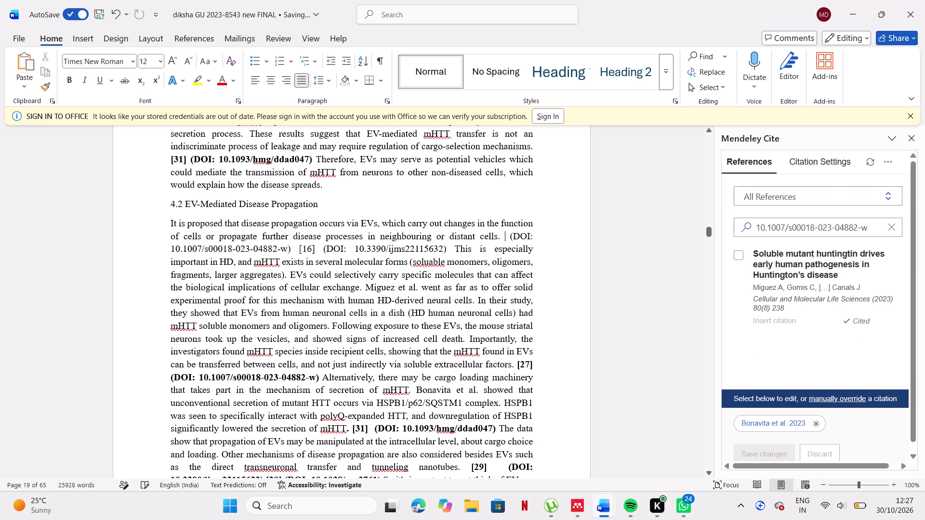
{"action": "left_click", "coordinate": [502, 234]}
{"action": "key", "text": "space"}
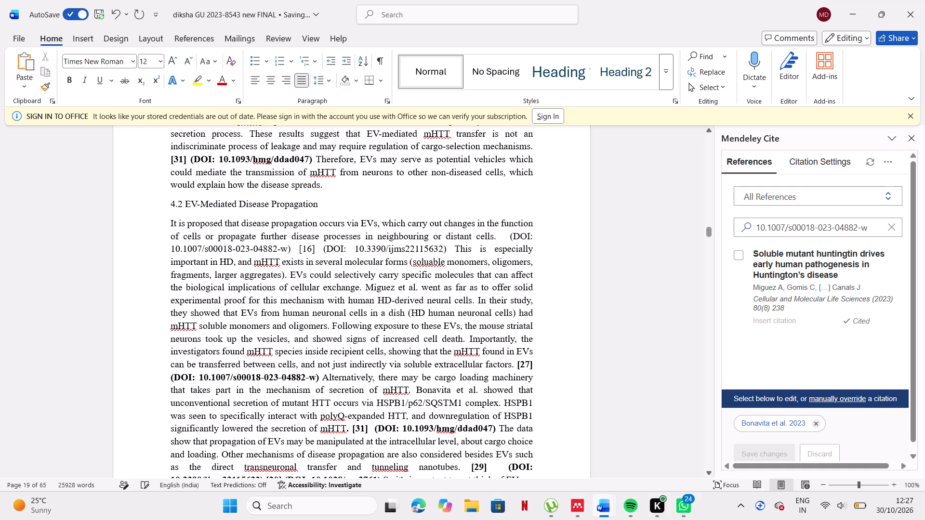
{"action": "left_click", "coordinate": [509, 238]}
{"action": "key", "text": "space"}
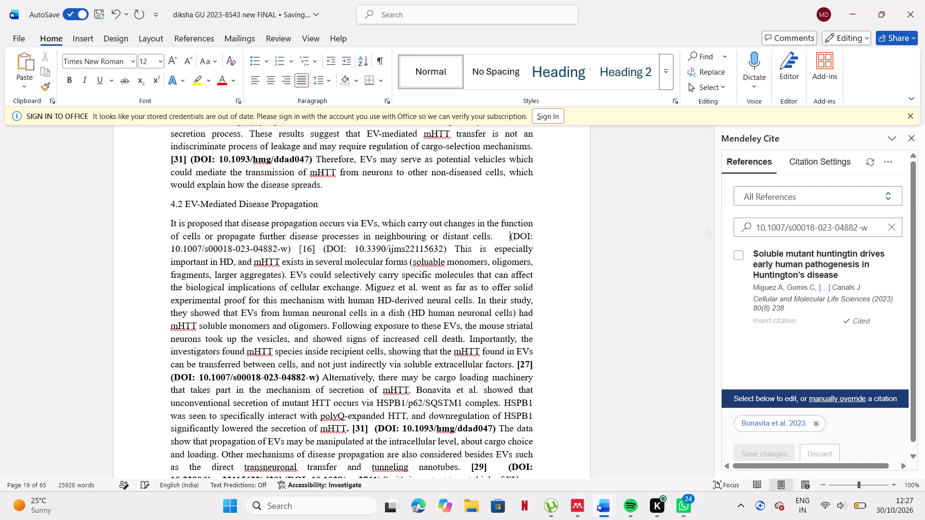
{"action": "key", "text": "BackSpace"}
{"action": "key", "text": "BackSpace"}
{"action": "key", "text": "BackSpace"}
{"action": "key", "text": "BackSpace"}
{"action": "left_click", "coordinate": [509, 238]}
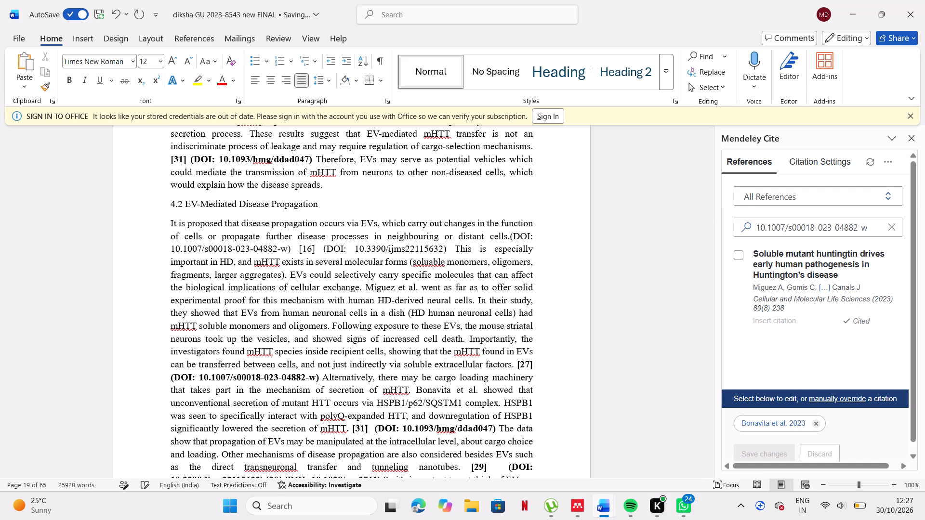
{"action": "left_click", "coordinate": [509, 238]}
{"action": "key", "text": "space"}
{"action": "left_click", "coordinate": [581, 250]}
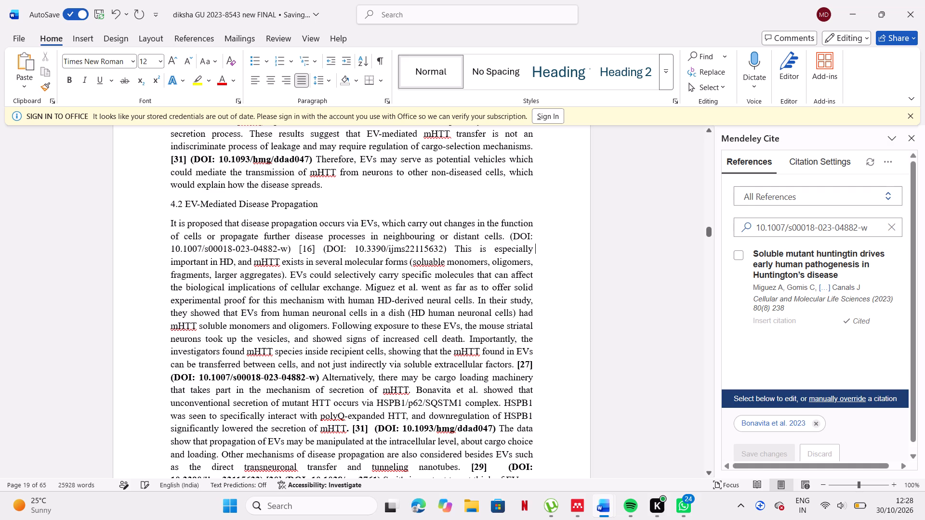
Add Miguez et al. 2023 to the open Mendeley citation selection, and clear both it and Bonavita et al. 2023 without saving.
{"action": "double_click", "coordinate": [566, 236]}
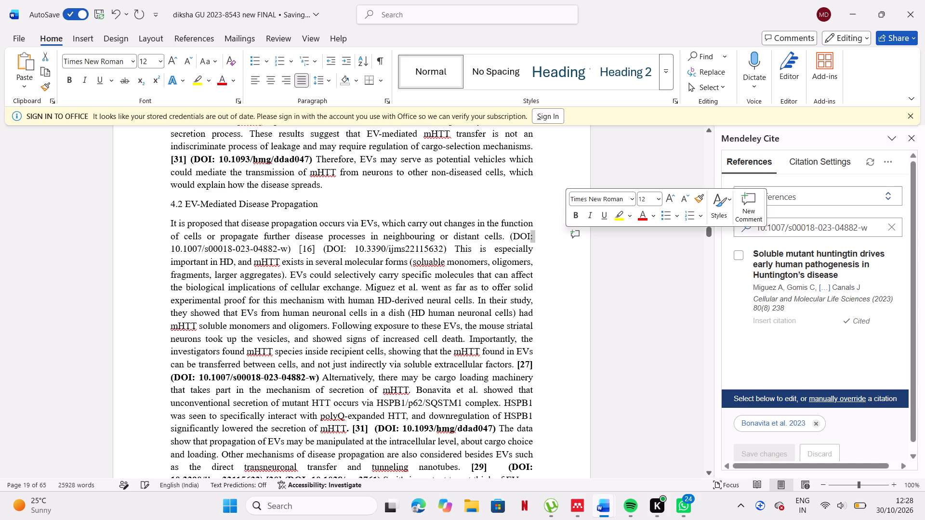
{"action": "left_click", "coordinate": [572, 249]}
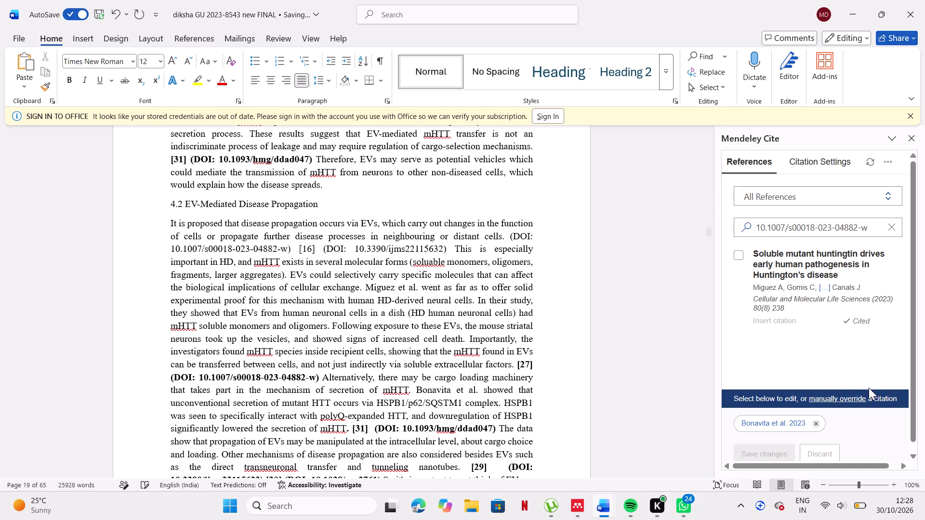
{"action": "left_click", "coordinate": [869, 388]}
{"action": "left_click", "coordinate": [877, 233]}
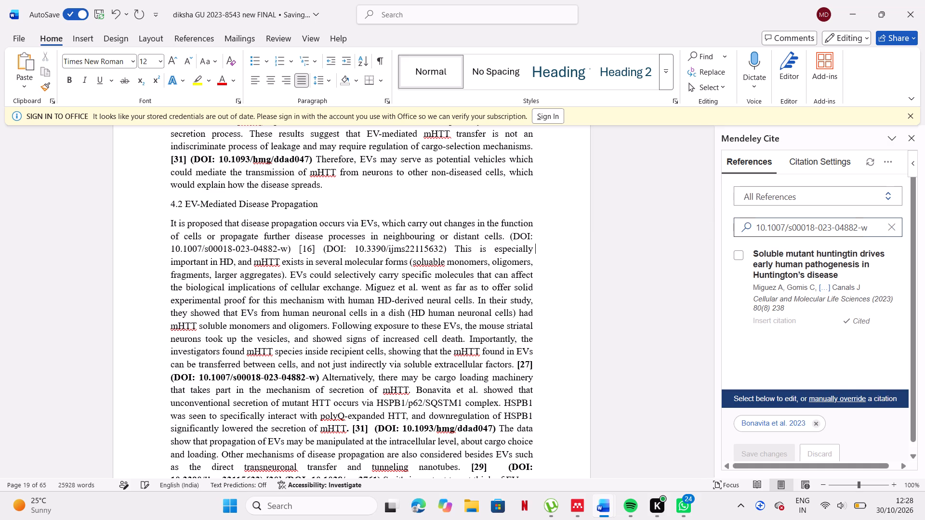
{"action": "key", "text": "Return"}
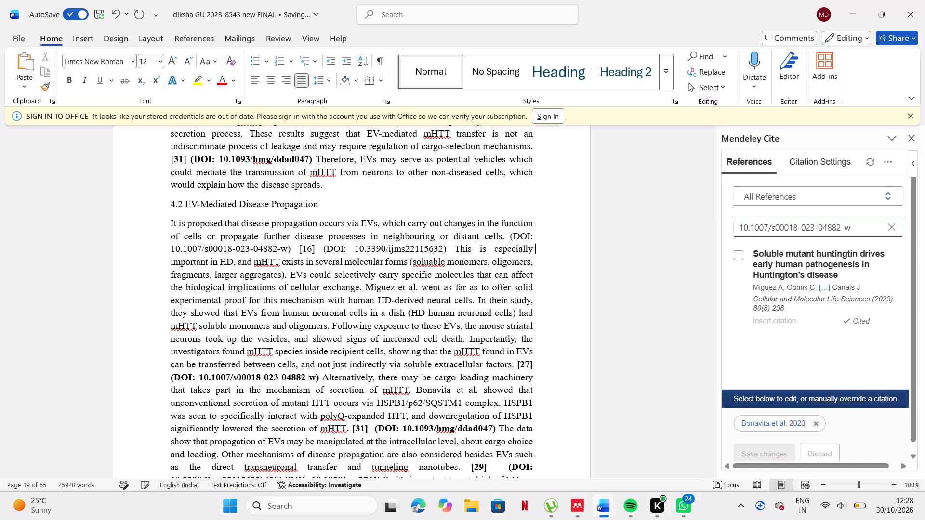
{"action": "left_click", "coordinate": [740, 258]}
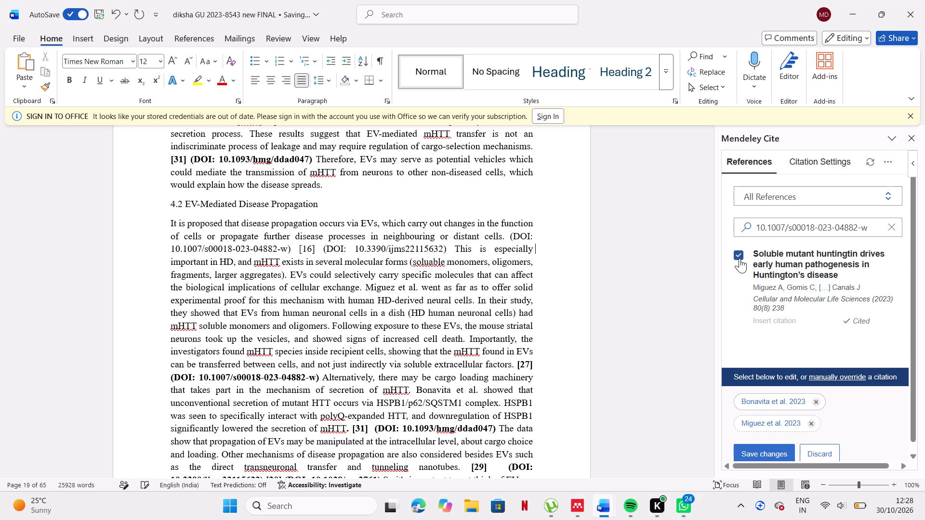
{"action": "left_click_drag", "start_coordinate": [809, 423], "coordinate": [815, 403]}
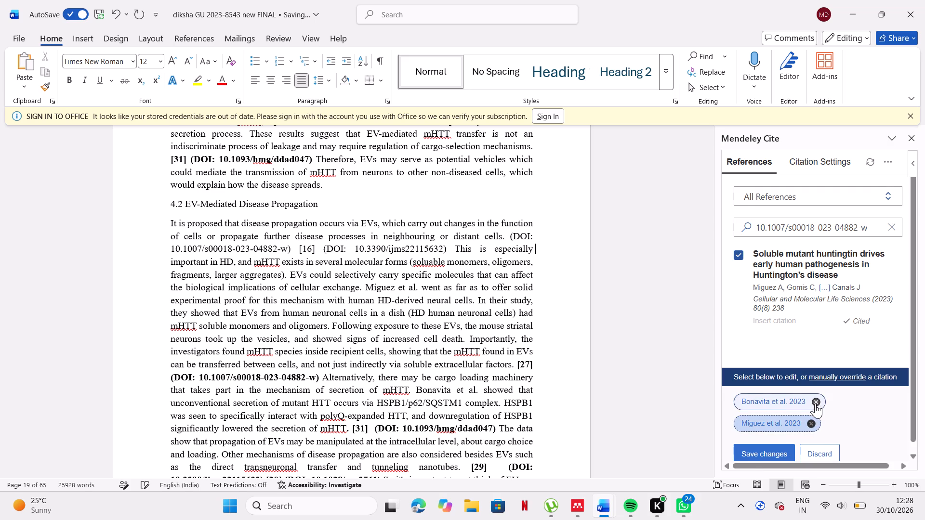
{"action": "left_click_drag", "start_coordinate": [815, 403], "coordinate": [815, 401]}
{"action": "left_click", "coordinate": [815, 401]}
{"action": "left_click", "coordinate": [813, 427]}
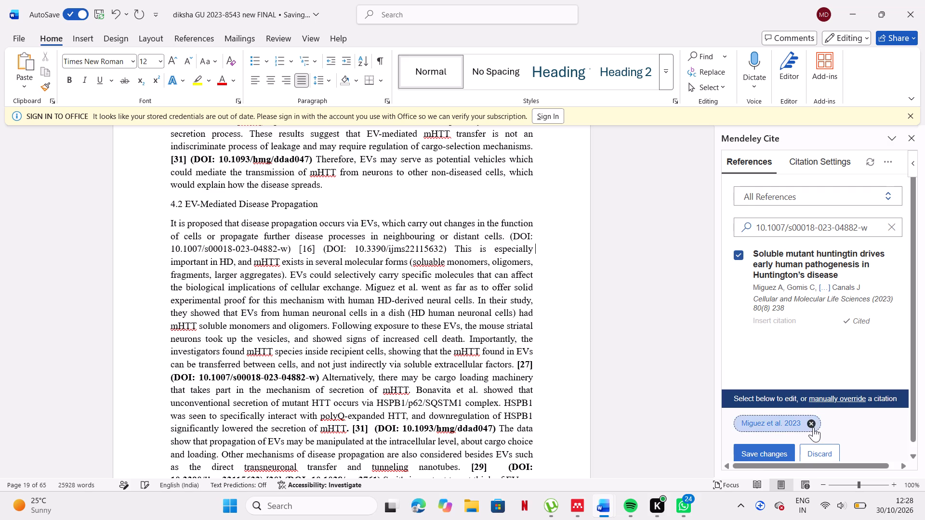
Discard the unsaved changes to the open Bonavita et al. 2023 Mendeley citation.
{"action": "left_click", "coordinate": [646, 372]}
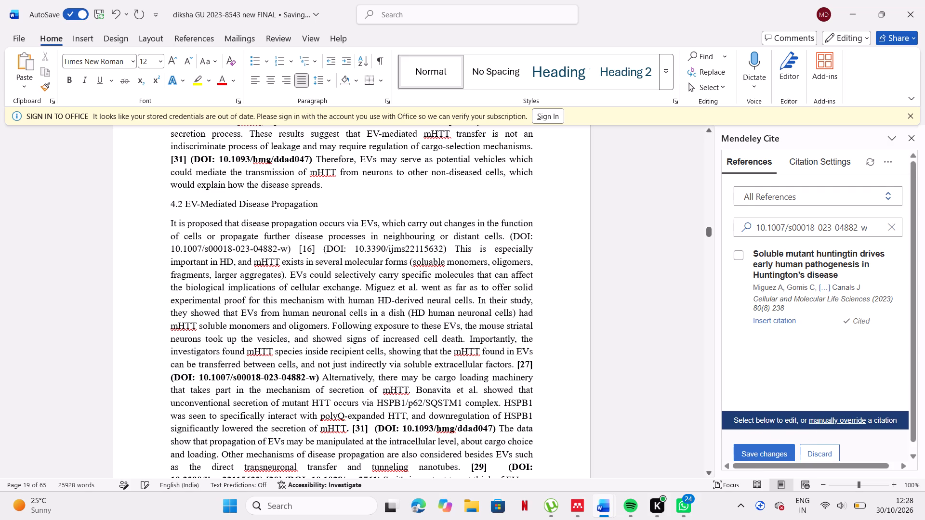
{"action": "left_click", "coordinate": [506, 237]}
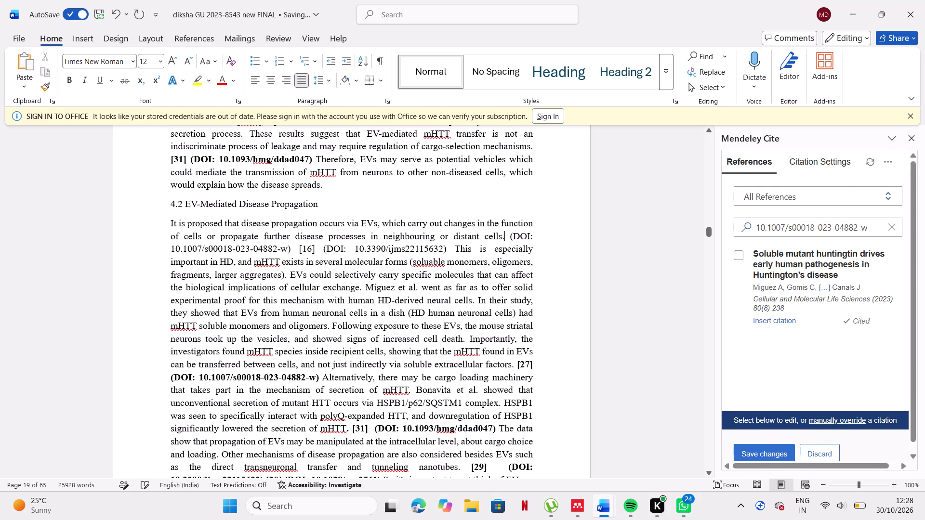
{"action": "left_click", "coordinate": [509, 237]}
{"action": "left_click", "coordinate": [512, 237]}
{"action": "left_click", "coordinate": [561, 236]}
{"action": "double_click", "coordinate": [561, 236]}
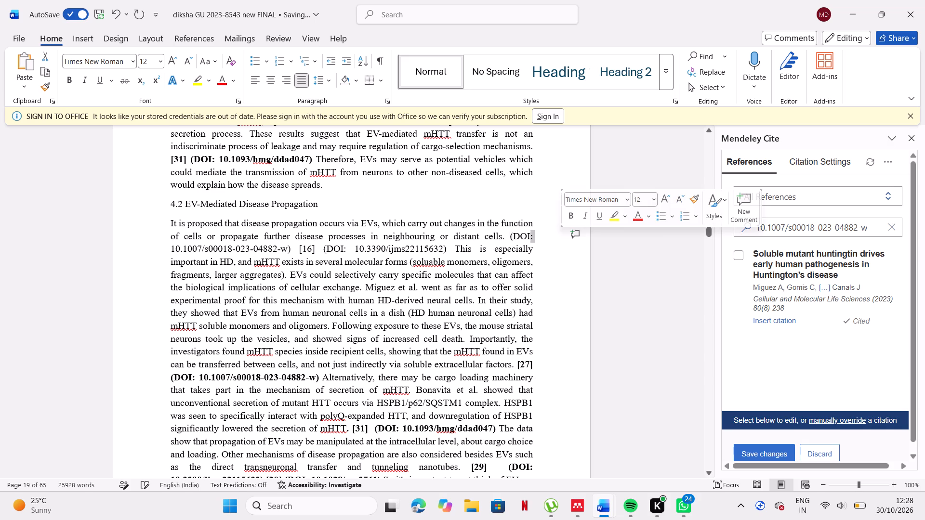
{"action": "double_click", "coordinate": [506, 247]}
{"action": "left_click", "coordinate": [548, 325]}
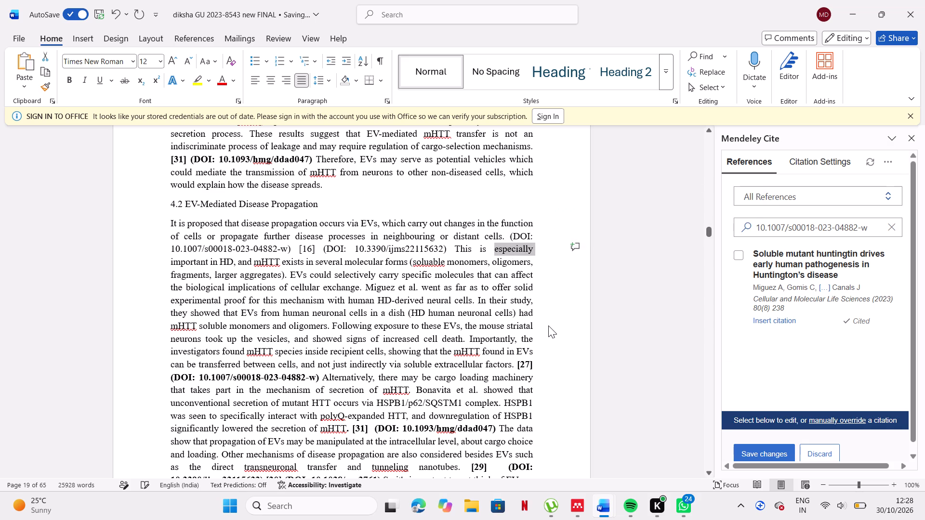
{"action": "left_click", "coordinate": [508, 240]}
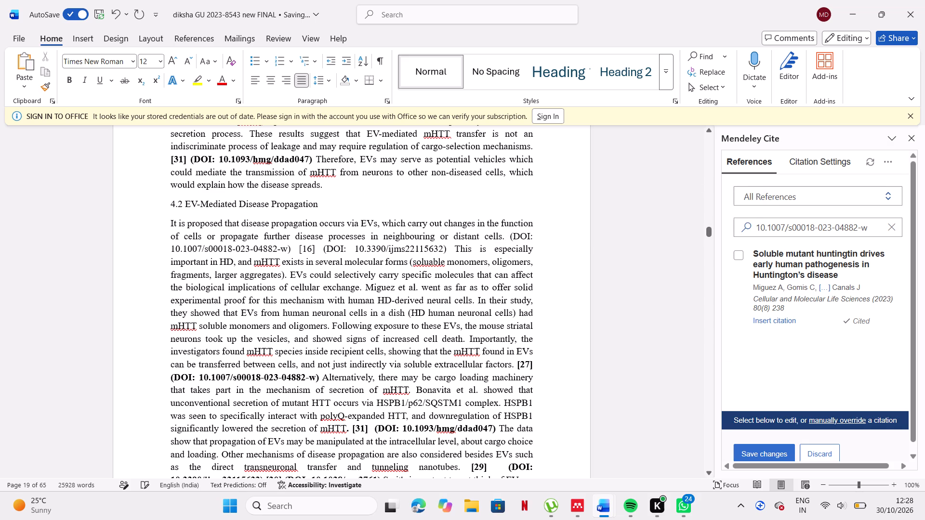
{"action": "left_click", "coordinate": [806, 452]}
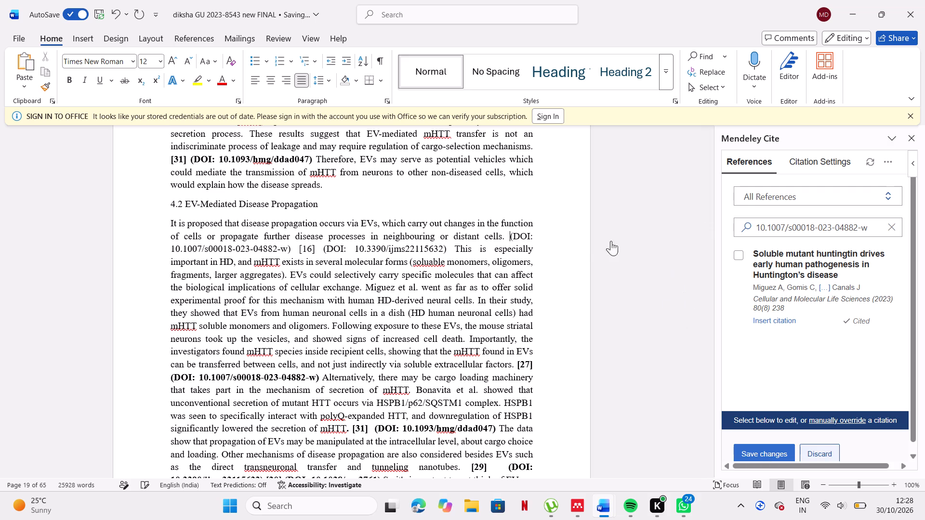
Insert the Miguez et al. 2023 Mendeley citation after "neighbouring or distant cells." in section 4.2, spaced from its DOI.
{"action": "key", "text": "space"}
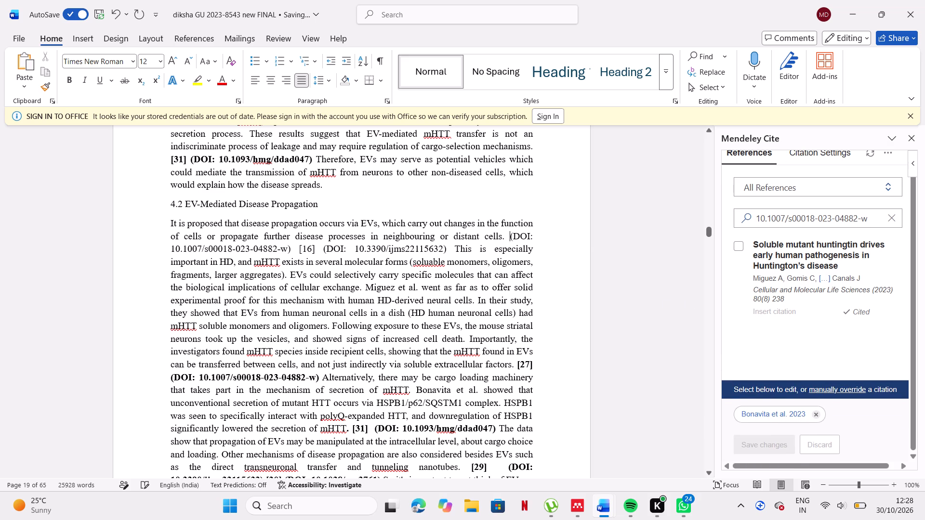
{"action": "double_click", "coordinate": [519, 243]}
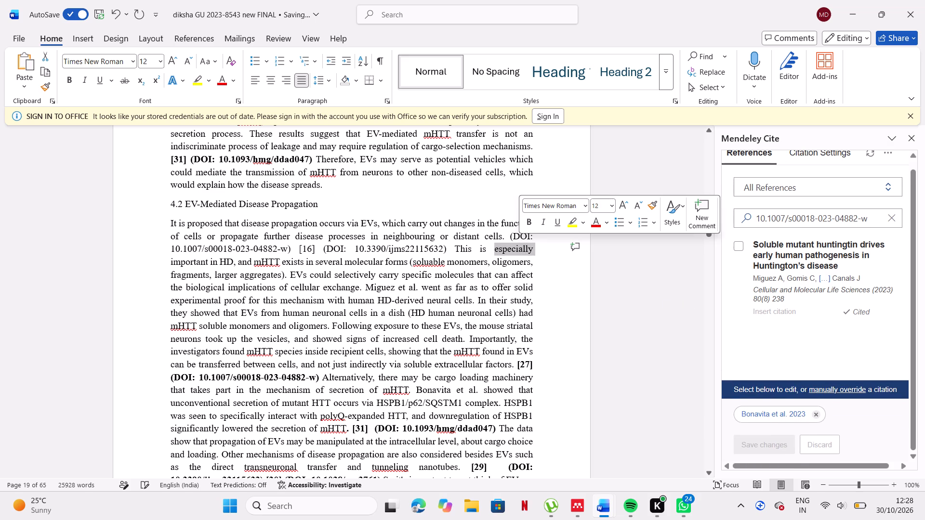
{"action": "left_click", "coordinate": [510, 234]}
{"action": "key", "text": "space"}
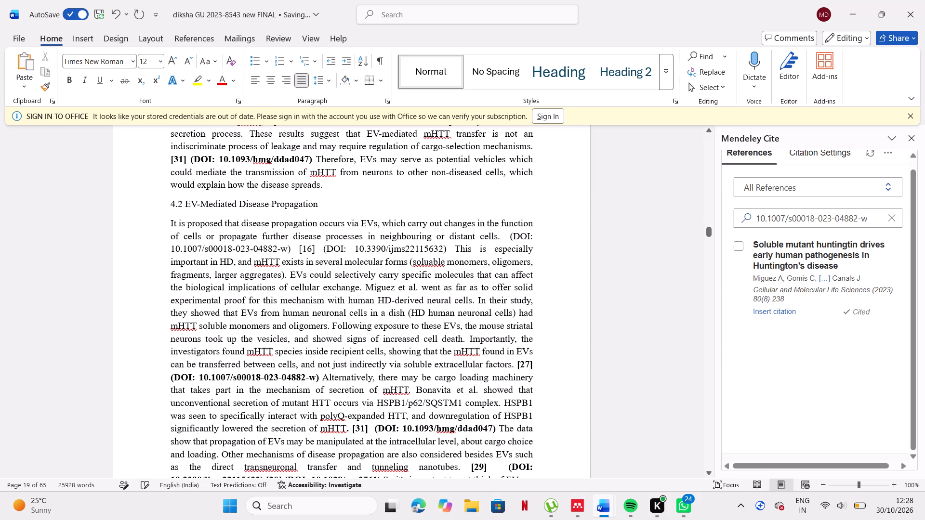
{"action": "left_click", "coordinate": [791, 311]}
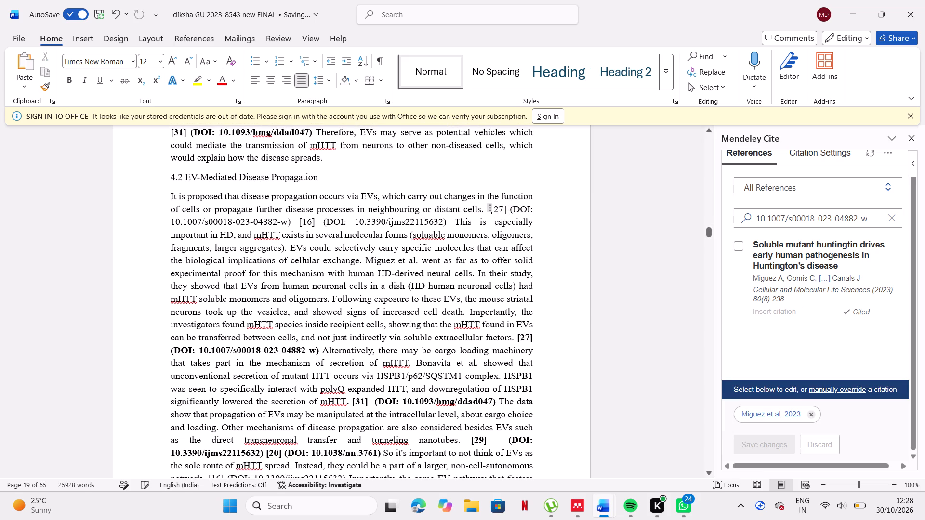
Look up 10.3390/ijms22115632 in Mendeley and replace the typed [16] before that DOI, ahead of "This is especially important", with the Elshiaty et al. 2021 citation.
{"action": "left_click", "coordinate": [312, 222]}
{"action": "left_click_drag", "start_coordinate": [355, 221], "coordinate": [442, 225]}
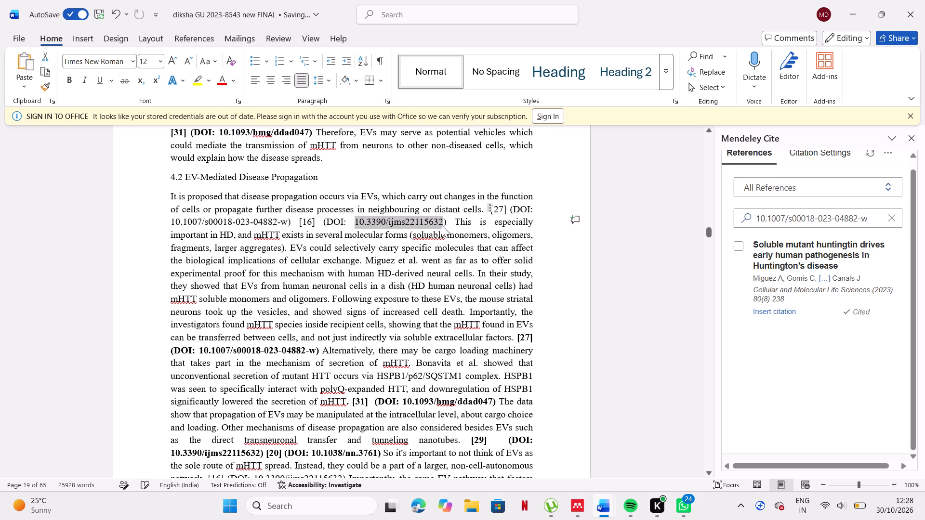
{"action": "key", "text": "ctrl+c"}
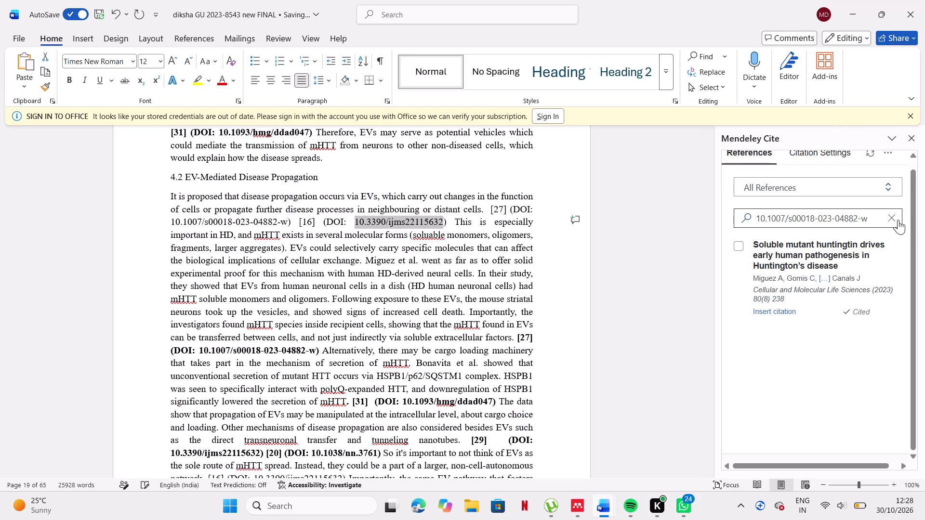
{"action": "left_click", "coordinate": [898, 220]}
{"action": "left_click", "coordinate": [875, 214]}
{"action": "key", "text": "ctrl+v"}
{"action": "left_click", "coordinate": [875, 214], "text": "ctrl"}
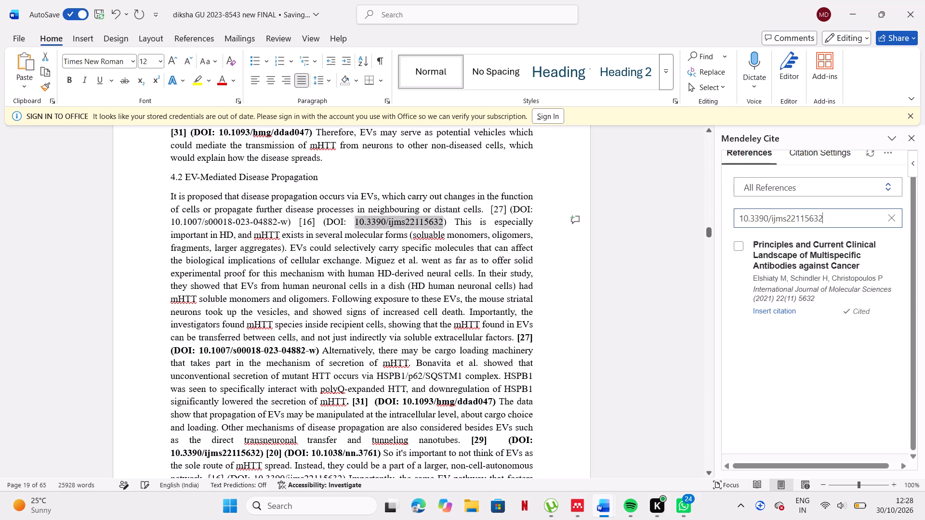
{"action": "left_click", "coordinate": [315, 221]}
{"action": "key", "text": "BackSpace"}
{"action": "key", "text": "BackSpace"}
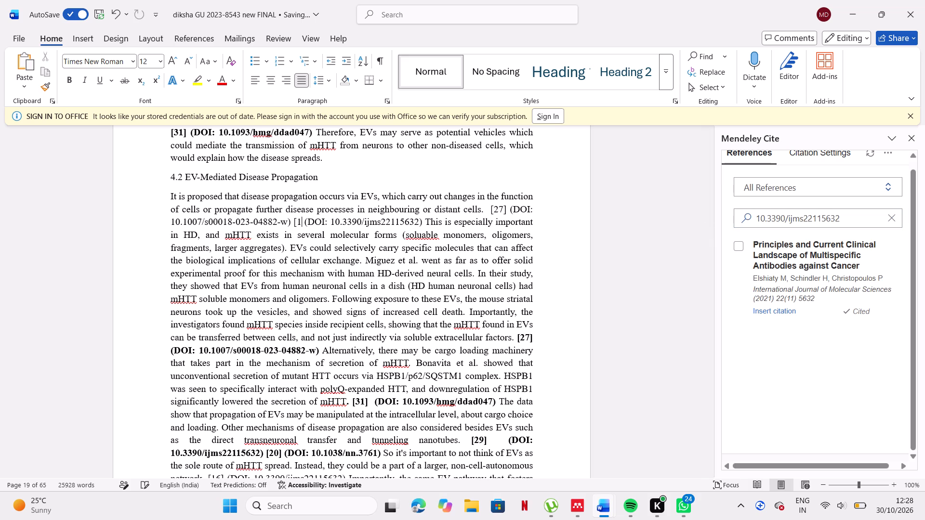
{"action": "key", "text": "BackSpace"}
{"action": "key", "text": "BackSpace"}
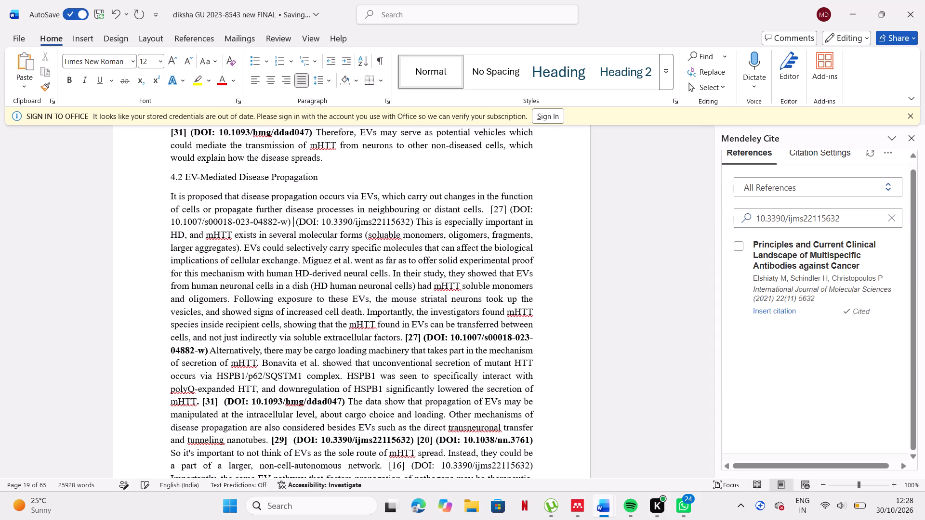
{"action": "left_click", "coordinate": [780, 307]}
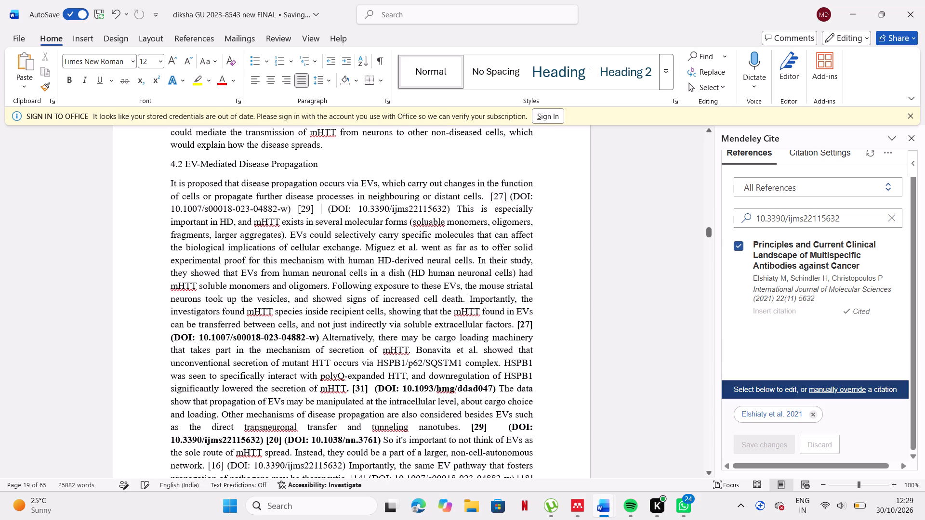
Bold the Miguez and Elshiaty citations with their DOIs after "neighbouring or distant cells" in section 4.2.
{"action": "left_click_drag", "start_coordinate": [489, 193], "coordinate": [448, 210]}
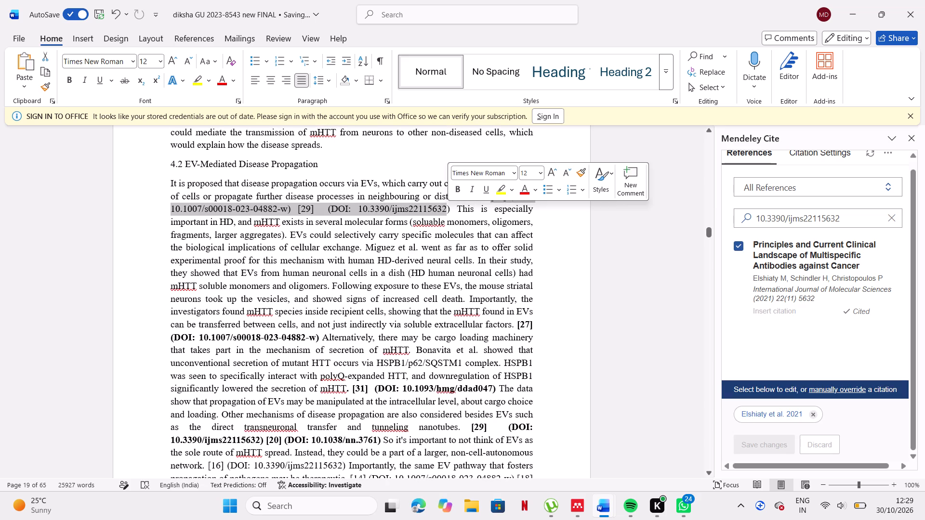
{"action": "left_click", "coordinate": [454, 191]}
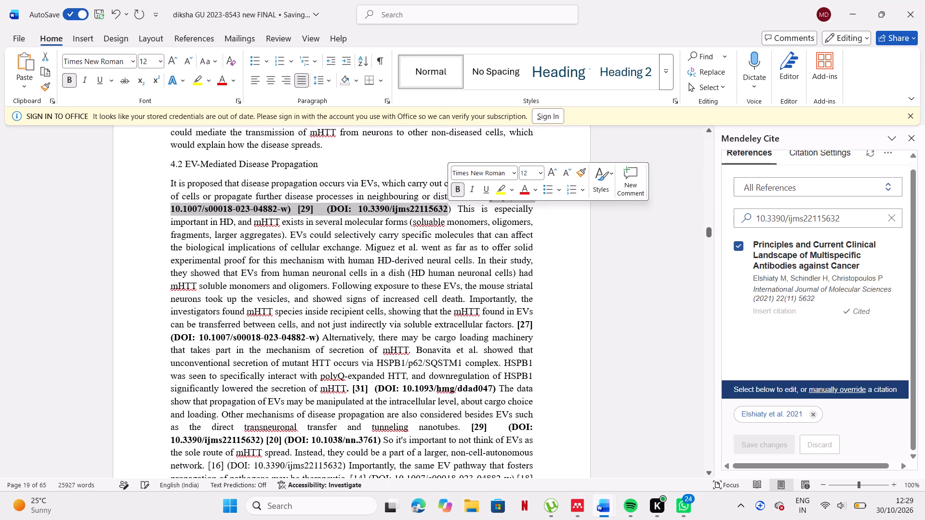
{"action": "left_click", "coordinate": [559, 309]}
Search the Mendeley library for 10.1016/j.nbd.2024.106663, the first DOI cited in section 4.3 Neuron–Glia Communication.
{"action": "scroll", "coordinate": [551, 297], "scroll_direction": "down", "scroll_amount": 1}
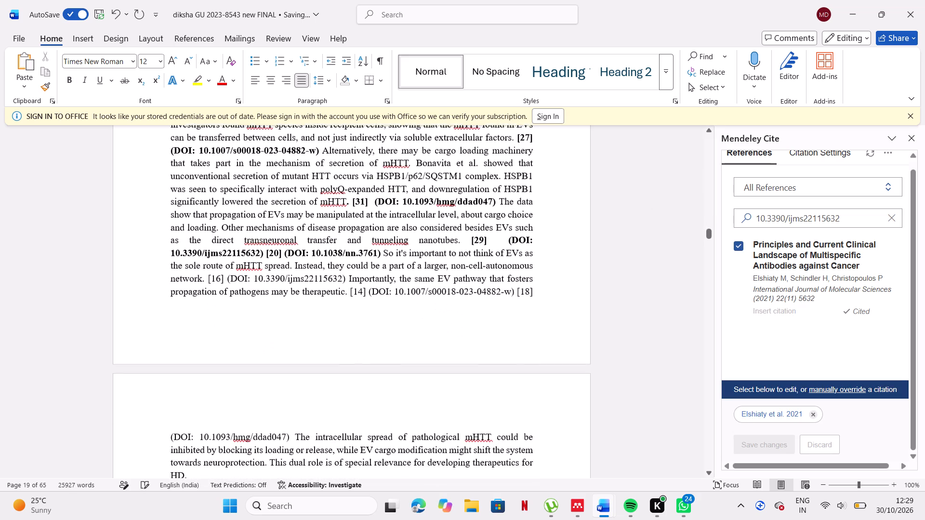
{"action": "scroll", "coordinate": [551, 297], "scroll_direction": "down", "scroll_amount": 2}
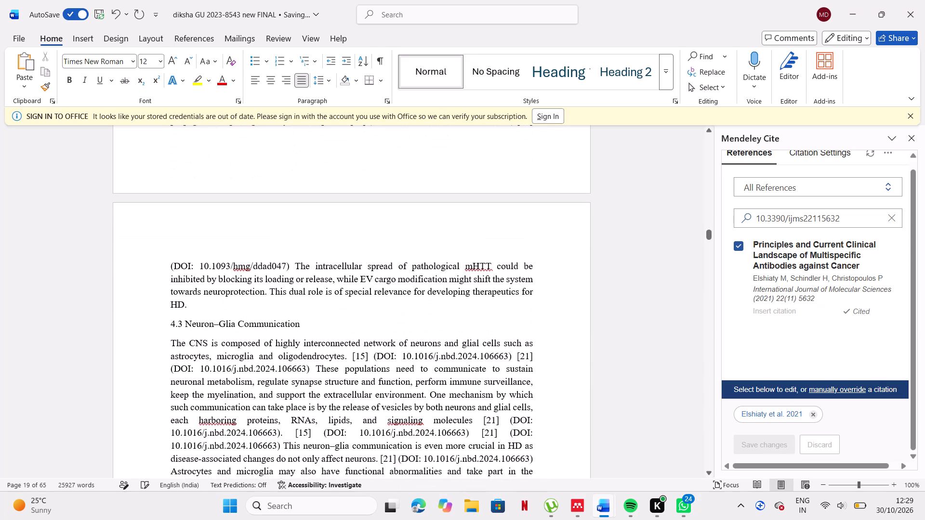
{"action": "scroll", "coordinate": [551, 297], "scroll_direction": "down", "scroll_amount": 2}
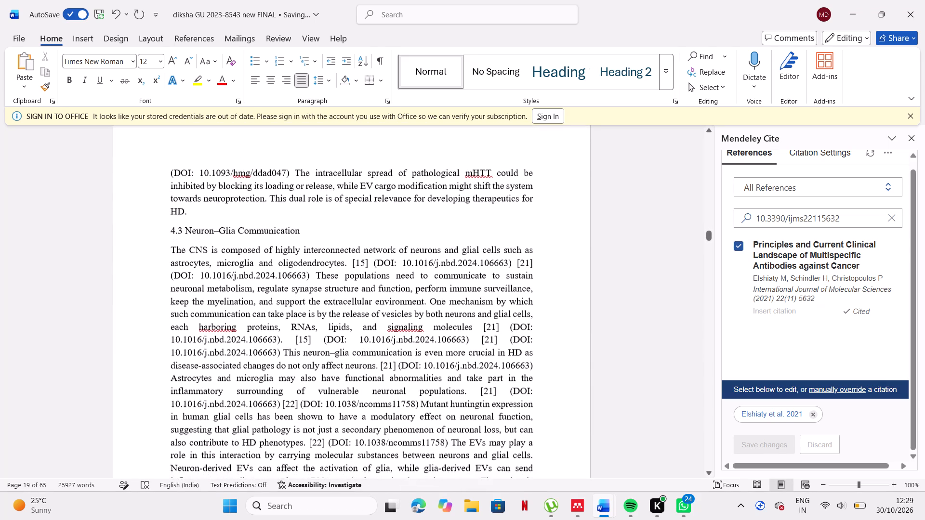
{"action": "scroll", "coordinate": [551, 297], "scroll_direction": "down", "scroll_amount": 2}
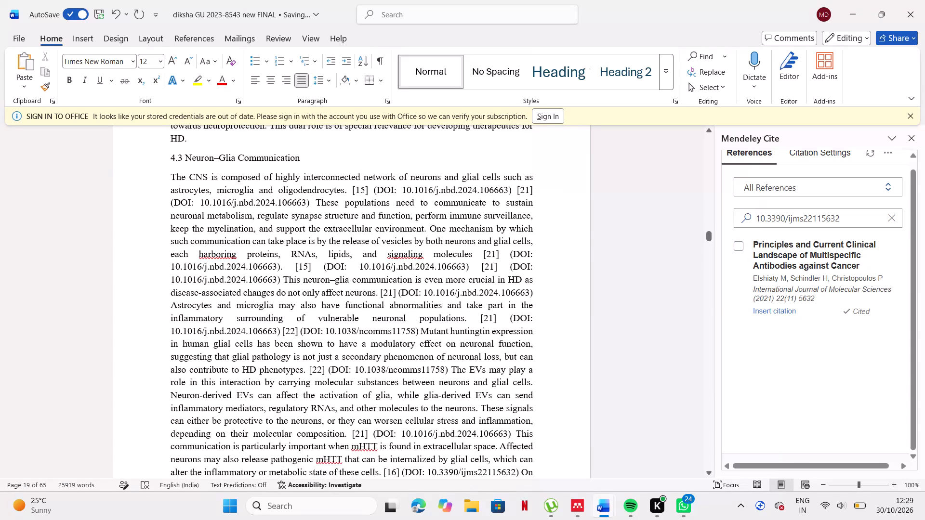
{"action": "double_click", "coordinate": [381, 187]}
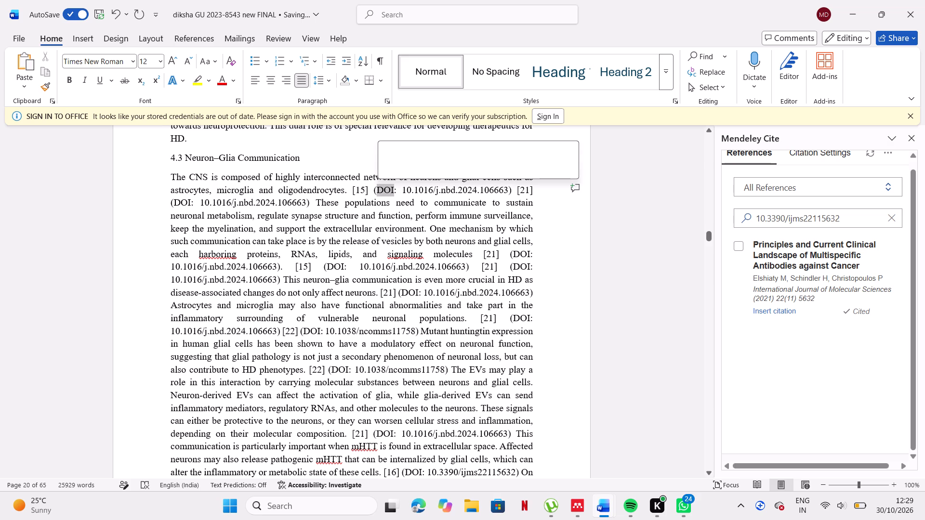
{"action": "left_click", "coordinate": [405, 187]}
{"action": "left_click_drag", "start_coordinate": [403, 187], "coordinate": [455, 189]}
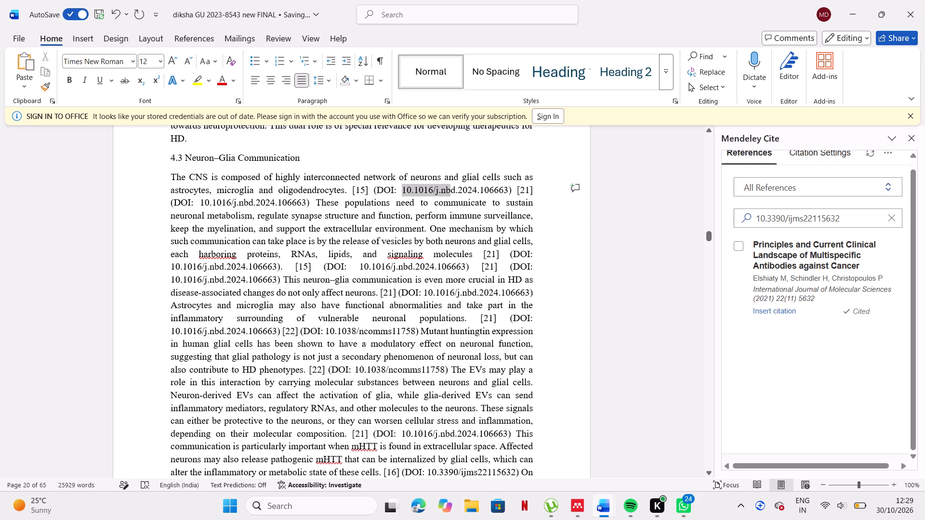
{"action": "left_click_drag", "start_coordinate": [455, 189], "coordinate": [500, 186]}
{"action": "key", "text": "ctrl+c"}
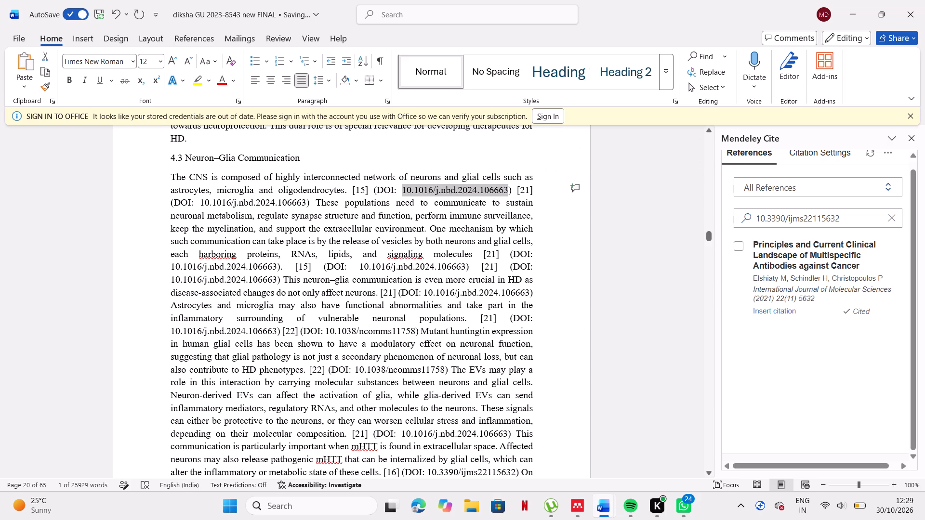
{"action": "left_click_drag", "start_coordinate": [891, 216], "coordinate": [877, 217]}
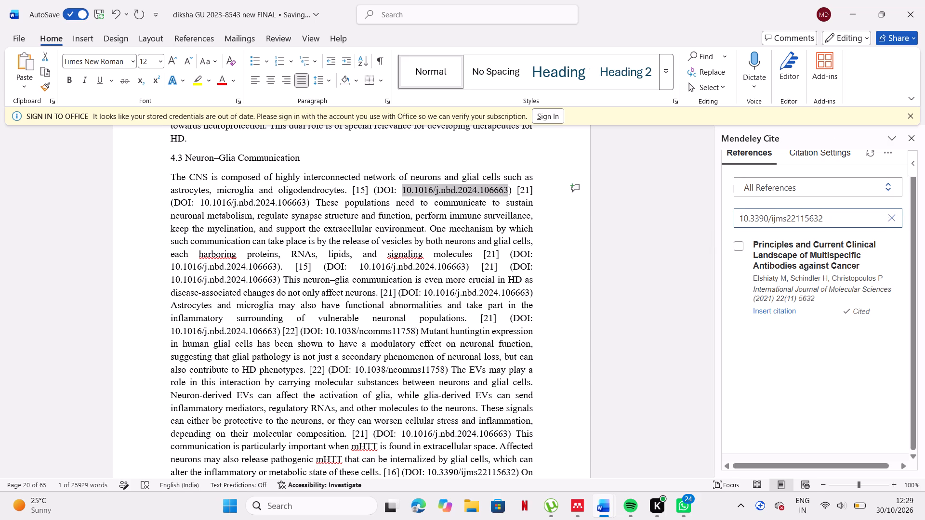
{"action": "left_click_drag", "start_coordinate": [877, 217], "coordinate": [875, 218]}
{"action": "left_click", "coordinate": [875, 218]}
{"action": "left_click", "coordinate": [893, 222]}
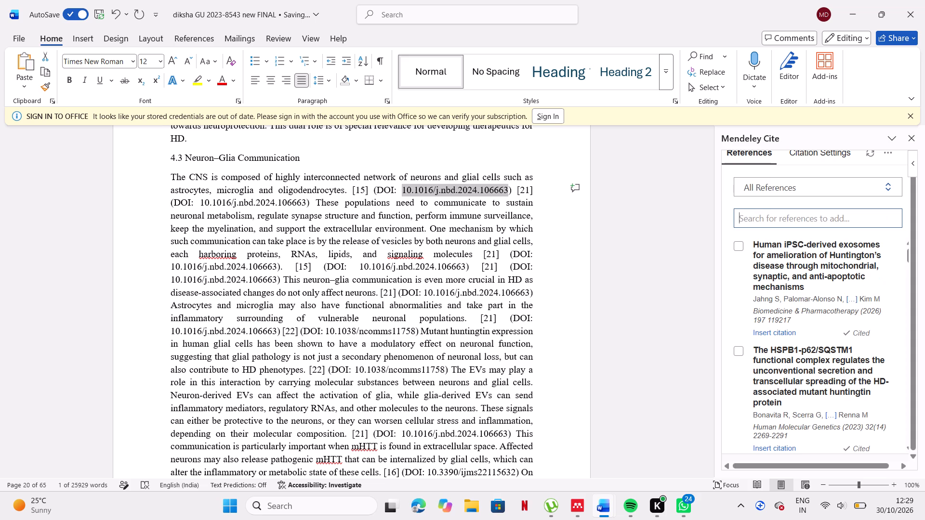
{"action": "left_click", "coordinate": [879, 221]}
{"action": "key", "text": "ctrl+v"}
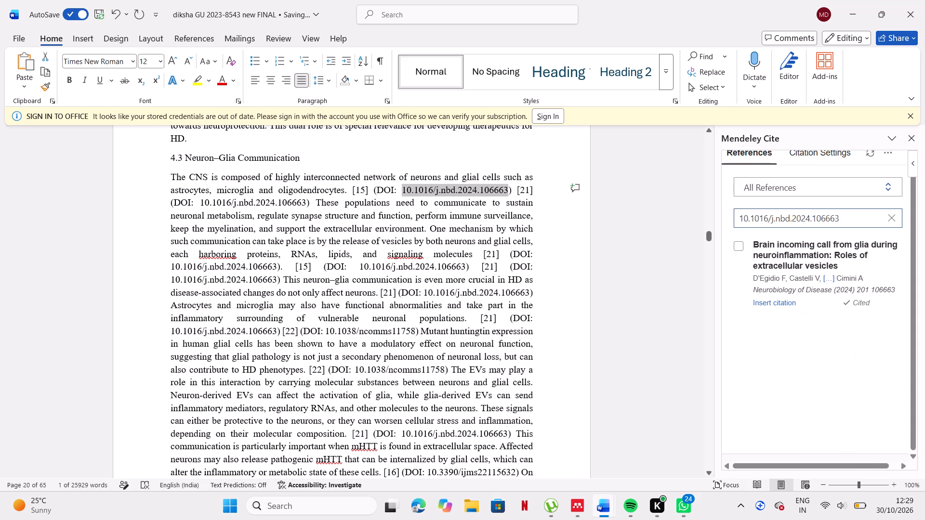
Replace the typed [15] after "microglia and oligodendrocytes" in section 4.3 with the D'Egidio et al. 2024 Mendeley citation.
{"action": "left_click", "coordinate": [370, 189]}
{"action": "key", "text": "BackSpace"}
{"action": "key", "text": "BackSpace"}
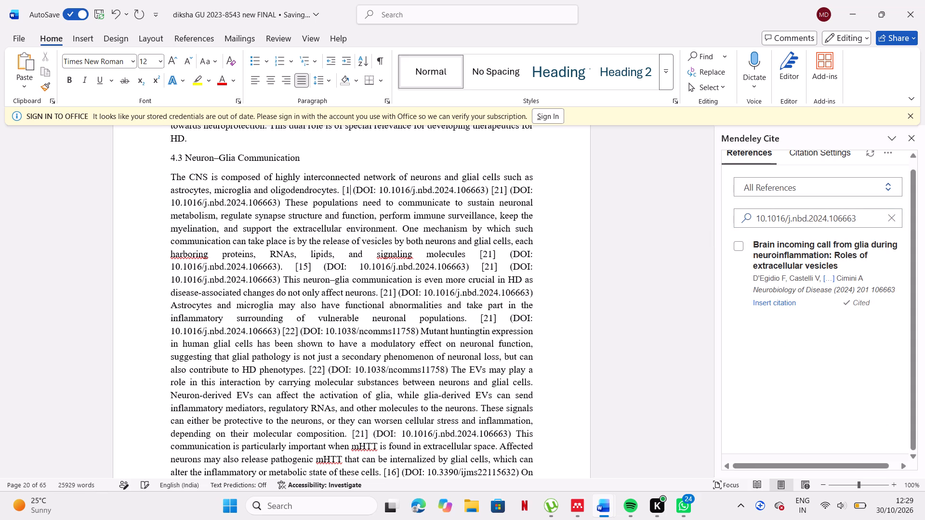
{"action": "key", "text": "BackSpace"}
{"action": "key", "text": "BackSpace"}
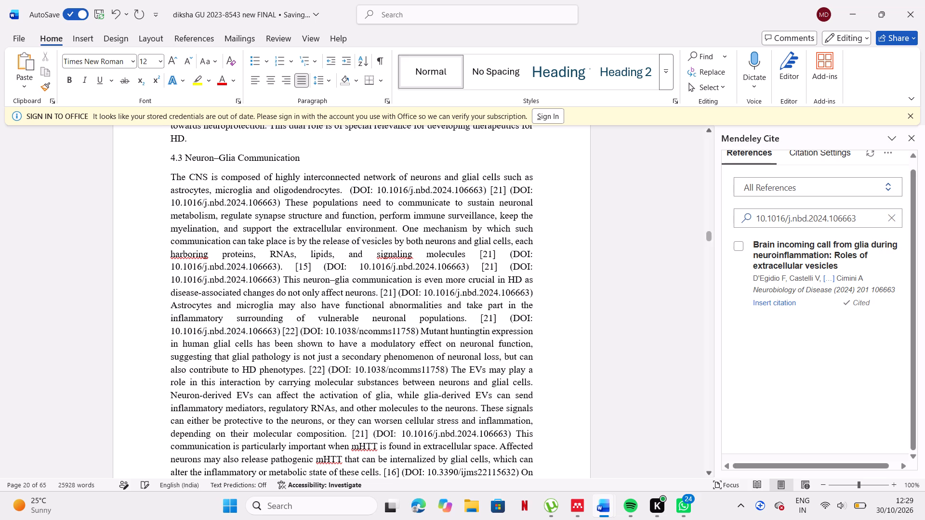
{"action": "left_click", "coordinate": [785, 308]}
{"action": "left_click", "coordinate": [786, 303]}
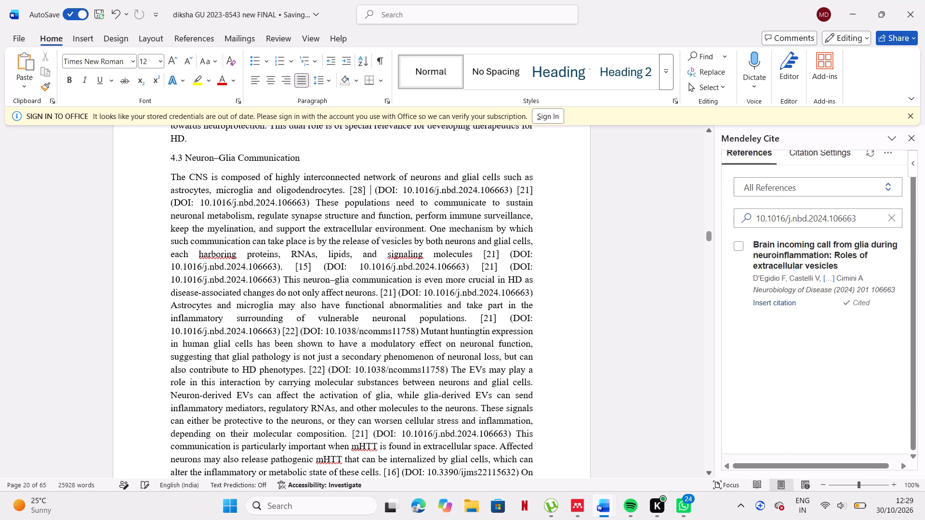
Look up 10.1016/j.nbd.2024.106663 in Mendeley and replace the typed [21] before the second DOI in section 4.3 with the D'Egidio et al. 2024 citation.
{"action": "left_click_drag", "start_coordinate": [199, 203], "coordinate": [250, 206]}
{"action": "left_click_drag", "start_coordinate": [250, 206], "coordinate": [305, 206]}
{"action": "key", "text": "ctrl+c"}
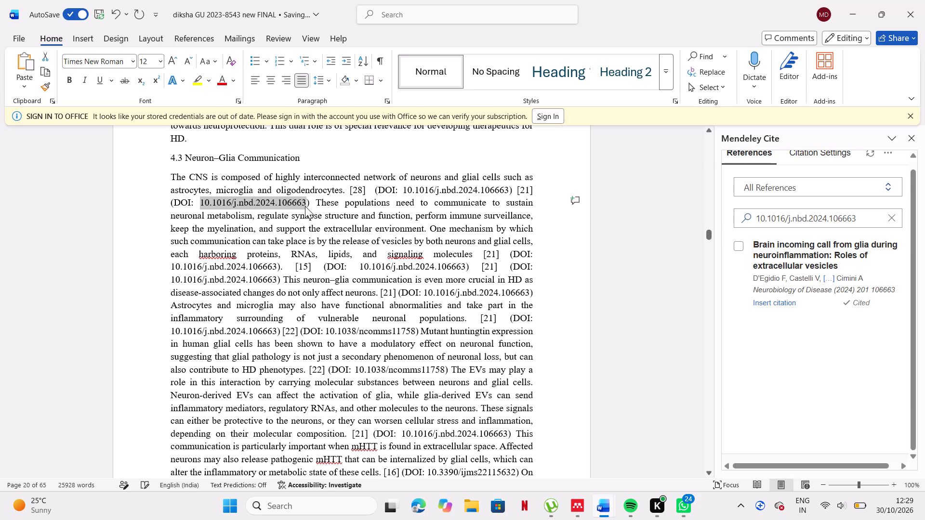
{"action": "left_click", "coordinate": [885, 218]}
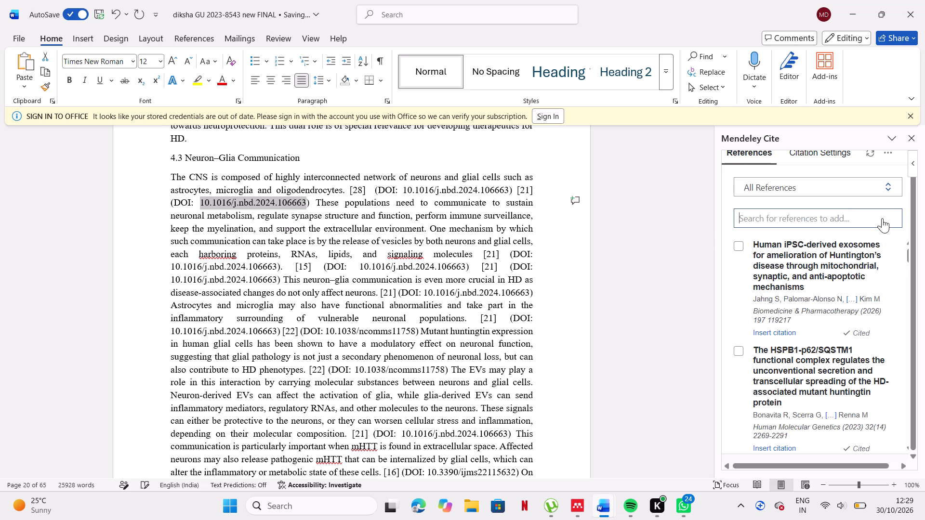
{"action": "left_click", "coordinate": [881, 218]}
{"action": "key", "text": "ctrl+v"}
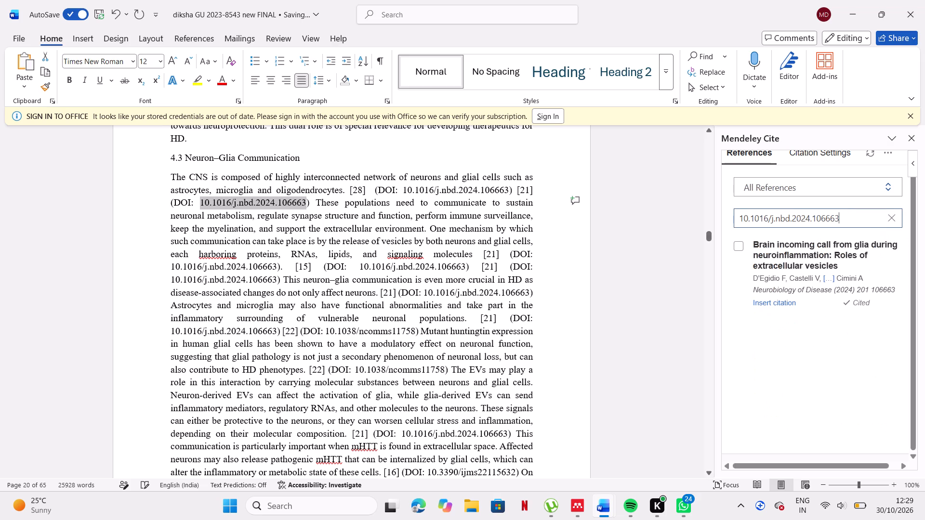
{"action": "left_click", "coordinate": [537, 190]}
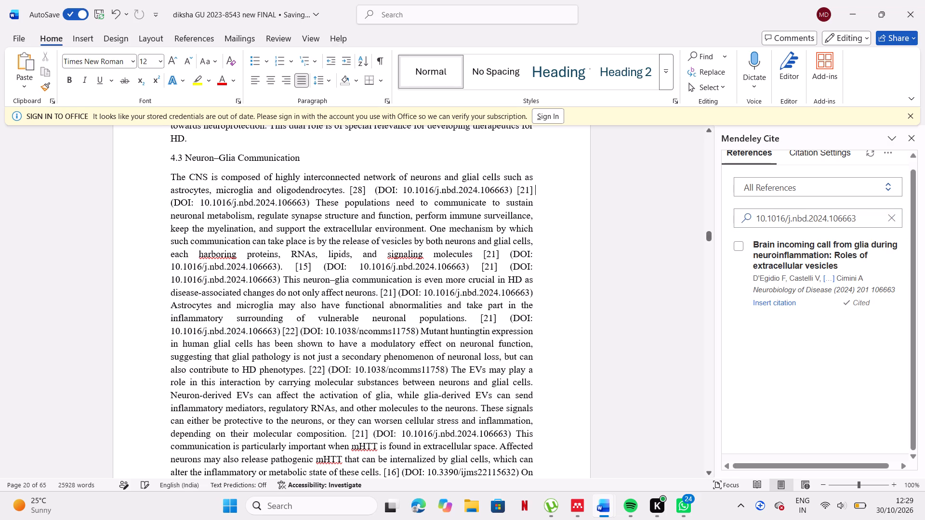
{"action": "key", "text": "BackSpace"}
{"action": "key", "text": "BackSpace"}
{"action": "key", "text": "BackSpace"}
{"action": "key", "text": "BackSpace"}
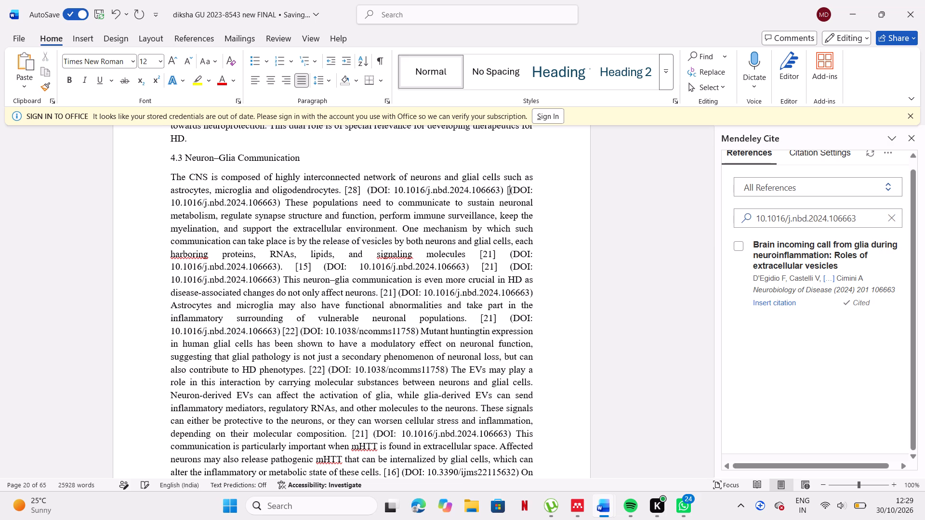
{"action": "key", "text": "BackSpace"}
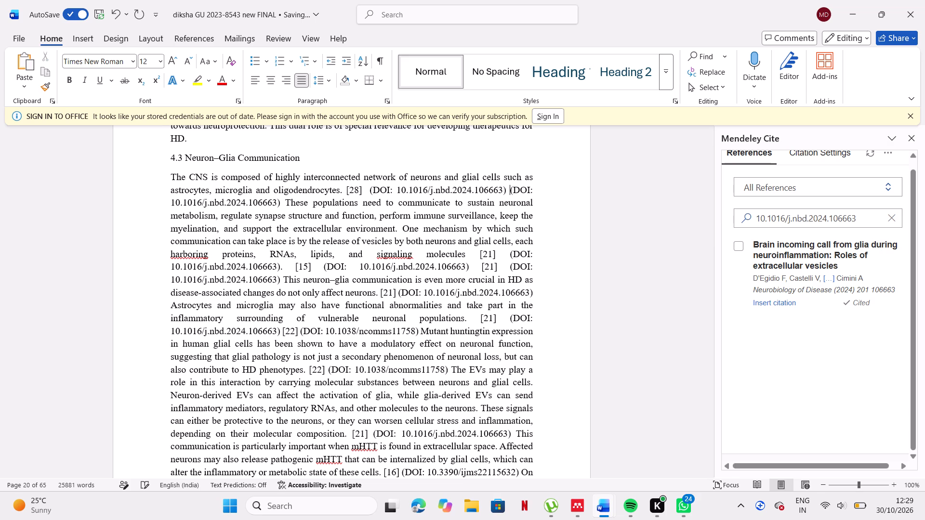
{"action": "left_click", "coordinate": [779, 303]}
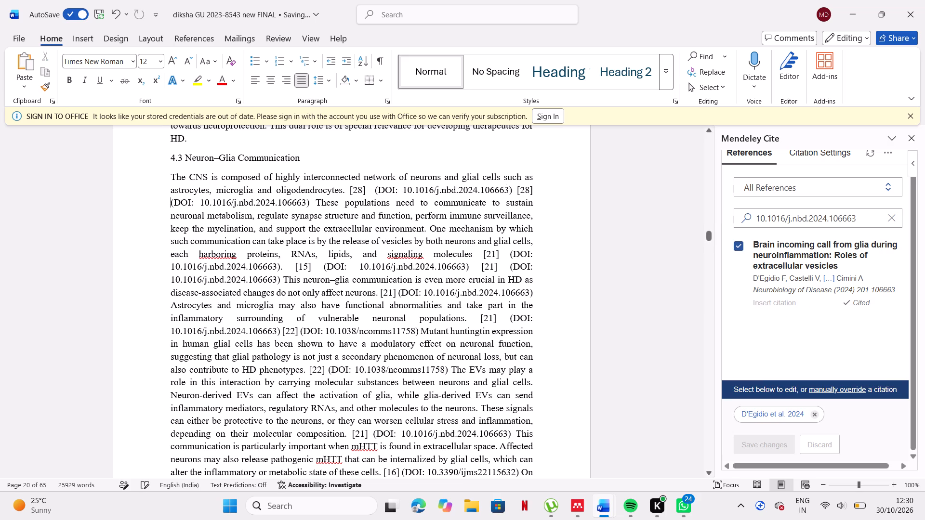
Delete the first of the two repeated D'Egidio citations with its DOI after "microglia and oligodendrocytes".
{"action": "left_click_drag", "start_coordinate": [347, 188], "coordinate": [468, 191]}
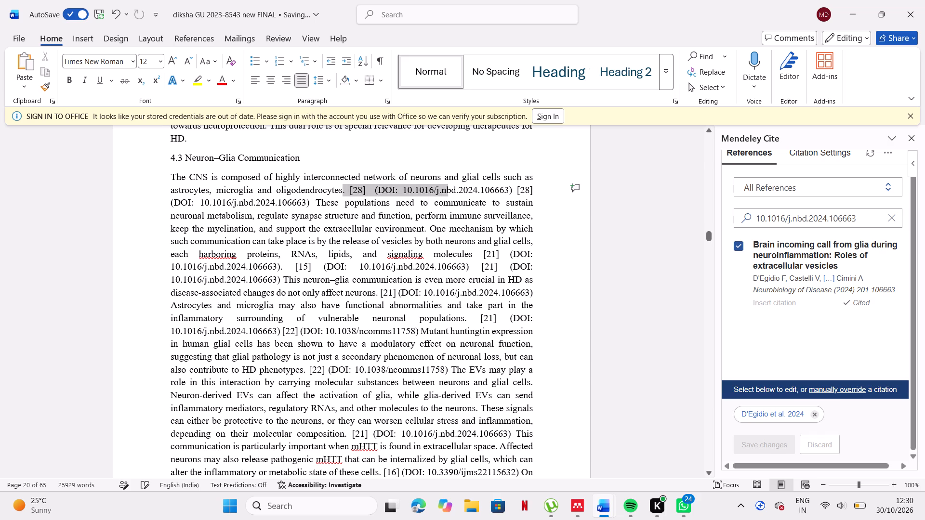
{"action": "left_click_drag", "start_coordinate": [468, 191], "coordinate": [511, 189]}
{"action": "key", "text": "BackSpace"}
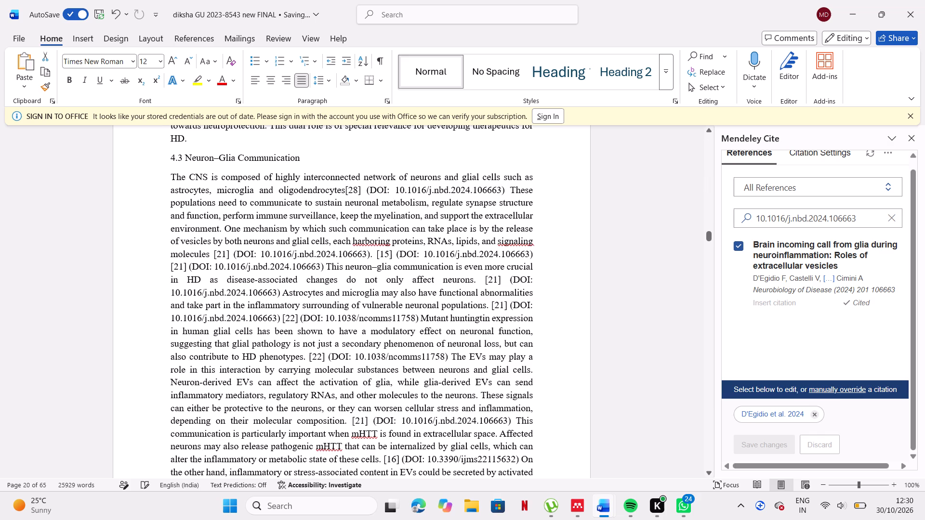
Bold the remaining D'Egidio citation with its DOI after "oligodendrocytes" and add a space before it.
{"action": "left_click_drag", "start_coordinate": [346, 189], "coordinate": [497, 190]}
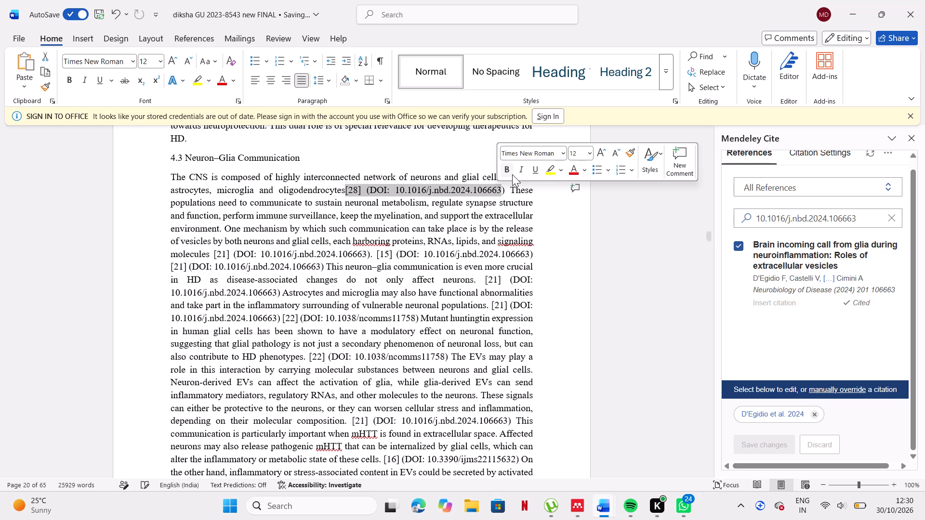
{"action": "left_click", "coordinate": [512, 174]}
{"action": "left_click", "coordinate": [341, 188]}
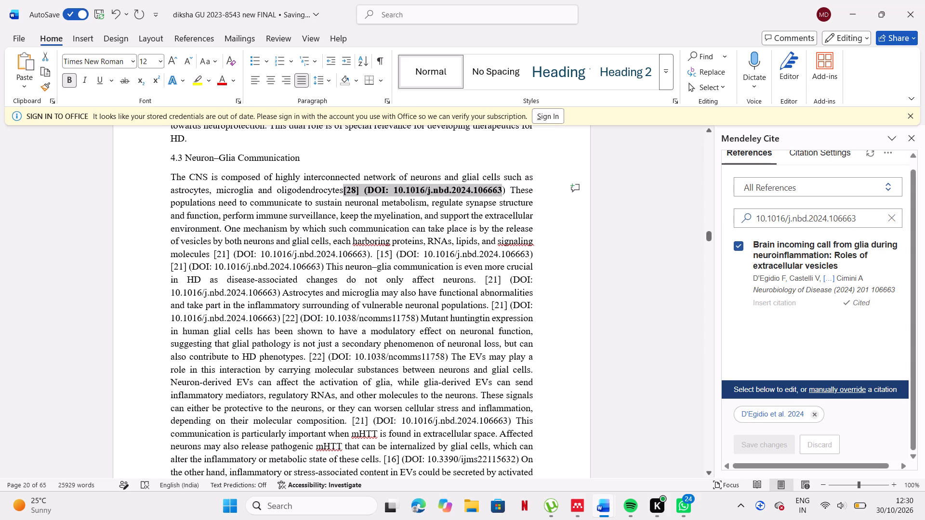
{"action": "left_click", "coordinate": [344, 189]}
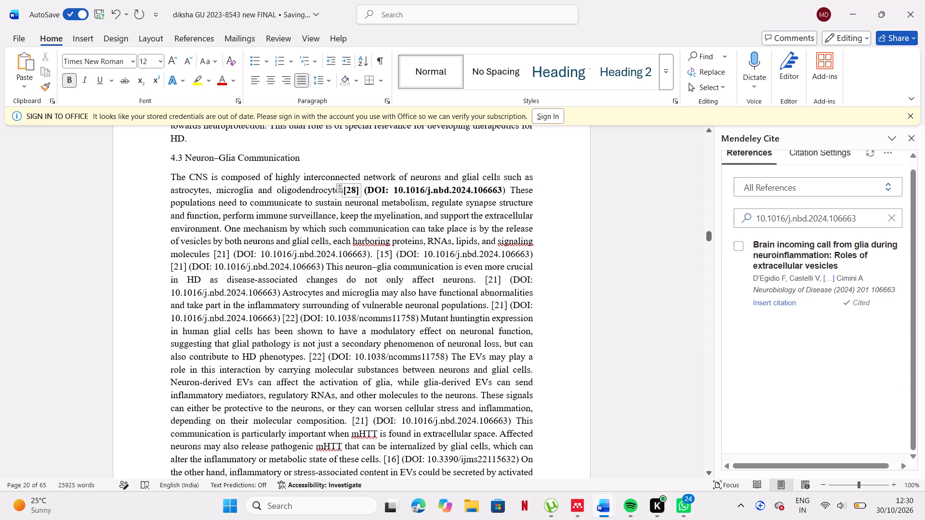
{"action": "left_click", "coordinate": [342, 195]}
{"action": "key", "text": "space"}
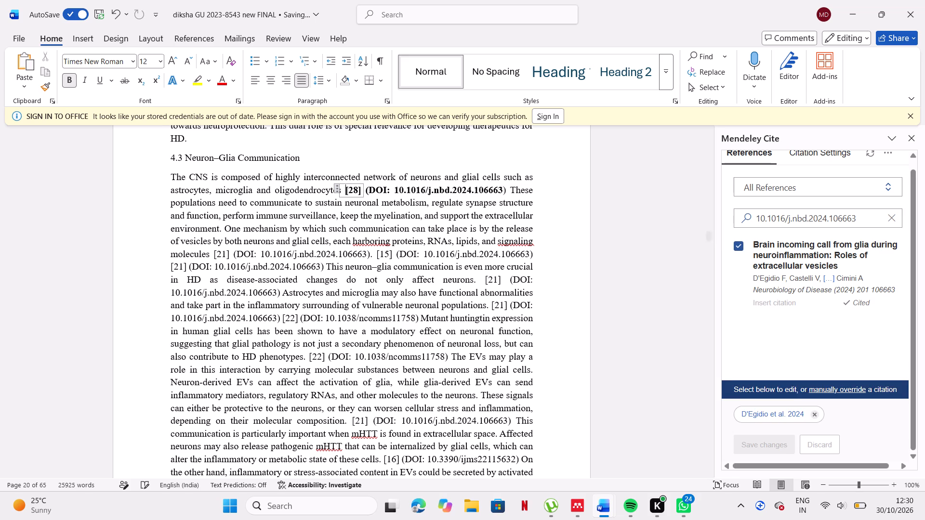
{"action": "left_click", "coordinate": [564, 210]}
Delete the first typed [21] with its DOI after "signaling molecules" in section 4.3.
{"action": "left_click", "coordinate": [377, 253]}
{"action": "left_click_drag", "start_coordinate": [377, 253], "coordinate": [288, 254]}
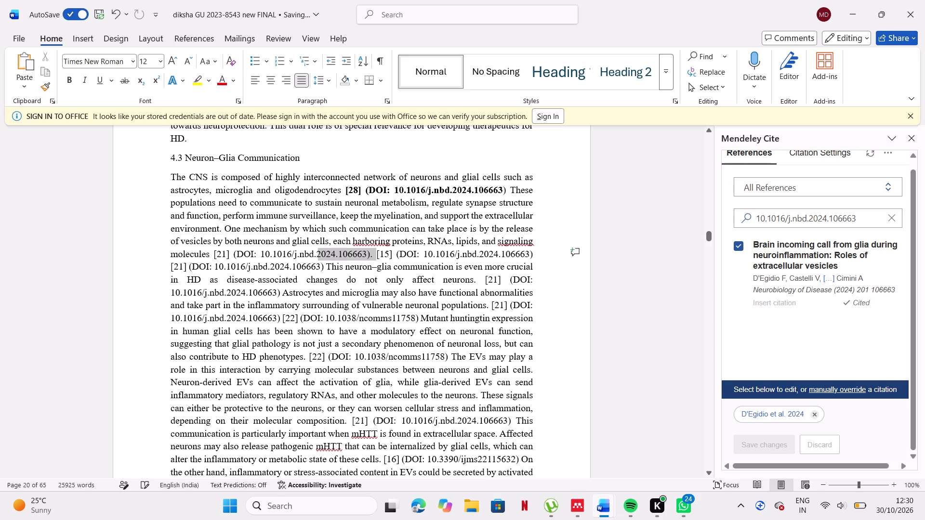
{"action": "left_click_drag", "start_coordinate": [288, 254], "coordinate": [211, 254]}
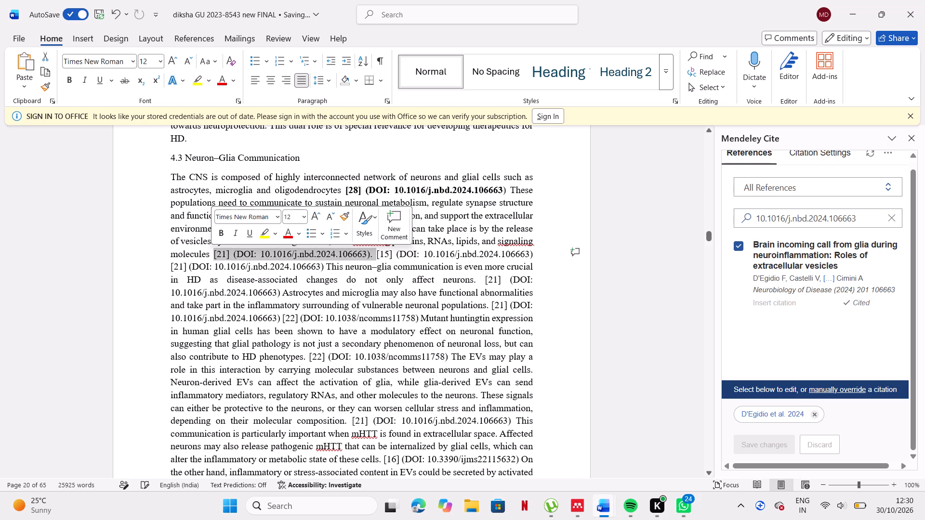
{"action": "key", "text": "BackSpace"}
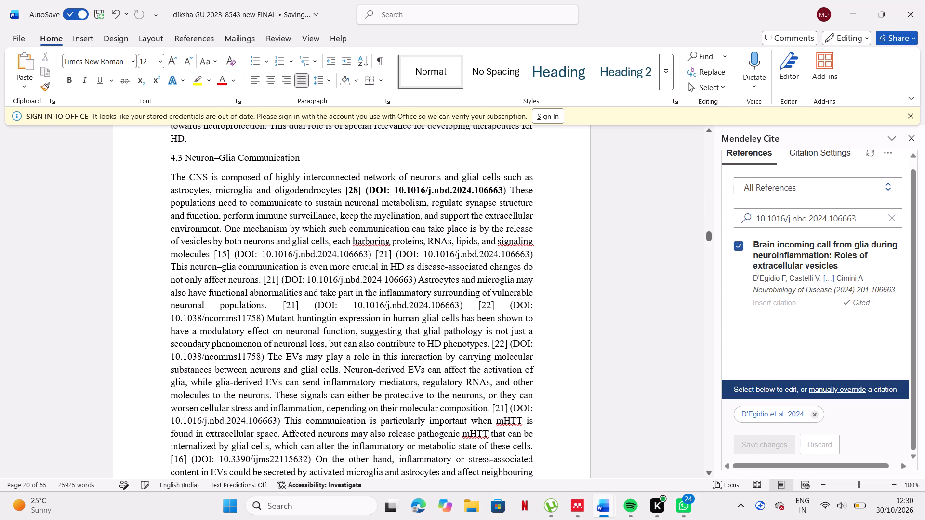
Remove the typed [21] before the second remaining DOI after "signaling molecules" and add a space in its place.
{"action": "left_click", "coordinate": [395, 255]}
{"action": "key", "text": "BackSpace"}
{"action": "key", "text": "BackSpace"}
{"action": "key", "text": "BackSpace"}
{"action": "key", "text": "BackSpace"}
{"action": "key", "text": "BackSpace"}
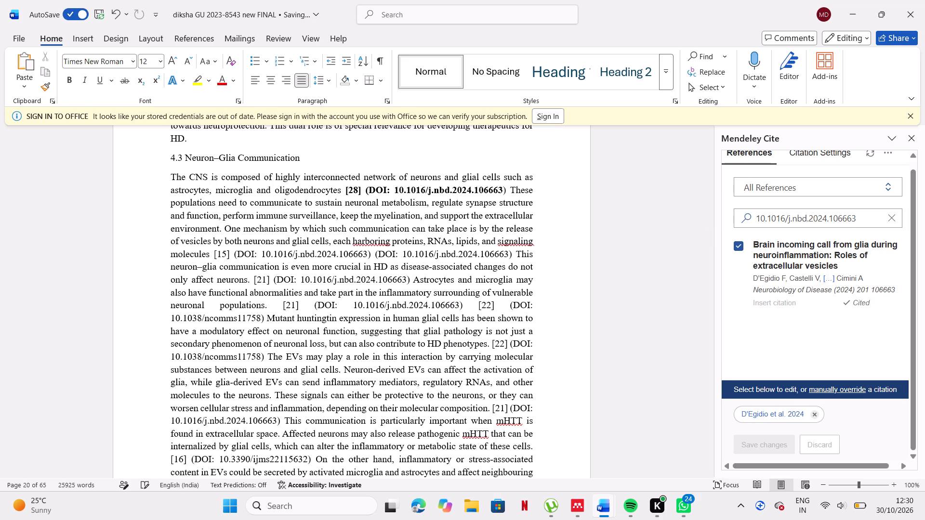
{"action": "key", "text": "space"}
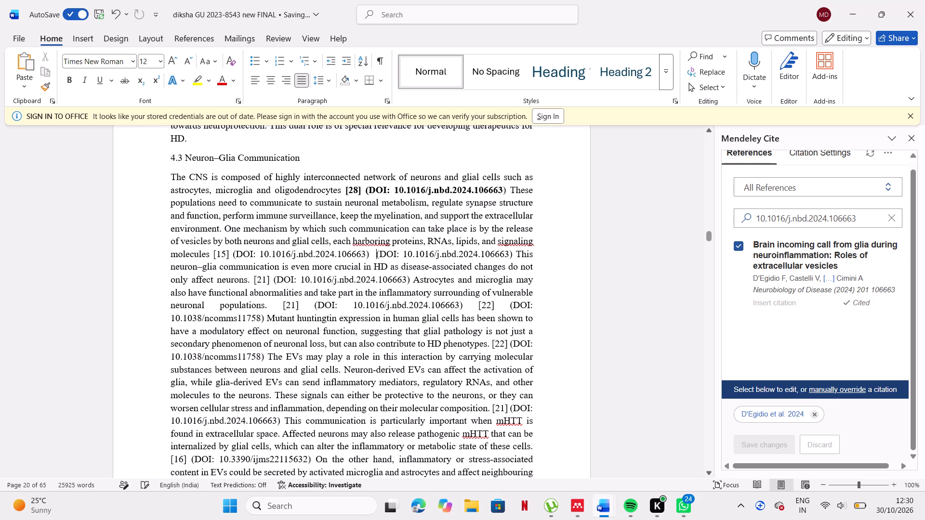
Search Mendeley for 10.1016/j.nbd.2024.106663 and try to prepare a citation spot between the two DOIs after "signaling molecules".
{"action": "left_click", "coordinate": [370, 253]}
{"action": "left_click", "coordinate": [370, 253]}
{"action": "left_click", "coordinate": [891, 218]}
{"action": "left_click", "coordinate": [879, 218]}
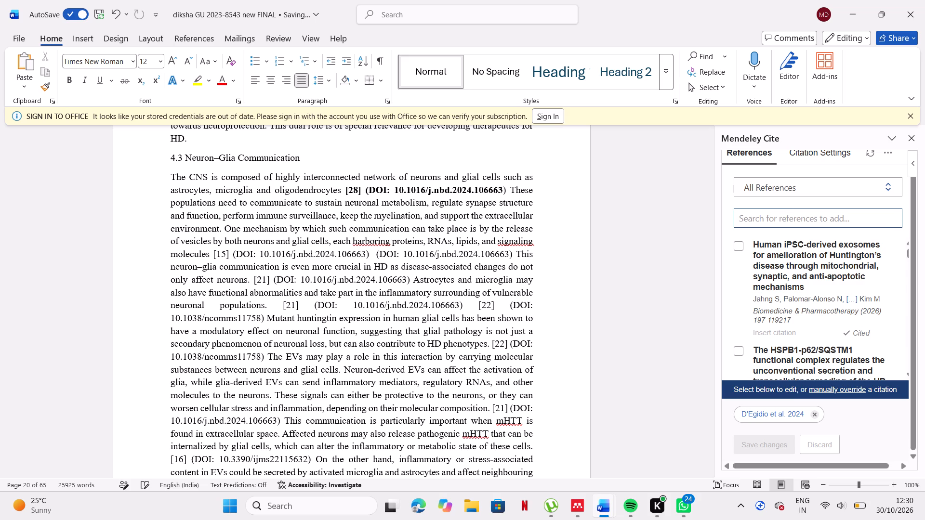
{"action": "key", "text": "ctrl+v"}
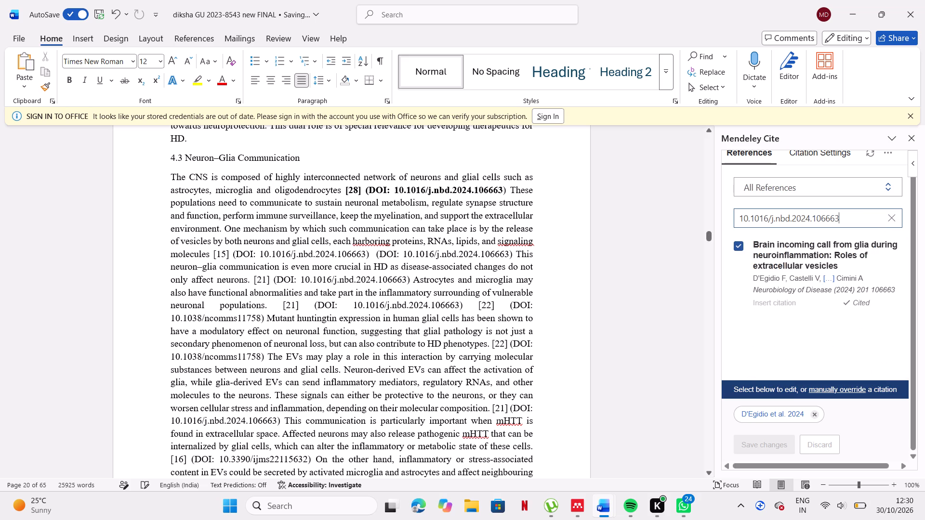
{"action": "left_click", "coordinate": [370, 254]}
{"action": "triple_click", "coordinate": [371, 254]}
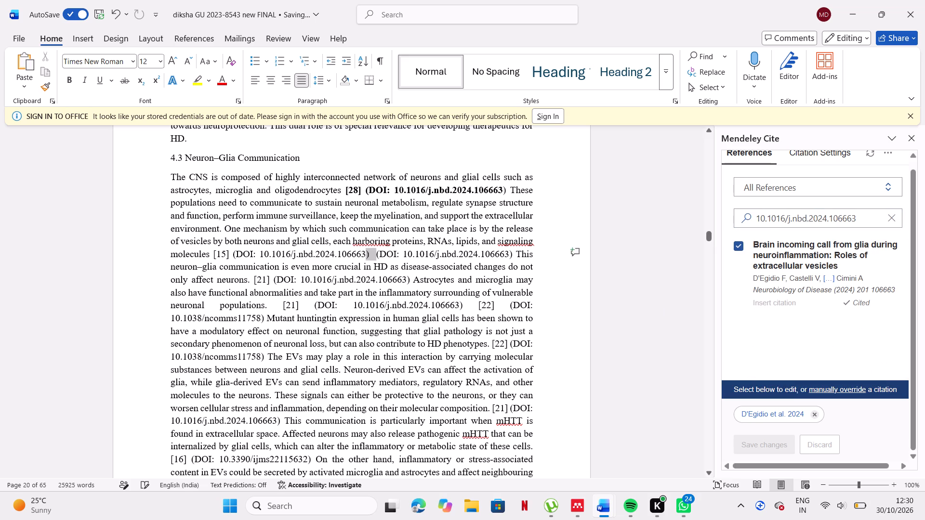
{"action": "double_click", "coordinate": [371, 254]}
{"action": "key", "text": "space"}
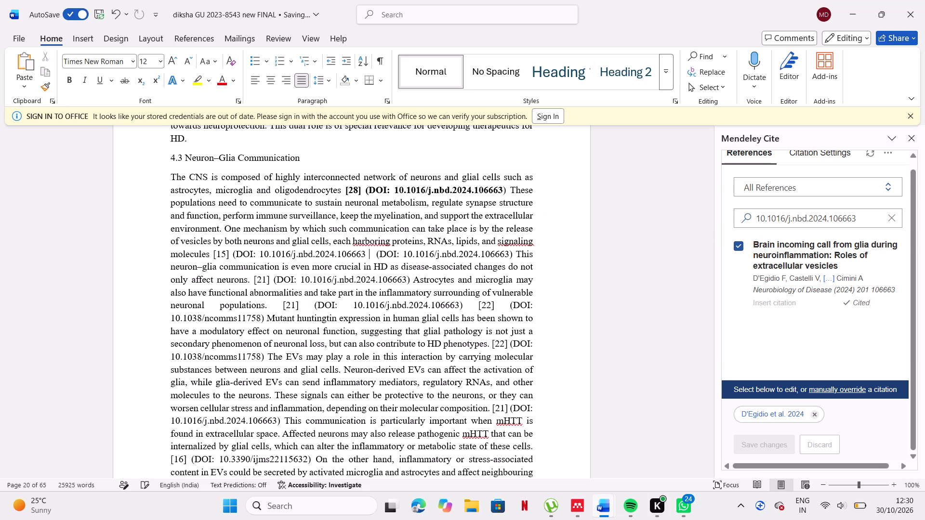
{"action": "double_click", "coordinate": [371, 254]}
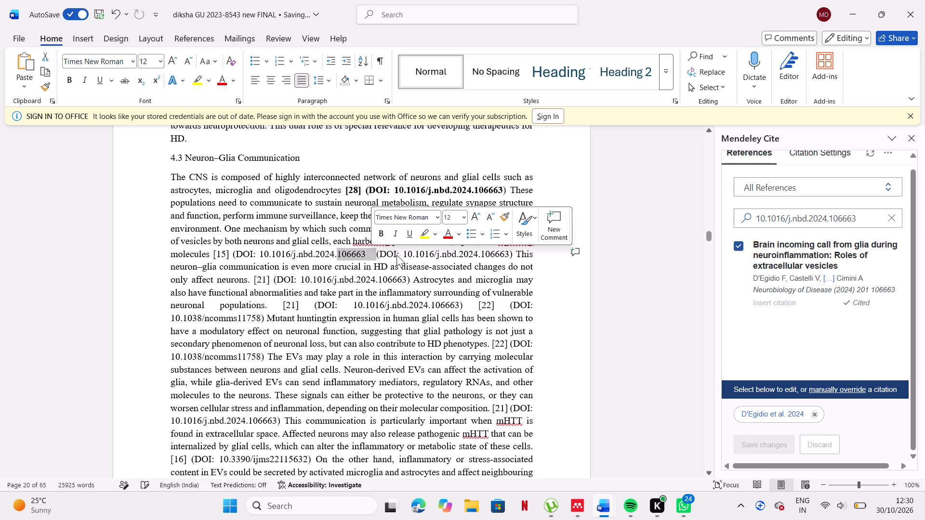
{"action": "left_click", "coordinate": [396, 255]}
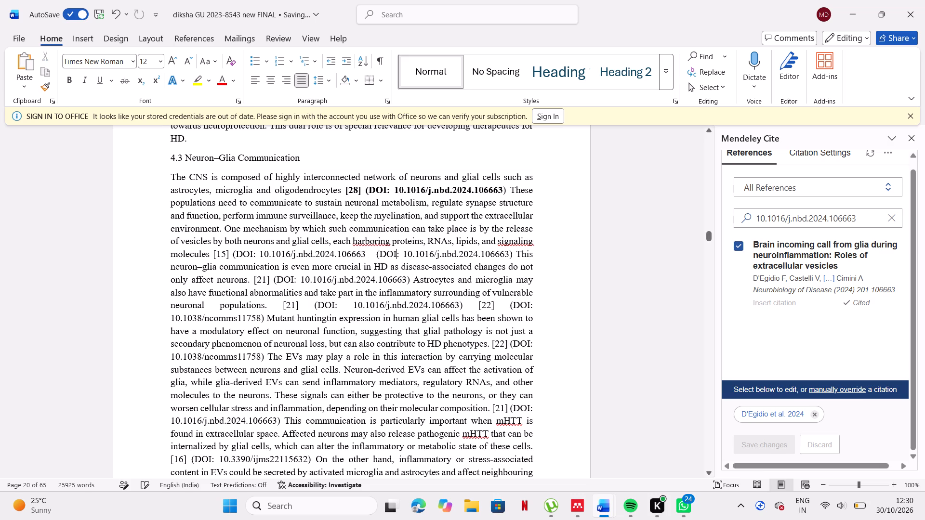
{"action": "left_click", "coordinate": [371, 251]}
Delete the typed [15] and both remaining DOIs between "signaling molecules" and "This neuron–glia communication".
{"action": "left_click_drag", "start_coordinate": [215, 254], "coordinate": [417, 253]}
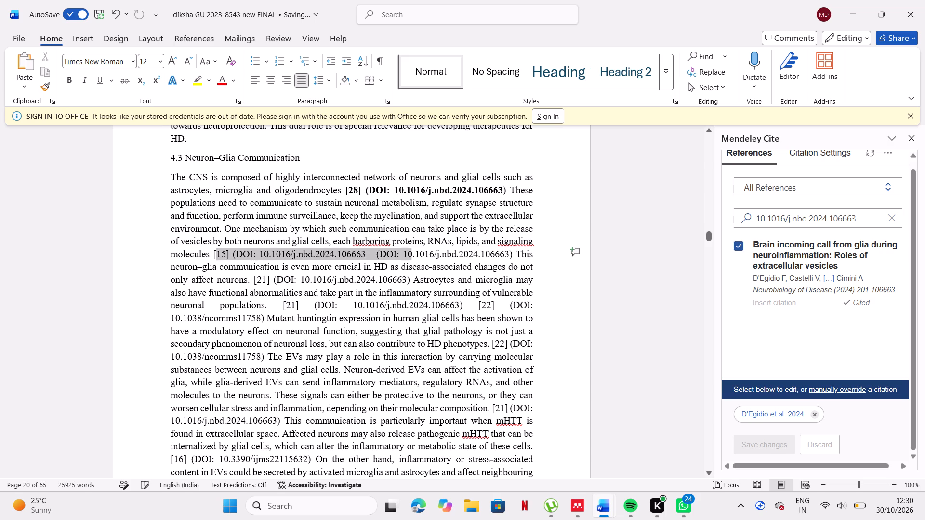
{"action": "left_click_drag", "start_coordinate": [417, 253], "coordinate": [516, 257]}
{"action": "key", "text": "BackSpace"}
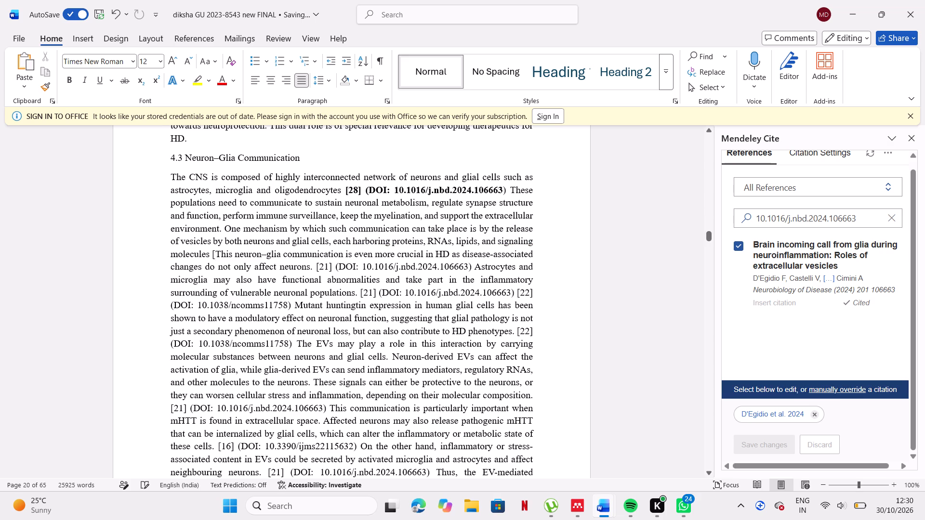
{"action": "key", "text": "BackSpace"}
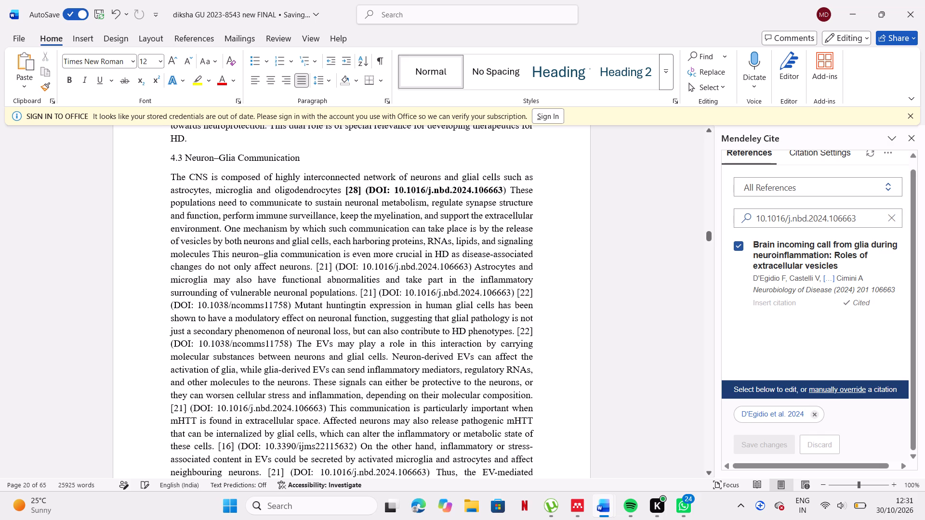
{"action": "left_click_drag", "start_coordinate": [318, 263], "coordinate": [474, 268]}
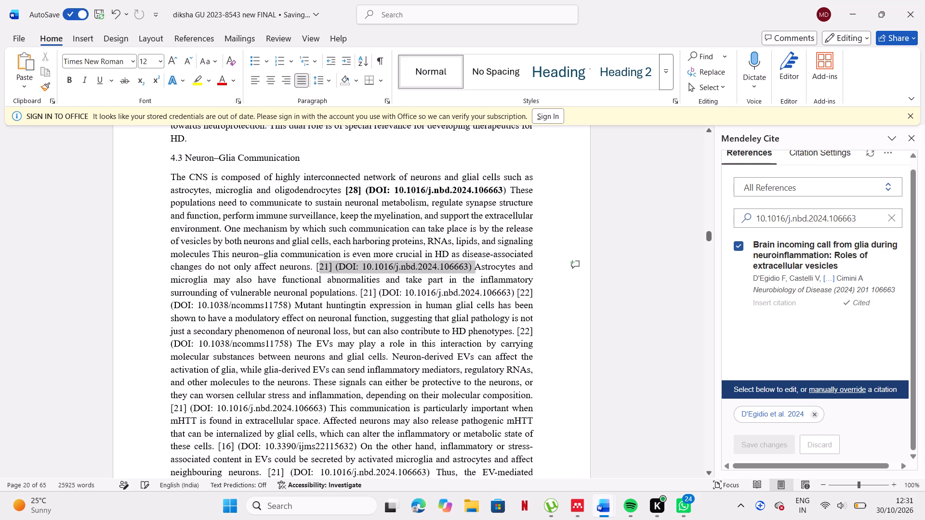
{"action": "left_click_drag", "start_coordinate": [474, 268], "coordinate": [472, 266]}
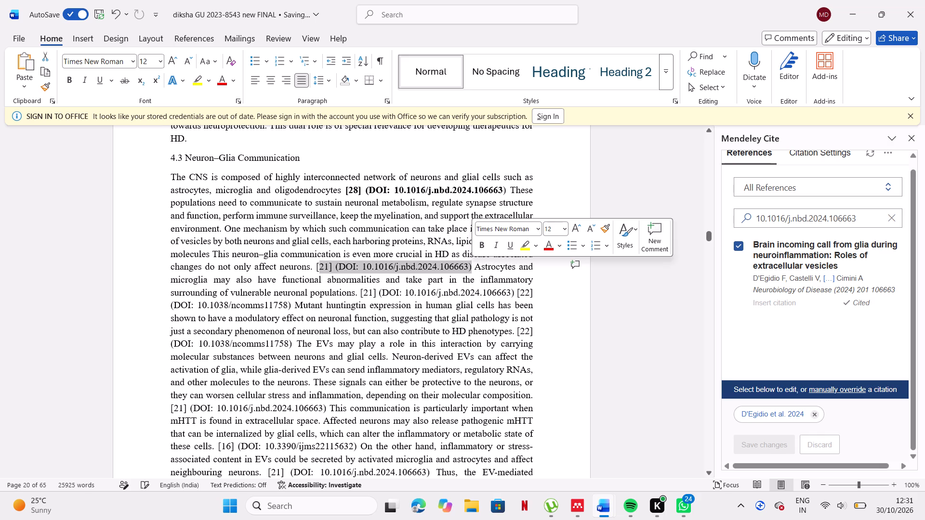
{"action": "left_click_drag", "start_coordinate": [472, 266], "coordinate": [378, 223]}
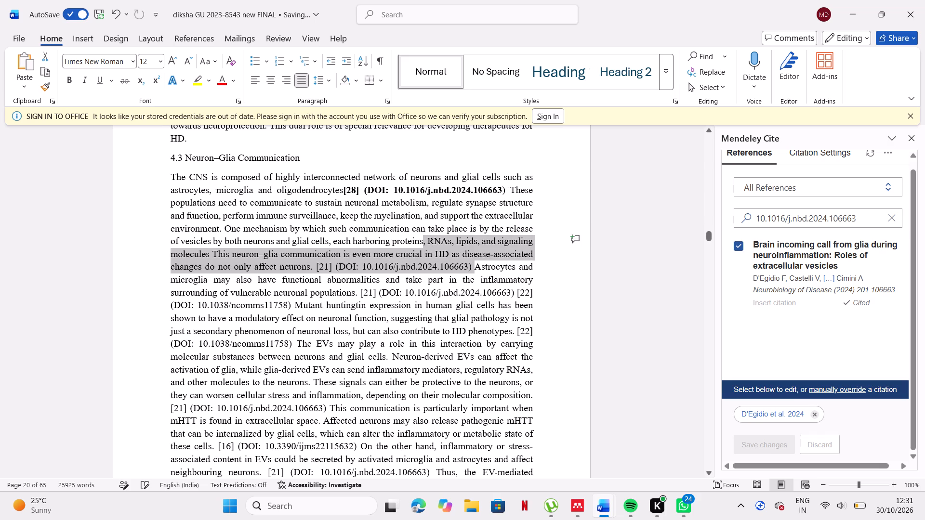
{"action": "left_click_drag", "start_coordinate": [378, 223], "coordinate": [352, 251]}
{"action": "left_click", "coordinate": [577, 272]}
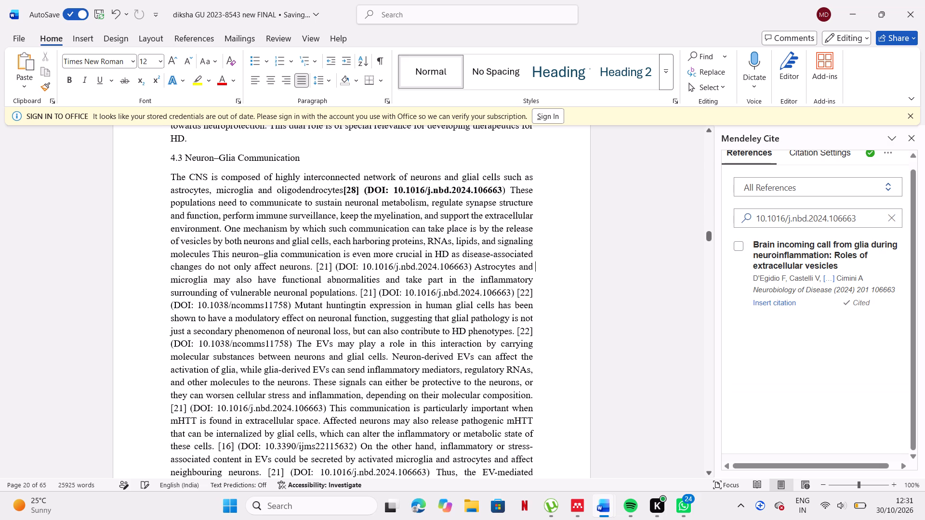
Replace the typed [21] after "do not only affect neurons." with the Mendeley citation for "Brain incoming call from glia during neuroinflammation".
{"action": "left_click", "coordinate": [329, 267]}
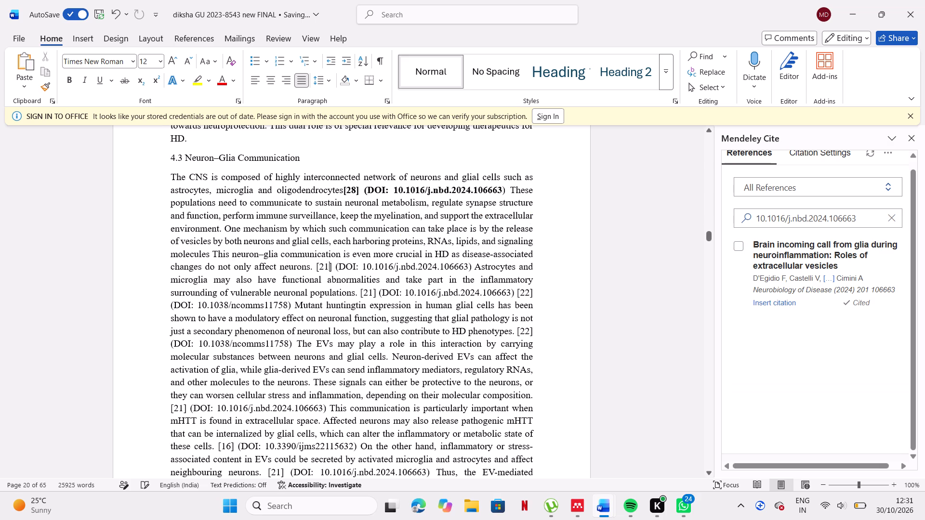
{"action": "left_click", "coordinate": [331, 267]}
{"action": "key", "text": "BackSpace"}
{"action": "key", "text": "BackSpace"}
{"action": "key", "text": "BackSpace"}
{"action": "key", "text": "BackSpace"}
{"action": "key", "text": "BackSpace"}
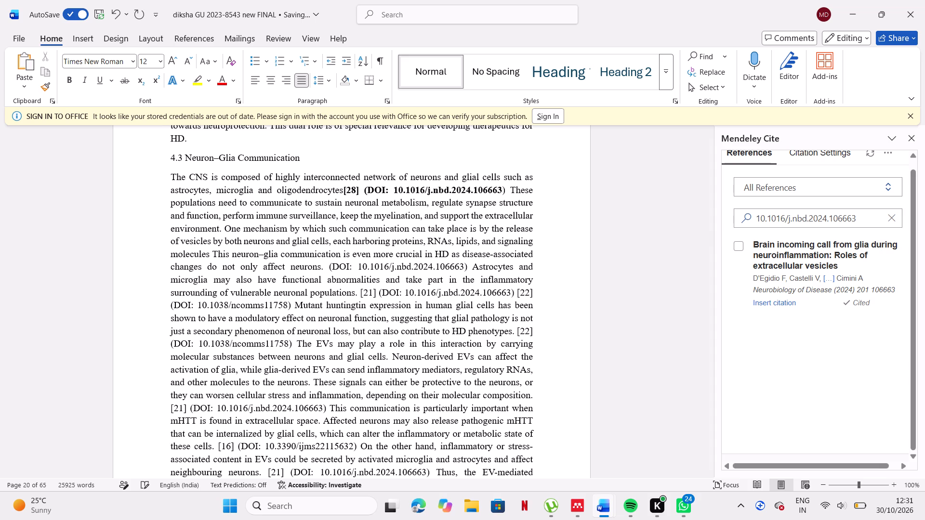
{"action": "left_click", "coordinate": [767, 300]}
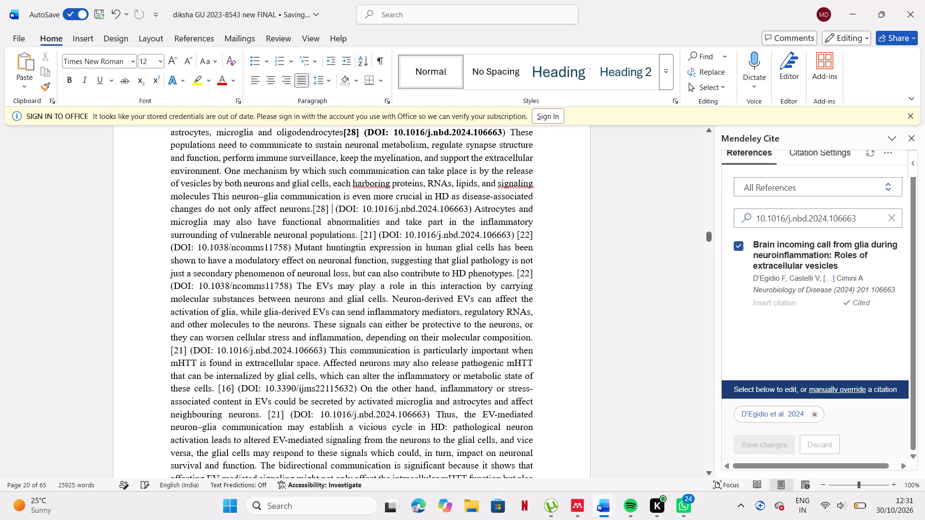
Delete the full stop, typed [21] and DOI 10.1016/j.nbd.2024.106663 after "vulnerable neuronal populations", keeping the [22] reference.
{"action": "left_click_drag", "start_coordinate": [357, 236], "coordinate": [517, 238]}
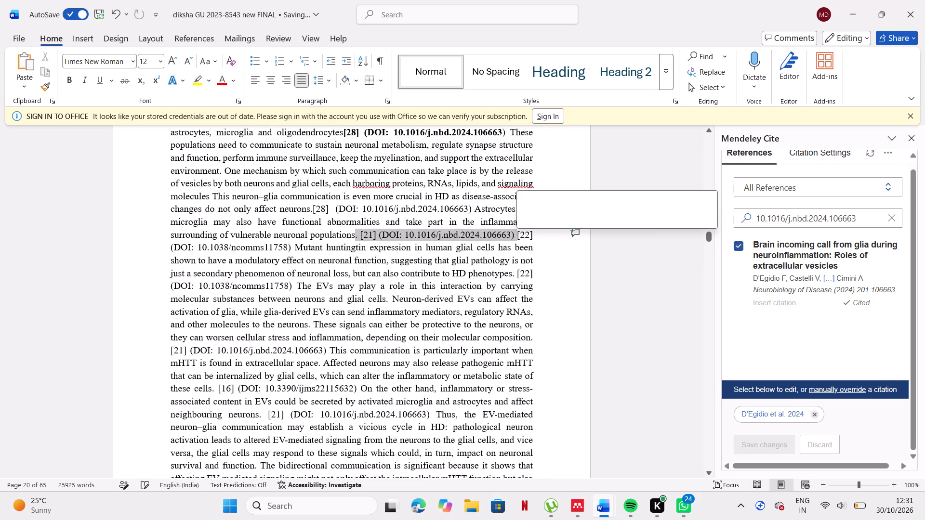
{"action": "key", "text": "BackSpace"}
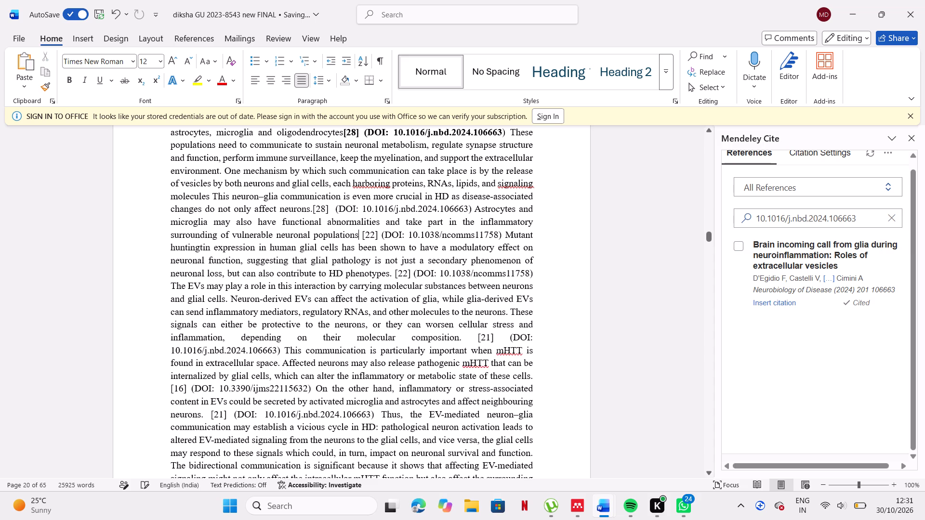
Search Mendeley for 10.1016/j.nbd.2024.106663 and place the cursor between the typed [21] and its DOI after "molecular composition".
{"action": "scroll", "coordinate": [491, 259], "scroll_direction": "down", "scroll_amount": 2}
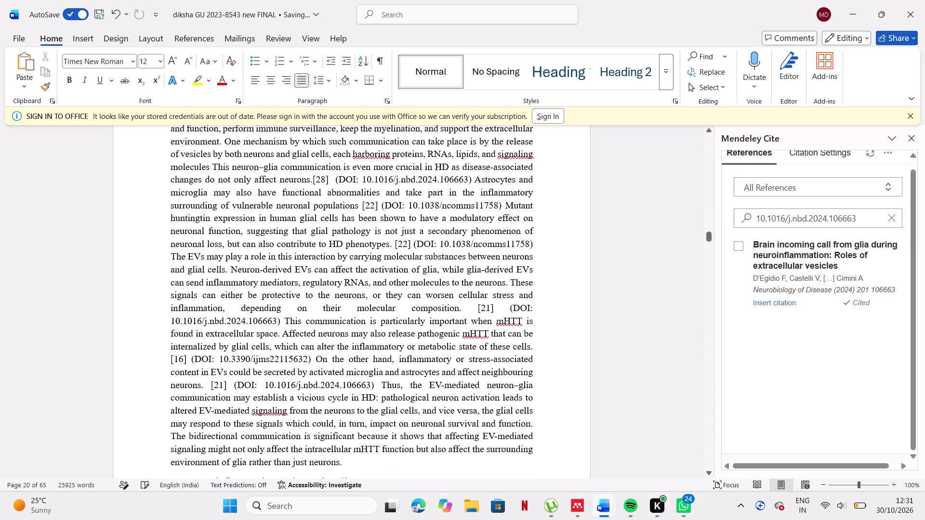
{"action": "scroll", "coordinate": [491, 259], "scroll_direction": "down", "scroll_amount": 1}
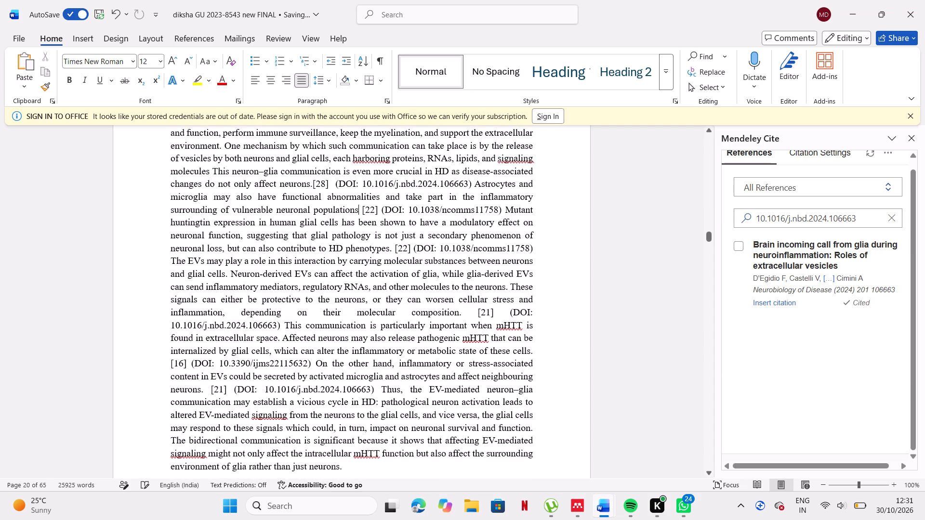
{"action": "left_click_drag", "start_coordinate": [174, 321], "coordinate": [217, 322]}
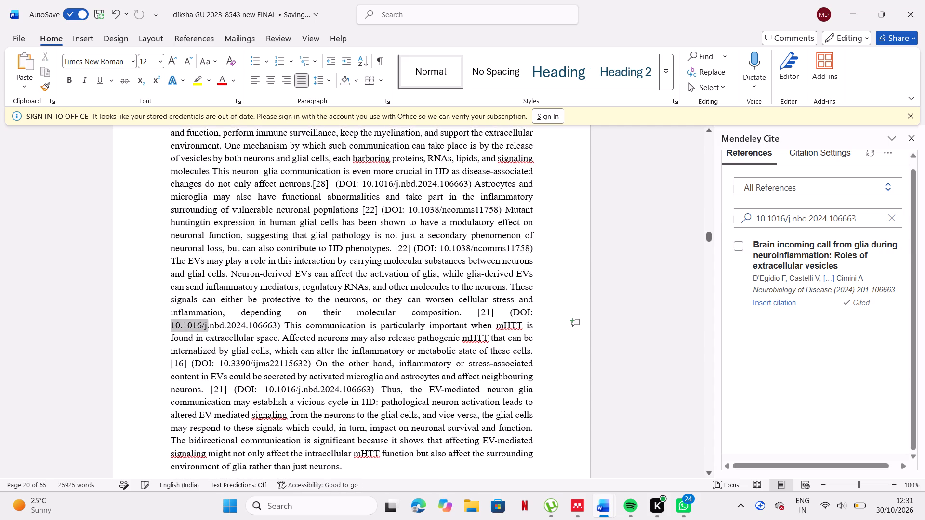
{"action": "left_click_drag", "start_coordinate": [217, 322], "coordinate": [273, 325]}
{"action": "key", "text": "ctrl+c"}
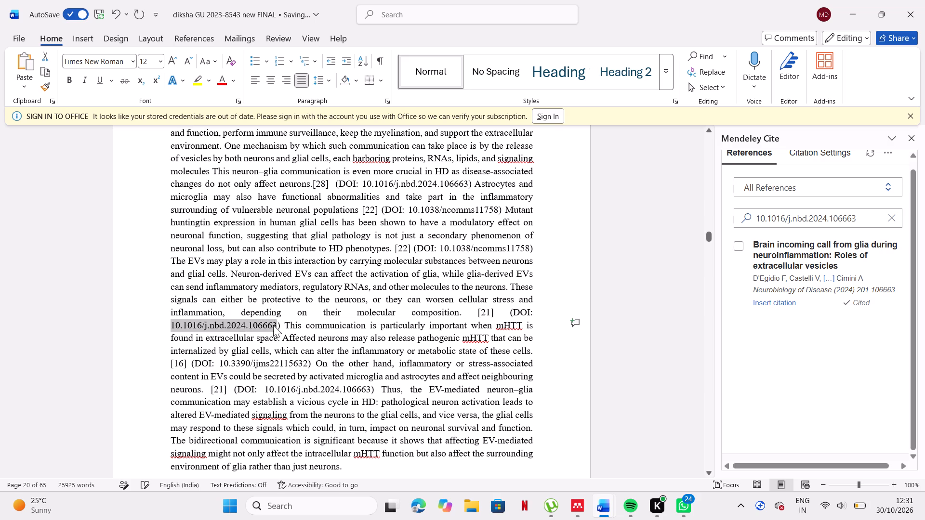
{"action": "left_click", "coordinate": [895, 217]}
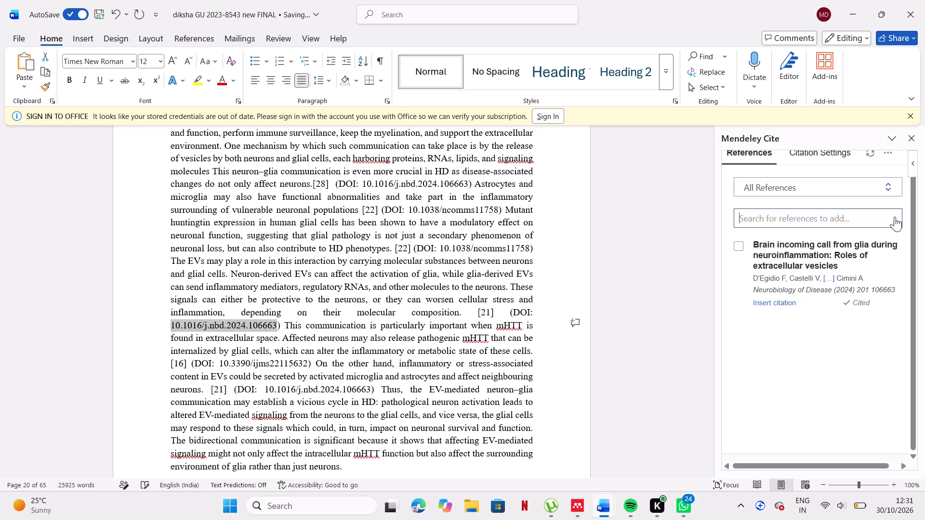
{"action": "left_click", "coordinate": [876, 217]}
{"action": "key", "text": "ctrl+v"}
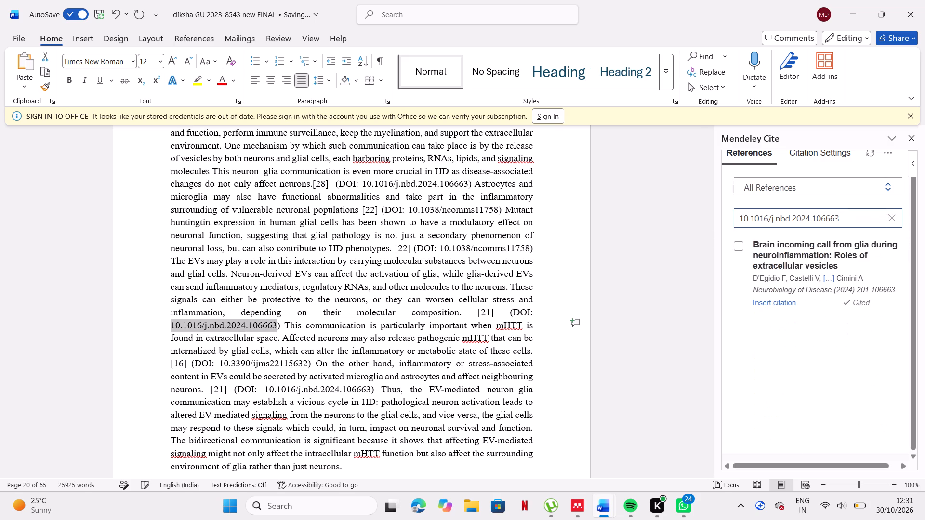
{"action": "left_click", "coordinate": [504, 313]}
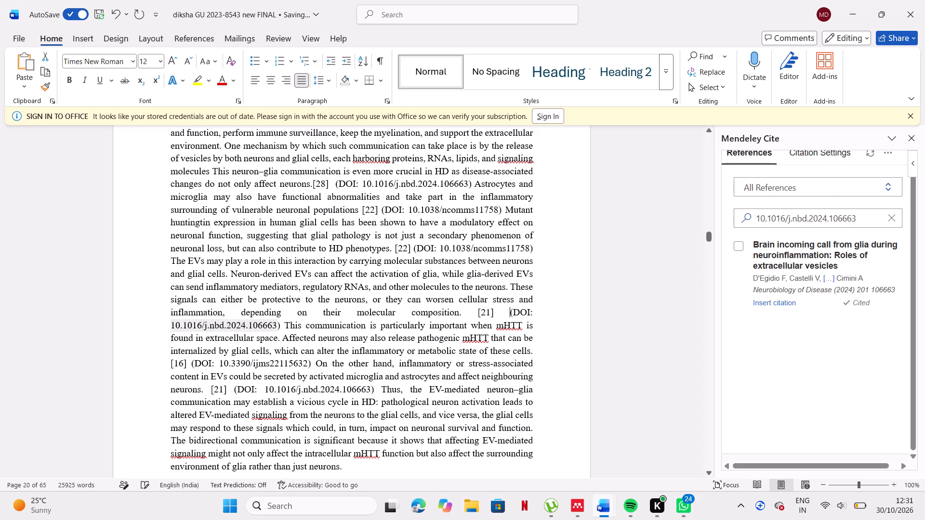
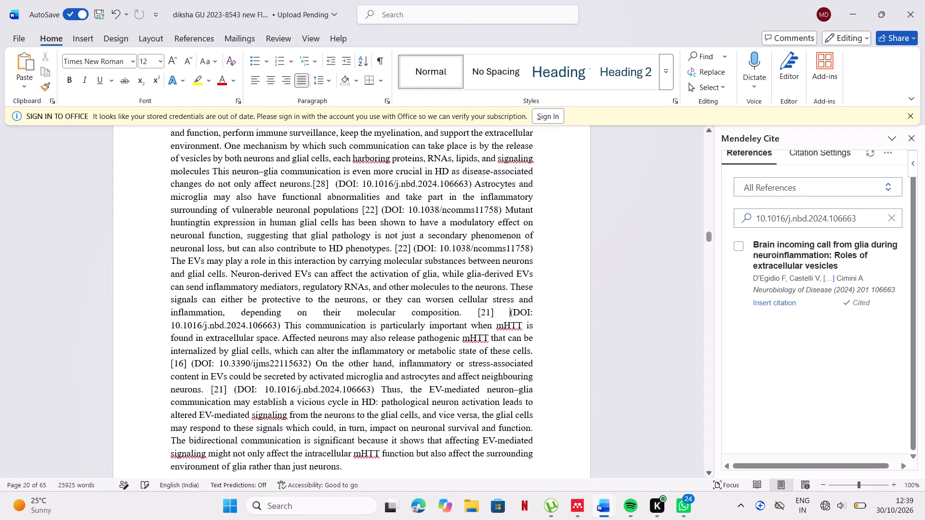
Bold the [28] citation and its DOI 10.1016/j.nbd.2024.106663 after "changes do not only affect neurons" in section 4.3.
{"action": "scroll", "coordinate": [429, 291], "scroll_direction": "up", "scroll_amount": 1}
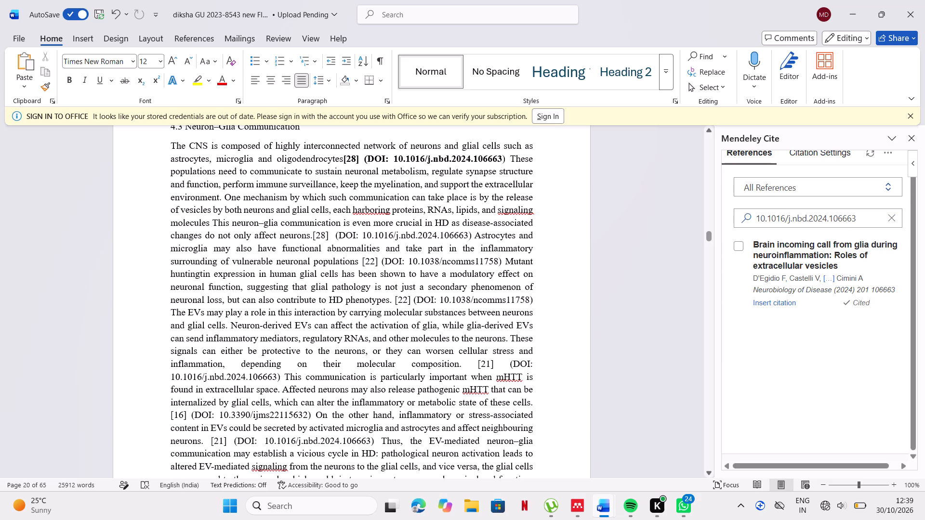
{"action": "left_click", "coordinate": [329, 234]}
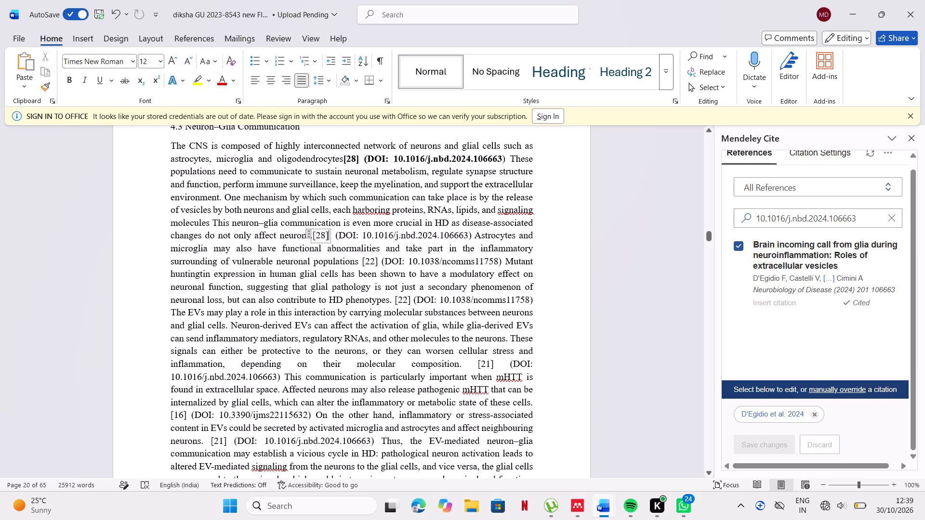
{"action": "left_click_drag", "start_coordinate": [313, 239], "coordinate": [458, 240]}
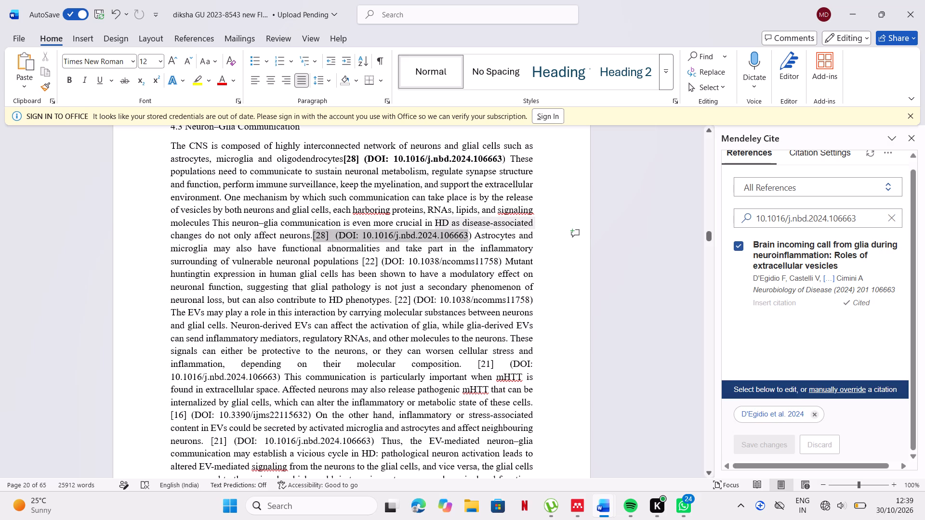
{"action": "left_click_drag", "start_coordinate": [458, 240], "coordinate": [468, 240]}
{"action": "left_click", "coordinate": [476, 223]}
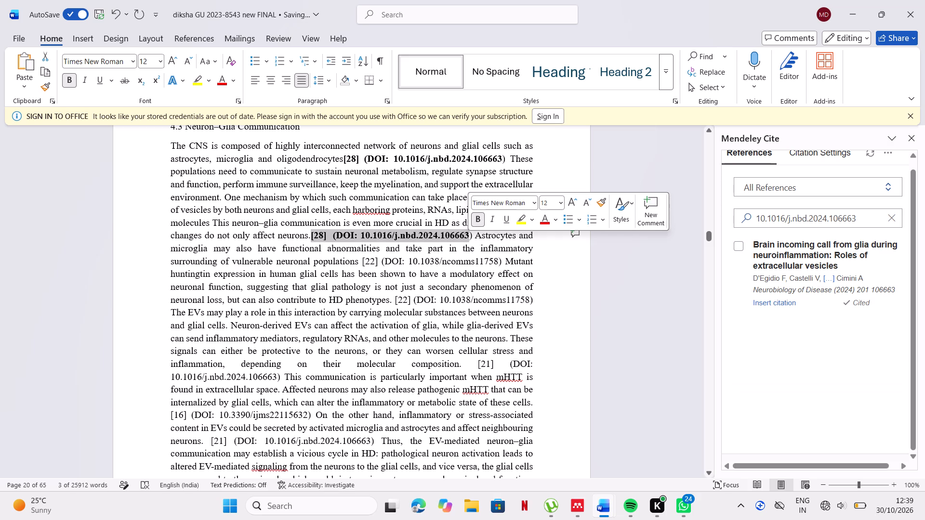
{"action": "left_click", "coordinate": [481, 268]}
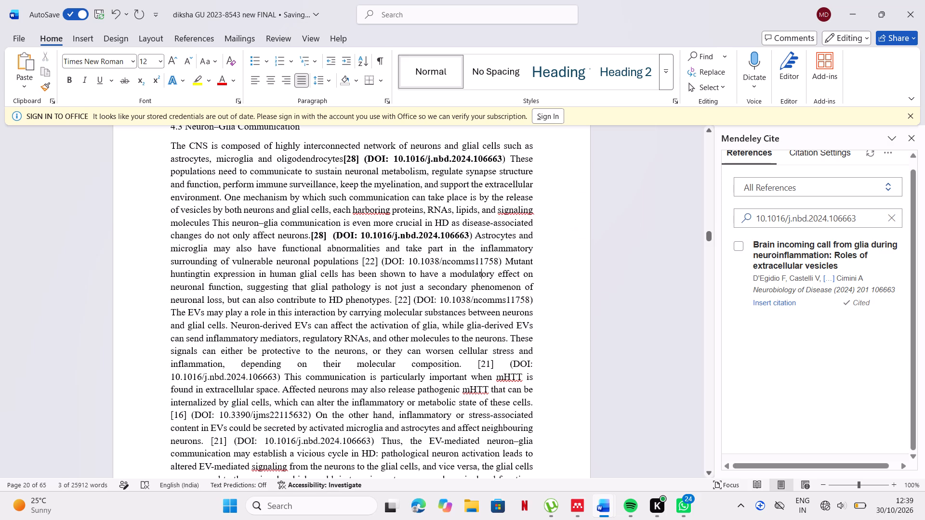
Check which reference the [29] citation beside DOI 10.3390/ijms22115632 uses and locate it in the unfiltered Mendeley reference list.
{"action": "scroll", "coordinate": [481, 268], "scroll_direction": "up", "scroll_amount": 3}
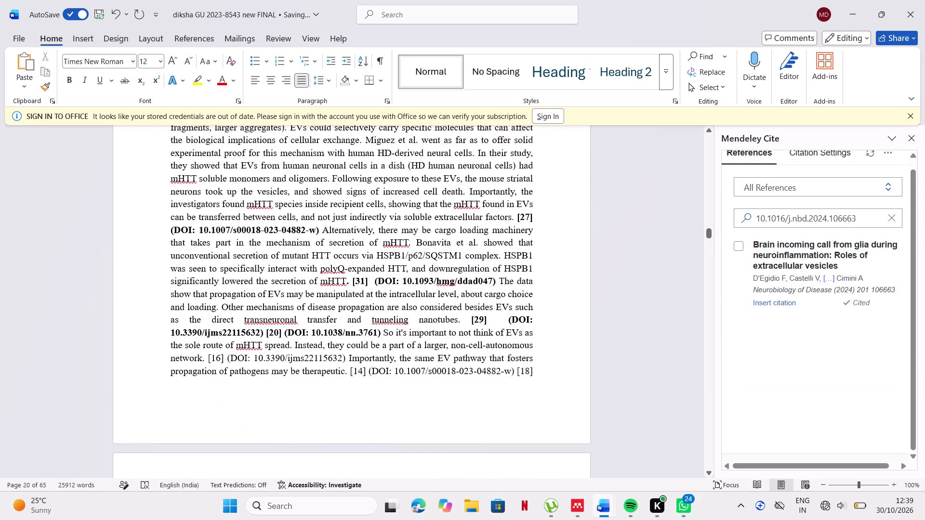
{"action": "scroll", "coordinate": [486, 293], "scroll_direction": "up", "scroll_amount": 1}
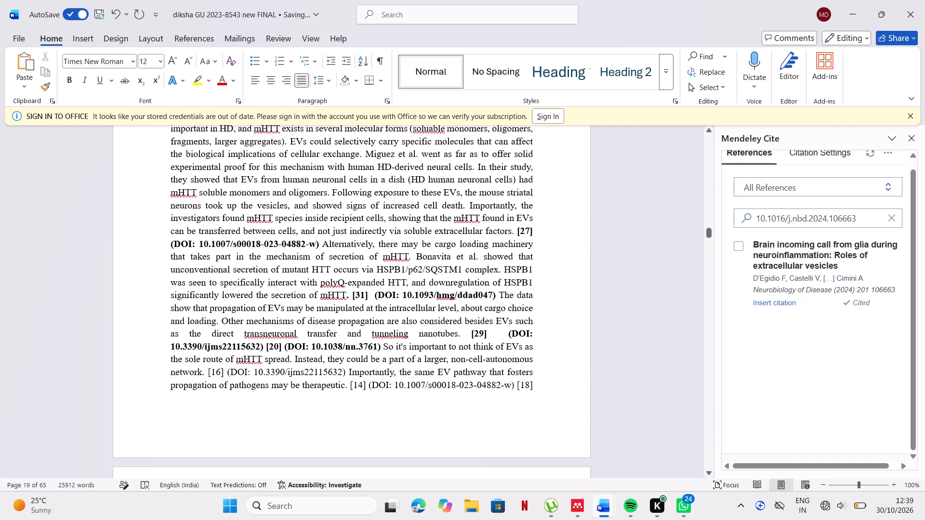
{"action": "left_click", "coordinate": [478, 337]}
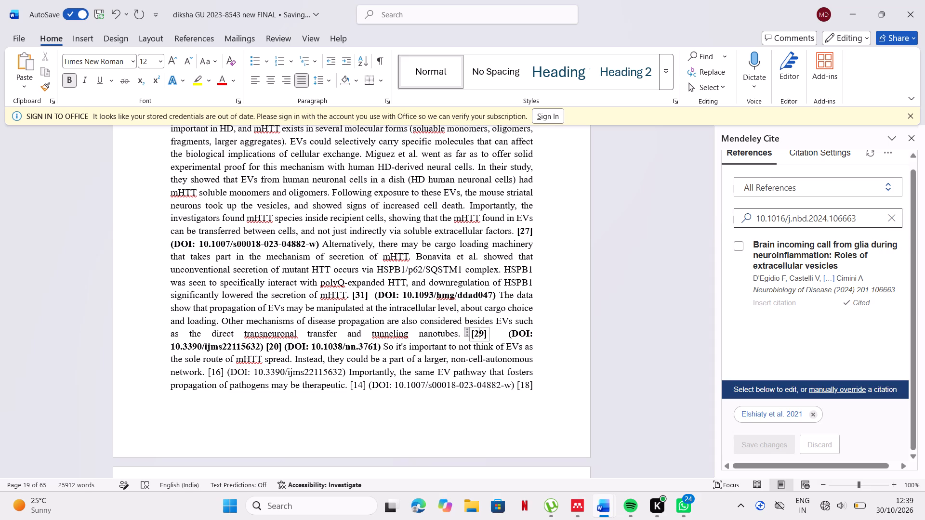
{"action": "left_click", "coordinate": [894, 221]}
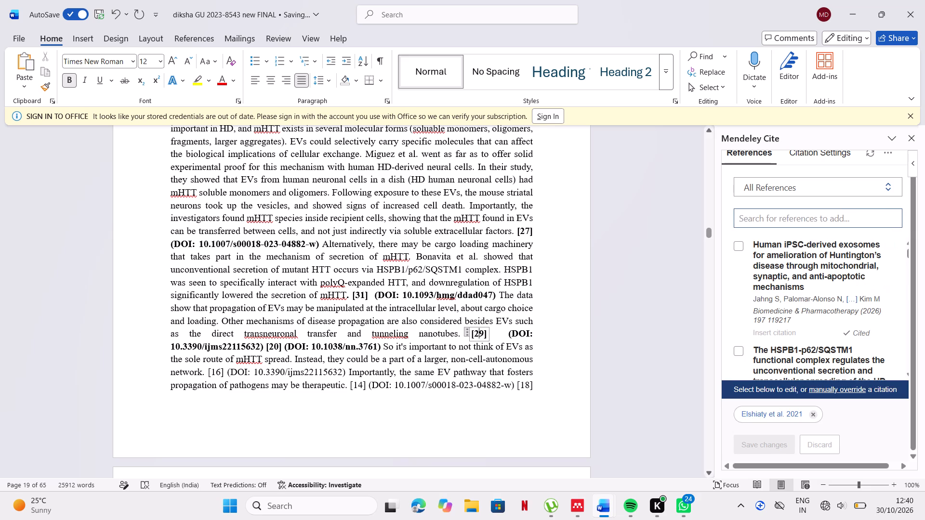
{"action": "left_click", "coordinate": [499, 345]}
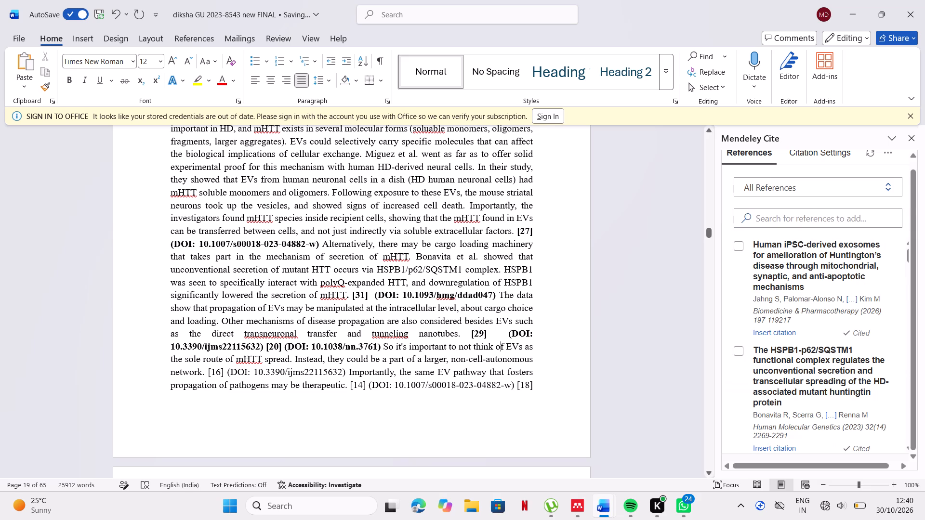
{"action": "left_click", "coordinate": [481, 338]}
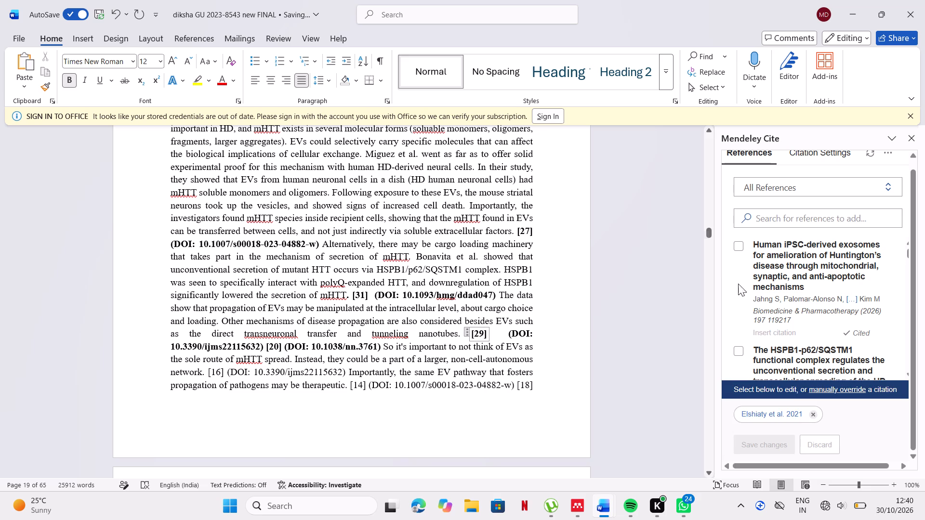
{"action": "scroll", "coordinate": [829, 303], "scroll_direction": "down", "scroll_amount": 2}
{"action": "scroll", "coordinate": [829, 309], "scroll_direction": "up", "scroll_amount": 1}
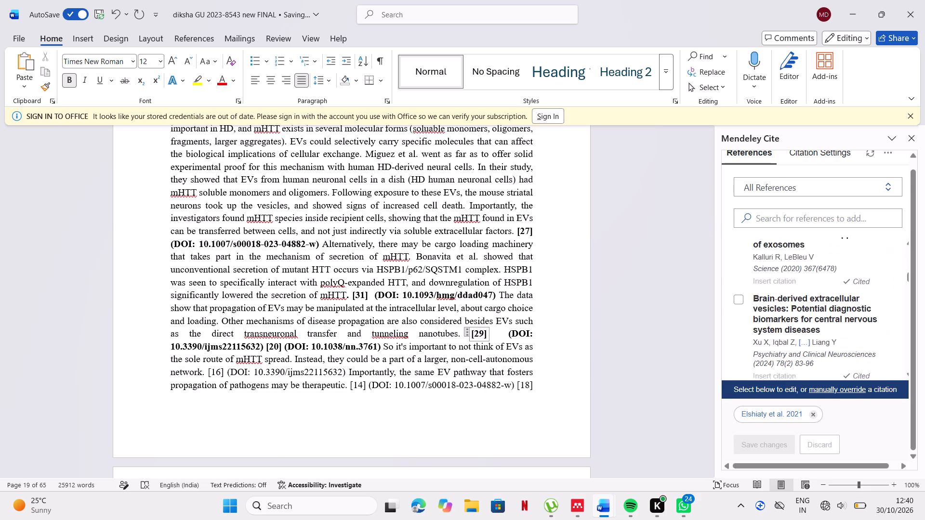
{"action": "scroll", "coordinate": [829, 309], "scroll_direction": "up", "scroll_amount": 2}
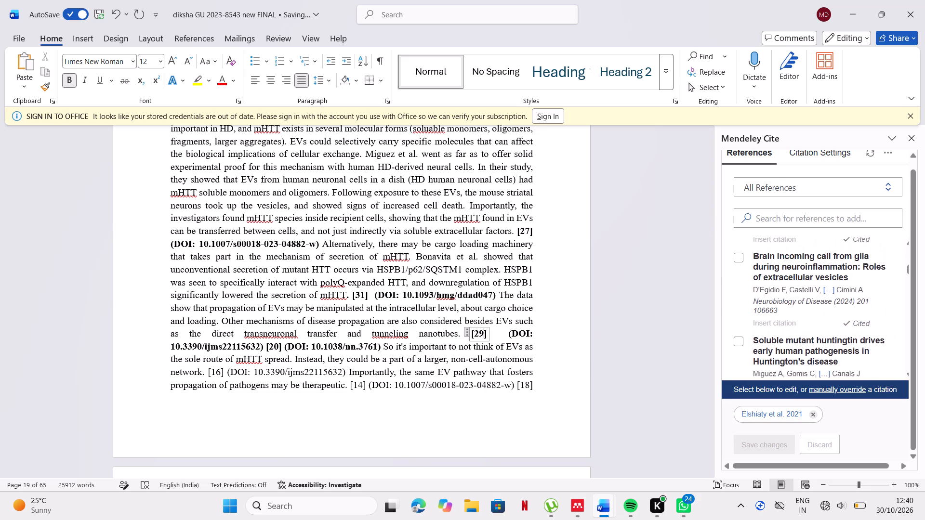
{"action": "scroll", "coordinate": [829, 309], "scroll_direction": "up", "scroll_amount": 1}
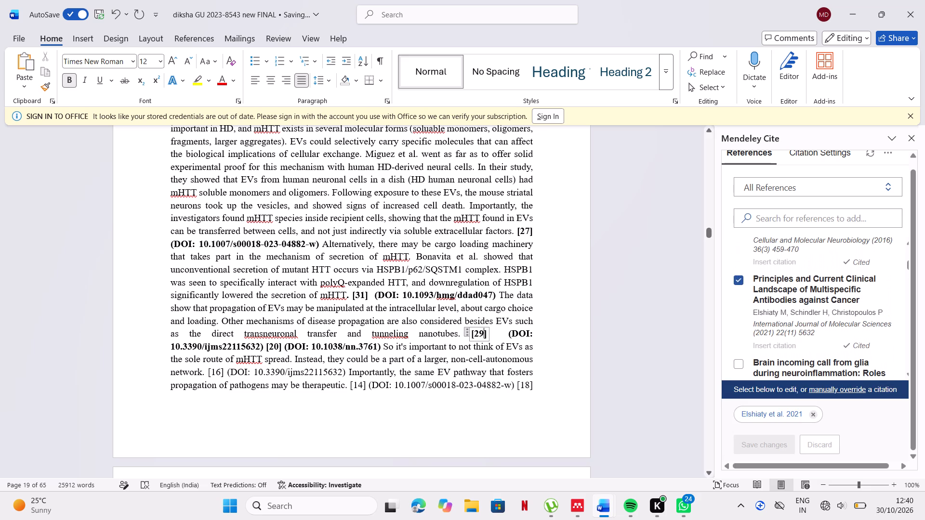
Replace the typed [16] after "non-cell-autonomous network" with a Mendeley citation of "Principles and Current Clinical Landscape of Multispecific Antibodies against Cancer".
{"action": "left_click", "coordinate": [227, 375]}
{"action": "key", "text": "BackSpace"}
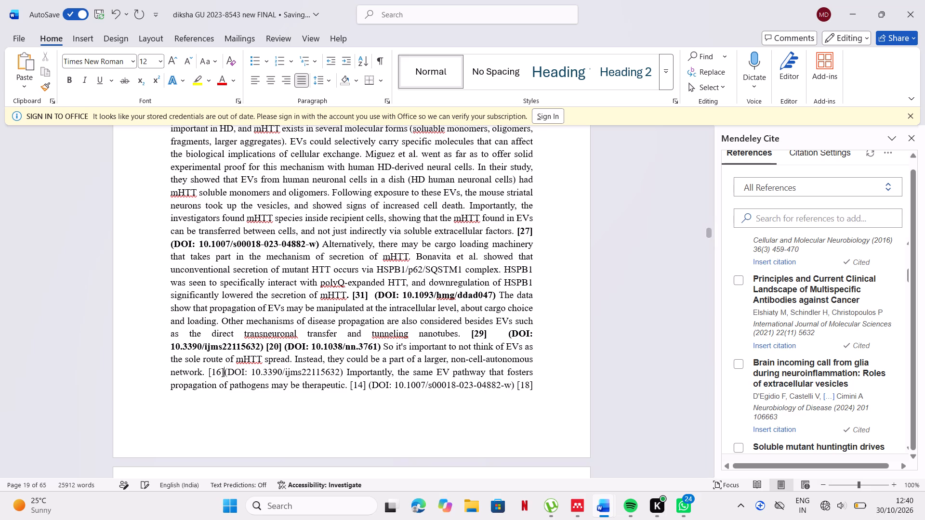
{"action": "key", "text": "BackSpace"}
{"action": "key", "text": "BackSpace"}
{"action": "key", "text": "BackSpace"}
{"action": "key", "text": "BackSpace"}
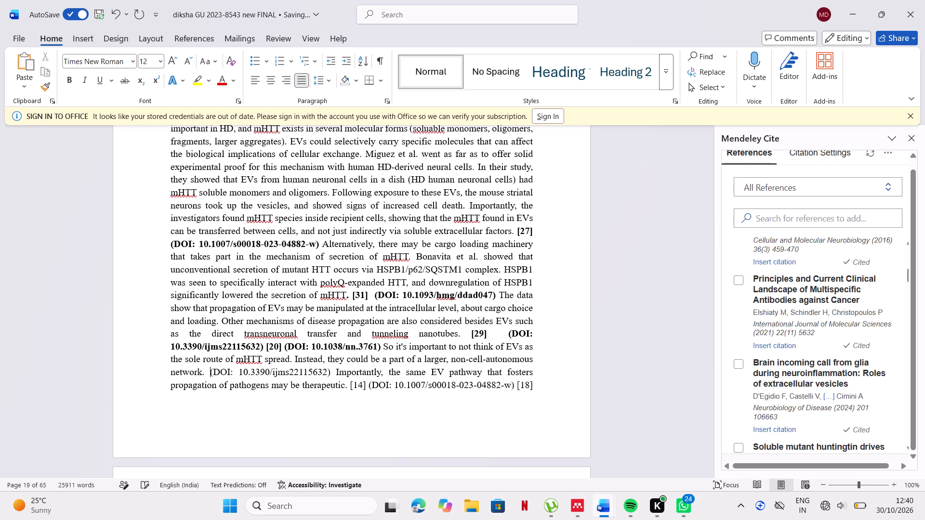
{"action": "left_click", "coordinate": [770, 344]}
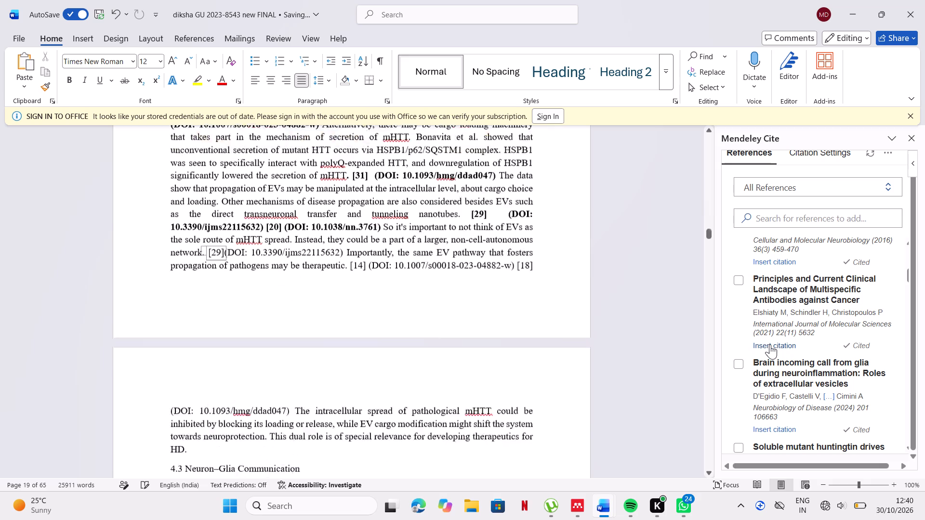
{"action": "left_click", "coordinate": [326, 291]}
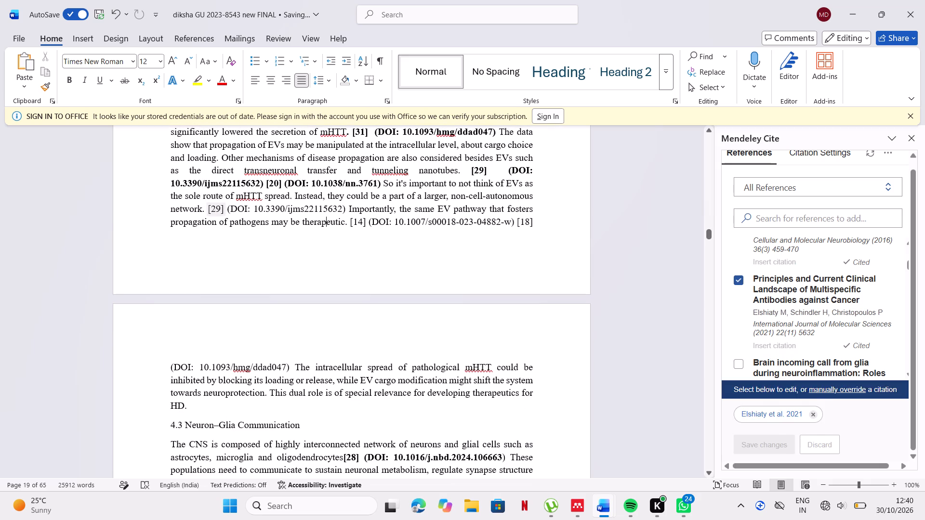
Bold the new citation and its DOI 10.3390/ijms22115632 after "non-cell-autonomous network".
{"action": "left_click_drag", "start_coordinate": [210, 208], "coordinate": [342, 210]}
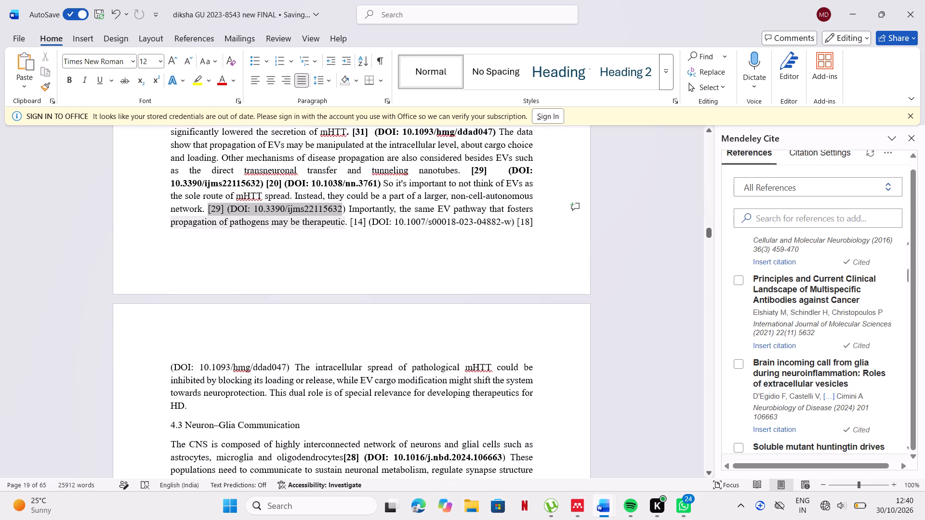
{"action": "left_click_drag", "start_coordinate": [342, 210], "coordinate": [342, 210]}
{"action": "left_click", "coordinate": [350, 187]}
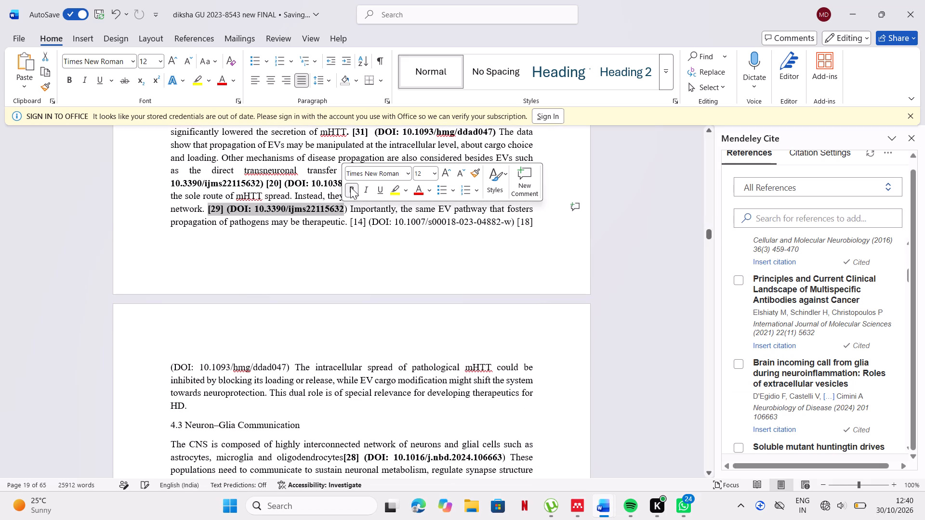
{"action": "left_click_drag", "start_coordinate": [351, 204], "coordinate": [341, 205]}
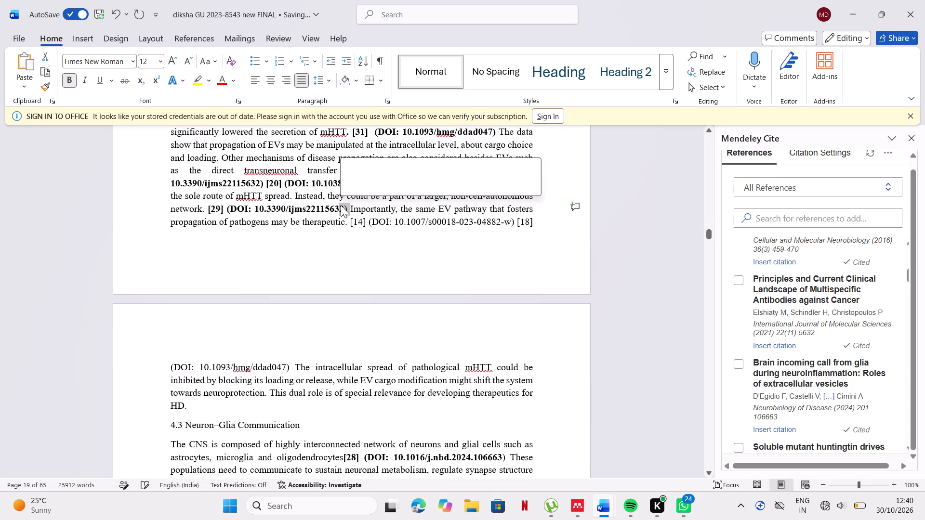
{"action": "left_click", "coordinate": [342, 271]}
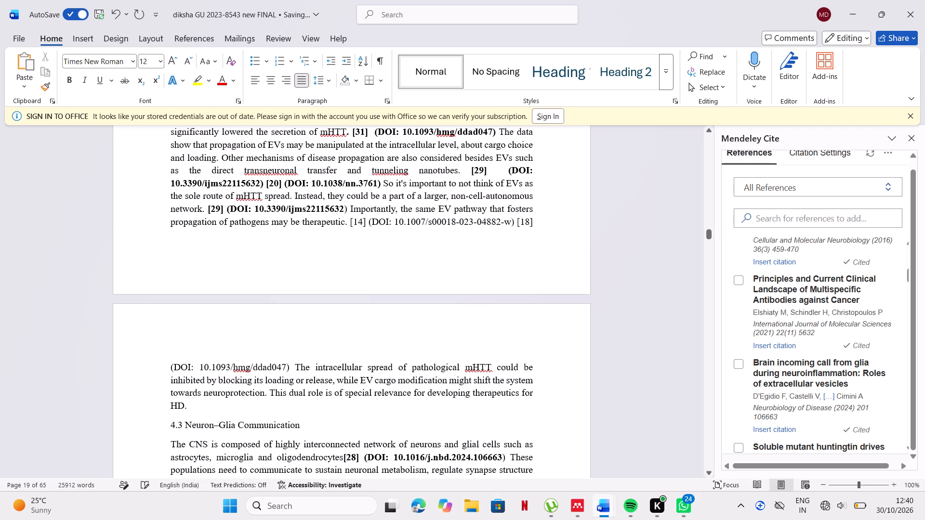
{"action": "scroll", "coordinate": [400, 281], "scroll_direction": "down", "scroll_amount": 1}
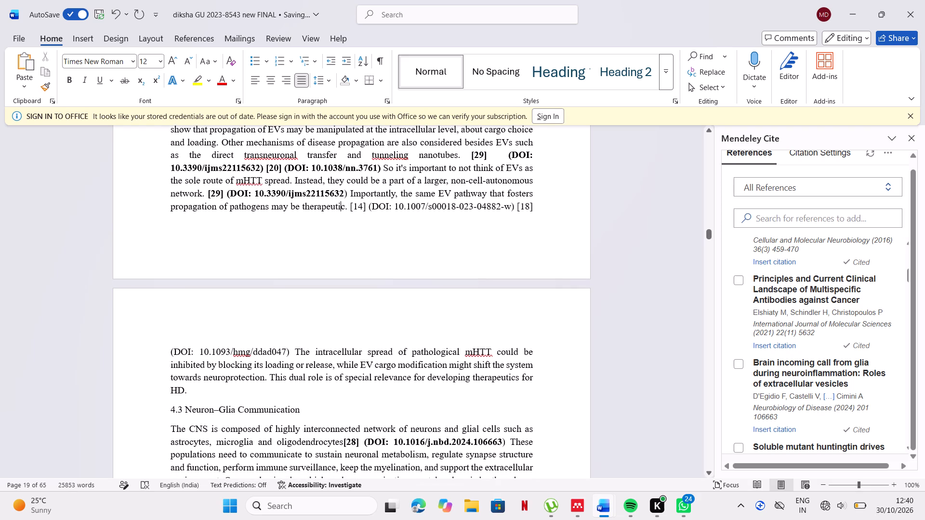
{"action": "left_click_drag", "start_coordinate": [395, 208], "coordinate": [507, 209]}
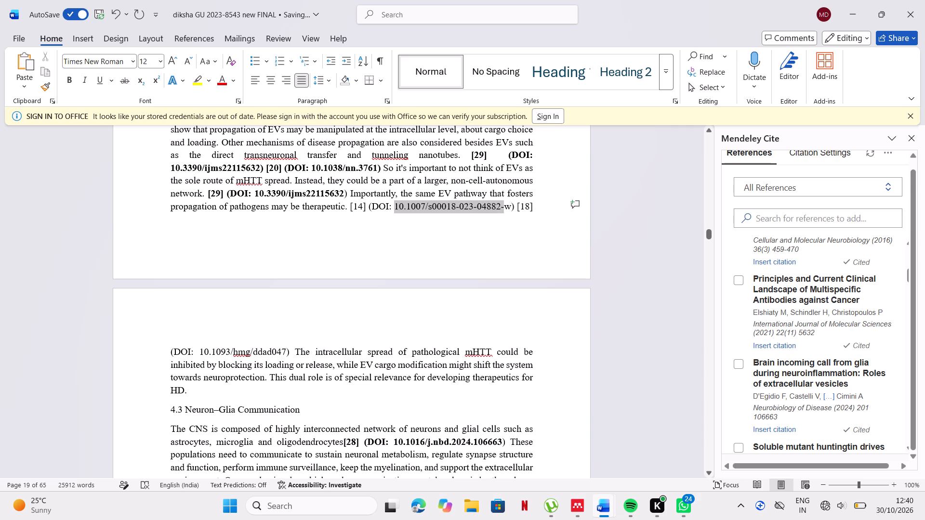
{"action": "left_click_drag", "start_coordinate": [507, 209], "coordinate": [508, 209]}
{"action": "key", "text": "ctrl+c"}
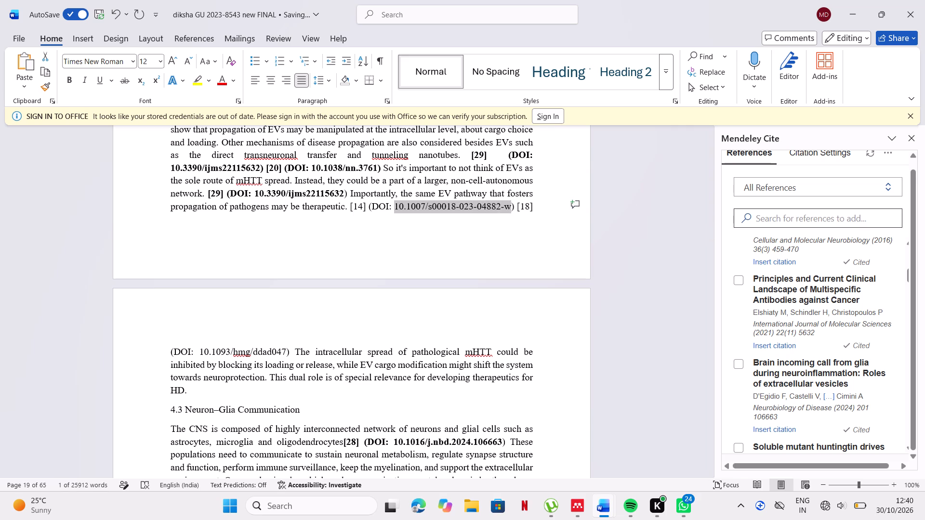
{"action": "left_click", "coordinate": [789, 218]}
{"action": "key", "text": "ctrl+v"}
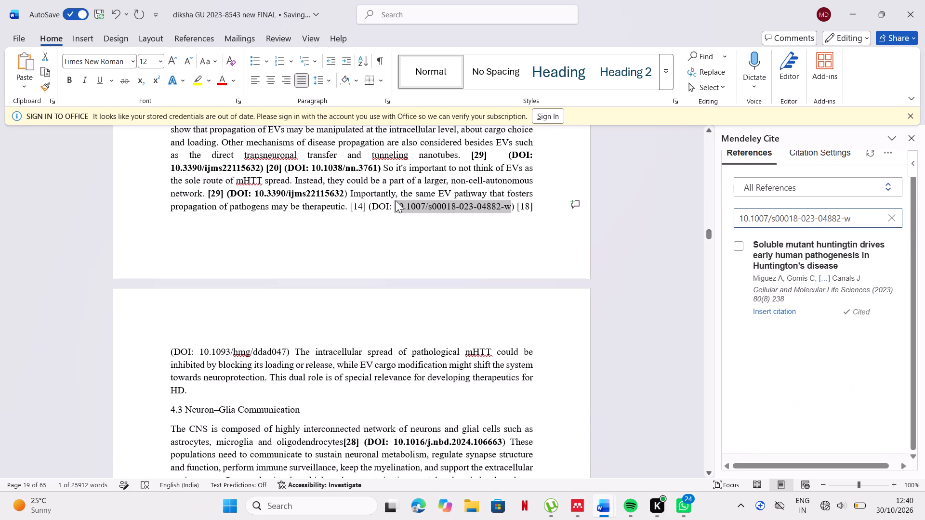
{"action": "left_click", "coordinate": [370, 206]}
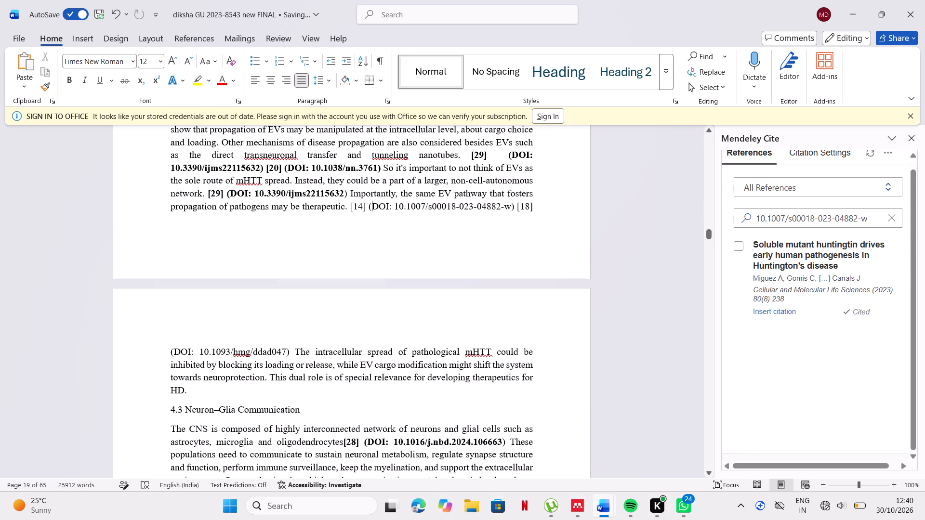
{"action": "left_click", "coordinate": [367, 207]}
{"action": "key", "text": "BackSpace"}
{"action": "key", "text": "BackSpace"}
{"action": "key", "text": "BackSpace"}
{"action": "key", "text": "BackSpace"}
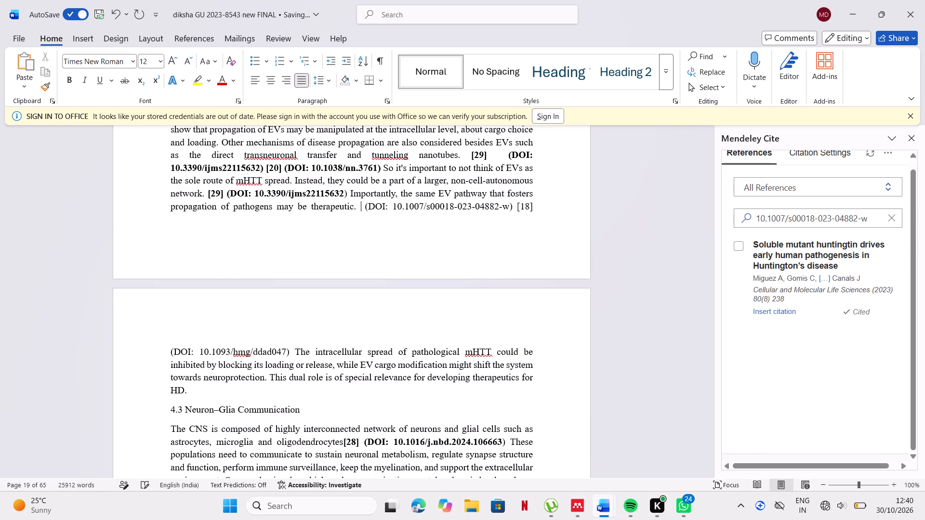
{"action": "left_click", "coordinate": [761, 312]}
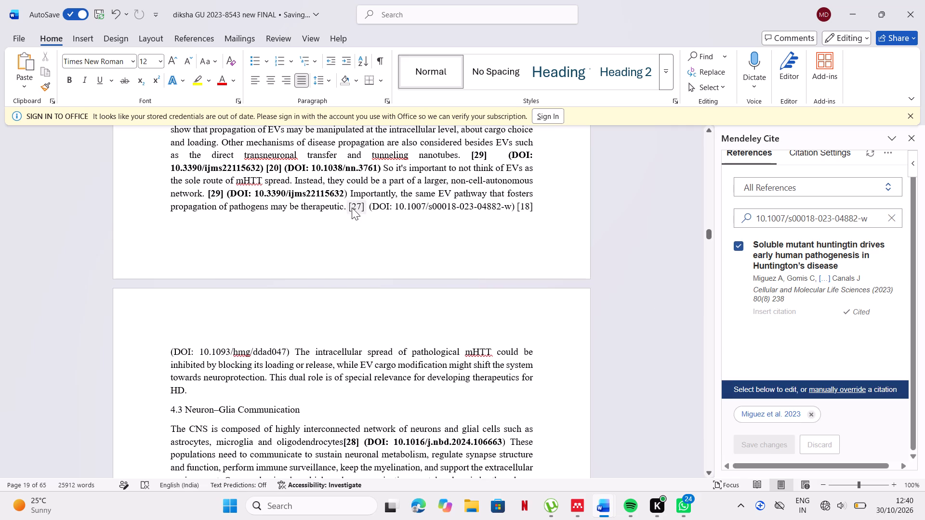
{"action": "left_click_drag", "start_coordinate": [348, 207], "coordinate": [479, 214]}
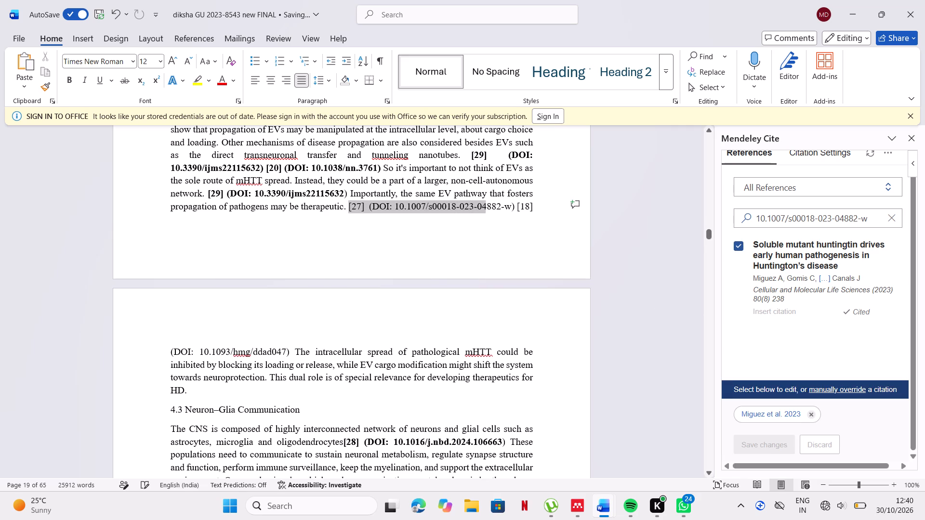
{"action": "left_click_drag", "start_coordinate": [479, 214], "coordinate": [514, 212]}
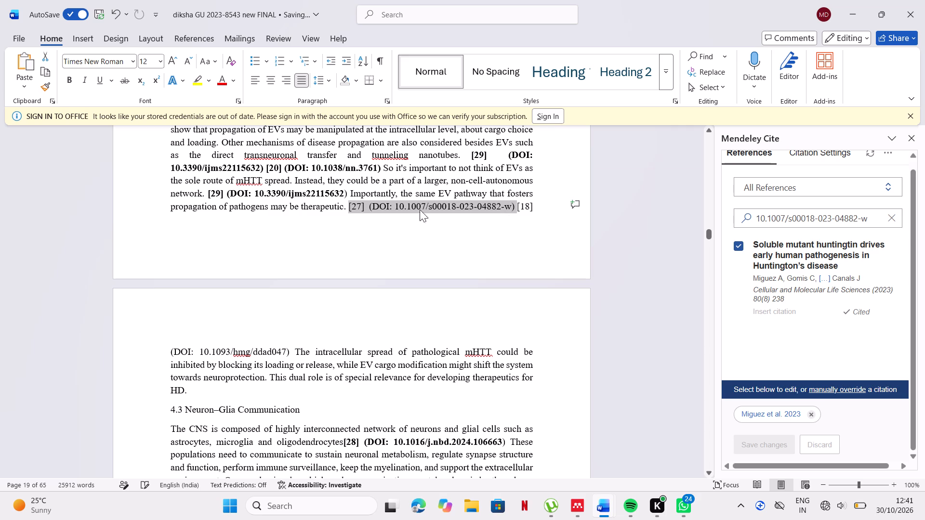
{"action": "left_click", "coordinate": [354, 200]}
{"action": "left_click_drag", "start_coordinate": [354, 201], "coordinate": [514, 206]}
{"action": "left_click", "coordinate": [521, 188]}
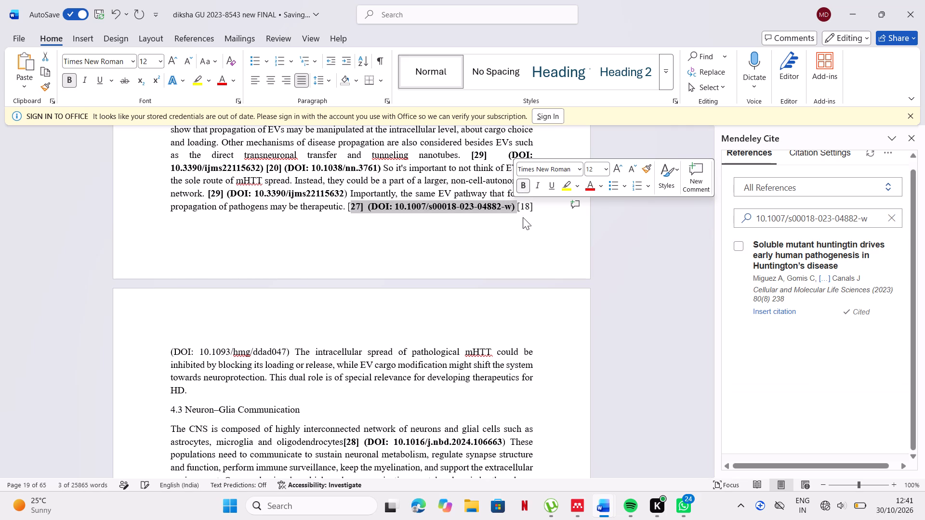
{"action": "left_click", "coordinate": [531, 247]}
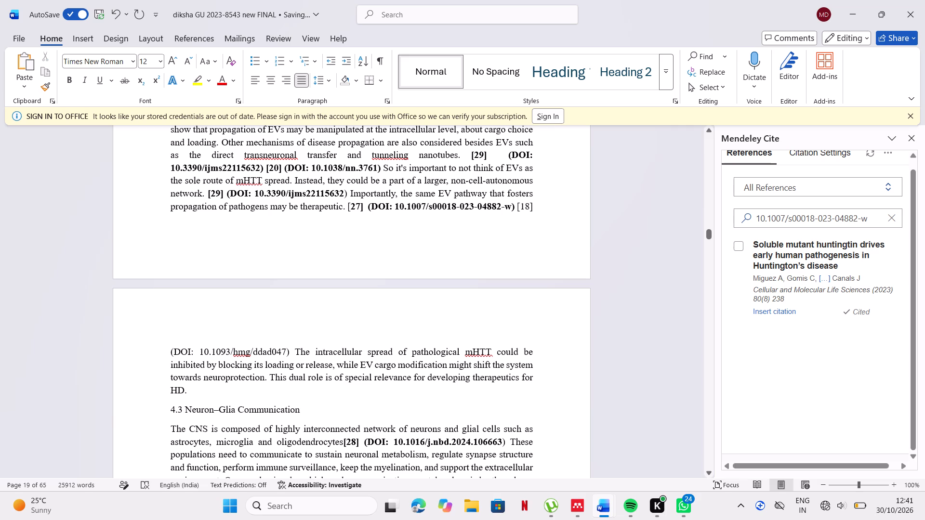
Replace the typed [18] before "The intracellular spread" with the Mendeley citation found by searching its DOI, 10.1093/hmg/ddad047.
{"action": "left_click", "coordinate": [894, 221]}
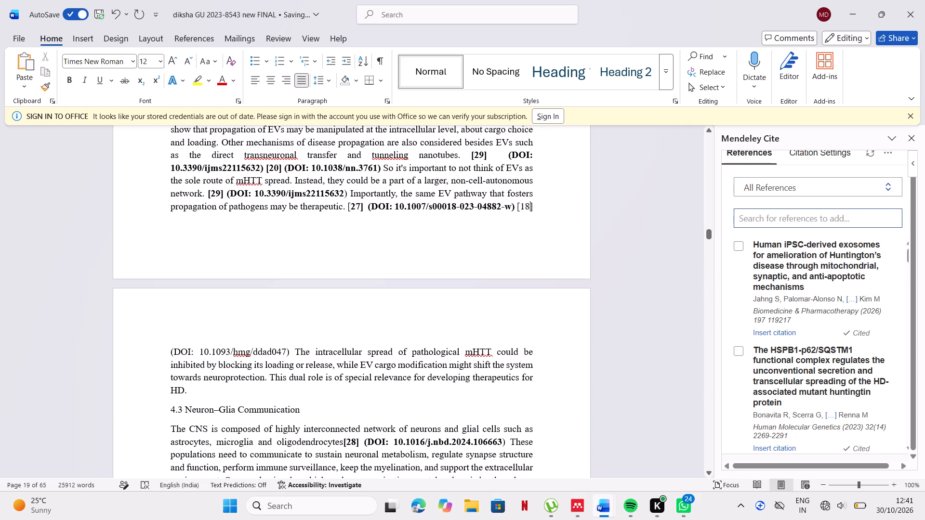
{"action": "left_click_drag", "start_coordinate": [200, 352], "coordinate": [251, 353]}
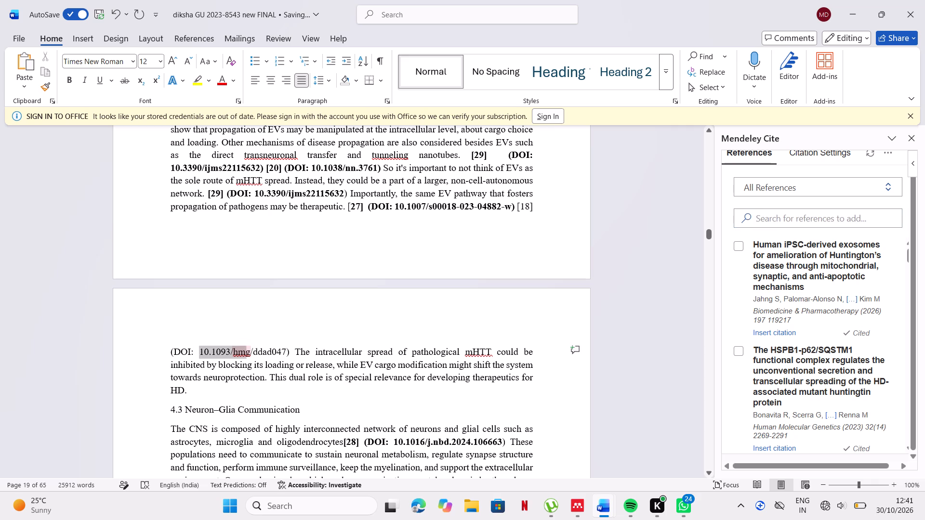
{"action": "left_click_drag", "start_coordinate": [251, 353], "coordinate": [271, 353]}
{"action": "key", "text": "ctrl+c"}
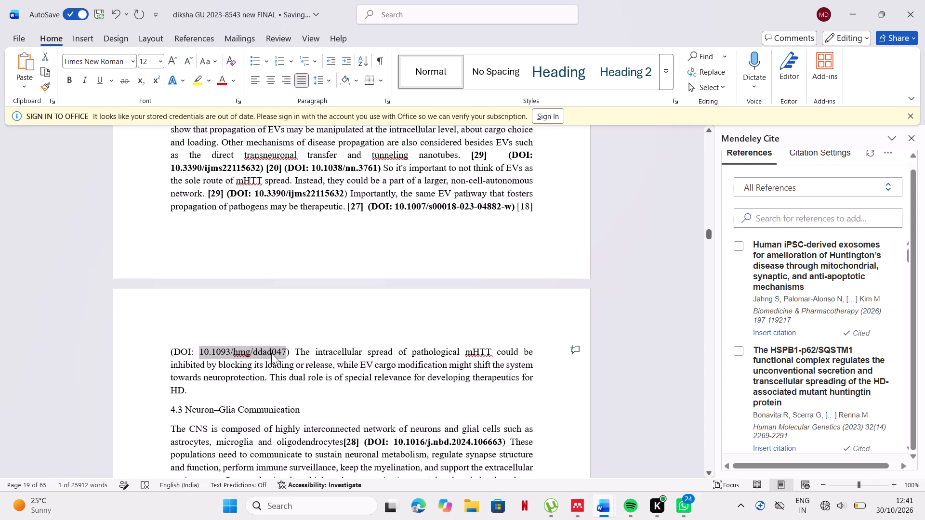
{"action": "left_click", "coordinate": [897, 211]}
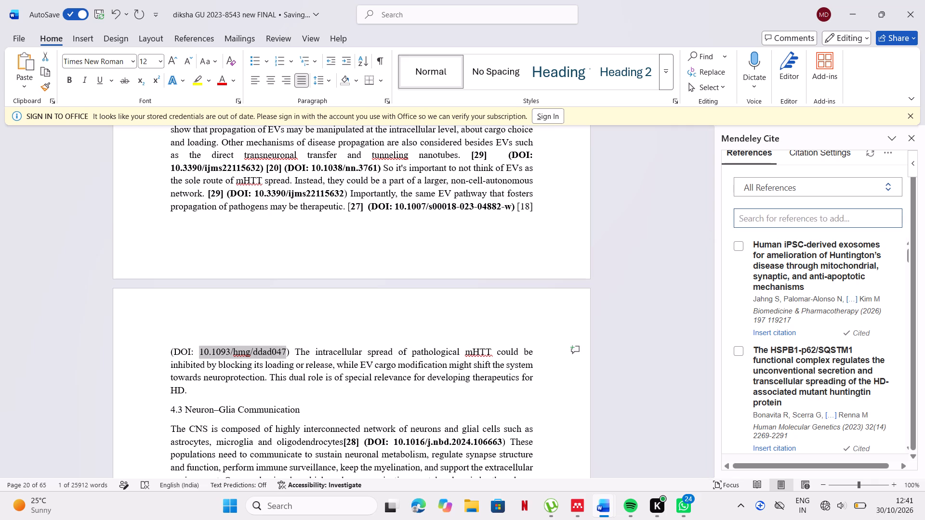
{"action": "key", "text": "ctrl+v"}
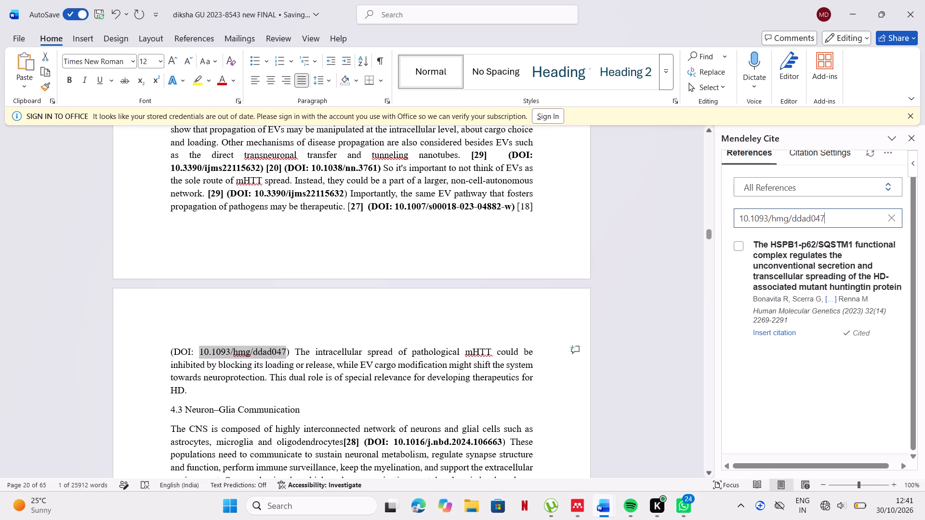
{"action": "left_click", "coordinate": [553, 208]}
{"action": "key", "text": "BackSpace"}
{"action": "key", "text": "BackSpace"}
{"action": "key", "text": "BackSpace"}
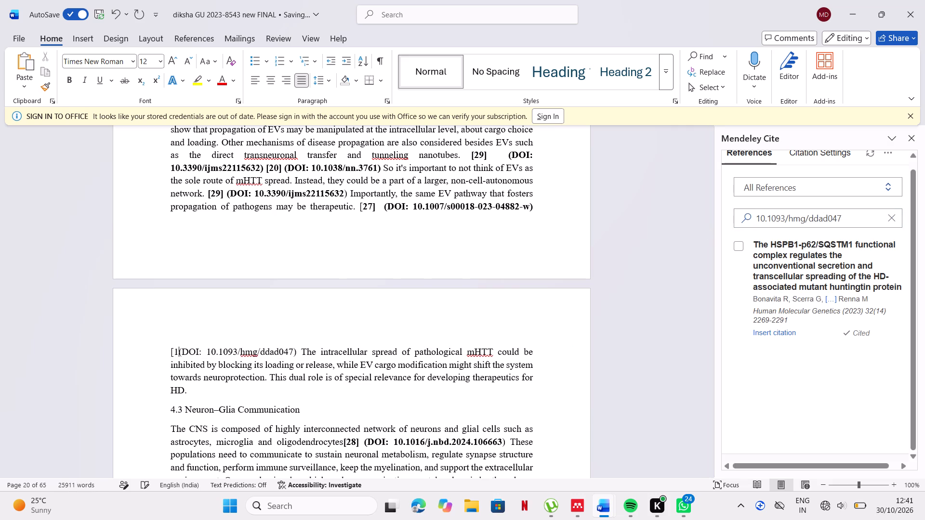
{"action": "key", "text": "BackSpace"}
{"action": "key", "text": "BackSpace"}
{"action": "key", "text": "BackSpace"}
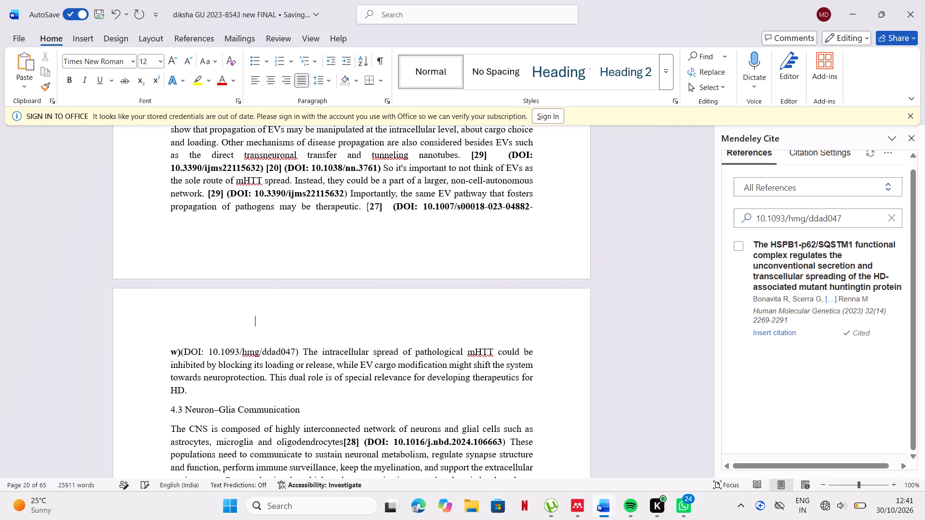
{"action": "key", "text": "space"}
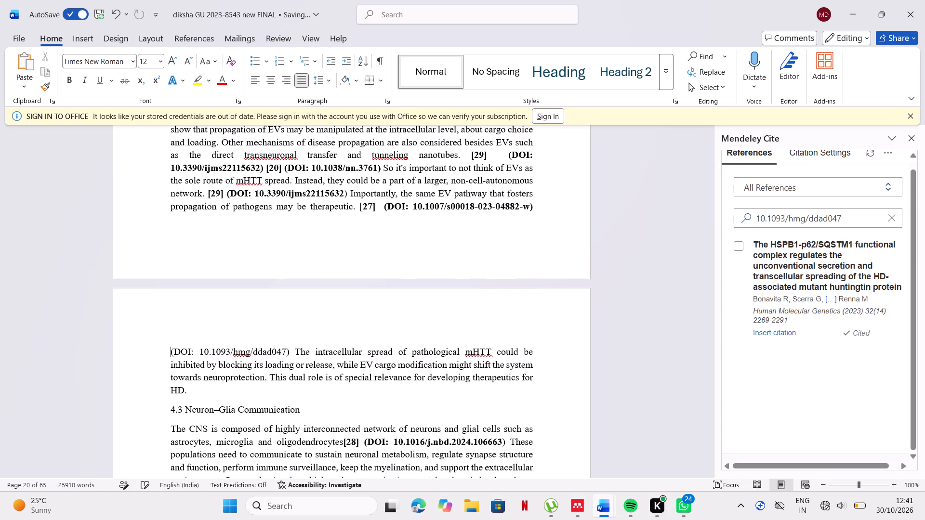
{"action": "left_click", "coordinate": [776, 333]}
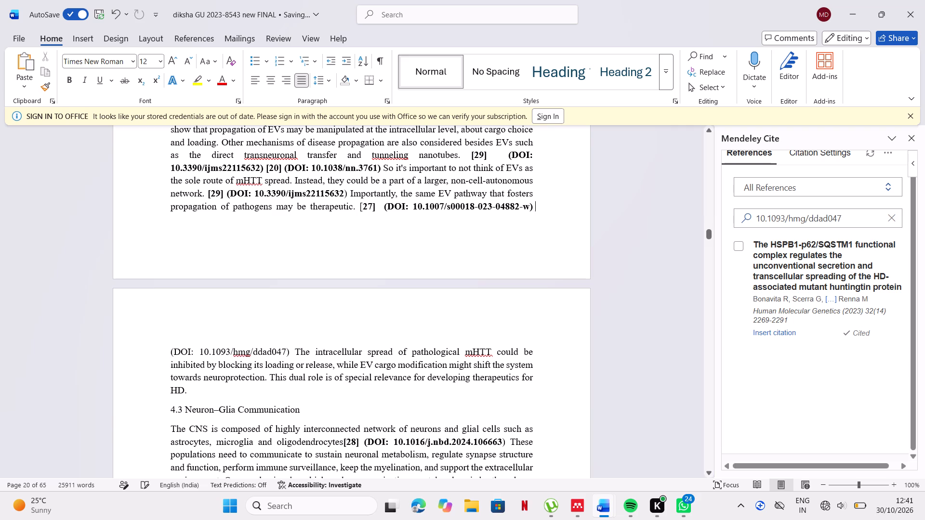
Bold the new citation and its DOI 10.1093/hmg/ddad047 before "The intracellular spread".
{"action": "scroll", "coordinate": [361, 235], "scroll_direction": "up", "scroll_amount": 1}
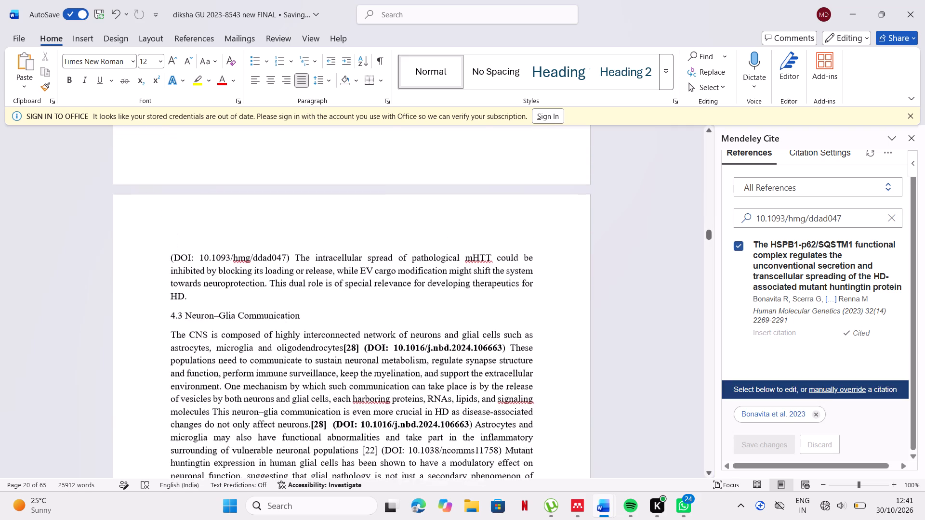
{"action": "scroll", "coordinate": [361, 235], "scroll_direction": "up", "scroll_amount": 1}
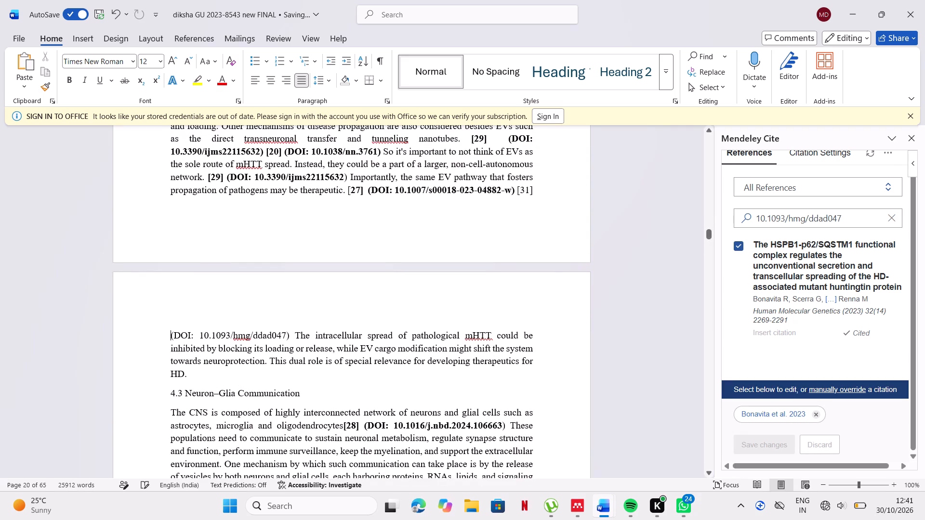
{"action": "left_click_drag", "start_coordinate": [515, 192], "coordinate": [288, 317]}
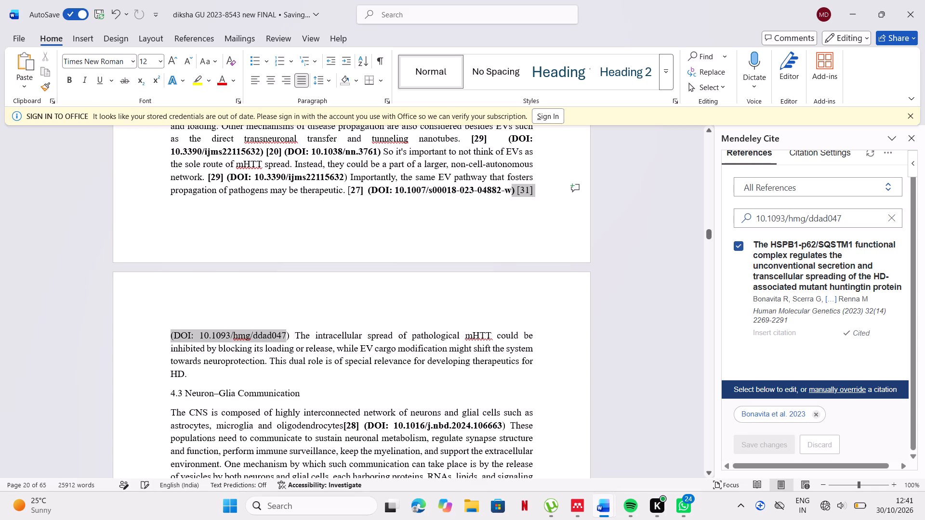
{"action": "left_click_drag", "start_coordinate": [288, 317], "coordinate": [291, 319]}
{"action": "left_click", "coordinate": [306, 296]}
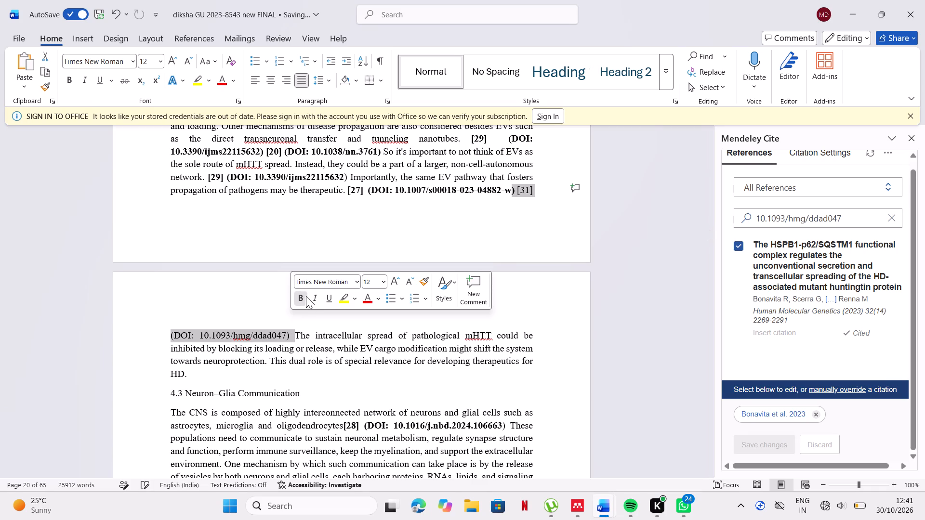
{"action": "left_click", "coordinate": [300, 297]}
{"action": "left_click", "coordinate": [260, 310]}
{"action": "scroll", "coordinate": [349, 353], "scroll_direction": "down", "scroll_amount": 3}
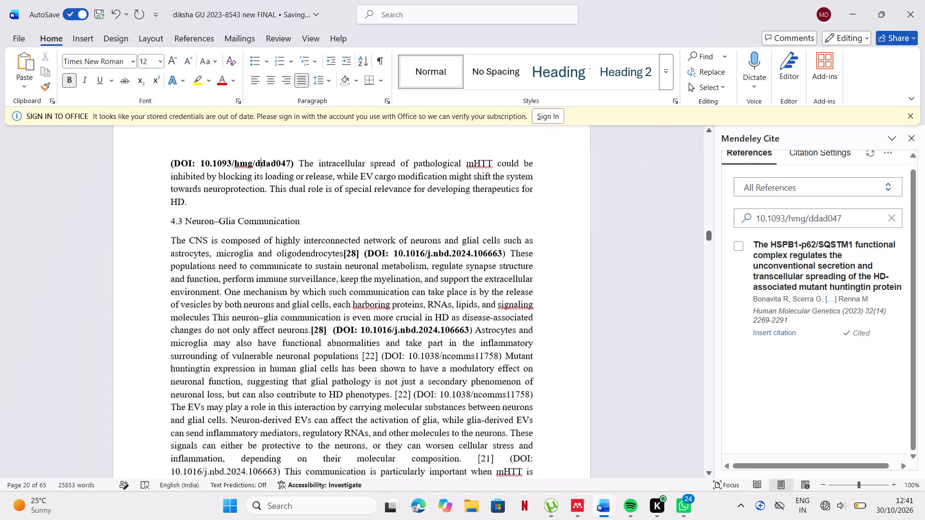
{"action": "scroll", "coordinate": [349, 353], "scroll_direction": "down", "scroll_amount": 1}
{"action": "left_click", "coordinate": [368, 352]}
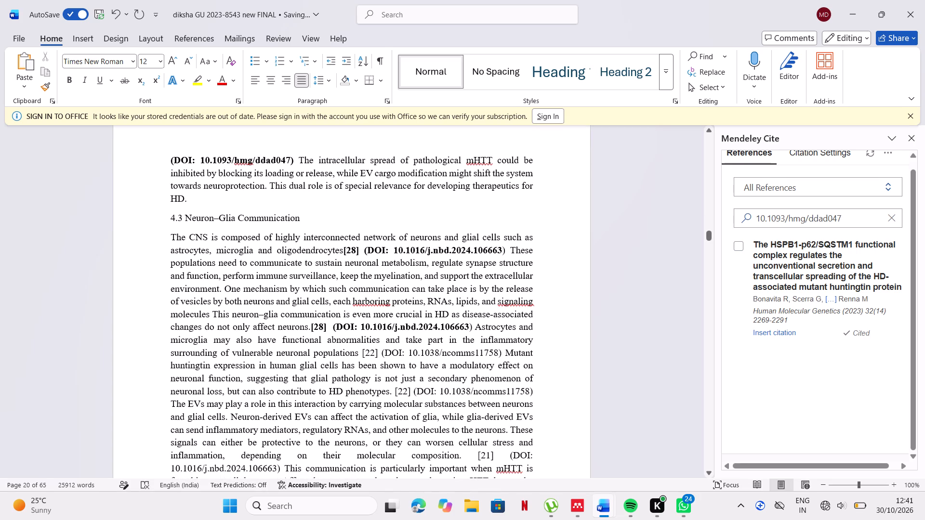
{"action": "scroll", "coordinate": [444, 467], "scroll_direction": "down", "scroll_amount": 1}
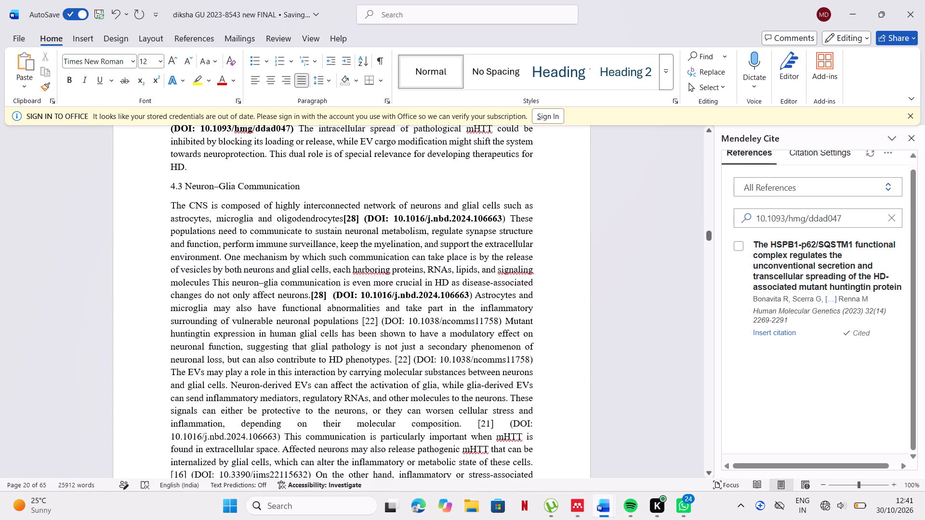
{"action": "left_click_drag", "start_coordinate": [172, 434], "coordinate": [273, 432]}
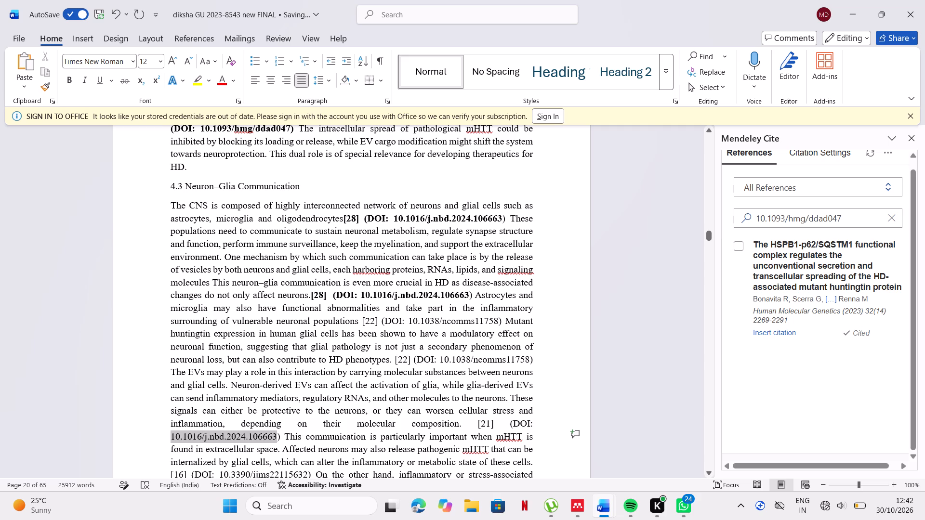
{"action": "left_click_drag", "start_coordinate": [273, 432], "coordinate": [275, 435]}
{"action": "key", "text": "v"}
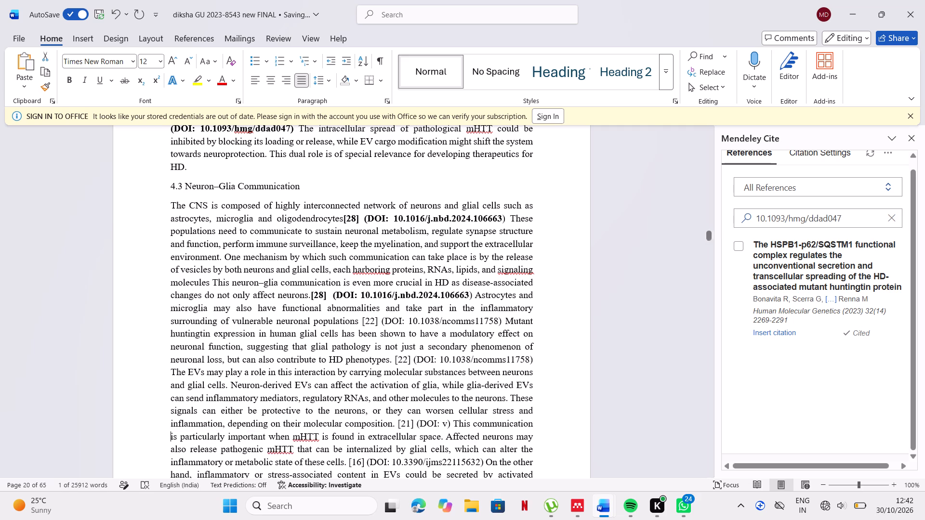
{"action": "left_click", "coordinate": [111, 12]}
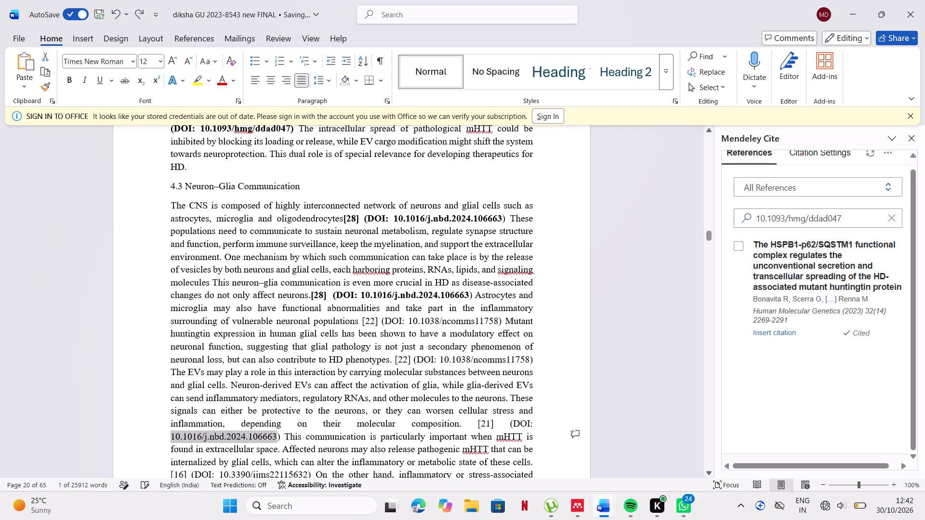
Replace the typed [21] after "molecular composition" with the Mendeley citation found by searching its DOI, 10.1016/j.nbd.2024.106663.
{"action": "left_click", "coordinate": [173, 432]}
{"action": "left_click_drag", "start_coordinate": [170, 432], "coordinate": [270, 442]}
{"action": "key", "text": "ctrl+c"}
{"action": "left_click", "coordinate": [891, 222]}
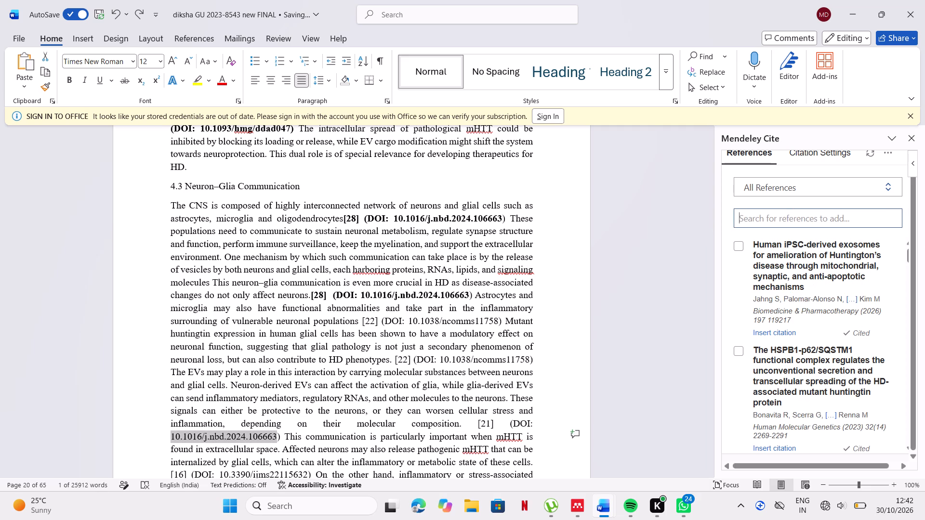
{"action": "left_click", "coordinate": [874, 221]}
{"action": "key", "text": "ctrl+v"}
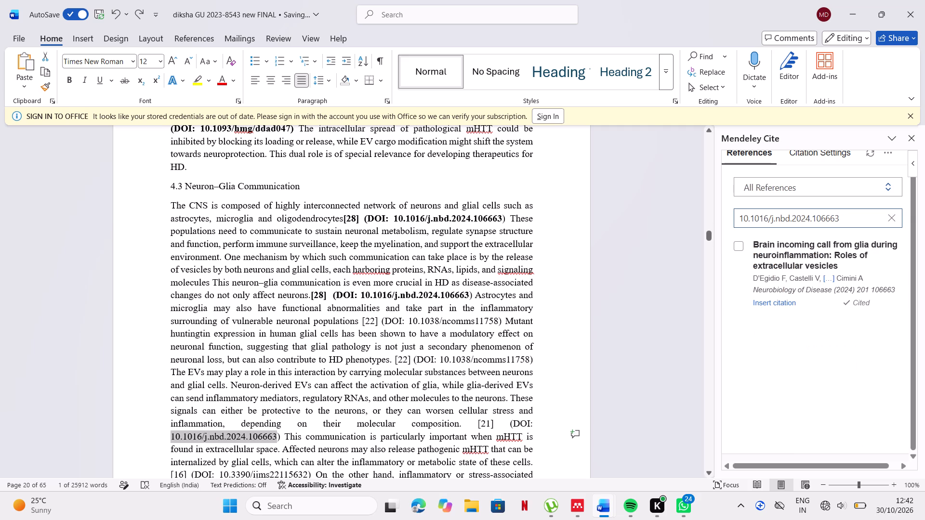
{"action": "left_click", "coordinate": [498, 428]}
{"action": "key", "text": "BackSpace"}
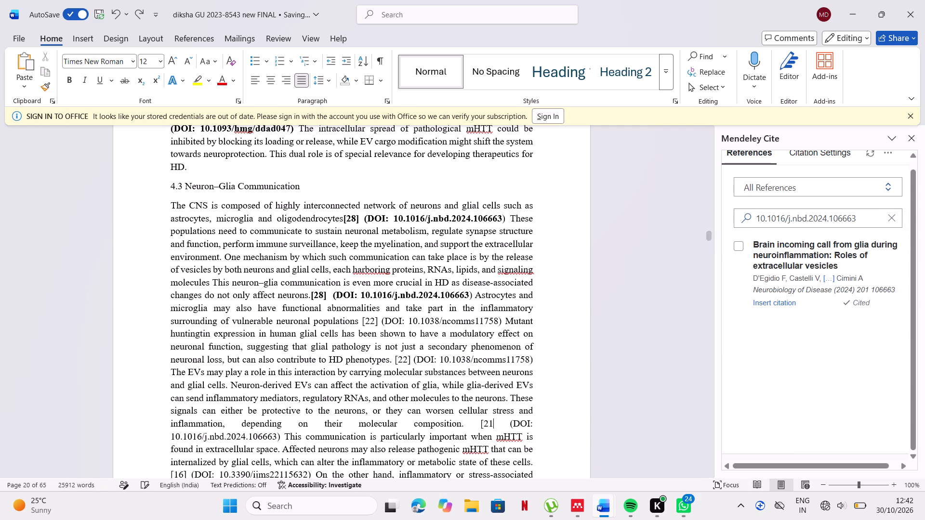
{"action": "key", "text": "BackSpace"}
{"action": "key", "text": "BackSpace"}
{"action": "key", "text": "BackSpace"}
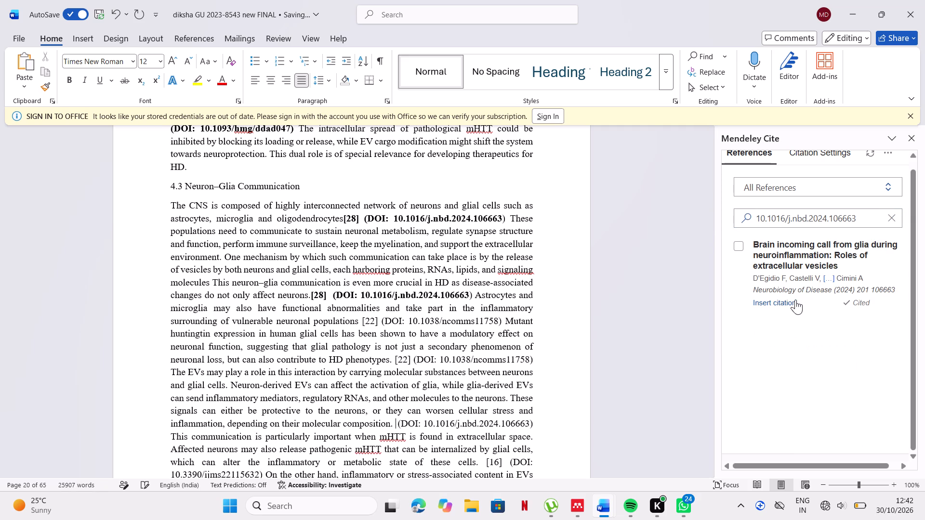
{"action": "left_click", "coordinate": [793, 298]}
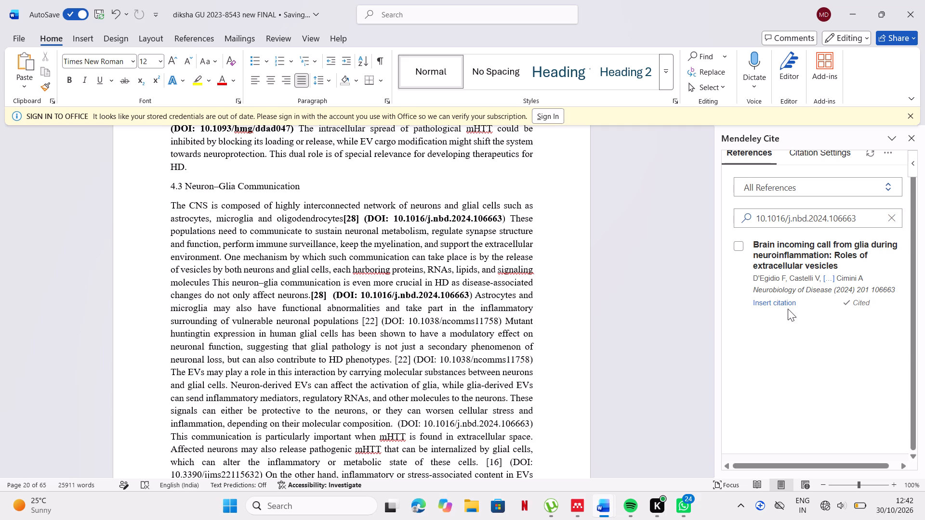
{"action": "left_click", "coordinate": [788, 302]}
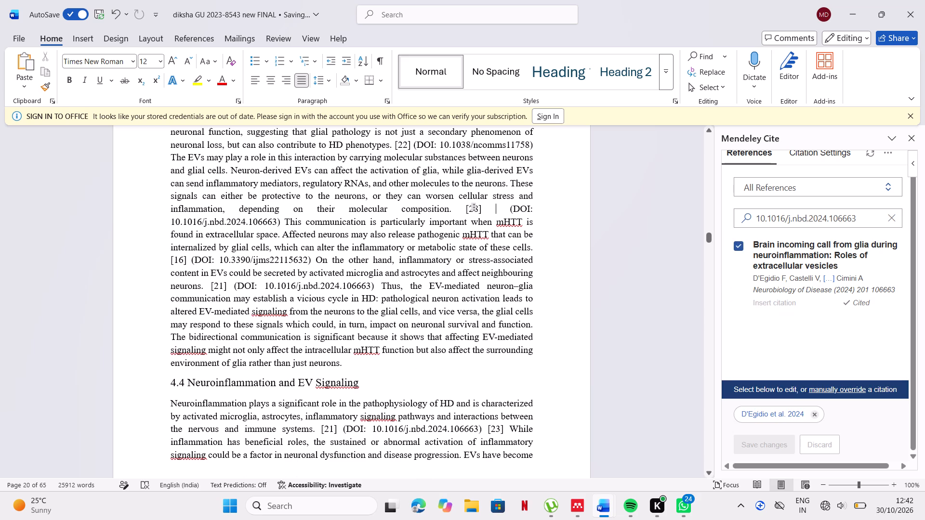
Bold the new citation and its DOI 10.1016/j.nbd.2024.106663 after "molecular composition".
{"action": "left_click_drag", "start_coordinate": [460, 207], "coordinate": [358, 216]}
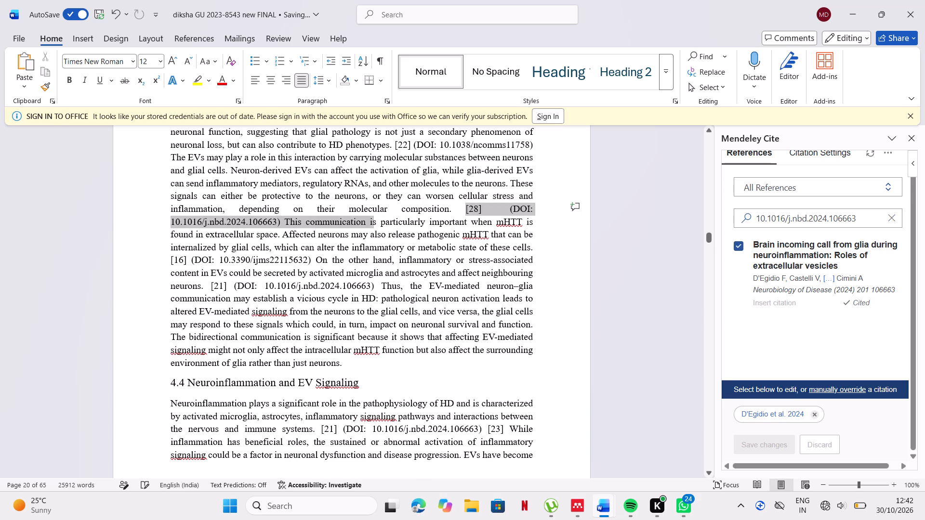
{"action": "left_click_drag", "start_coordinate": [358, 216], "coordinate": [280, 223]}
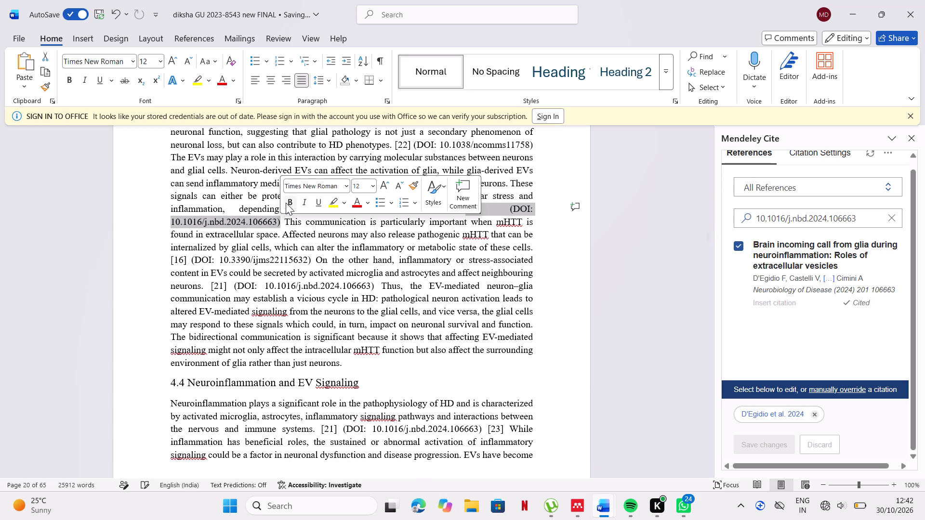
{"action": "left_click", "coordinate": [286, 203]}
{"action": "left_click", "coordinate": [554, 246]}
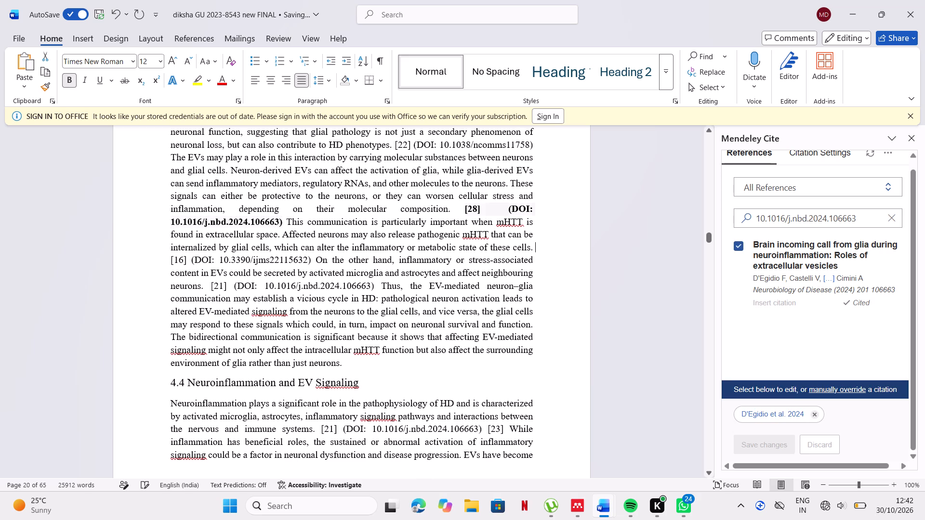
Replace the typed [16] after "metabolic state of these cells" with the Mendeley citation found by searching its DOI, 10.3390/ijms22115632.
{"action": "scroll", "coordinate": [554, 246], "scroll_direction": "up", "scroll_amount": 1}
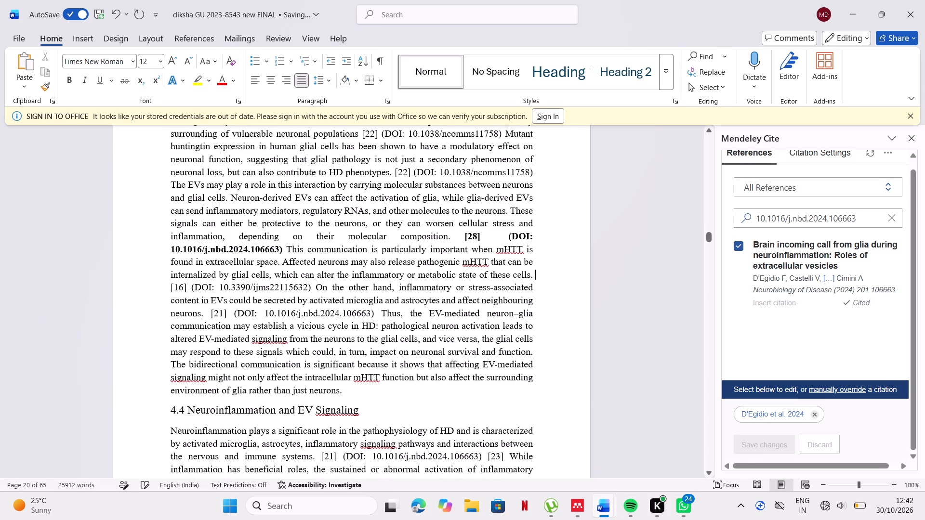
{"action": "scroll", "coordinate": [471, 286], "scroll_direction": "down", "scroll_amount": 1}
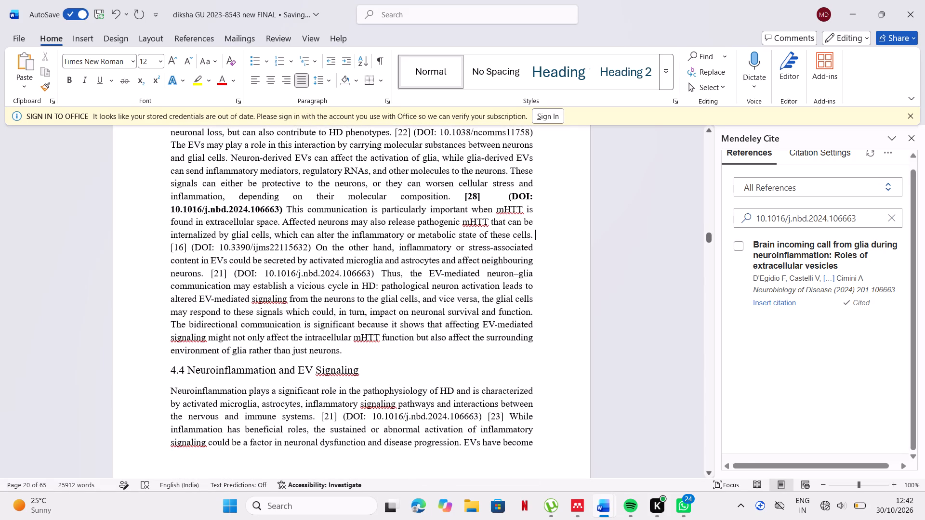
{"action": "left_click_drag", "start_coordinate": [218, 246], "coordinate": [268, 252]}
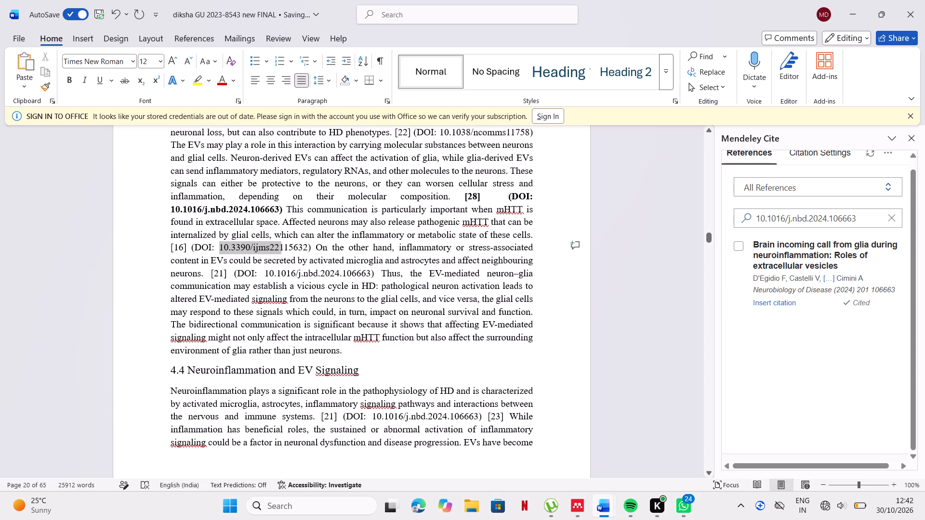
{"action": "left_click_drag", "start_coordinate": [268, 252], "coordinate": [303, 252]}
{"action": "key", "text": "ctrl+c"}
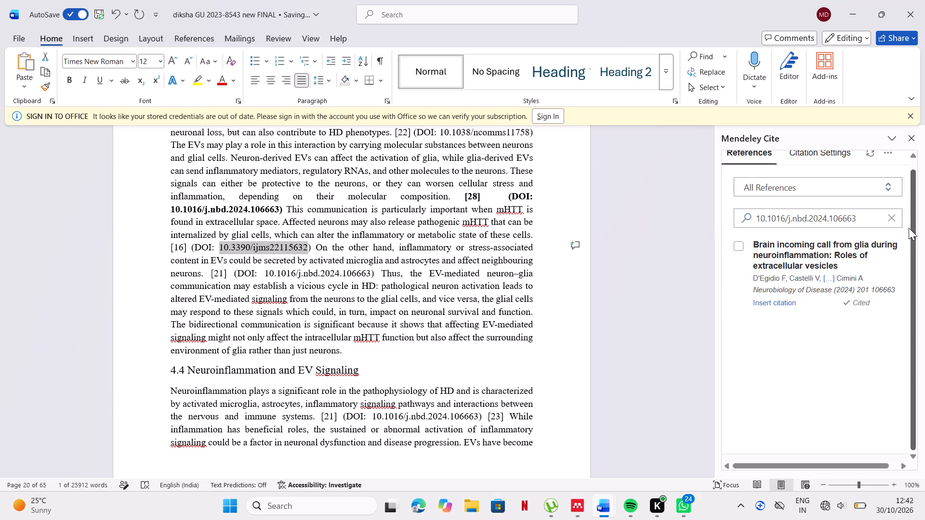
{"action": "left_click", "coordinate": [889, 220]}
{"action": "left_click", "coordinate": [880, 217]}
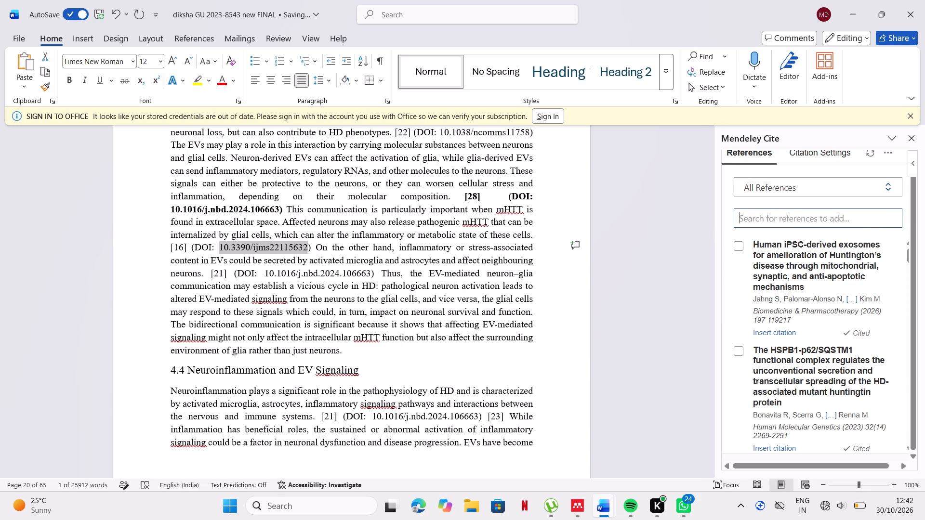
{"action": "key", "text": "ctrl+v"}
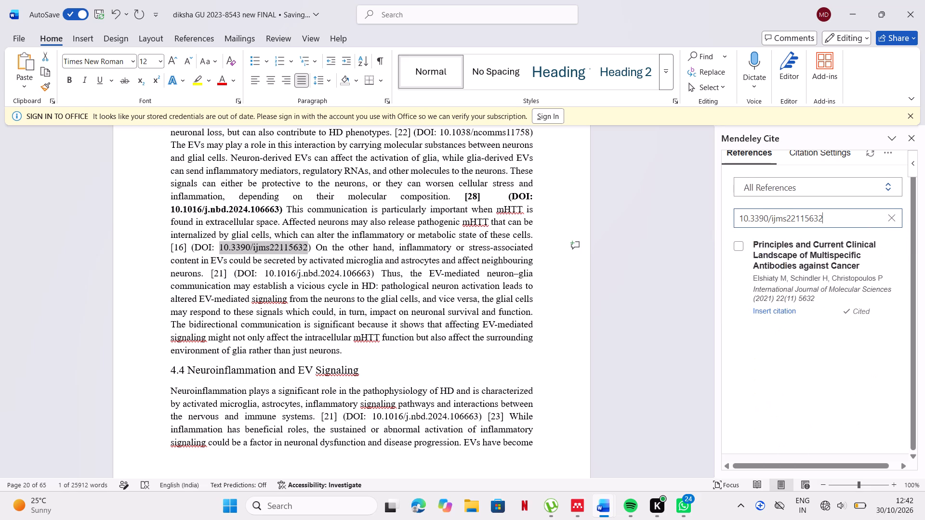
{"action": "key", "text": "Return"}
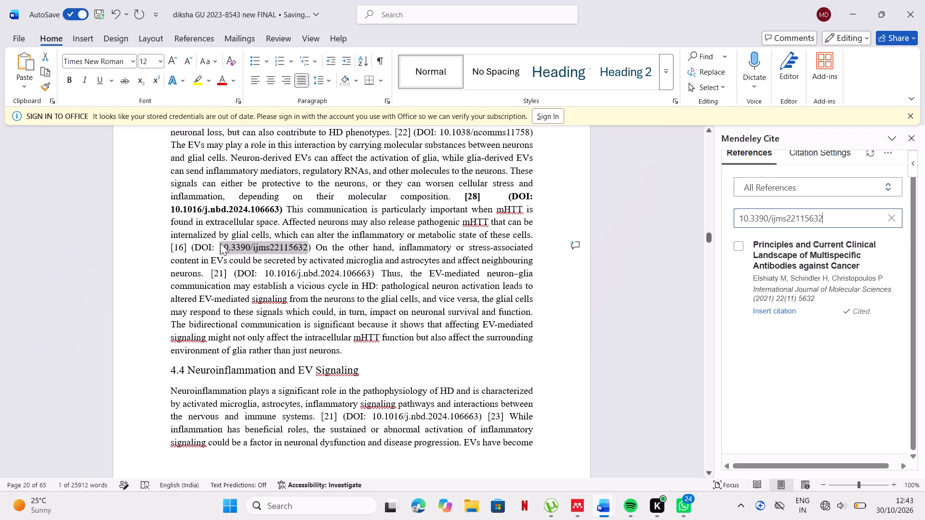
{"action": "left_click", "coordinate": [221, 243]}
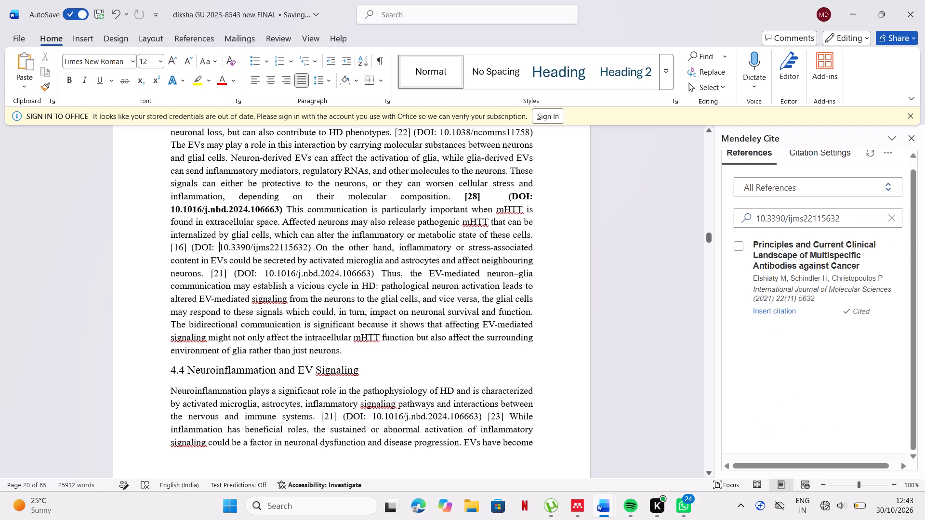
{"action": "left_click", "coordinate": [188, 243]}
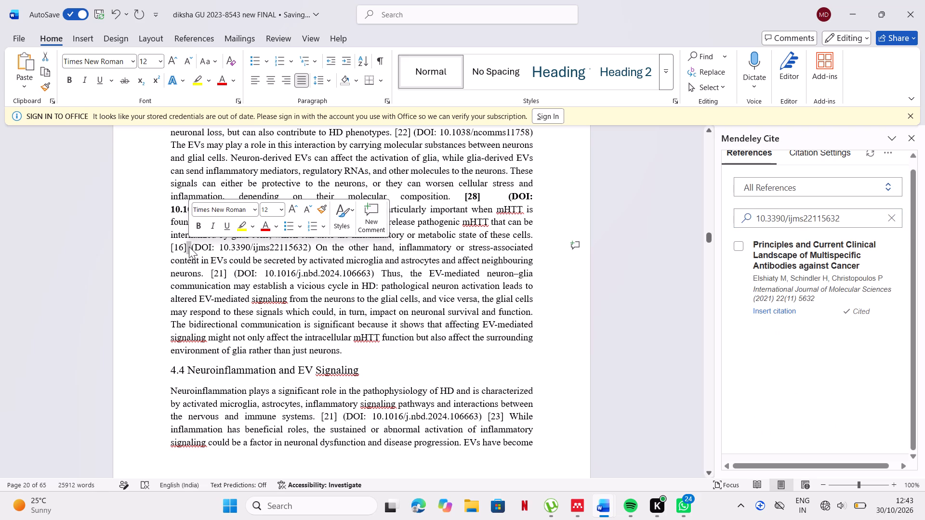
{"action": "left_click", "coordinate": [189, 247]}
{"action": "key", "text": "BackSpace"}
{"action": "key", "text": "BackSpace"}
{"action": "key", "text": "BackSpace"}
{"action": "key", "text": "BackSpace"}
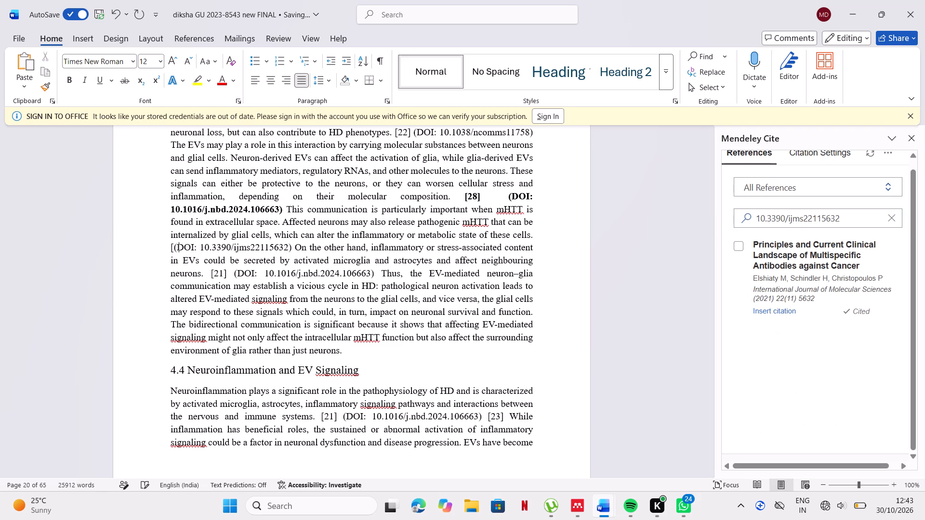
{"action": "key", "text": "BackSpace"}
{"action": "key", "text": "BackSpace"}
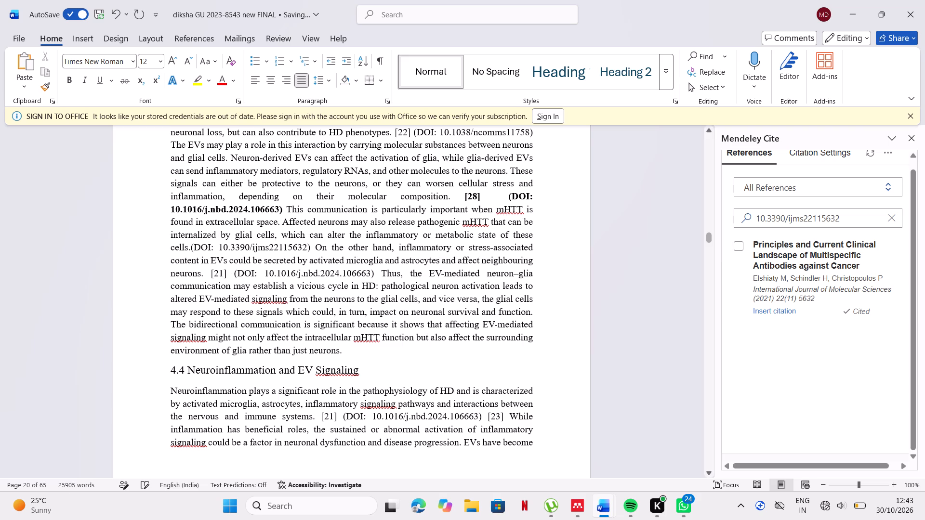
{"action": "left_click", "coordinate": [780, 308]}
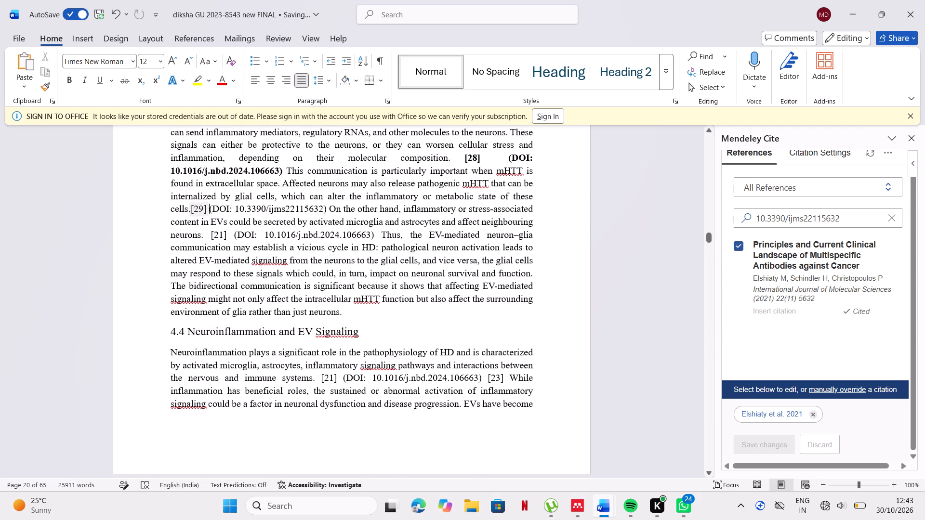
Bold the new citation and its DOI 10.3390/ijms22115632 before "On the other hand".
{"action": "left_click_drag", "start_coordinate": [192, 206], "coordinate": [325, 212]}
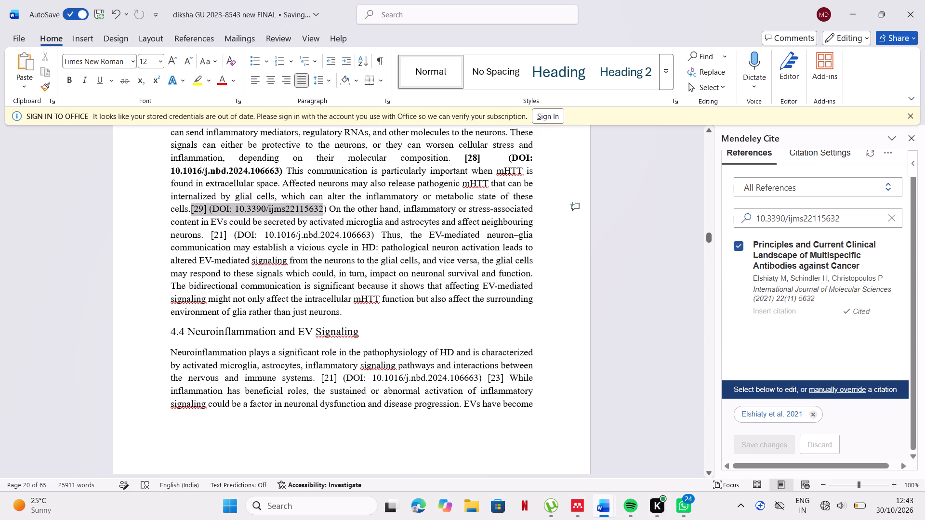
{"action": "left_click_drag", "start_coordinate": [325, 212], "coordinate": [328, 212]}
{"action": "left_click", "coordinate": [340, 187]}
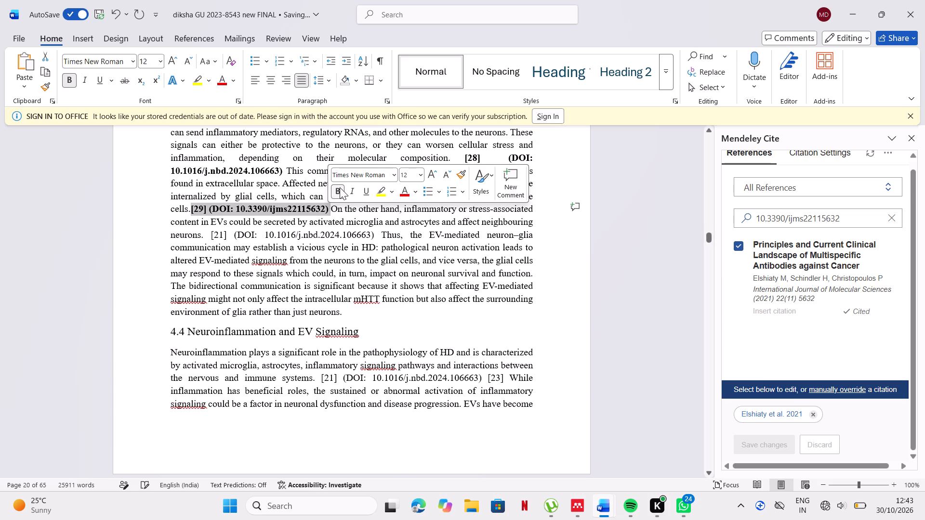
{"action": "left_click", "coordinate": [389, 324]}
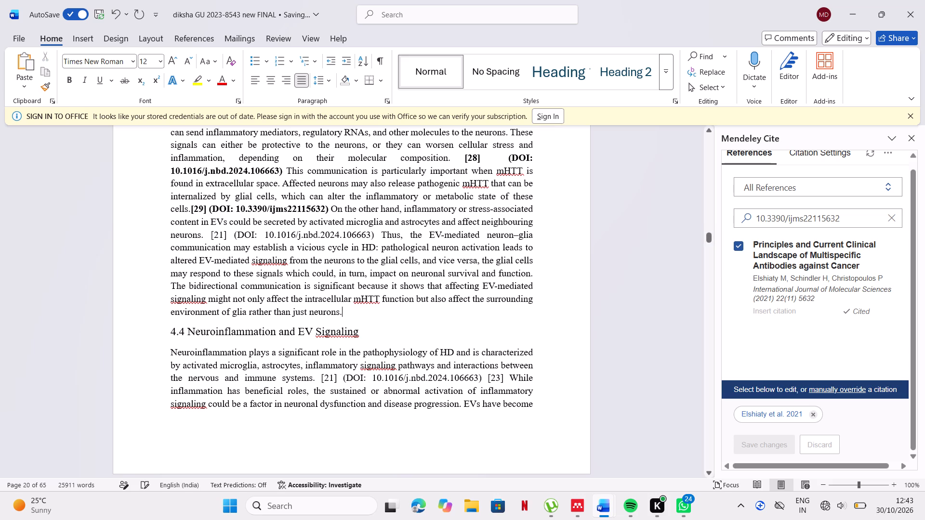
Replace the typed [21] after "affect neighbouring neurons" with the Mendeley citation for "Brain incoming call from glia during neuroinflammation", removing the extra space behind it.
{"action": "left_click", "coordinate": [466, 159]}
{"action": "left_click", "coordinate": [894, 220]}
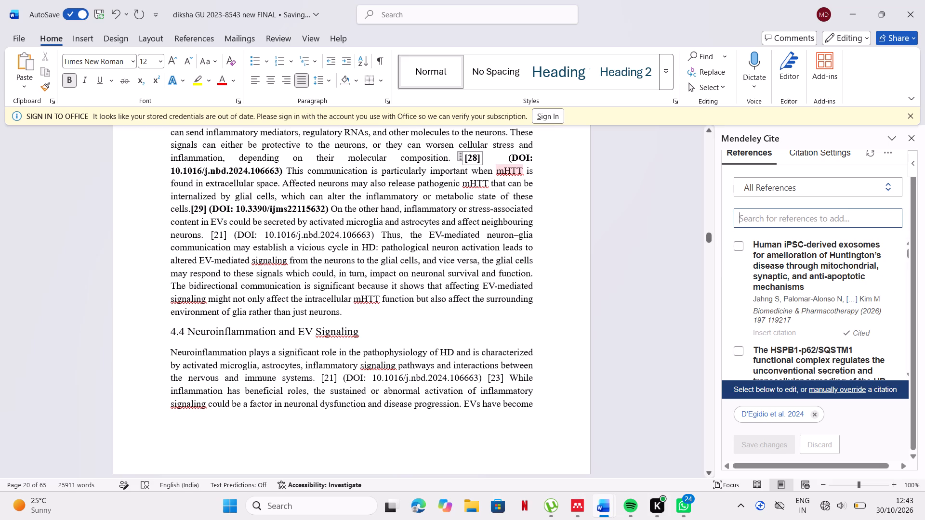
{"action": "left_click", "coordinate": [476, 157]}
{"action": "left_click", "coordinate": [617, 215]}
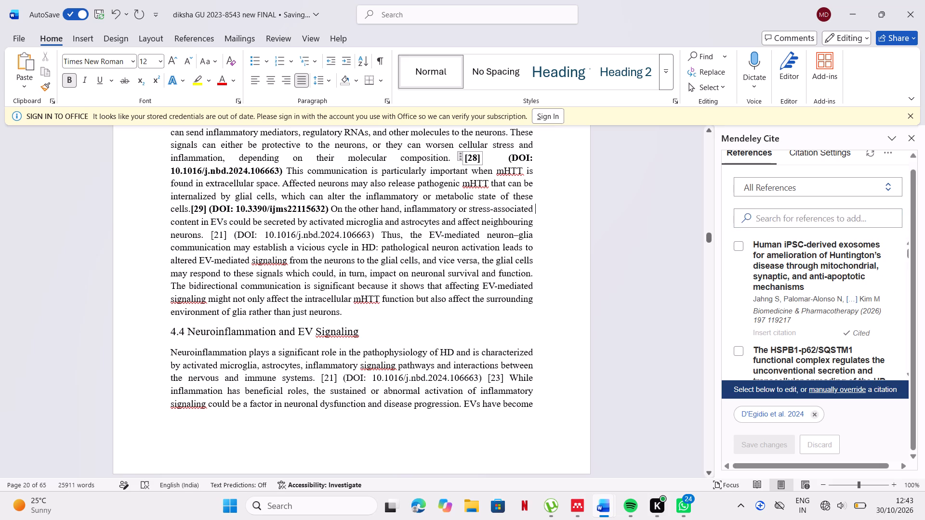
{"action": "left_click", "coordinate": [473, 157]}
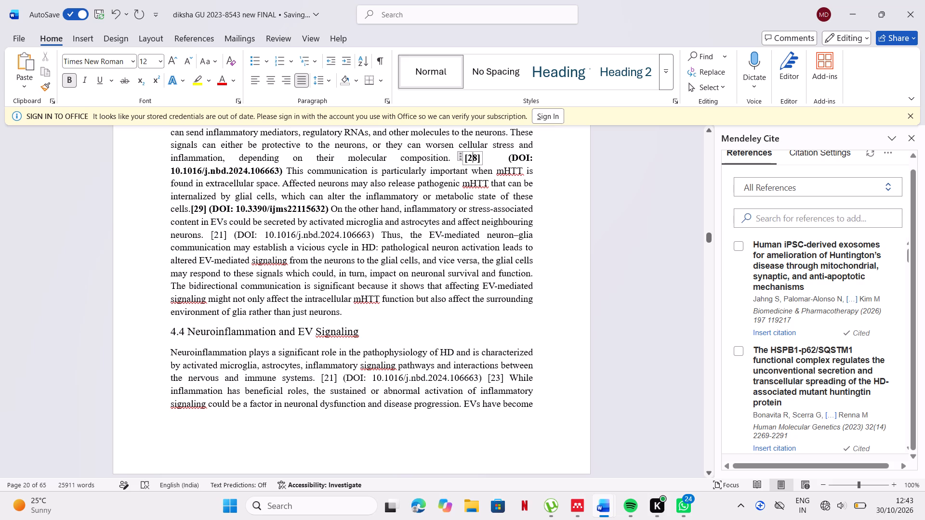
{"action": "scroll", "coordinate": [778, 346], "scroll_direction": "down", "scroll_amount": 1}
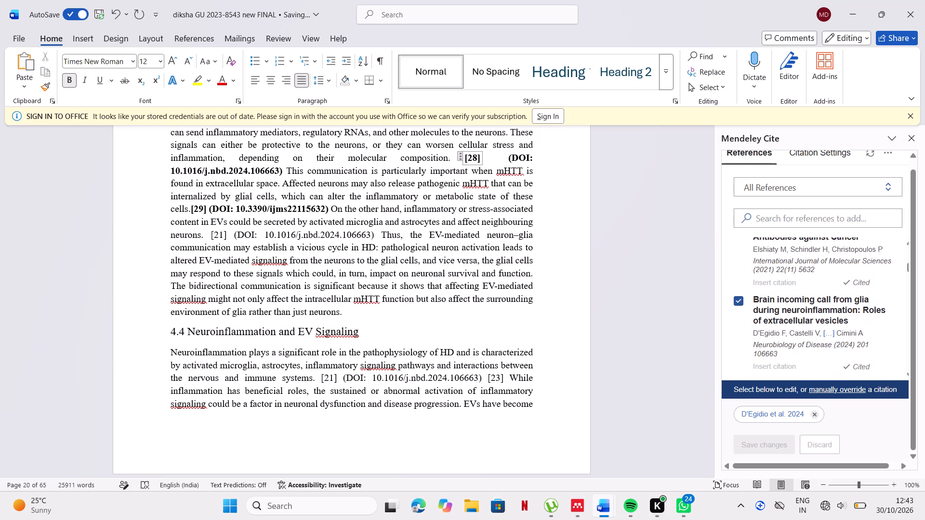
{"action": "left_click", "coordinate": [231, 237]}
{"action": "key", "text": "BackSpace"}
{"action": "key", "text": "BackSpace"}
{"action": "key", "text": "BackSpace"}
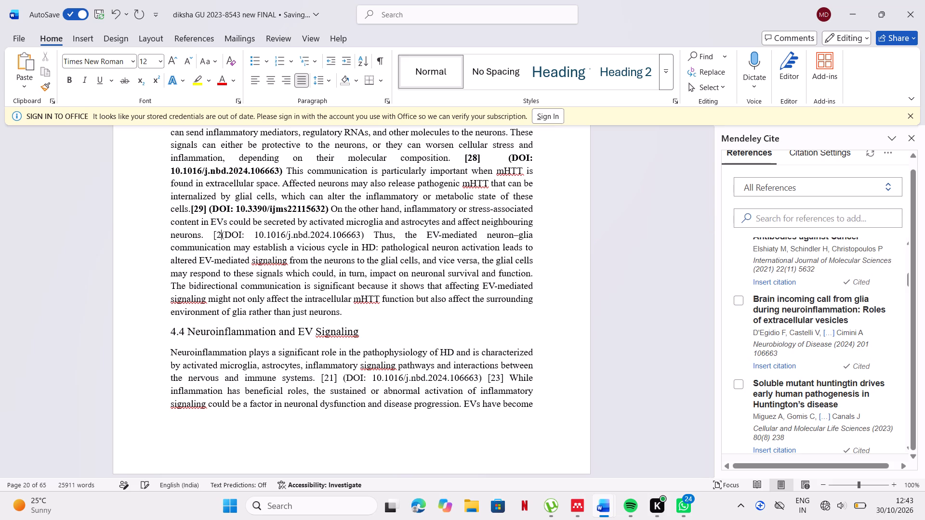
{"action": "key", "text": "BackSpace"}
{"action": "key", "text": "BackSpace"}
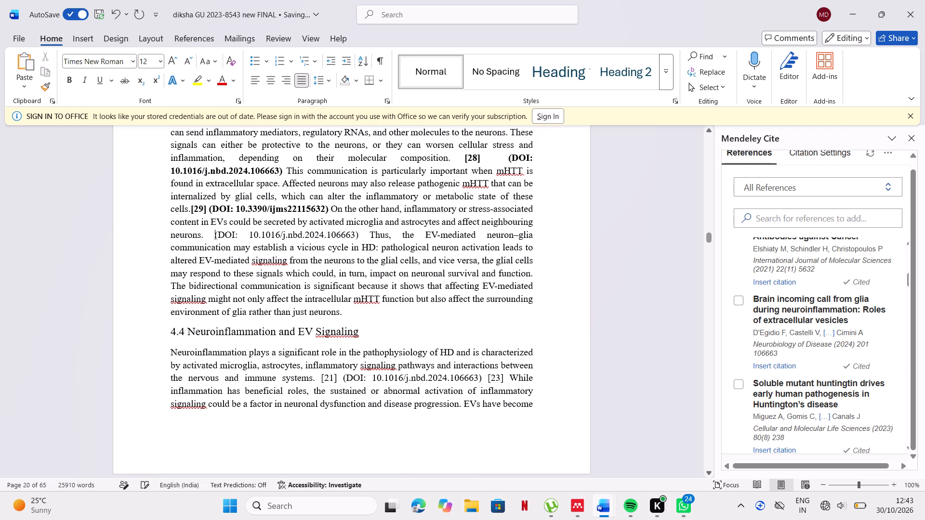
{"action": "left_click", "coordinate": [478, 161]}
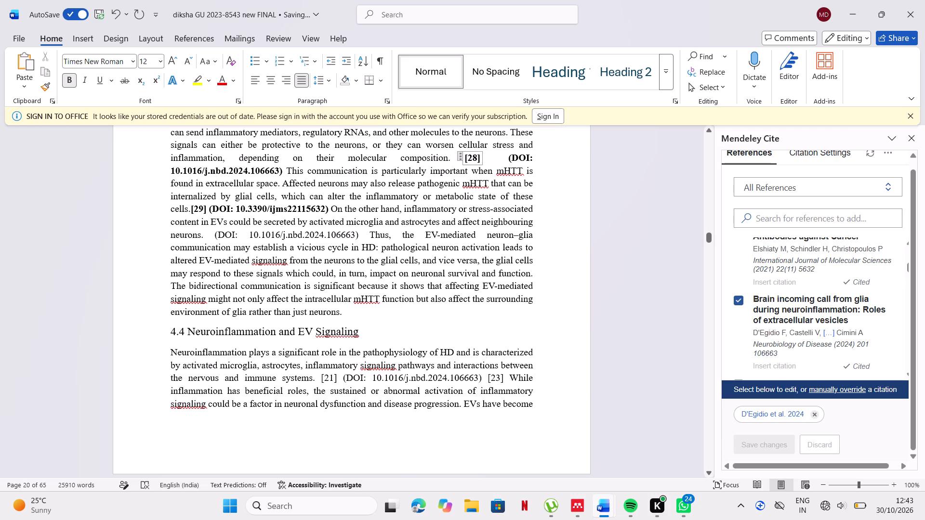
{"action": "left_click", "coordinate": [632, 307]}
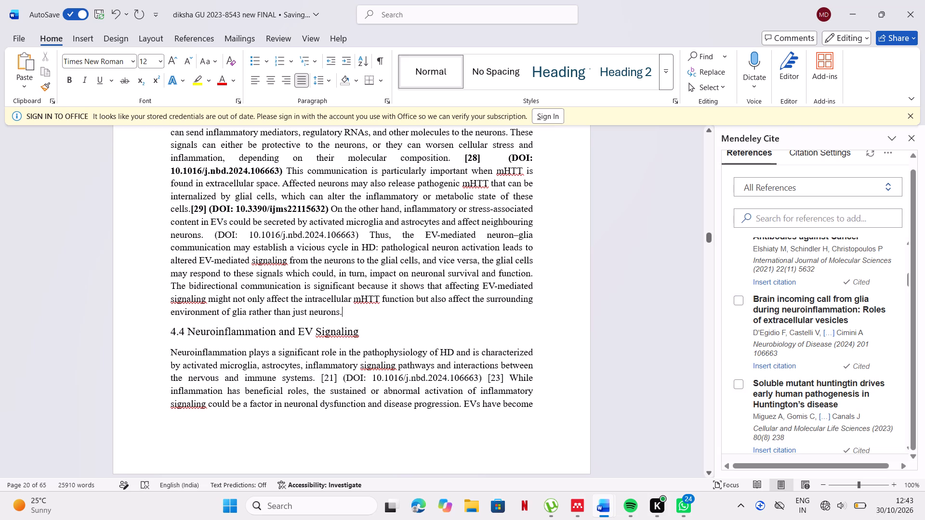
{"action": "left_click", "coordinate": [206, 231]}
{"action": "left_click", "coordinate": [777, 364]}
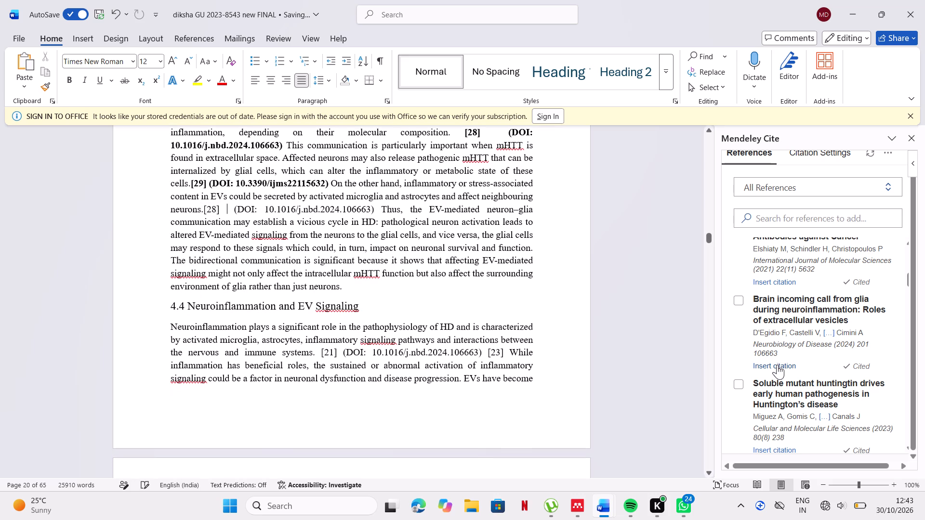
{"action": "left_click", "coordinate": [232, 210]}
{"action": "key", "text": "BackSpace"}
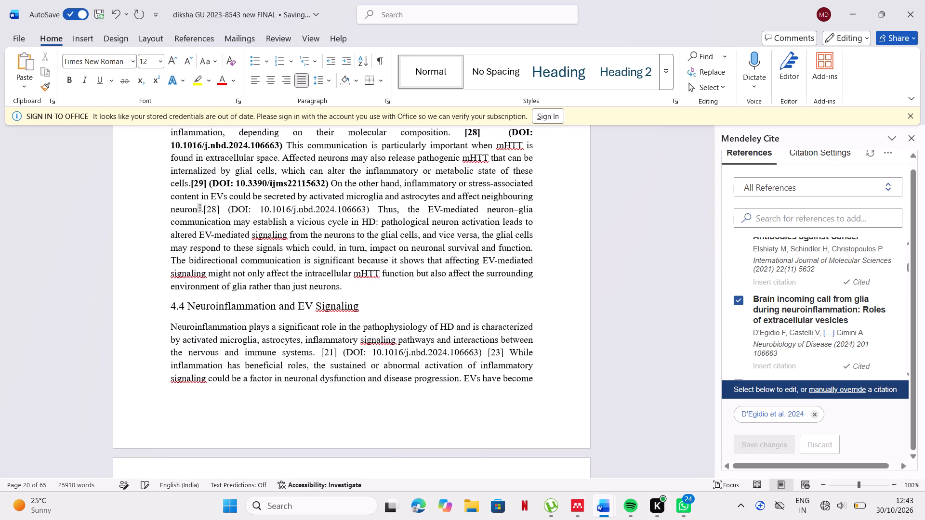
Bold the new citation and its DOI 10.1016/j.nbd.2024.106663 after "affect neighbouring neurons".
{"action": "left_click_drag", "start_coordinate": [204, 211], "coordinate": [370, 210]}
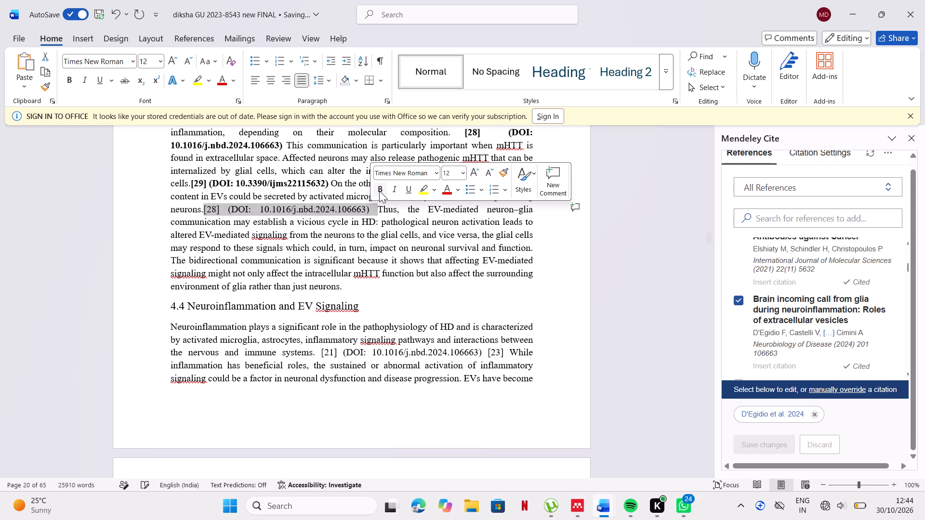
{"action": "left_click", "coordinate": [379, 191]}
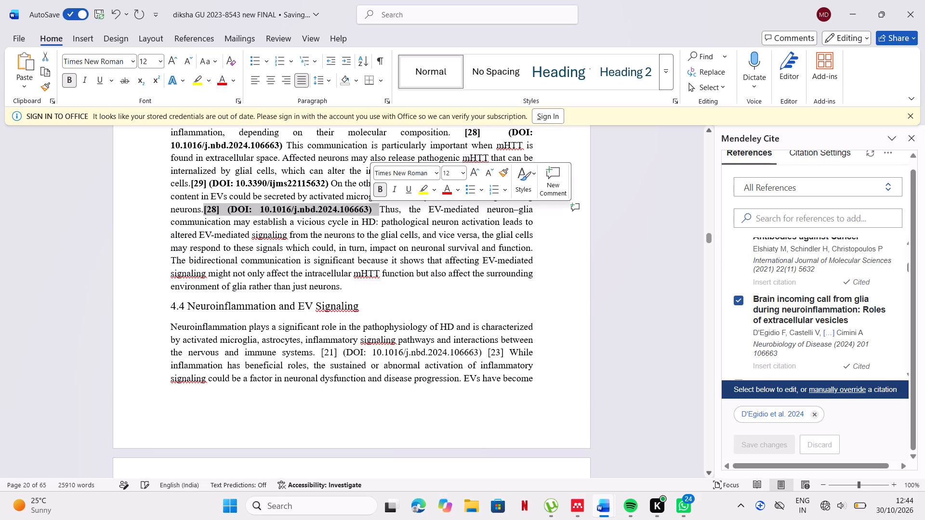
{"action": "left_click", "coordinate": [470, 318]}
Replace the typed [21] after "nervous and immune systems" with the Mendeley citation found by searching its DOI, 10.1016/j.nbd.2024.106663.
{"action": "scroll", "coordinate": [470, 318], "scroll_direction": "down", "scroll_amount": 1}
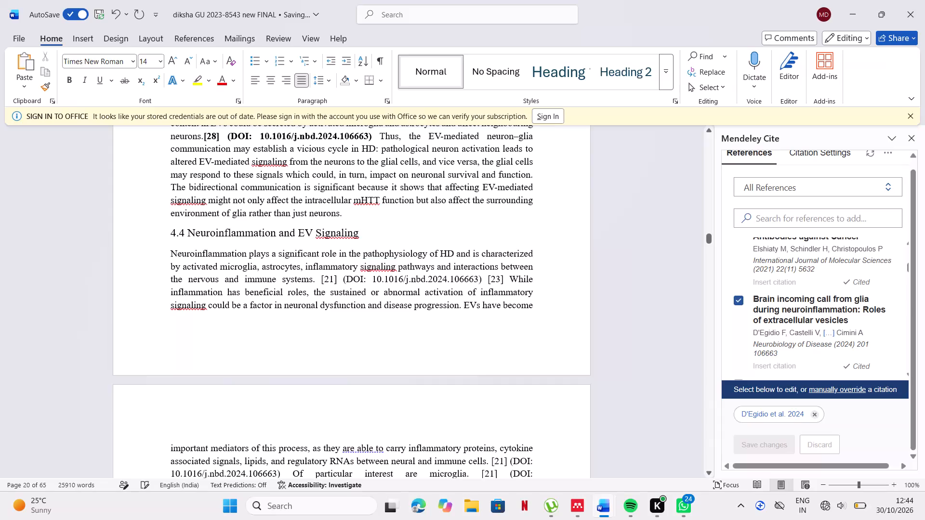
{"action": "left_click", "coordinate": [332, 278]}
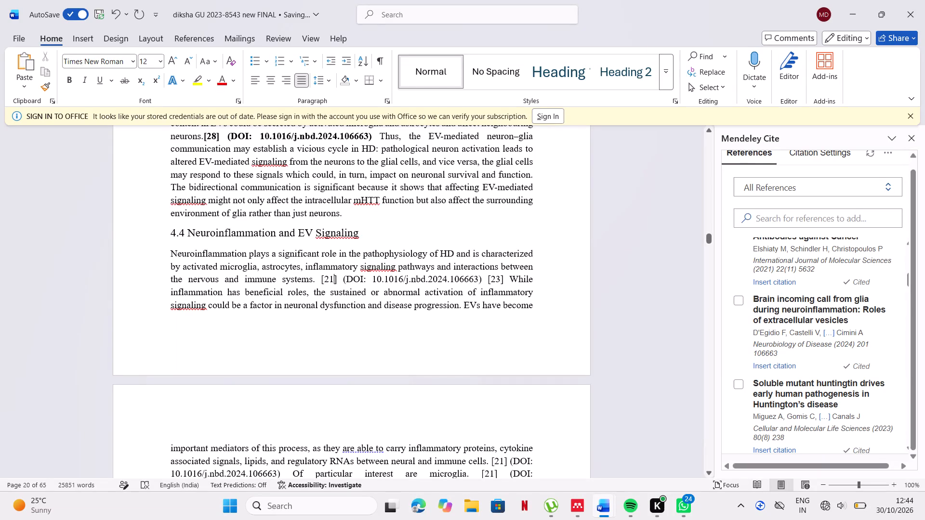
{"action": "left_click_drag", "start_coordinate": [373, 278], "coordinate": [478, 281]}
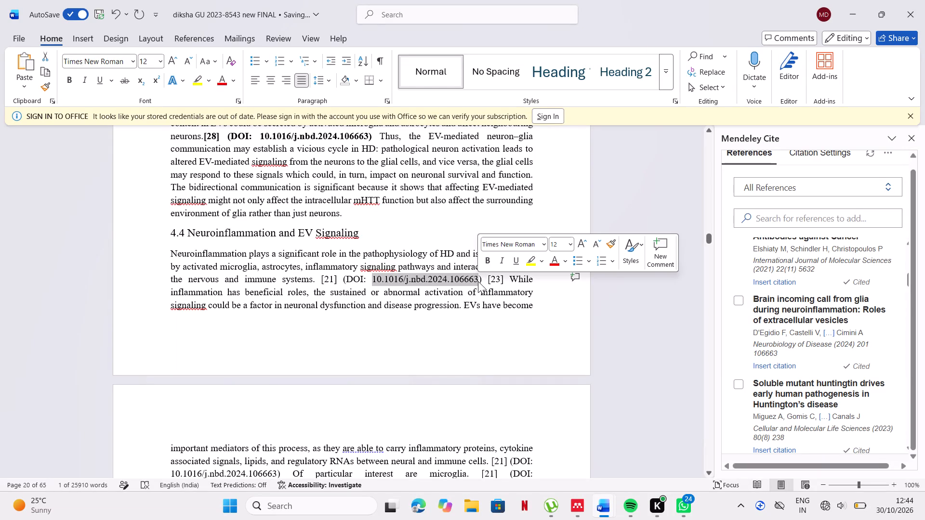
{"action": "key", "text": "ctrl+c"}
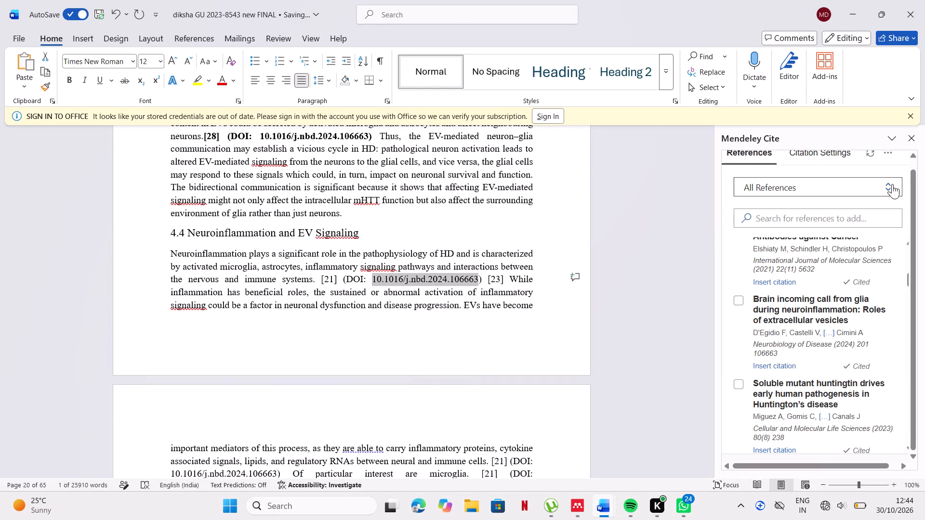
{"action": "left_click", "coordinate": [881, 213]}
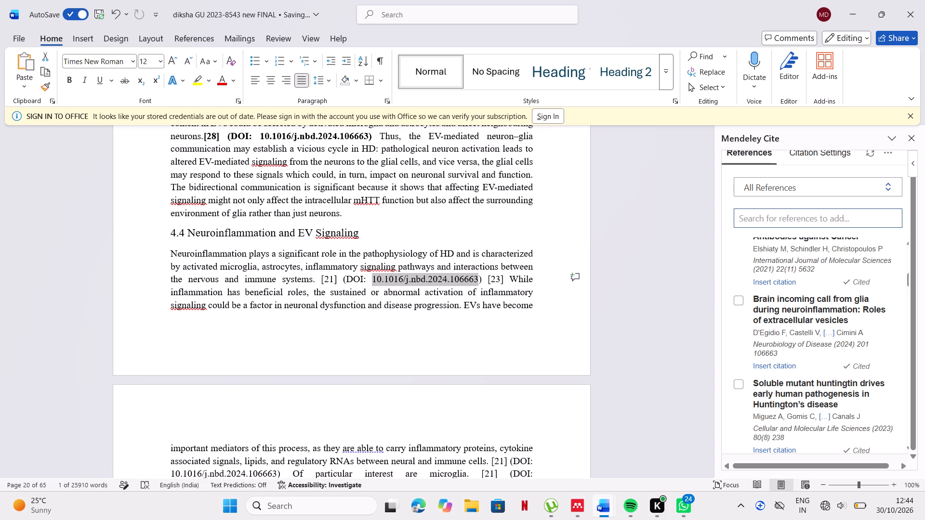
{"action": "key", "text": "ctrl+v"}
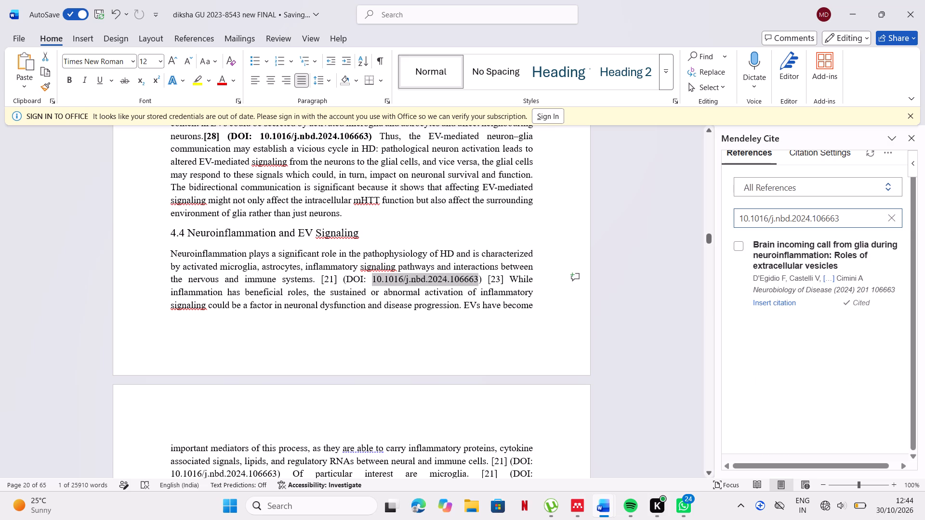
{"action": "left_click", "coordinate": [337, 282]}
{"action": "key", "text": "BackSpace"}
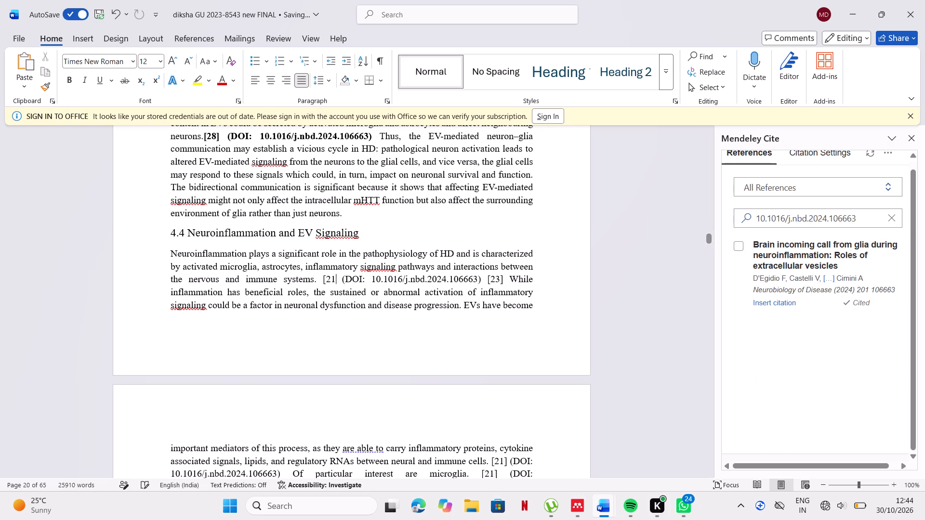
{"action": "key", "text": "BackSpace"}
{"action": "key", "text": "BackSpace"}
{"action": "key", "text": "BackSpace"}
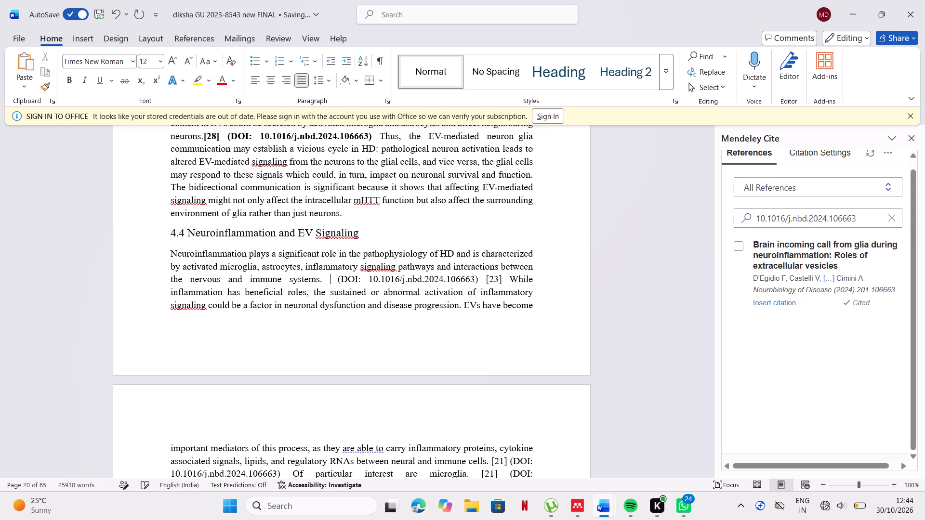
{"action": "left_click", "coordinate": [769, 301]}
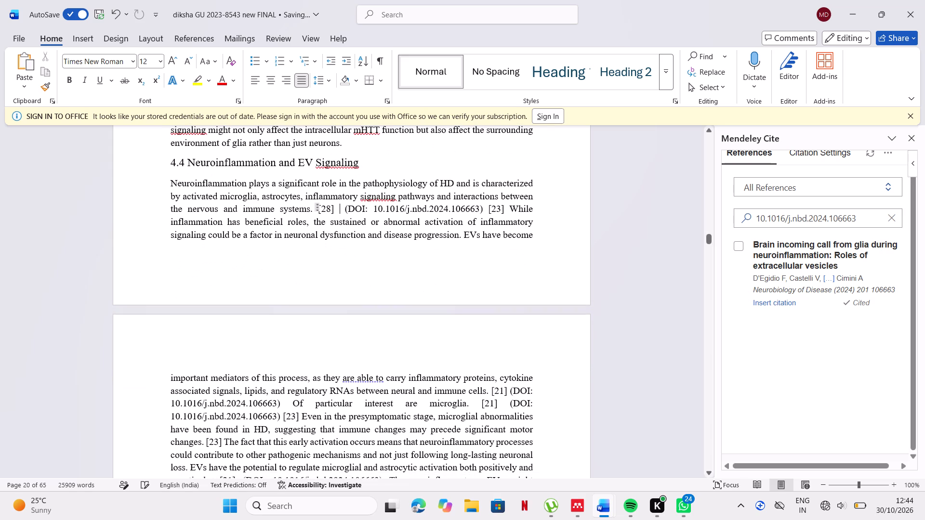
Delete the typed [23] and the space before it, ahead of "While inflammation has beneficial roles" in section 4.4.
{"action": "left_click", "coordinate": [504, 208]}
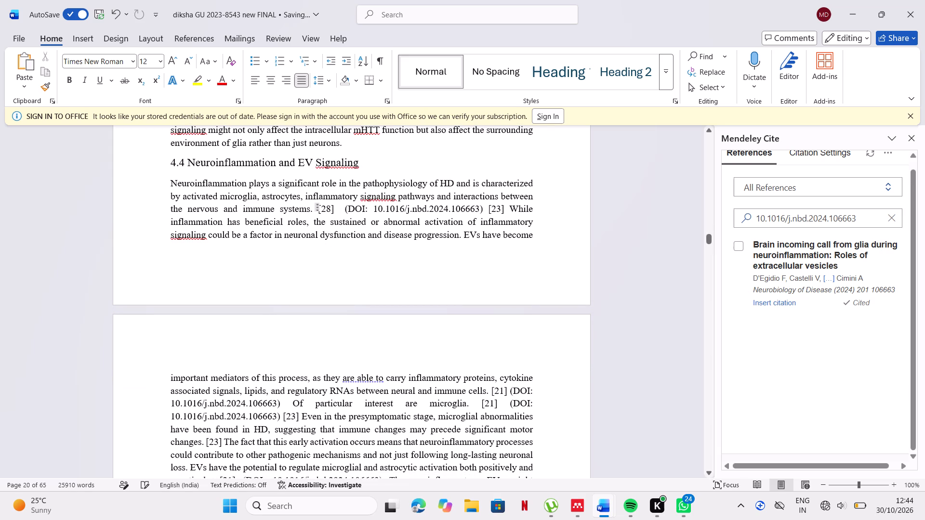
{"action": "key", "text": "BackSpace"}
{"action": "key", "text": "BackSpace"}
{"action": "key", "text": "BackSpace"}
{"action": "key", "text": "BackSpace"}
{"action": "key", "text": "BackSpace"}
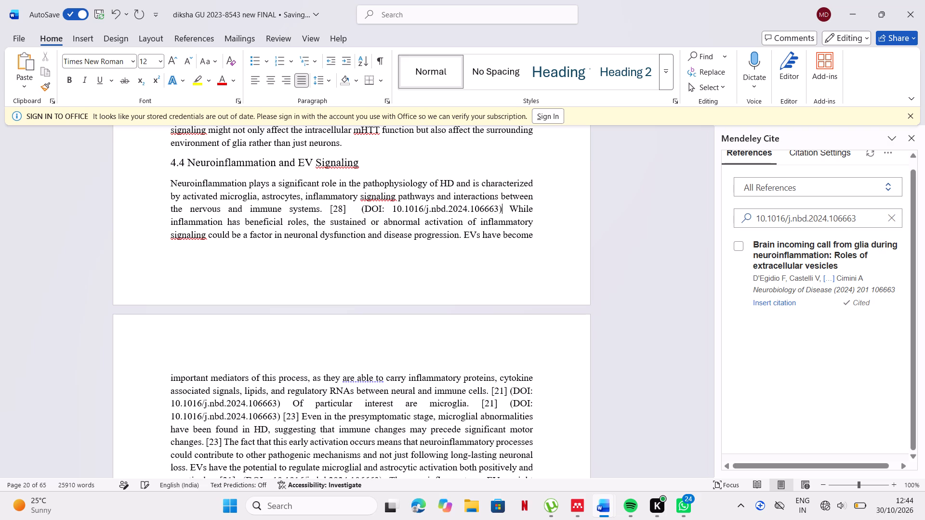
Delete the typed [21] together with its DOI 10.1016/j.nbd.2024.106663 after "regulatory RNAs between neural and immune cells".
{"action": "scroll", "coordinate": [322, 333], "scroll_direction": "down", "scroll_amount": 1}
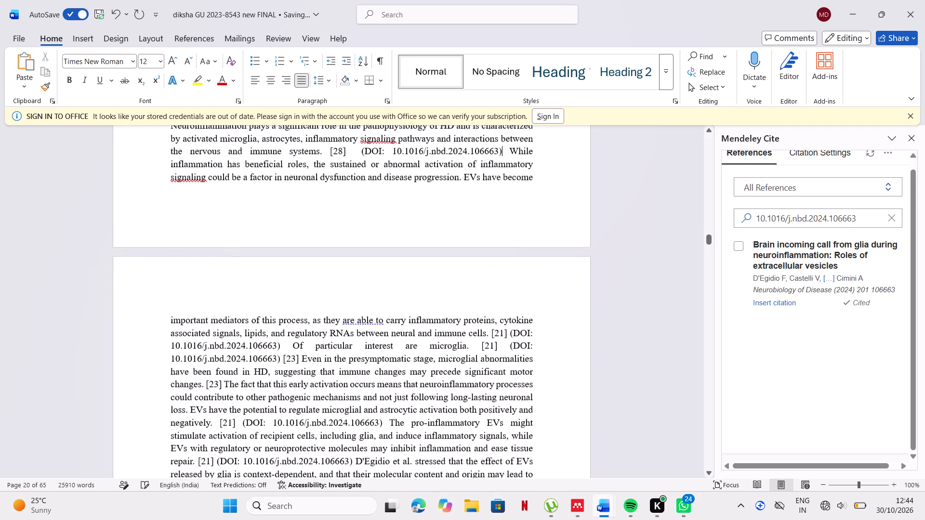
{"action": "left_click_drag", "start_coordinate": [489, 333], "coordinate": [279, 344]}
{"action": "key", "text": "BackSpace"}
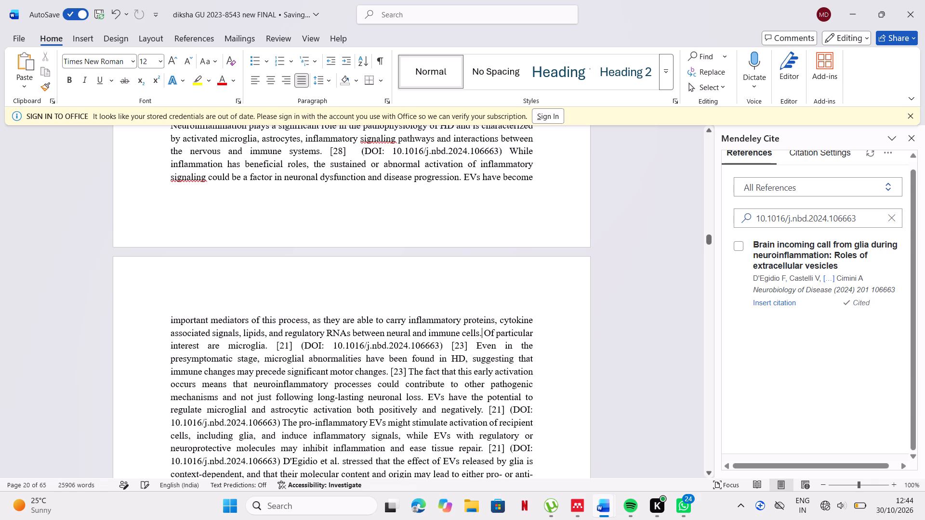
Delete the typed [23] before "Even in the presymptomatic stage".
{"action": "left_click", "coordinate": [469, 344]}
{"action": "key", "text": "BackSpace"}
{"action": "key", "text": "BackSpace"}
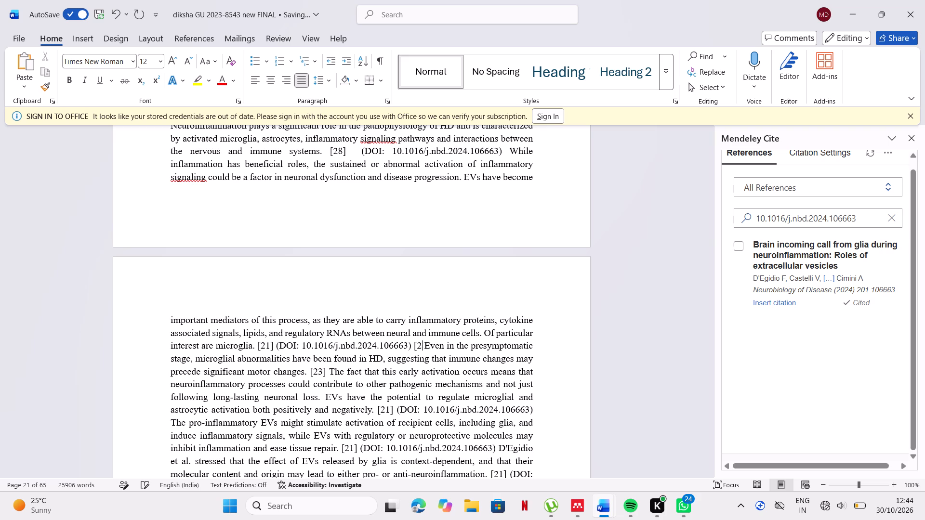
{"action": "key", "text": "BackSpace"}
{"action": "key", "text": "BackSpace"}
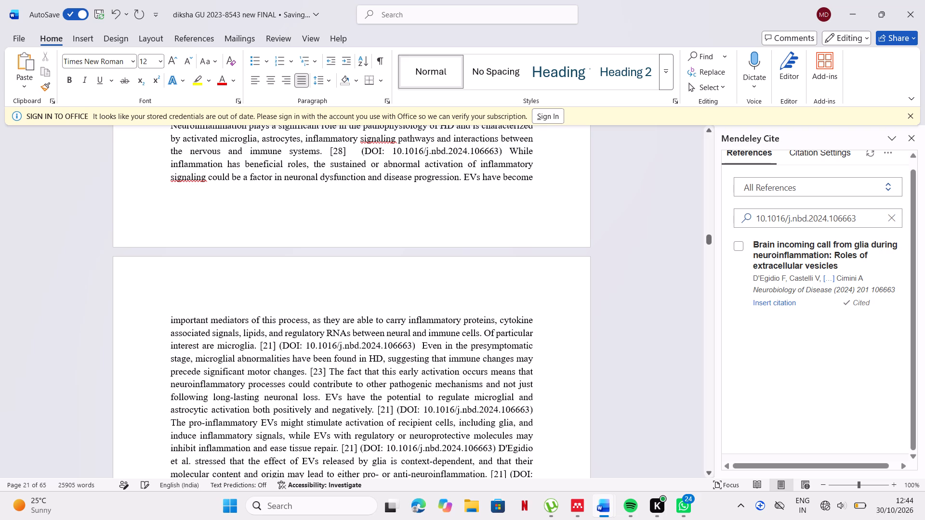
Replace the typed [21] after "Of particular interest are microglia" with the Mendeley citation for "Brain incoming call from glia during neuroinflammation".
{"action": "left_click", "coordinate": [275, 344]}
{"action": "key", "text": "BackSpace"}
{"action": "key", "text": "BackSpace"}
{"action": "key", "text": "BackSpace"}
{"action": "key", "text": "BackSpace"}
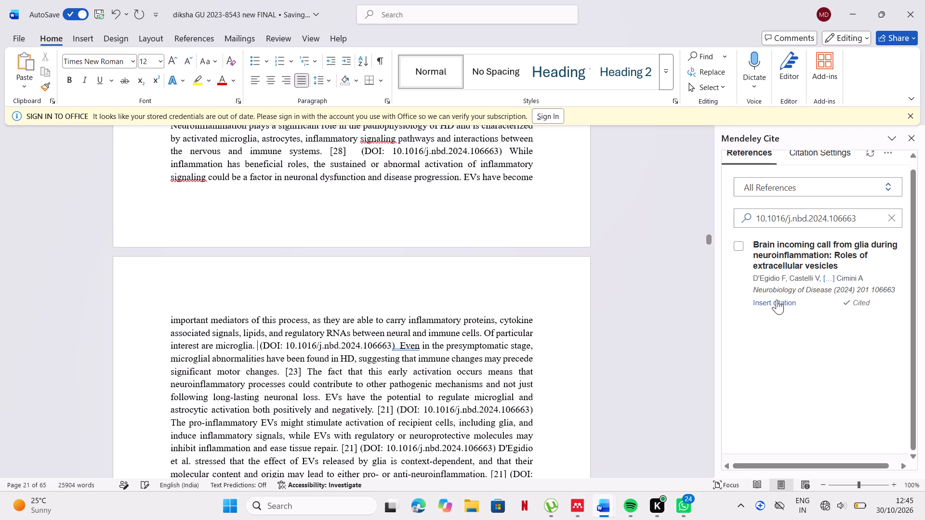
{"action": "left_click", "coordinate": [790, 301]}
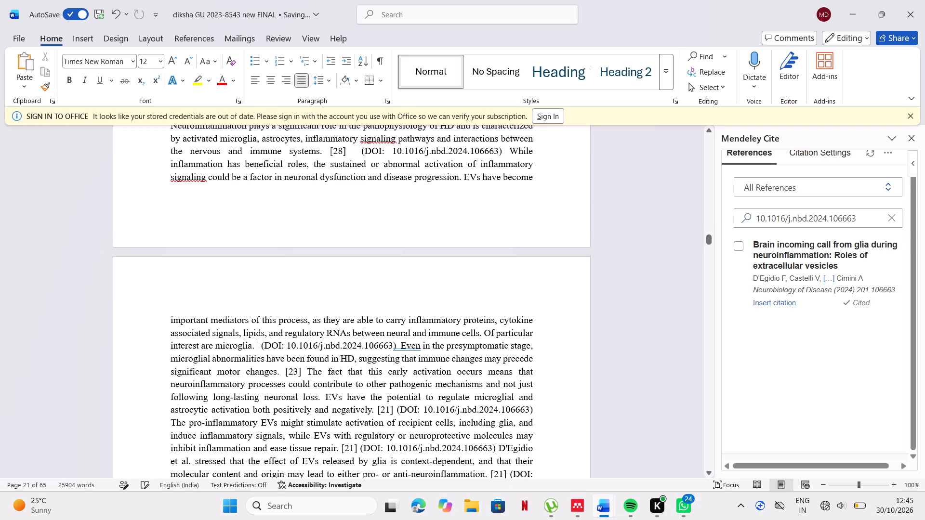
Bold the new citation and its DOI 10.1016/j.nbd.2024.106663 after "Of particular interest are microglia".
{"action": "left_click_drag", "start_coordinate": [257, 211], "coordinate": [296, 211]}
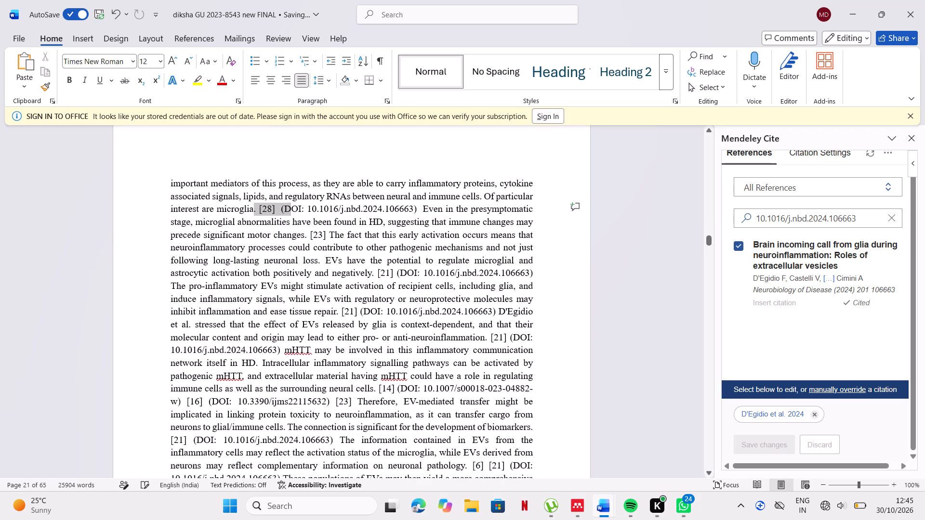
{"action": "left_click_drag", "start_coordinate": [296, 211], "coordinate": [413, 208]}
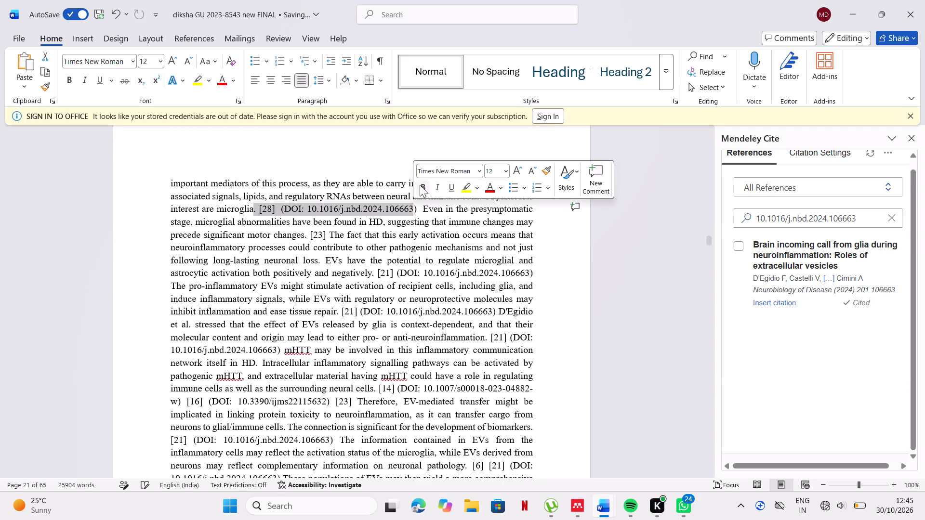
{"action": "left_click", "coordinate": [420, 185]}
{"action": "left_click", "coordinate": [436, 235]}
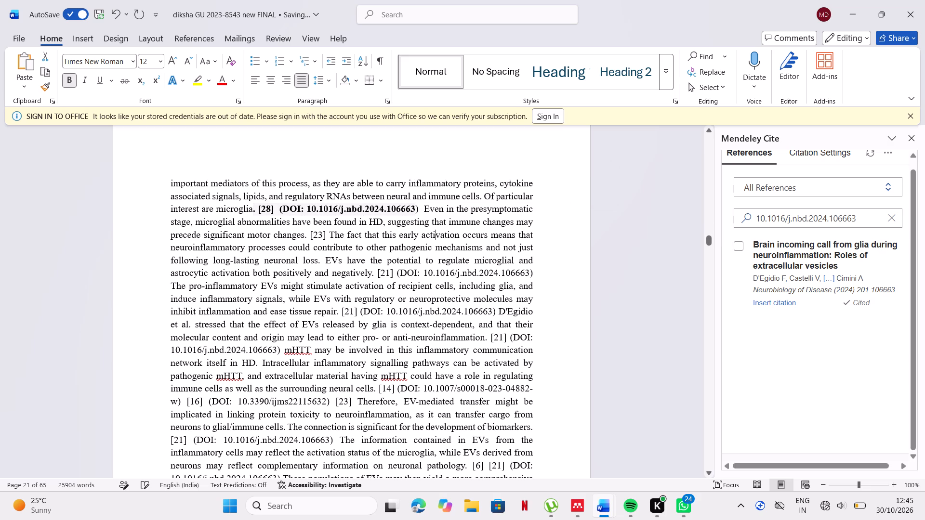
Delete the typed [23] and its extra space before "The fact that this early activation occurs".
{"action": "left_click", "coordinate": [324, 235]}
{"action": "left_click", "coordinate": [326, 235]}
{"action": "key", "text": "BackSpace"}
{"action": "key", "text": "BackSpace"}
{"action": "key", "text": "BackSpace"}
{"action": "key", "text": "BackSpace"}
{"action": "key", "text": "BackSpace"}
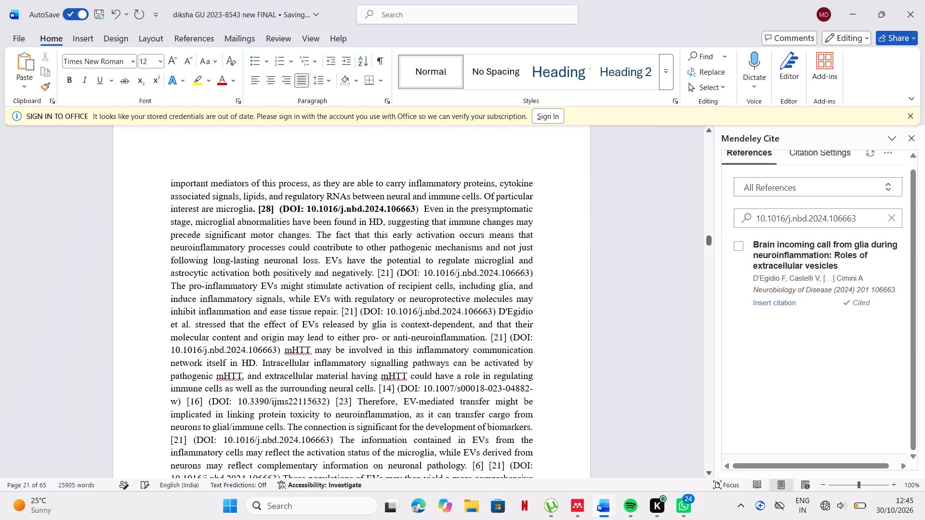
Replace the typed [21] after "both positively and negatively" with the Mendeley citation for "Brain incoming call from glia during neuroinflammation".
{"action": "left_click", "coordinate": [391, 271]}
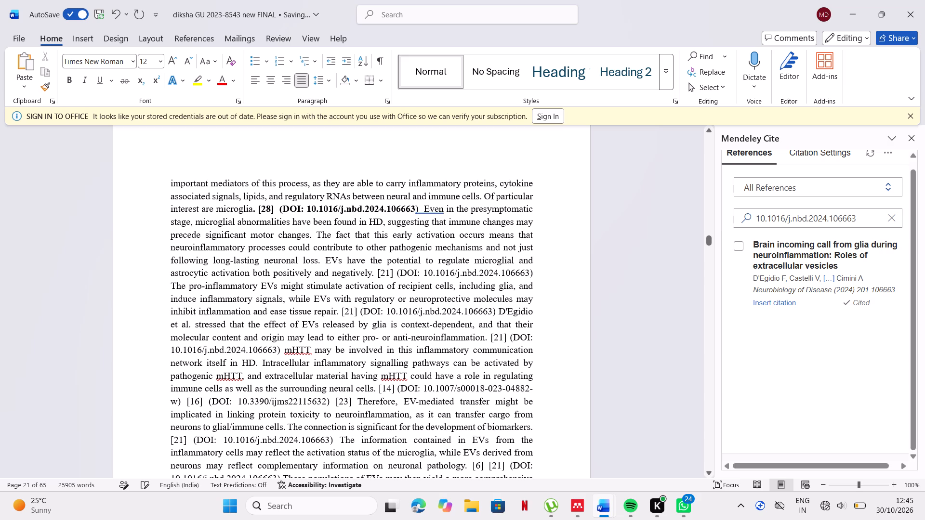
{"action": "left_click", "coordinate": [393, 274]}
{"action": "key", "text": "BackSpace"}
{"action": "key", "text": "BackSpace"}
{"action": "key", "text": "BackSpace"}
{"action": "key", "text": "BackSpace"}
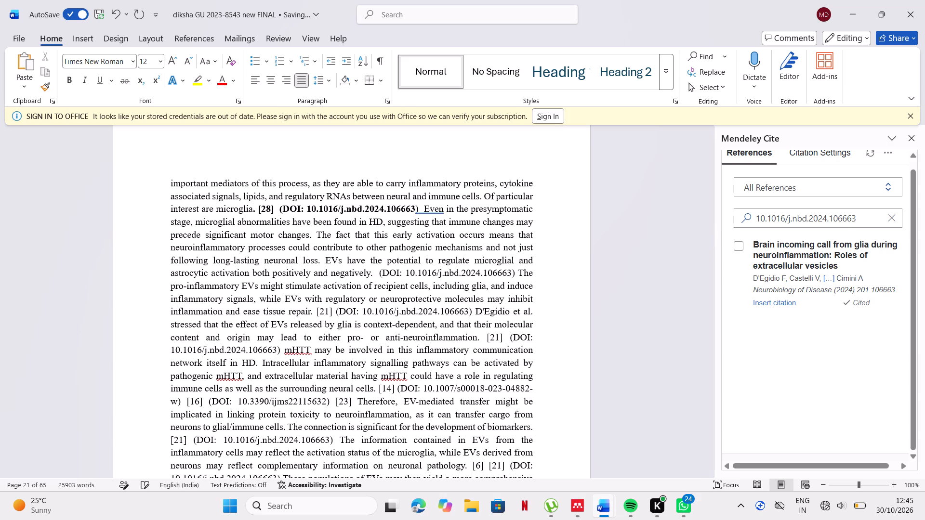
{"action": "left_click", "coordinate": [774, 303]}
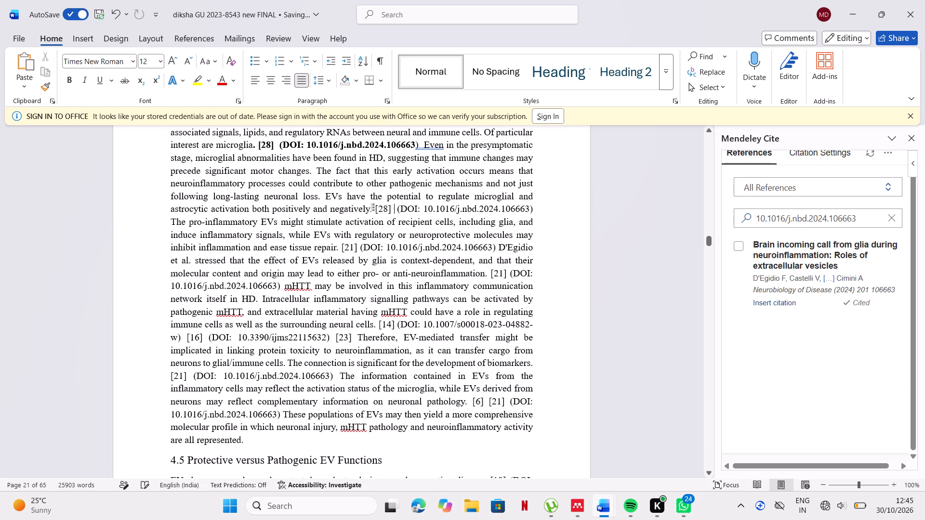
Delete the typed citation number 21 and its DOI 10.1016/j.nbd.2024.106663 after "inhibit inflammation and ease tissue repair".
{"action": "left_click", "coordinate": [360, 248]}
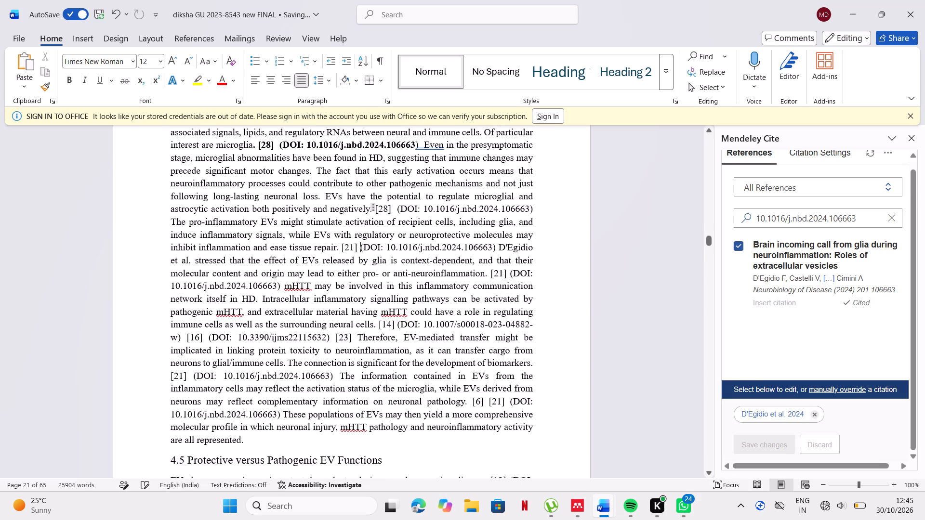
{"action": "left_click_drag", "start_coordinate": [344, 246], "coordinate": [485, 247]}
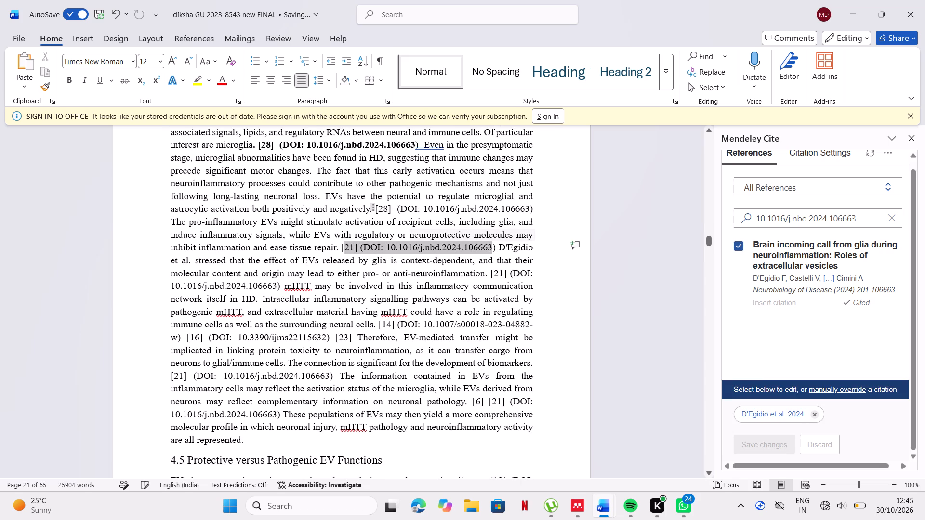
{"action": "left_click_drag", "start_coordinate": [485, 247], "coordinate": [497, 250]}
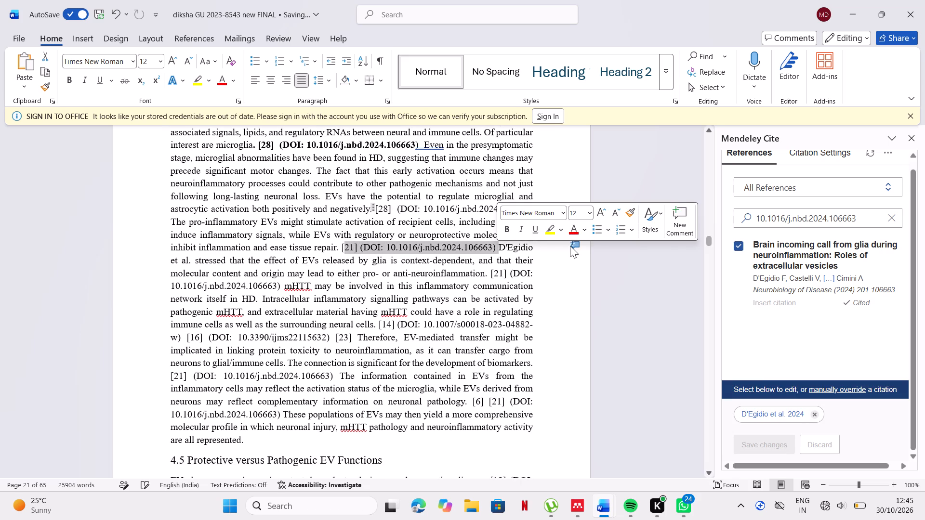
{"action": "key", "text": "BackSpace"}
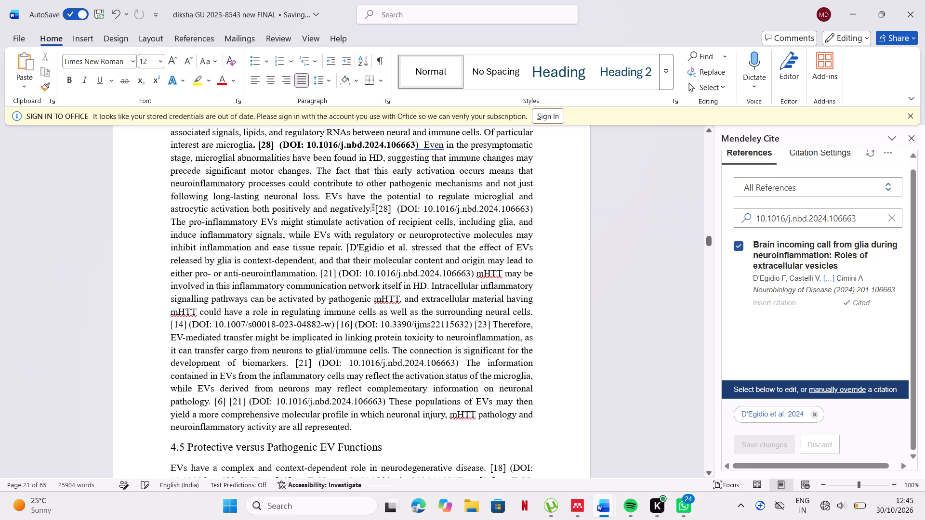
Replace the typed [21] after "either pro- or anti-neuroinflammation" with the Mendeley citation for "Brain incoming call from glia during neuroinflammation".
{"action": "left_click", "coordinate": [338, 273]}
{"action": "key", "text": "BackSpace"}
{"action": "key", "text": "BackSpace"}
{"action": "key", "text": "BackSpace"}
{"action": "key", "text": "BackSpace"}
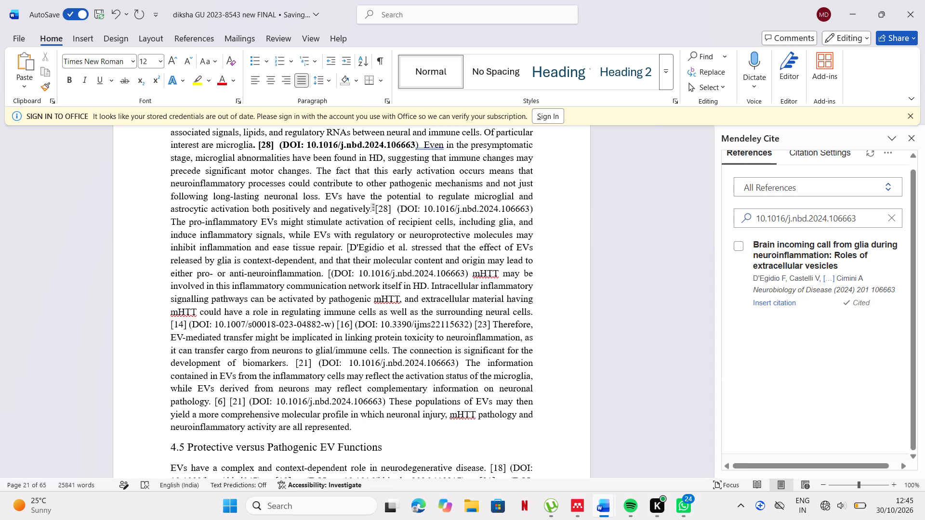
{"action": "key", "text": "BackSpace"}
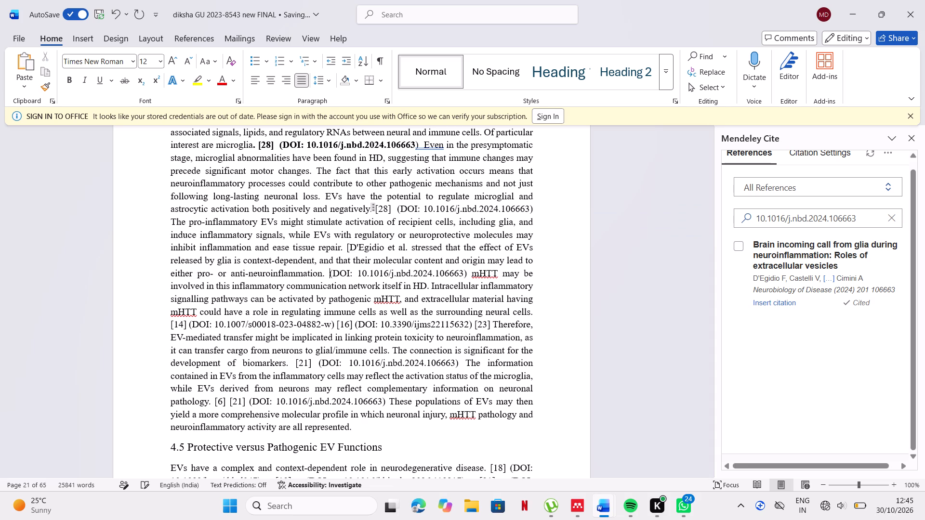
{"action": "left_click", "coordinate": [767, 300]}
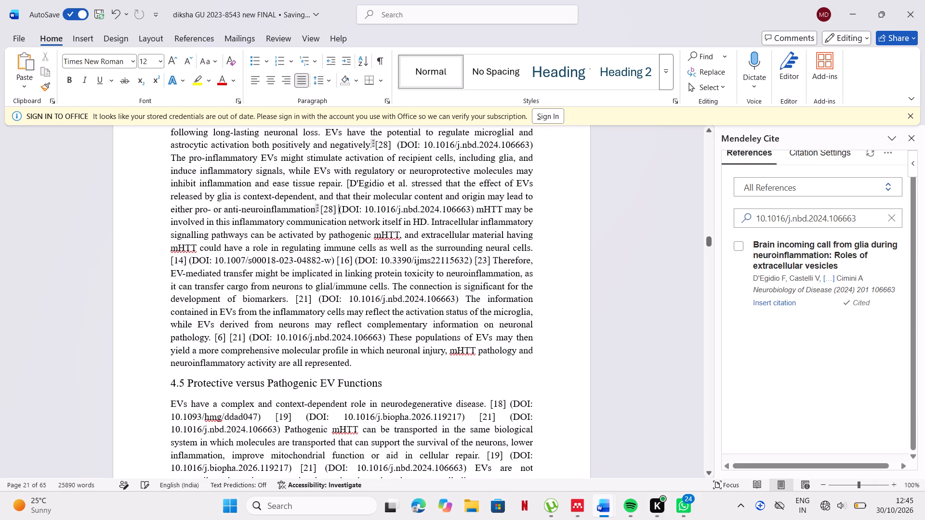
Bold the new citations with DOI 10.1016/j.nbd.2024.106663 after "either pro- or anti-neuroinflammation" and after "both positively and negatively".
{"action": "left_click_drag", "start_coordinate": [323, 206], "coordinate": [476, 210]}
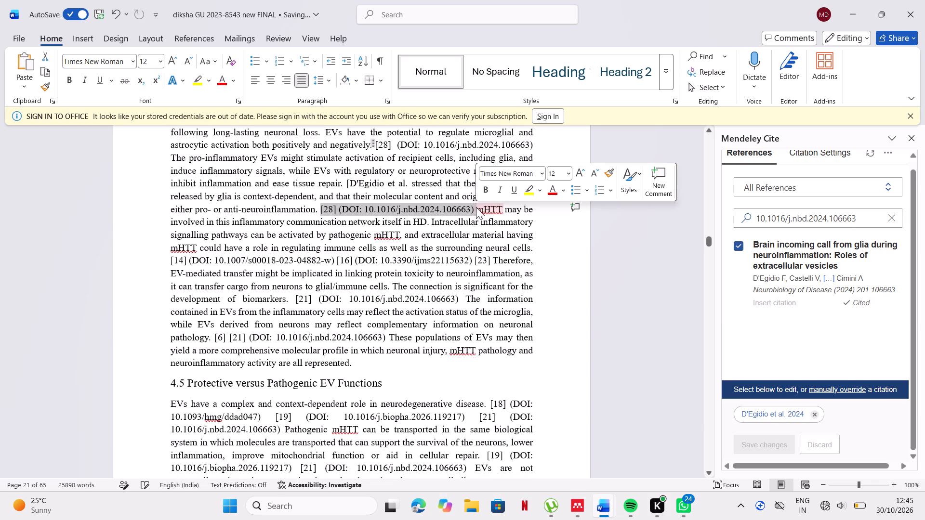
{"action": "left_click", "coordinate": [483, 191]}
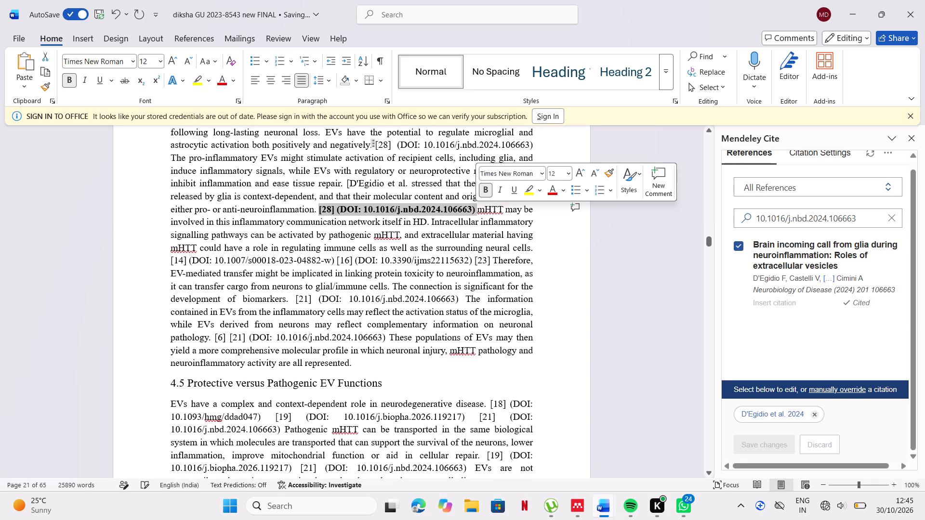
{"action": "left_click_drag", "start_coordinate": [376, 144], "coordinate": [524, 144]}
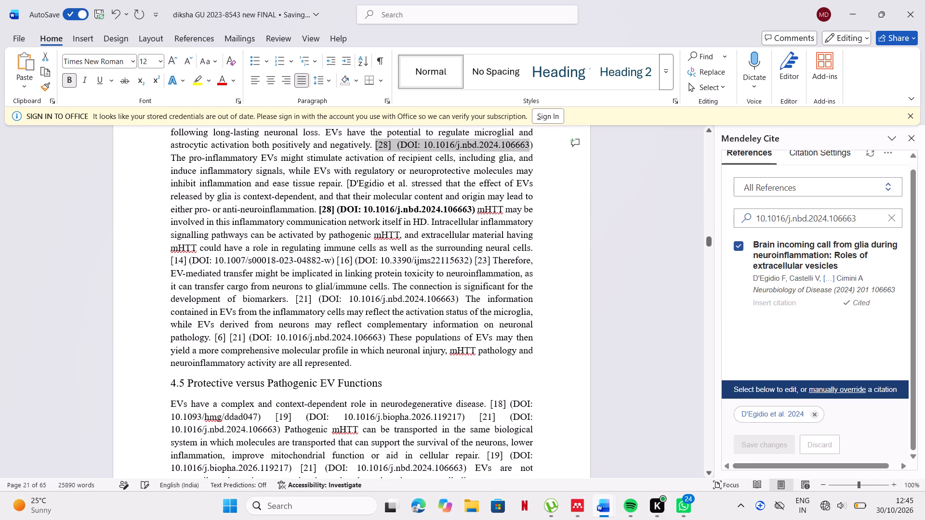
{"action": "left_click_drag", "start_coordinate": [524, 144], "coordinate": [525, 144]}
{"action": "left_click", "coordinate": [536, 120]}
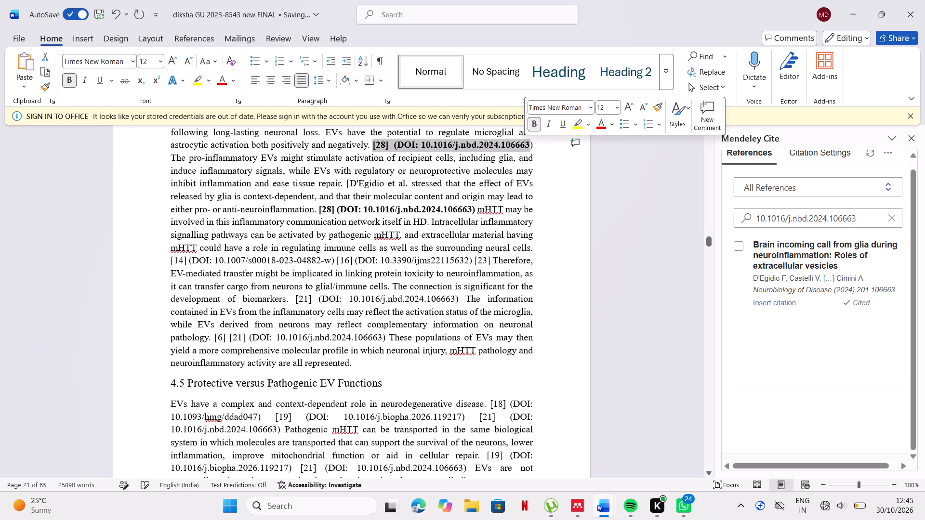
{"action": "left_click", "coordinate": [543, 200]}
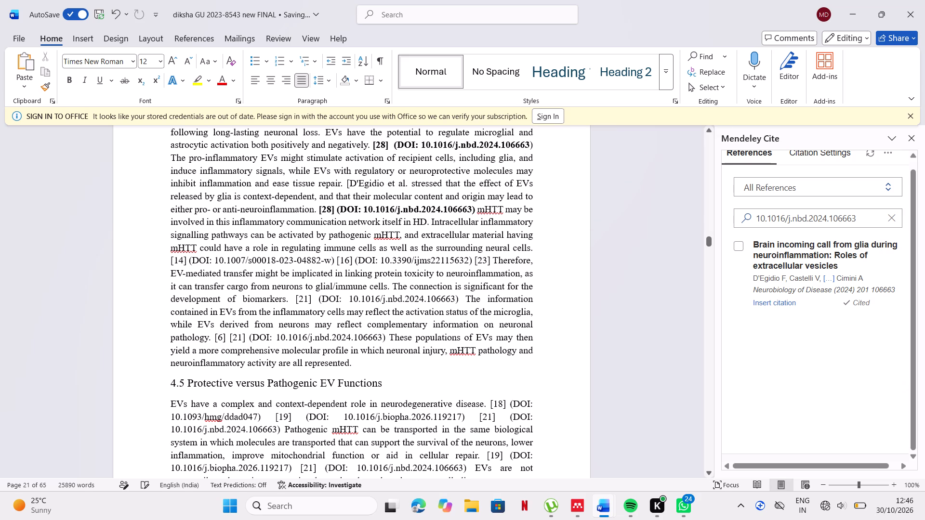
{"action": "left_click", "coordinate": [216, 260]}
{"action": "left_click_drag", "start_coordinate": [214, 261], "coordinate": [333, 265]}
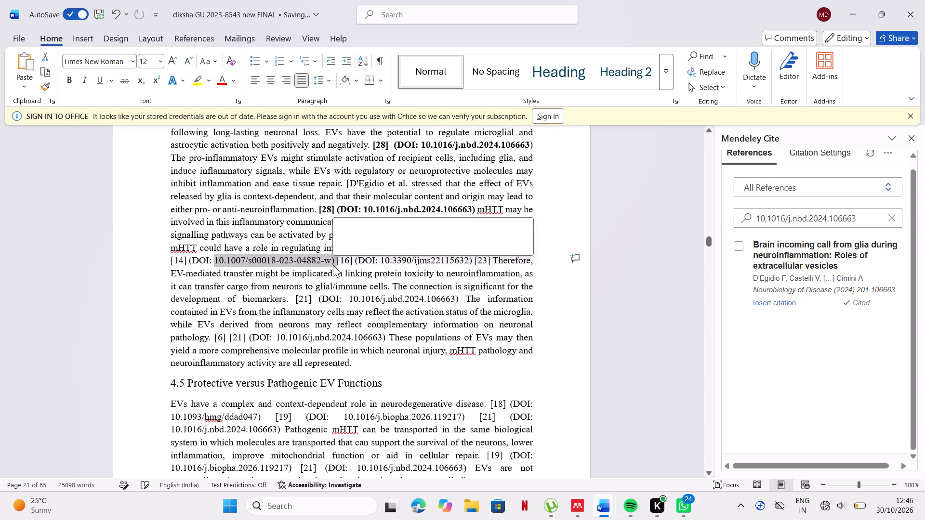
{"action": "left_click", "coordinate": [219, 257]}
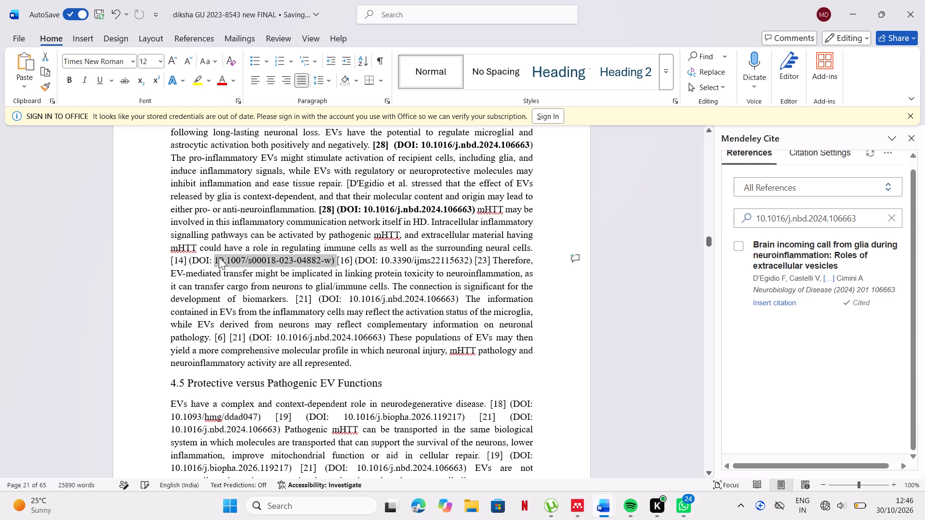
{"action": "left_click_drag", "start_coordinate": [215, 257], "coordinate": [324, 262]}
{"action": "left_click_drag", "start_coordinate": [324, 262], "coordinate": [331, 262]}
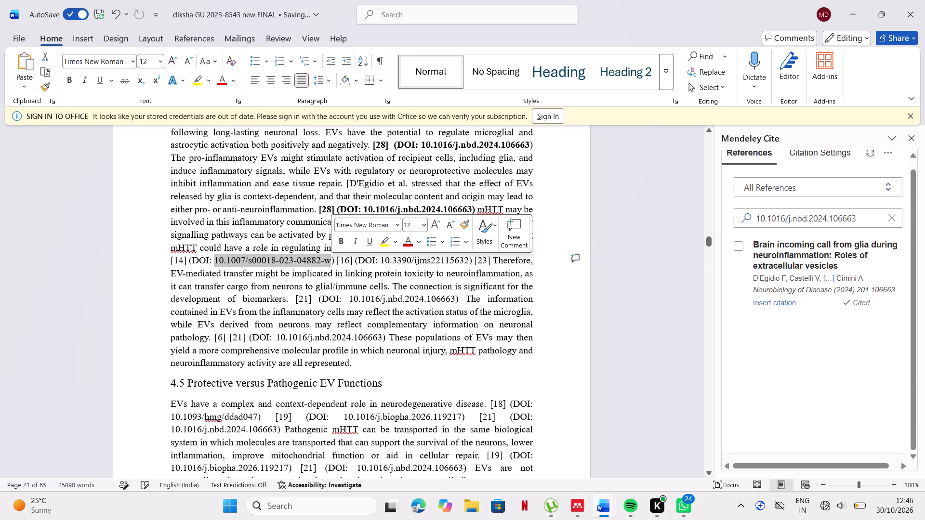
{"action": "key", "text": "ctrl+c"}
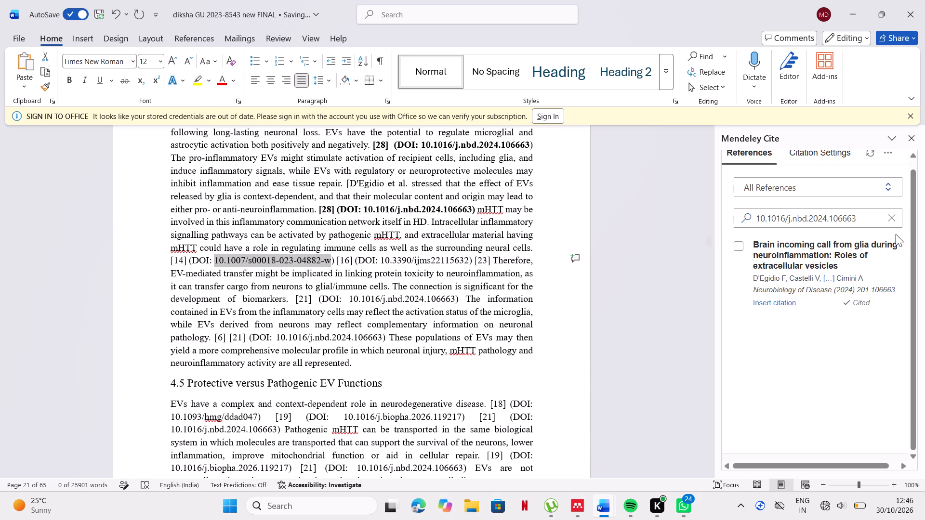
{"action": "left_click", "coordinate": [896, 221]}
{"action": "left_click", "coordinate": [880, 217]}
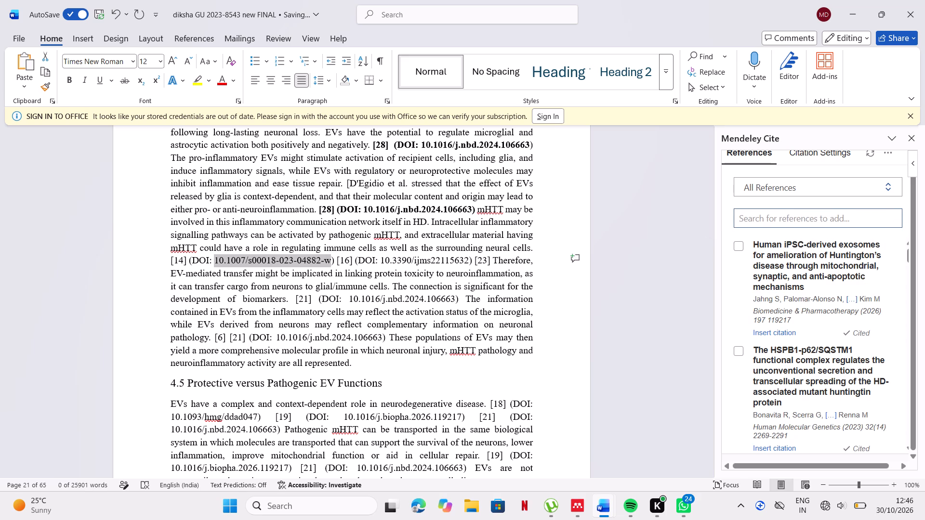
{"action": "key", "text": "ctrl+v"}
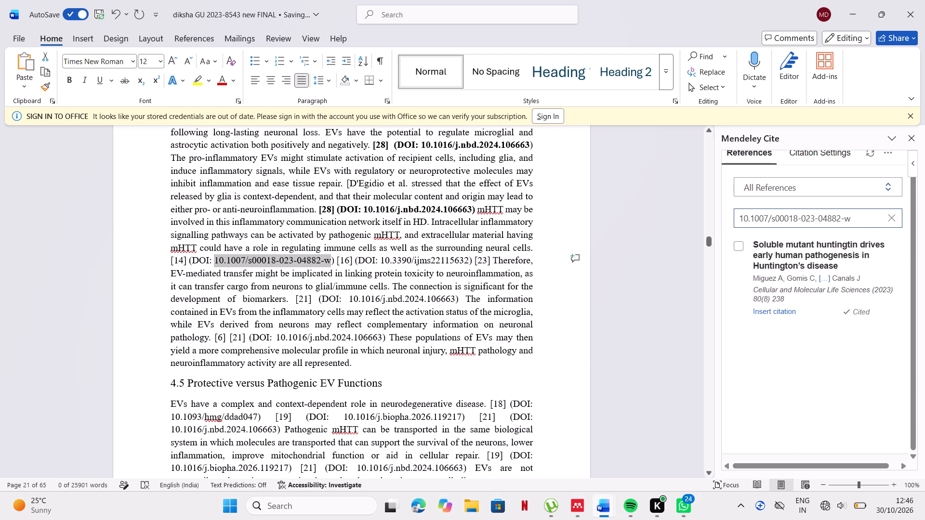
{"action": "left_click", "coordinate": [185, 259]}
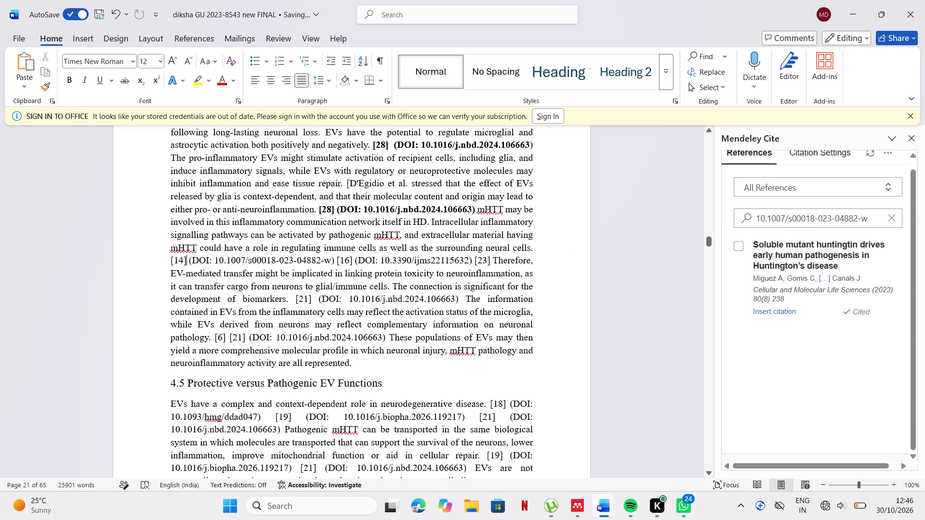
{"action": "key", "text": "BackSpace"}
{"action": "key", "text": "BackSpace"}
{"action": "key", "text": "BackSpace"}
{"action": "key", "text": "BackSpace"}
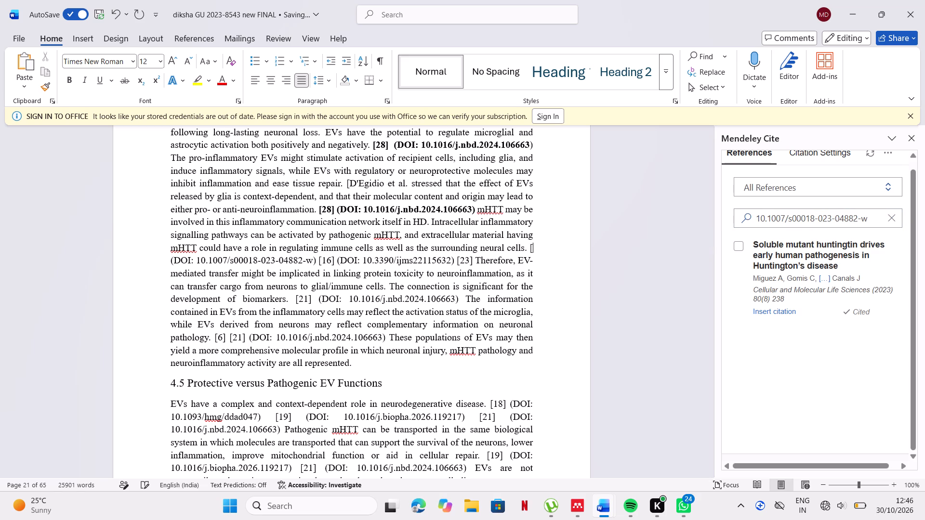
{"action": "key", "text": "BackSpace"}
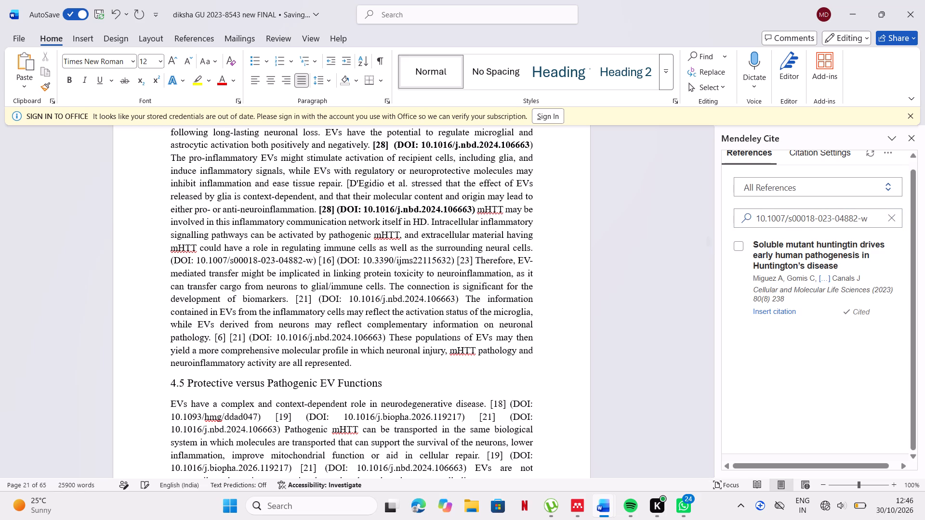
{"action": "left_click", "coordinate": [777, 312]}
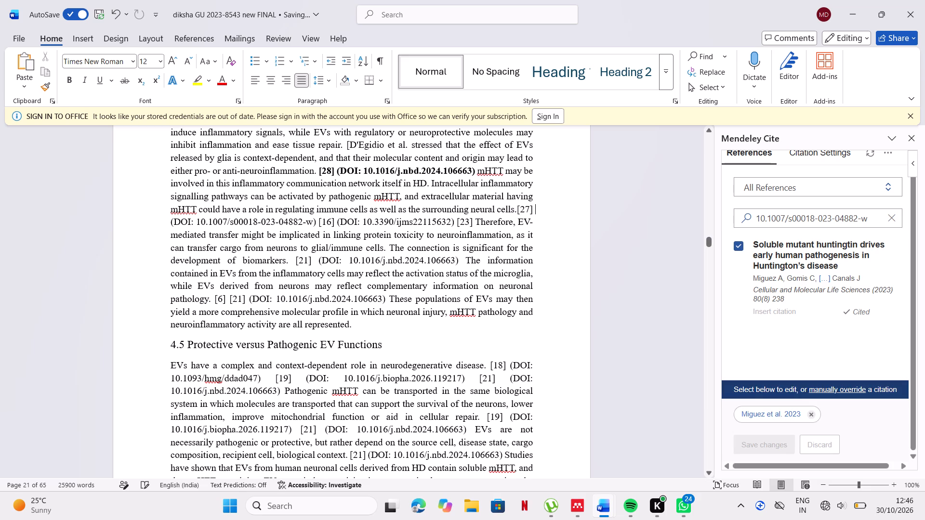
{"action": "left_click_drag", "start_coordinate": [511, 206], "coordinate": [313, 225]}
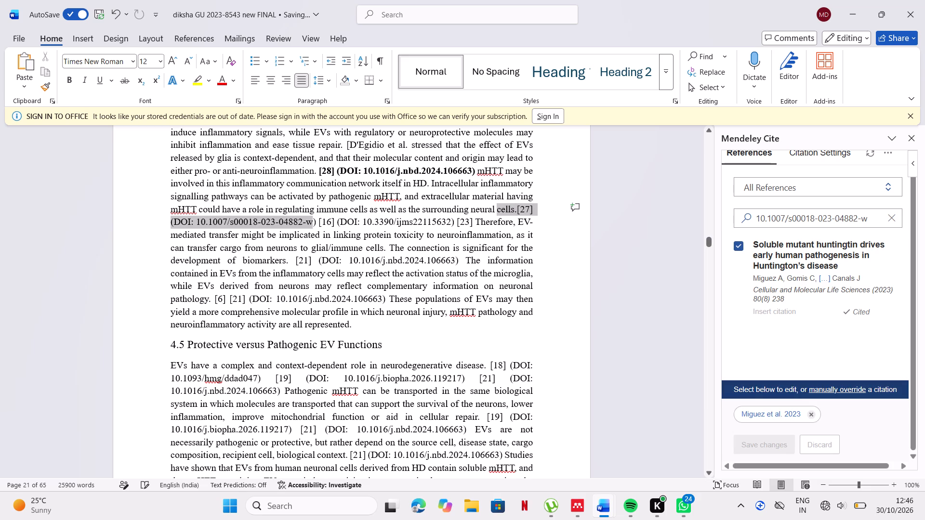
{"action": "left_click_drag", "start_coordinate": [313, 225], "coordinate": [316, 225]}
{"action": "left_click", "coordinate": [322, 202]}
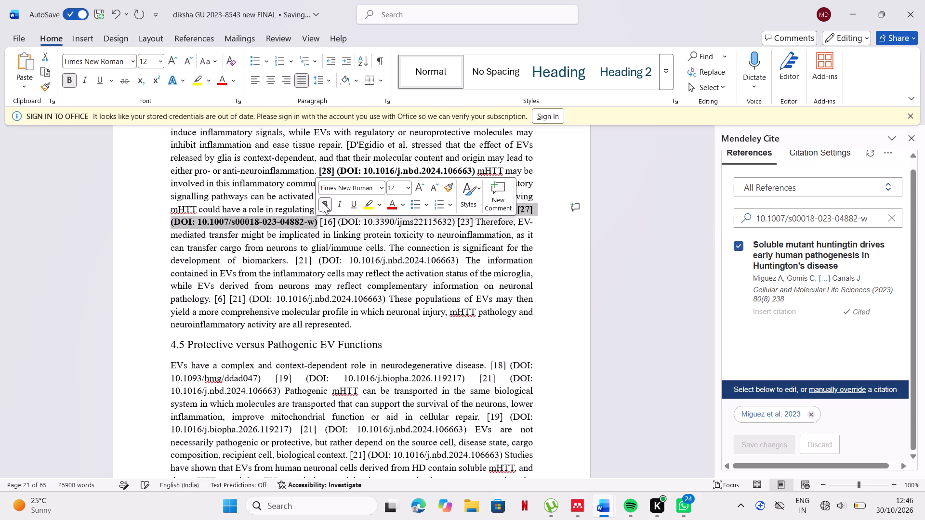
{"action": "left_click", "coordinate": [357, 234]}
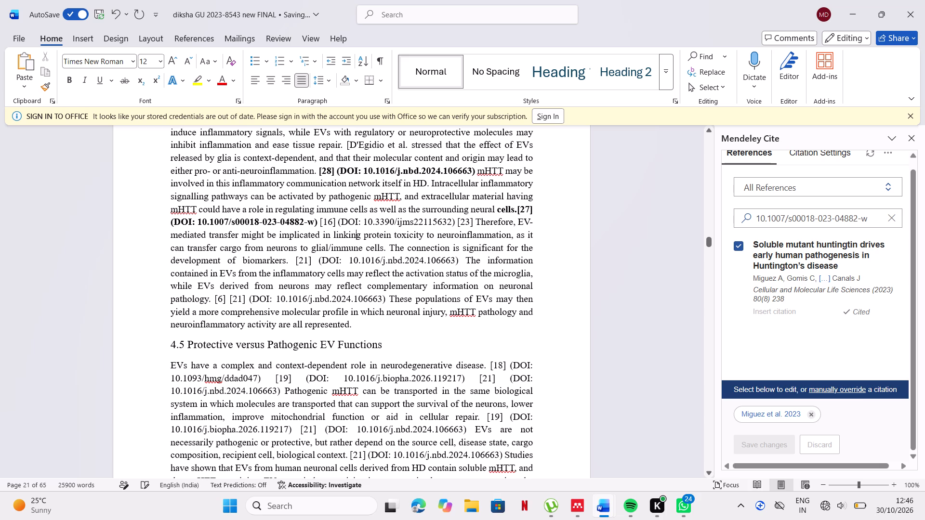
Replace the typed [16] with the Mendeley citation found by DOI 10.3390/ijms22115632, "Principles and Current Clinical Landscape of Multispecific Antibodies against Cancer".
{"action": "left_click_drag", "start_coordinate": [364, 223], "coordinate": [454, 224]}
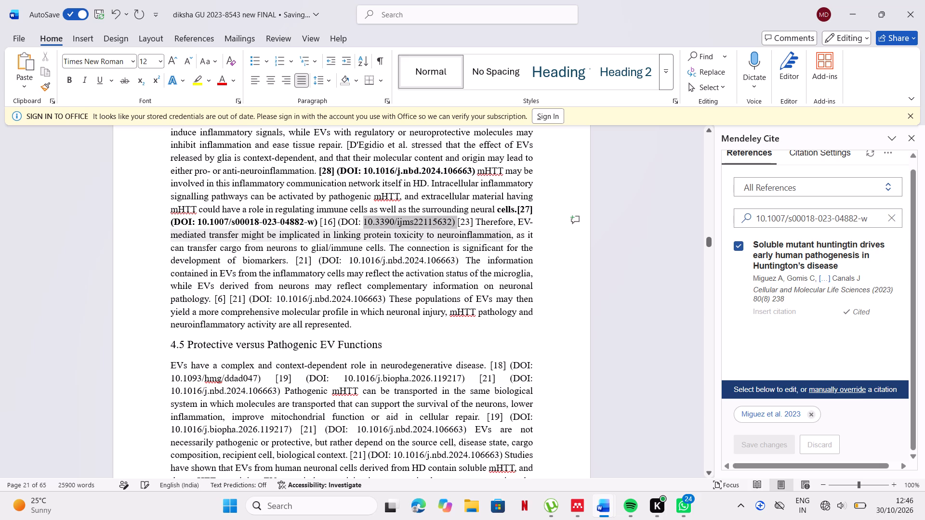
{"action": "left_click_drag", "start_coordinate": [454, 224], "coordinate": [452, 224]}
{"action": "key", "text": "ctrl+c"}
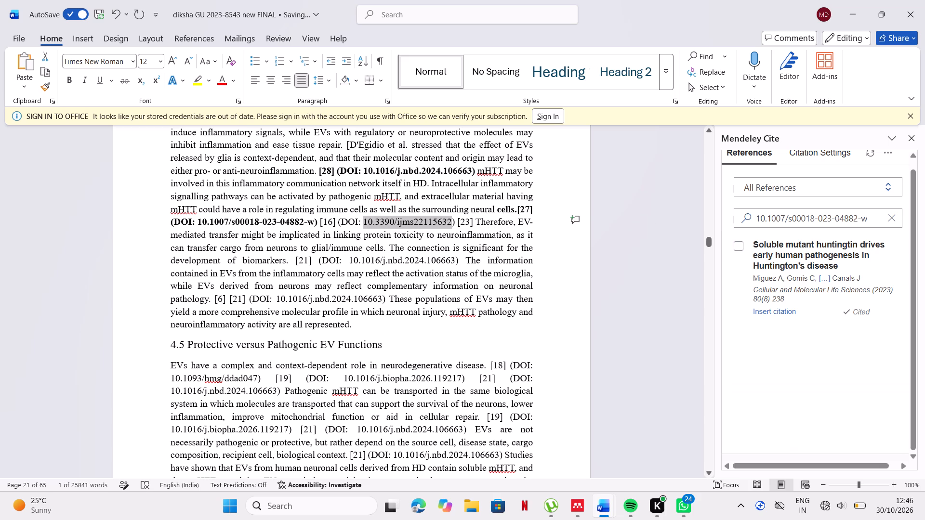
{"action": "left_click", "coordinate": [886, 216]}
{"action": "left_click", "coordinate": [881, 216]}
{"action": "key", "text": "ctrl+v"}
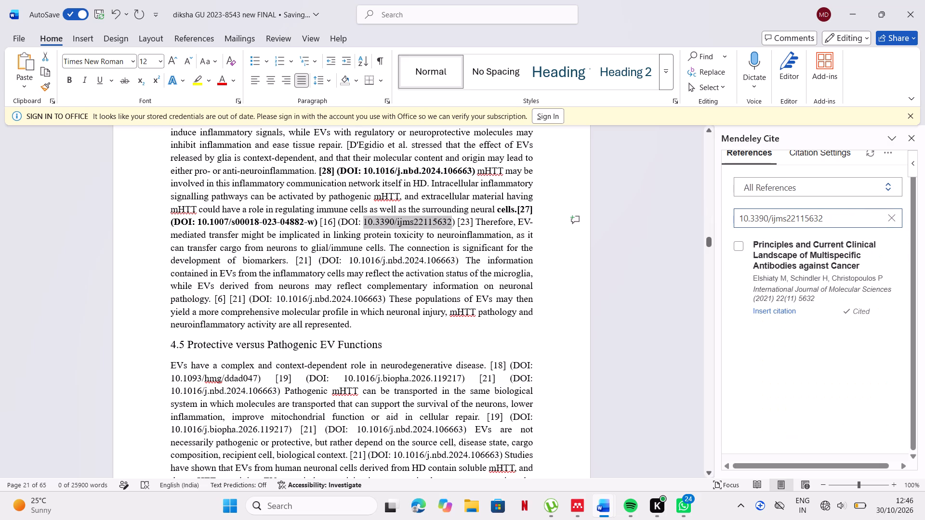
{"action": "left_click", "coordinate": [338, 222]}
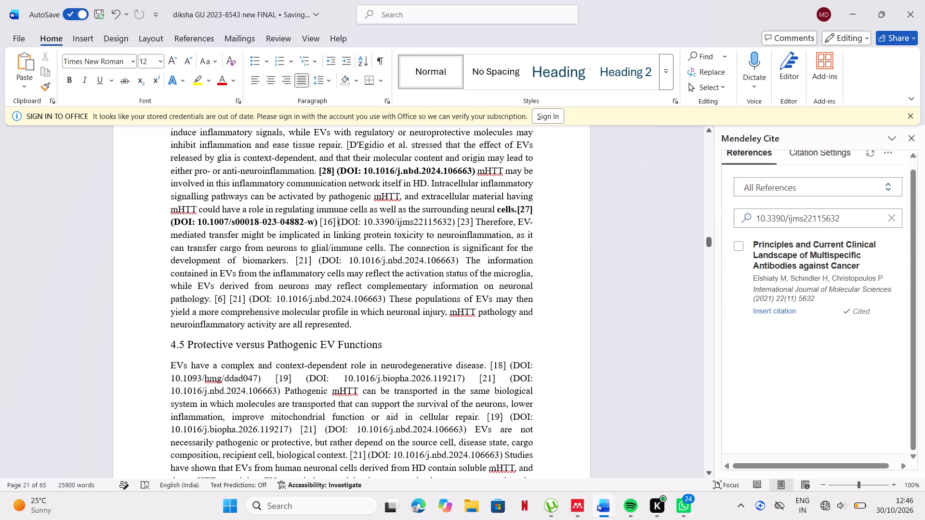
{"action": "key", "text": "BackSpace"}
{"action": "key", "text": "BackSpace"}
{"action": "key", "text": "BackSpace"}
{"action": "key", "text": "BackSpace"}
{"action": "key", "text": "BackSpace"}
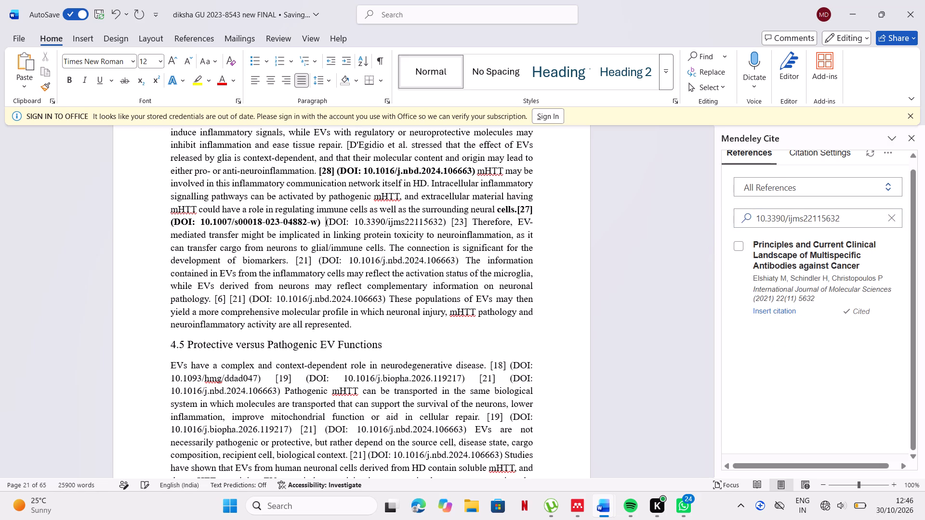
{"action": "left_click", "coordinate": [780, 311]}
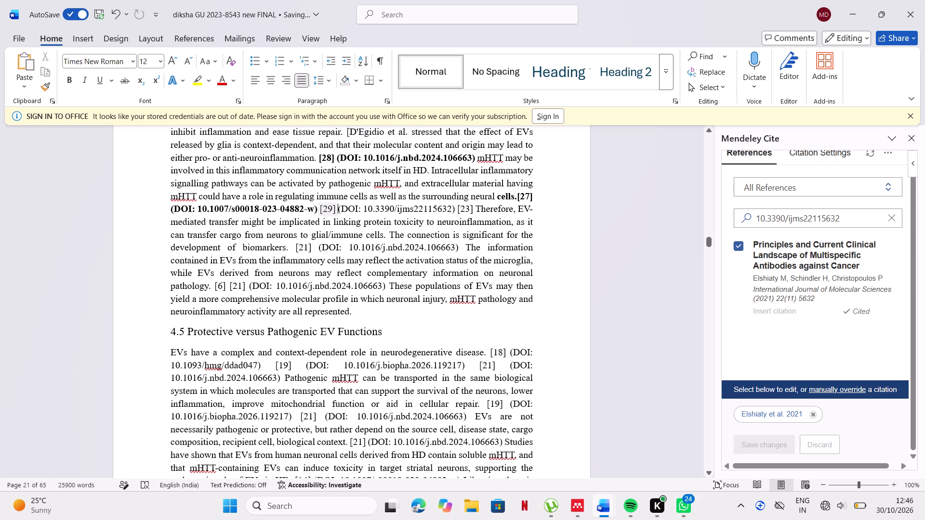
Bold the new citation and its DOI 10.3390/ijms22115632 before the typed [23].
{"action": "left_click_drag", "start_coordinate": [324, 208], "coordinate": [455, 213]}
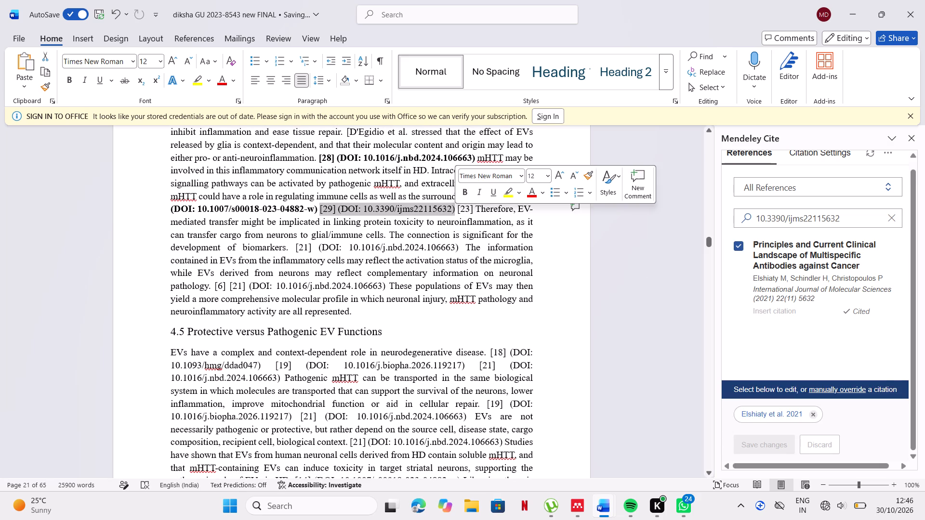
{"action": "left_click", "coordinate": [466, 191]}
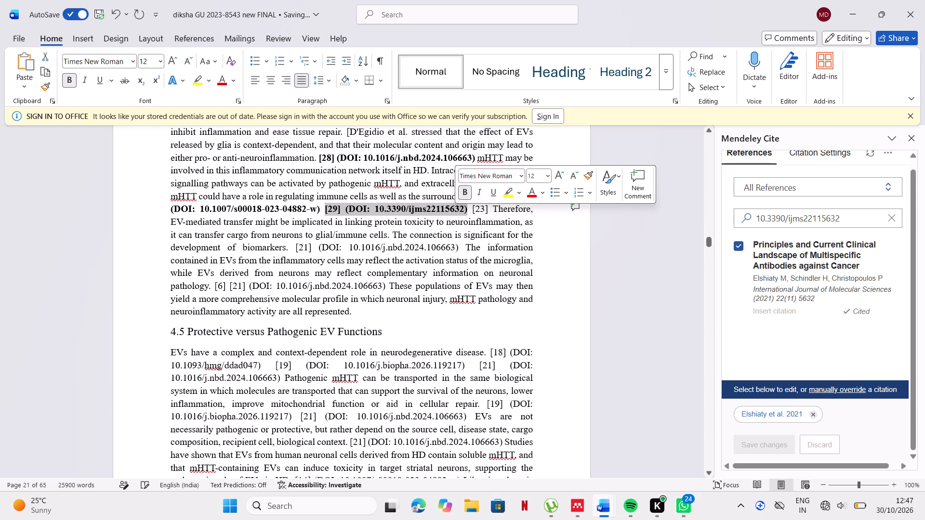
Delete the typed [23] and its extra space before "Therefore, EV-mediated transfer".
{"action": "left_click", "coordinate": [489, 209]}
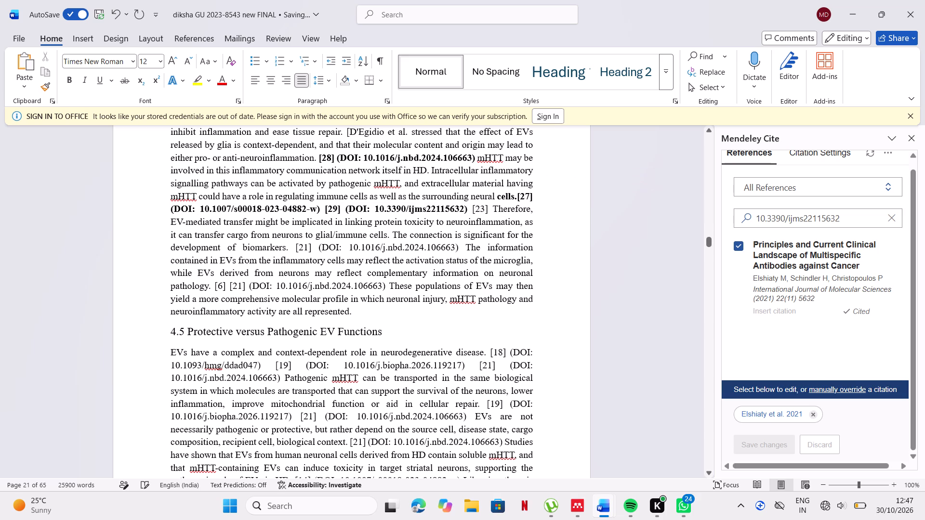
{"action": "key", "text": "BackSpace"}
{"action": "key", "text": "BackSpace"}
{"action": "key", "text": "BackSpace"}
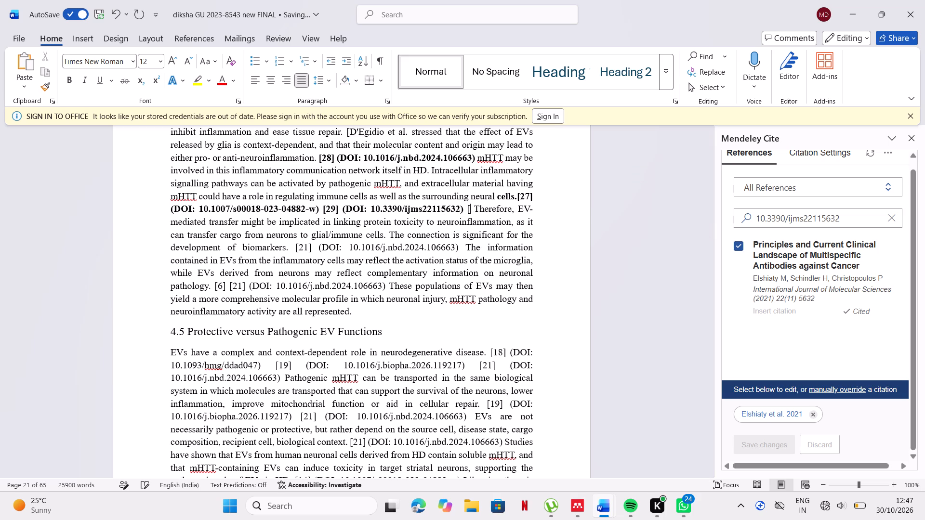
{"action": "key", "text": "BackSpace"}
{"action": "key", "text": "BackSpace"}
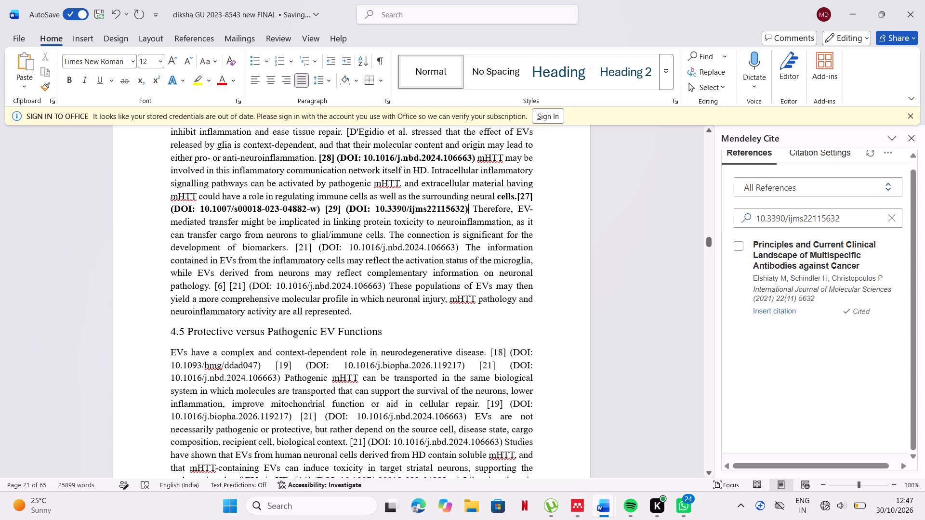
Replace the typed [21] after "development of biomarkers." with the Mendeley citation found by DOI 10.1016/j.nbd.2024.106663, "Brain incoming call from glia during neuroinflammation".
{"action": "left_click_drag", "start_coordinate": [351, 247], "coordinate": [456, 251]}
{"action": "key", "text": "ctrl+c"}
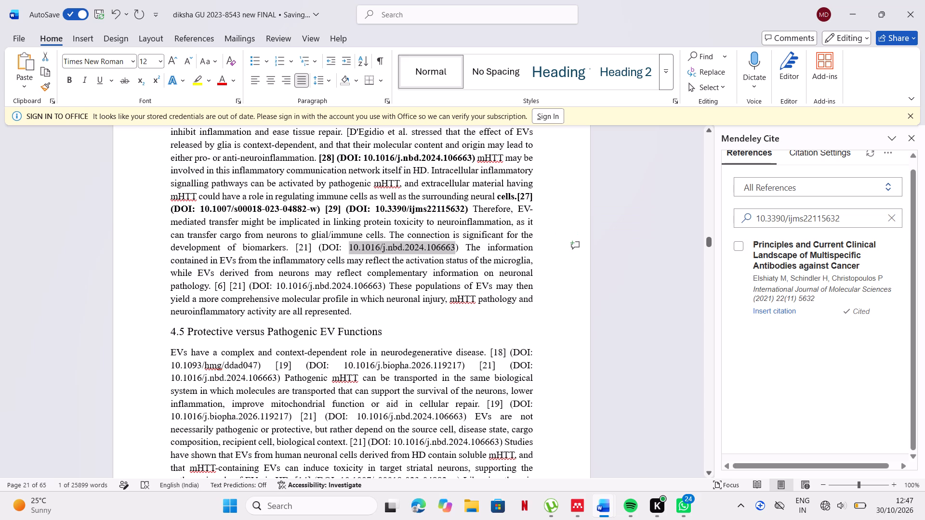
{"action": "left_click_drag", "start_coordinate": [894, 215], "coordinate": [875, 214]}
{"action": "left_click", "coordinate": [875, 214]}
{"action": "left_click_drag", "start_coordinate": [875, 214], "coordinate": [892, 218]}
{"action": "left_click", "coordinate": [892, 218]}
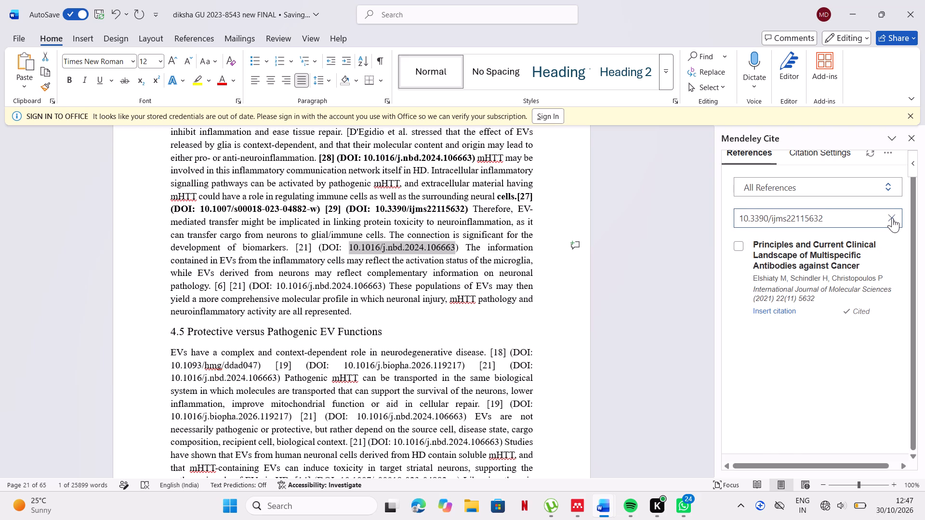
{"action": "left_click", "coordinate": [872, 218]}
{"action": "key", "text": "ctrl+v"}
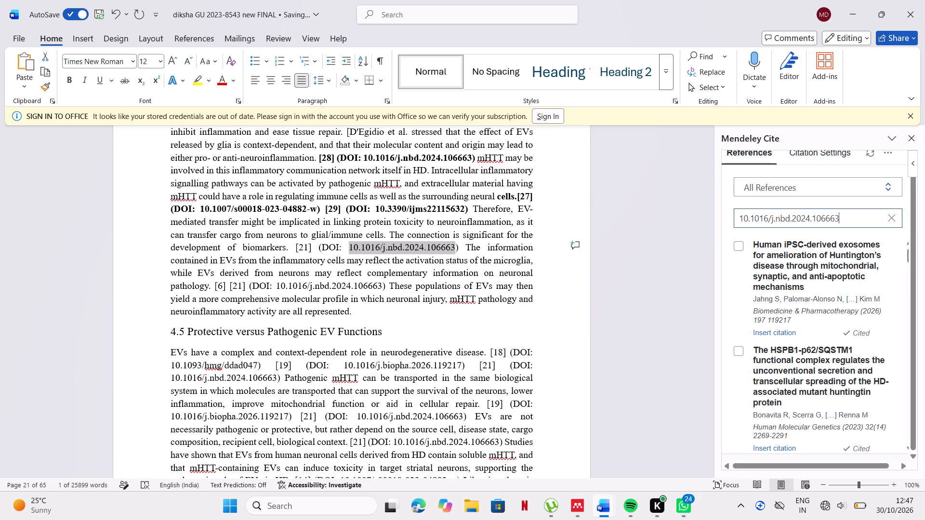
{"action": "left_click", "coordinate": [315, 248]}
{"action": "key", "text": "BackSpace"}
{"action": "key", "text": "BackSpace"}
{"action": "key", "text": "BackSpace"}
{"action": "key", "text": "BackSpace"}
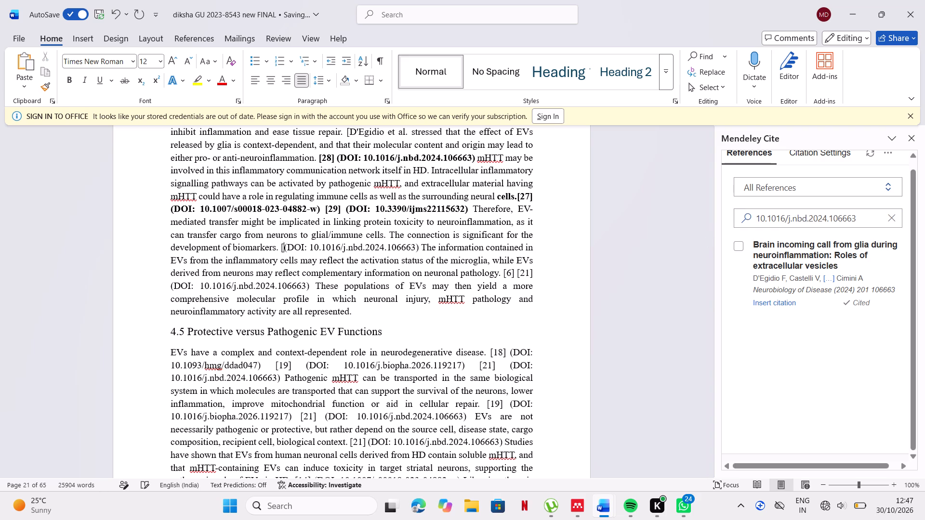
{"action": "key", "text": "BackSpace"}
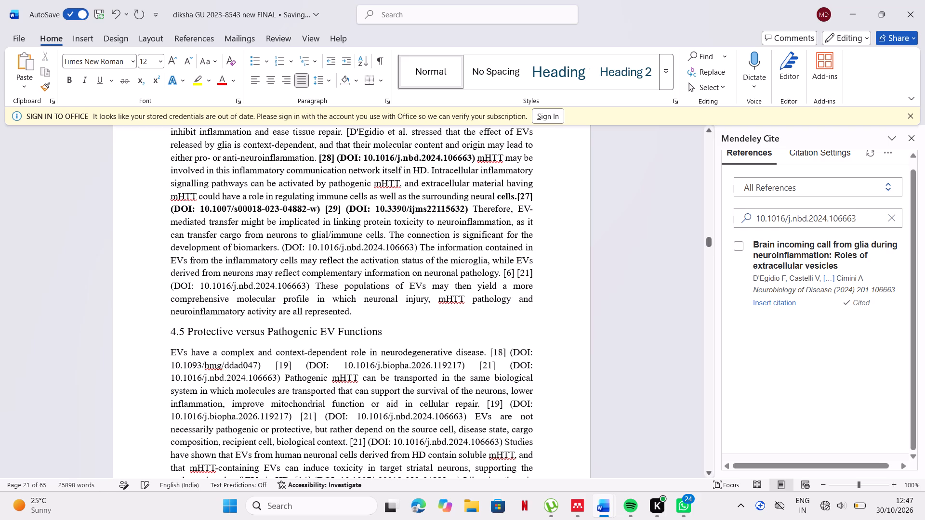
{"action": "left_click", "coordinate": [764, 303]}
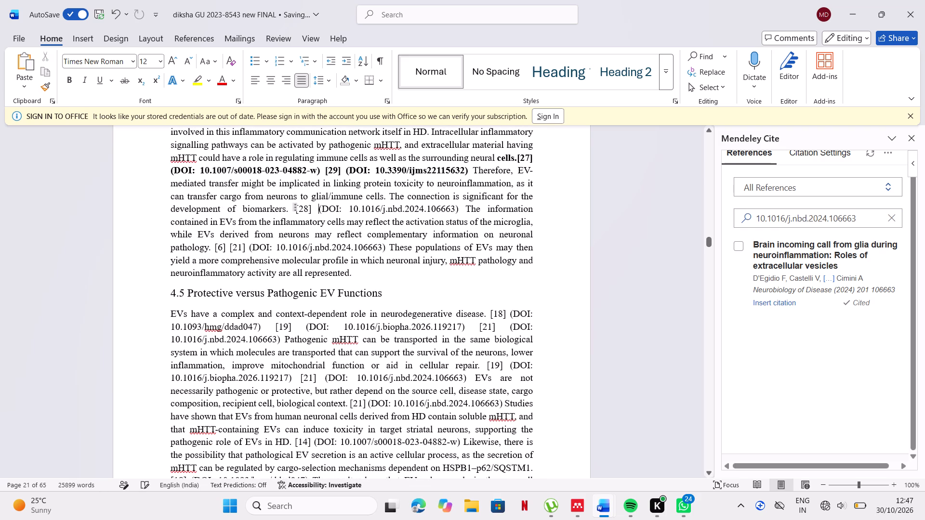
Bold the new citation and its DOI 10.1016/j.nbd.2024.106663 after "development of biomarkers.".
{"action": "left_click_drag", "start_coordinate": [294, 208], "coordinate": [440, 216]}
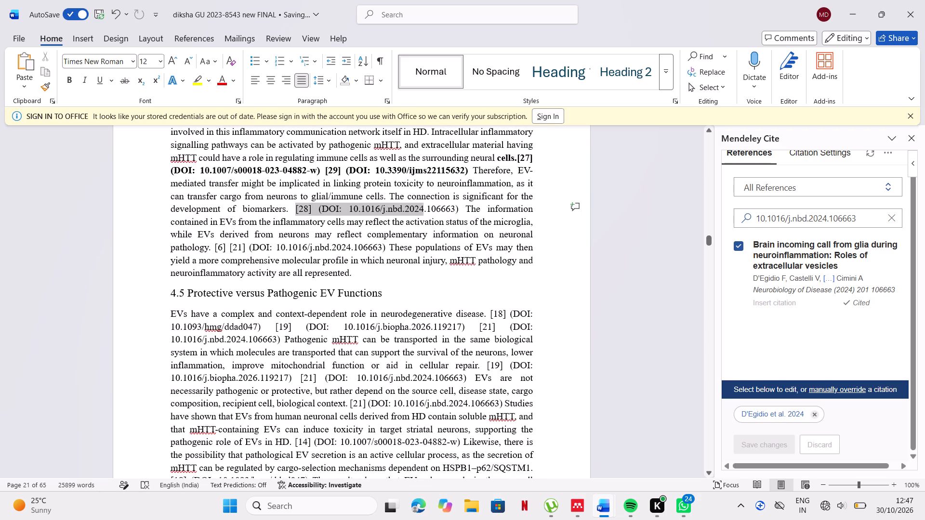
{"action": "left_click_drag", "start_coordinate": [440, 216], "coordinate": [458, 212]}
{"action": "left_click", "coordinate": [471, 190]}
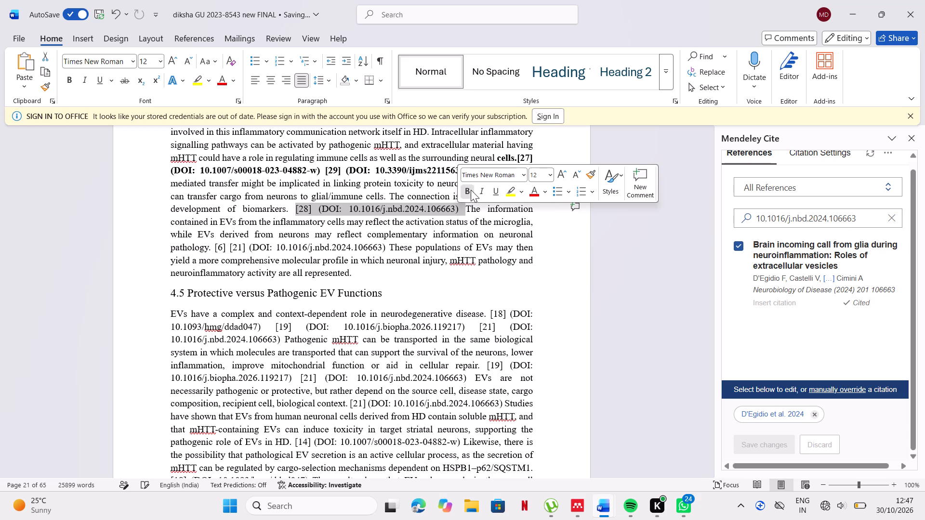
{"action": "left_click", "coordinate": [602, 262]}
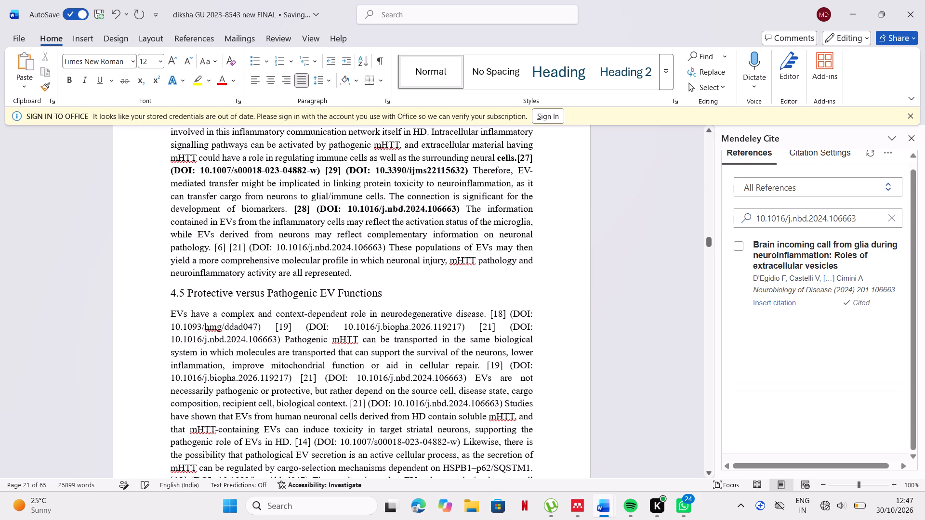
Replace the typed [6] [21] after "neuronal pathology." with the Mendeley citation for DOI 10.1016/j.nbd.2024.106663.
{"action": "left_click", "coordinate": [247, 244]}
{"action": "key", "text": "BackSpace"}
{"action": "key", "text": "BackSpace"}
{"action": "key", "text": "BackSpace"}
{"action": "key", "text": "BackSpace"}
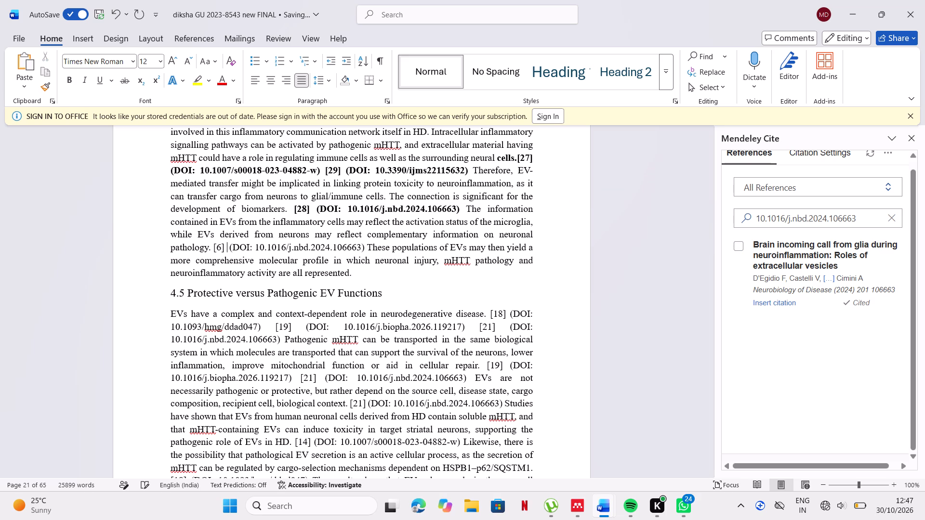
{"action": "key", "text": "BackSpace"}
{"action": "key", "text": "BackSpace"}
{"action": "key", "text": "BackSpace"}
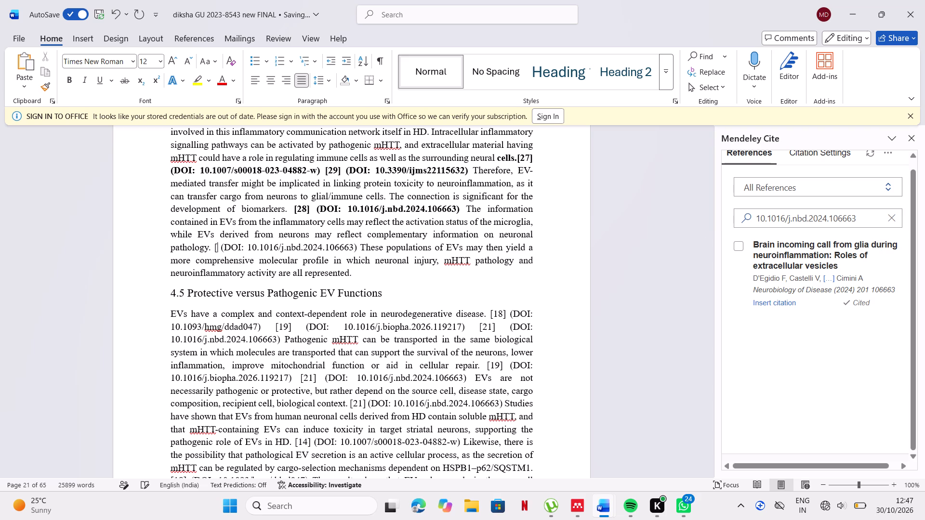
{"action": "key", "text": "BackSpace"}
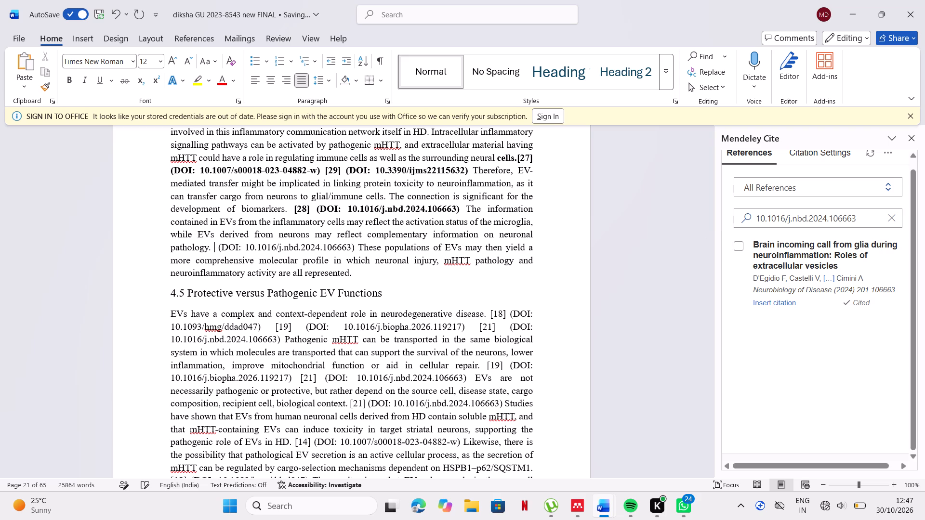
{"action": "left_click", "coordinate": [779, 302]}
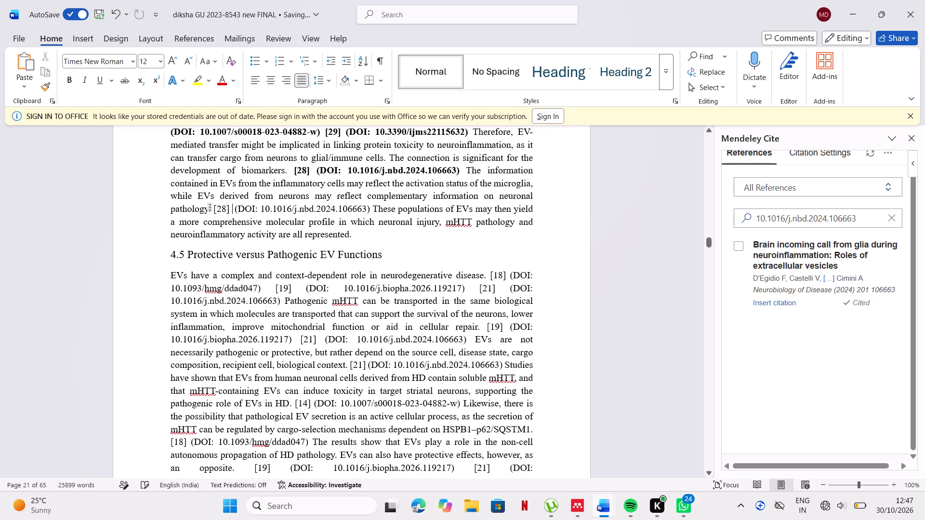
Replace the typed [18] in section 4.5's first sentence with the Mendeley citation found by DOI 10.1093/hmg/ddad047, the HSPB1-p62/SQSTM1 complex paper.
{"action": "scroll", "coordinate": [434, 236], "scroll_direction": "down", "scroll_amount": 1}
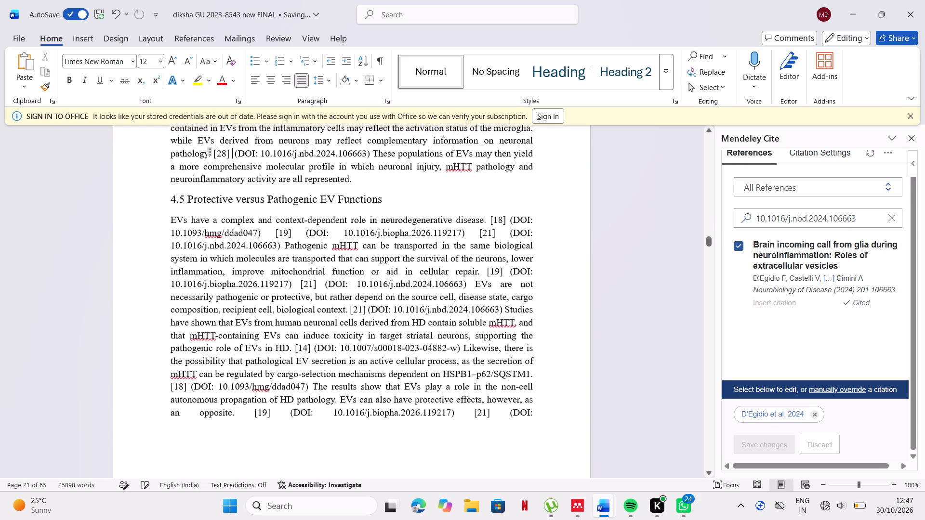
{"action": "scroll", "coordinate": [434, 236], "scroll_direction": "down", "scroll_amount": 1}
{"action": "left_click", "coordinate": [498, 197]}
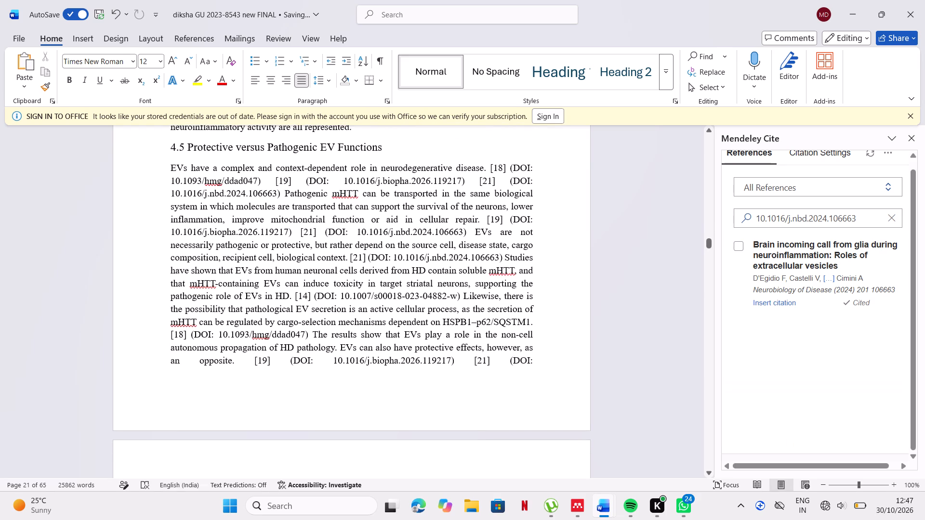
{"action": "left_click_drag", "start_coordinate": [170, 181], "coordinate": [248, 184]}
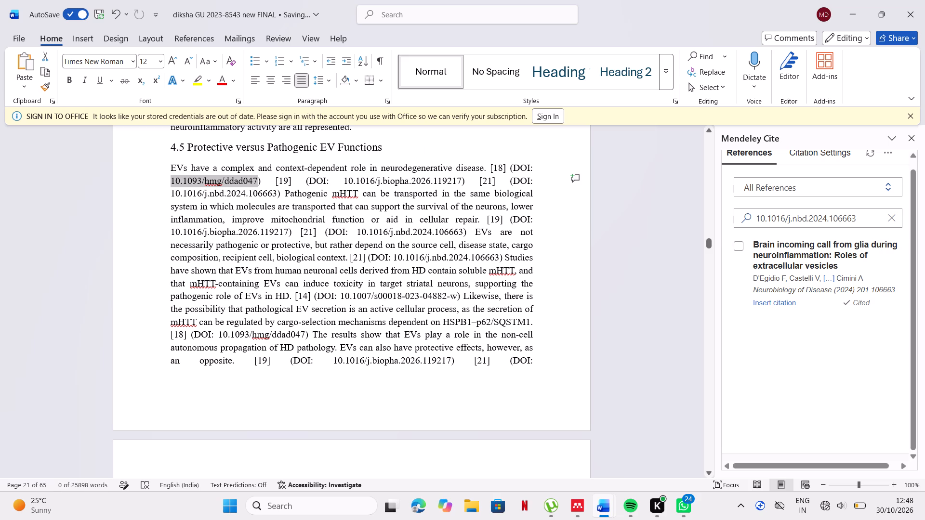
{"action": "key", "text": "ctrl+c"}
{"action": "left_click_drag", "start_coordinate": [894, 219], "coordinate": [864, 222]}
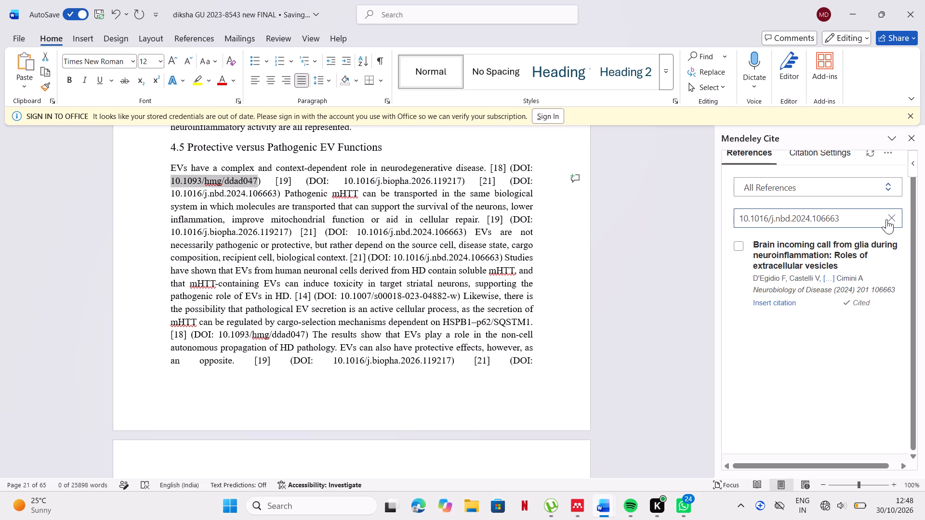
{"action": "left_click", "coordinate": [887, 219]}
{"action": "left_click", "coordinate": [884, 219]}
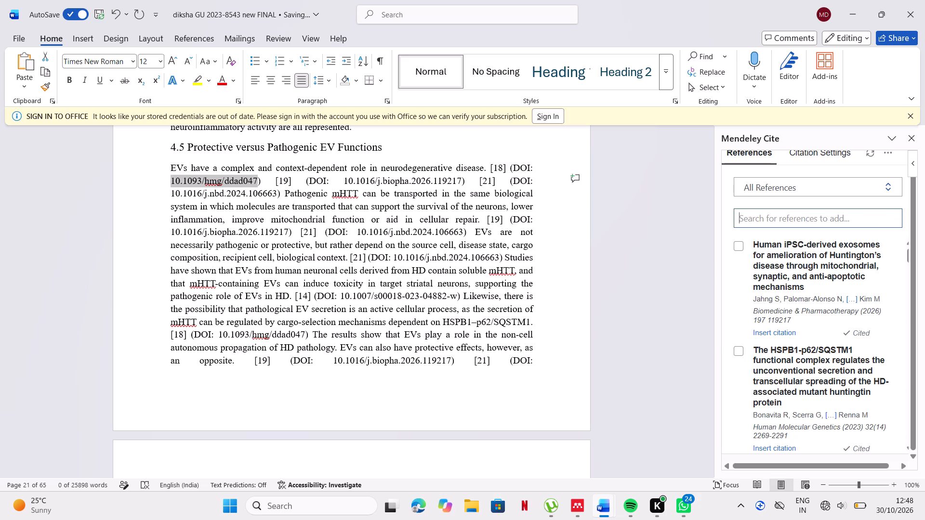
{"action": "key", "text": "ctrl+v"}
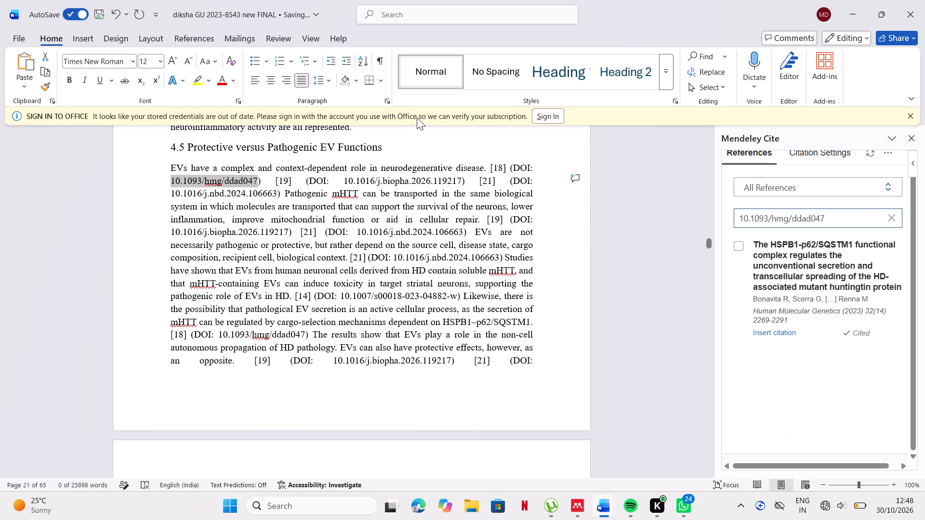
{"action": "left_click", "coordinate": [507, 168]}
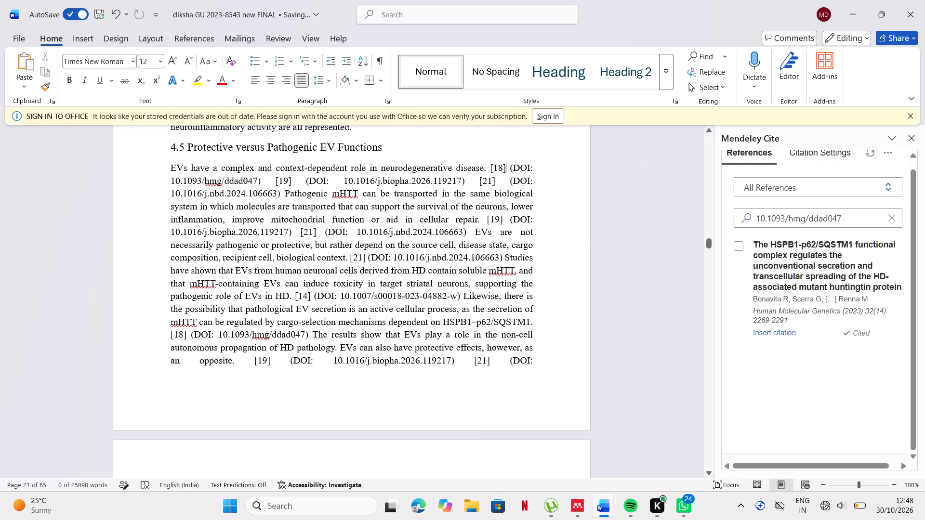
{"action": "key", "text": "BackSpace"}
{"action": "key", "text": "BackSpace"}
{"action": "key", "text": "BackSpace"}
{"action": "key", "text": "BackSpace"}
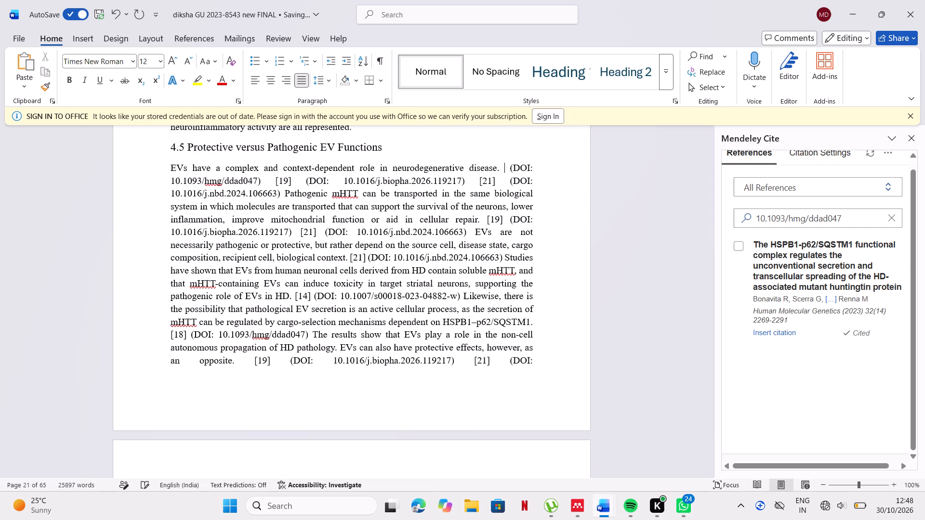
{"action": "left_click", "coordinate": [771, 328]}
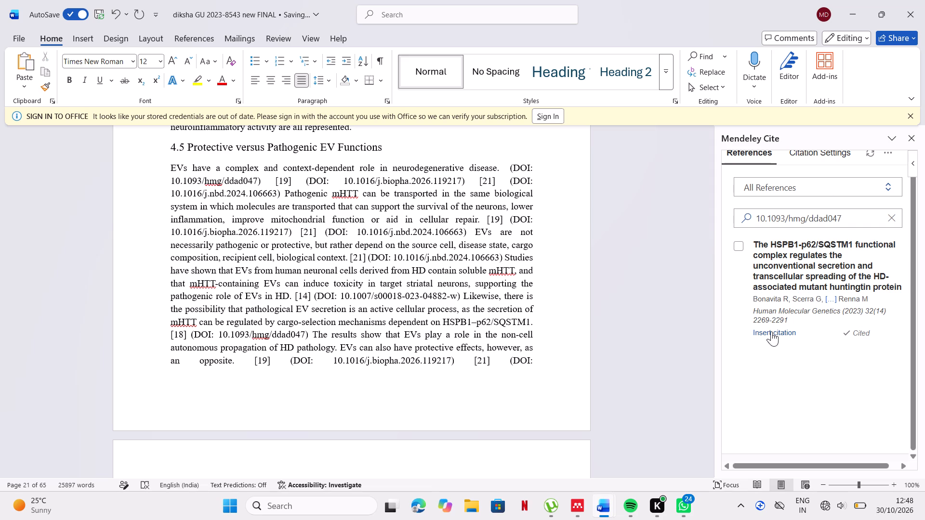
{"action": "left_click", "coordinate": [771, 331]}
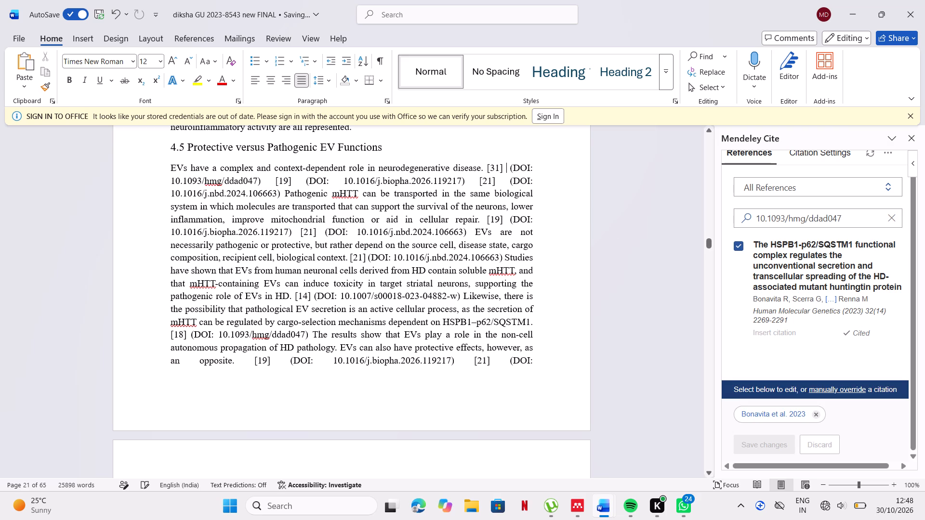
Replace the first typed [19] in section 4.5 with the Mendeley citation found by DOI 10.1016/j.biopha.2026.119217, the human iPSC-derived exosomes paper.
{"action": "left_click_drag", "start_coordinate": [347, 180], "coordinate": [460, 179]}
{"action": "key", "text": "ctrl+c"}
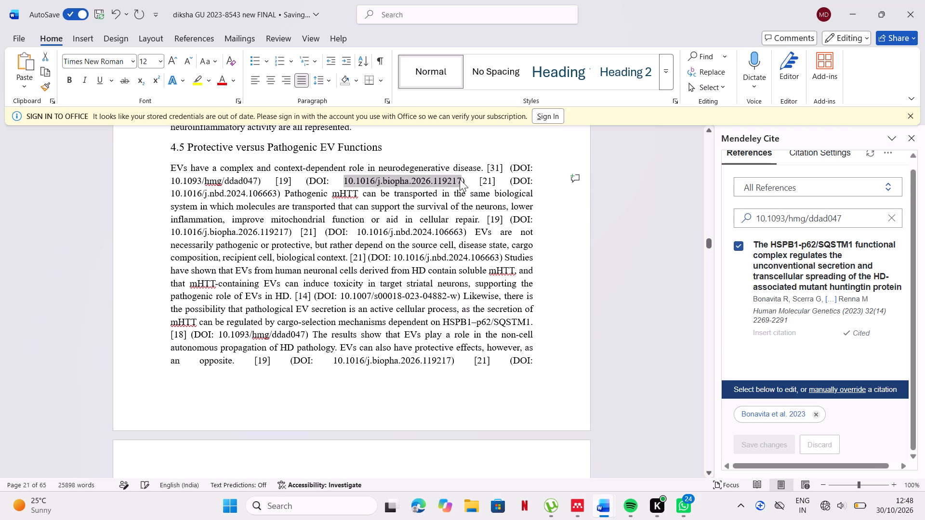
{"action": "left_click_drag", "start_coordinate": [894, 213], "coordinate": [880, 207]}
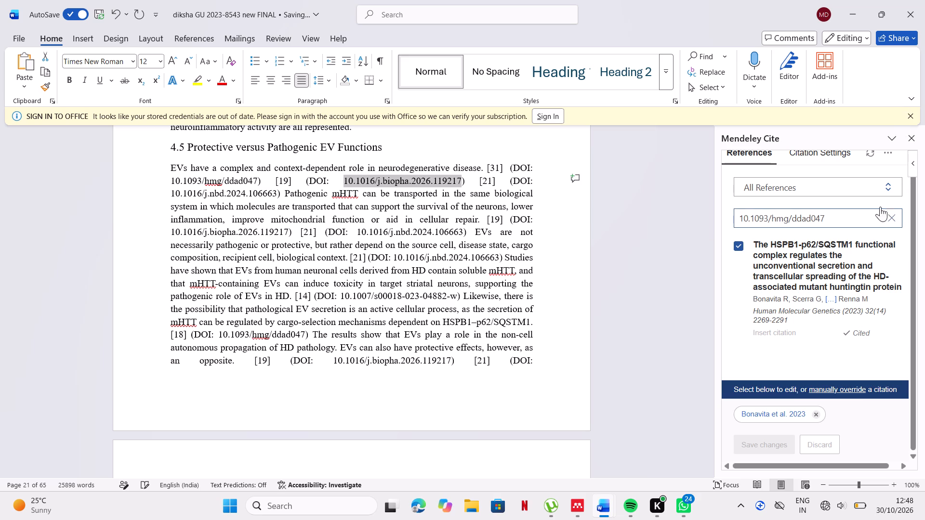
{"action": "left_click_drag", "start_coordinate": [880, 207], "coordinate": [880, 218]}
{"action": "left_click", "coordinate": [895, 218]}
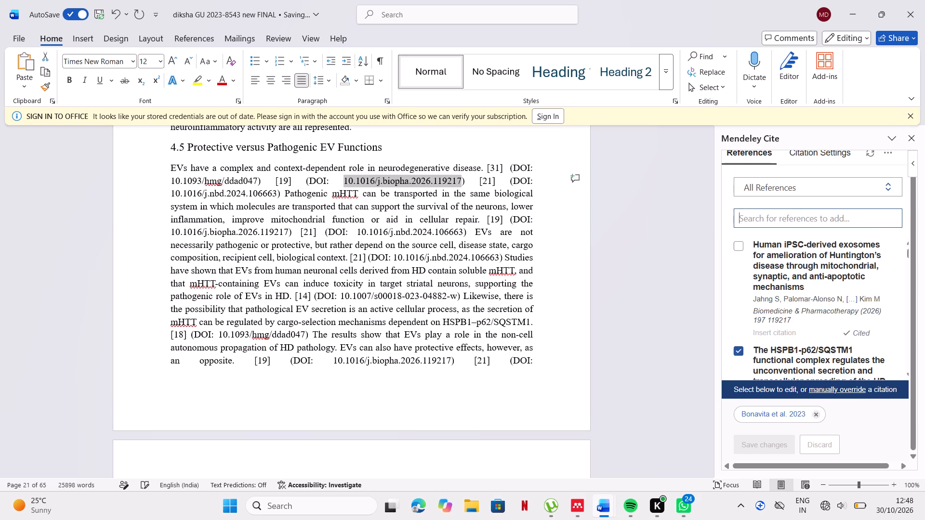
{"action": "left_click", "coordinate": [880, 219]}
{"action": "key", "text": "ctrl+v"}
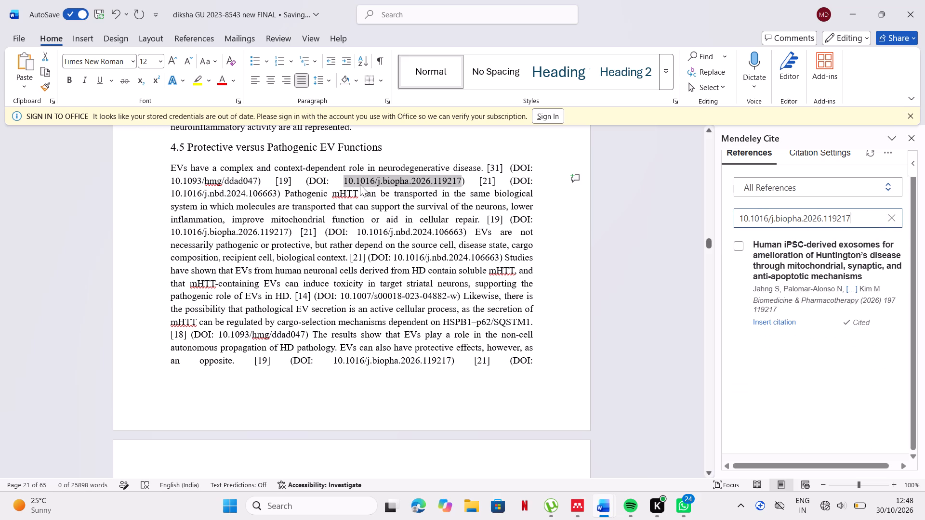
{"action": "left_click", "coordinate": [293, 184]}
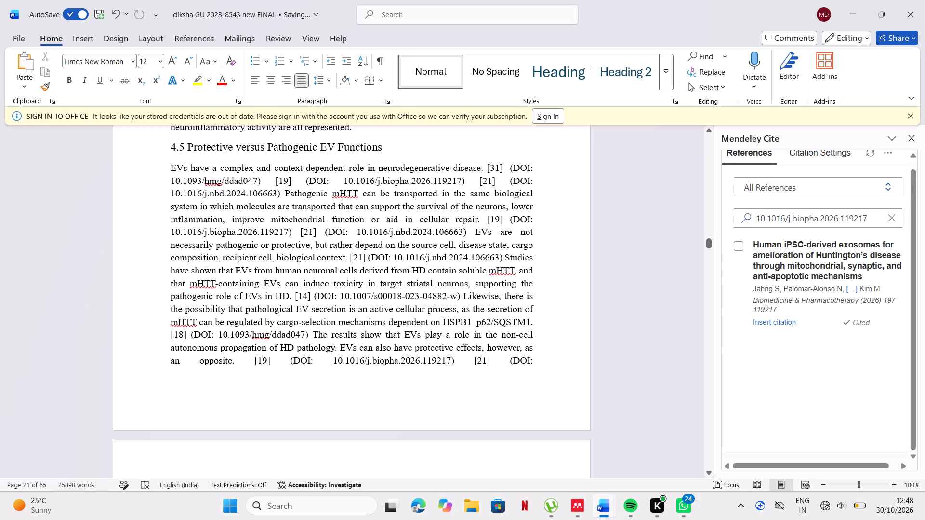
{"action": "key", "text": "BackSpace"}
{"action": "key", "text": "BackSpace"}
{"action": "key", "text": "BackSpace"}
{"action": "key", "text": "BackSpace"}
{"action": "key", "text": "BackSpace"}
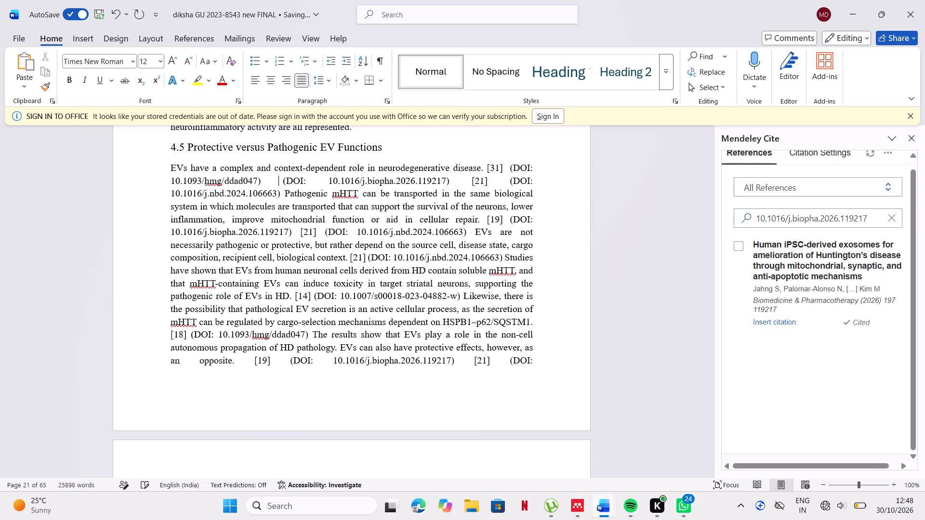
{"action": "key", "text": "space"}
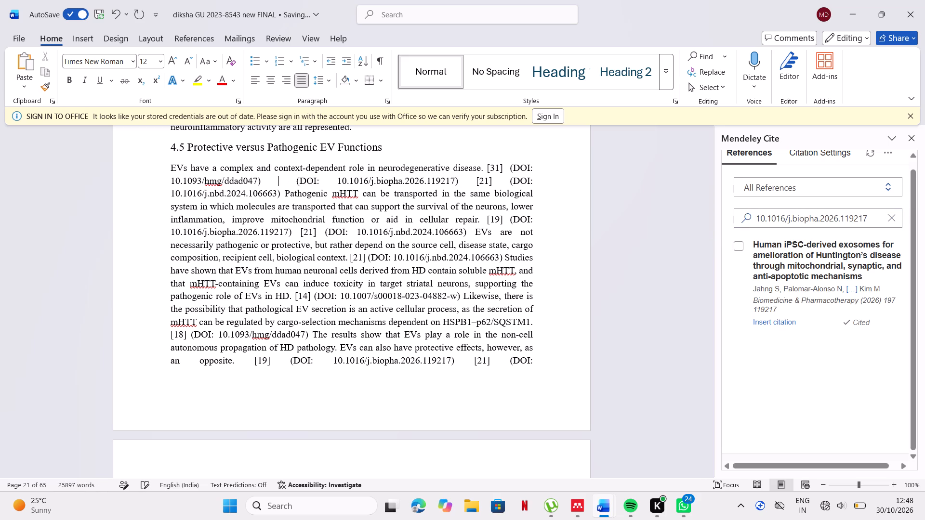
{"action": "left_click", "coordinate": [790, 319]}
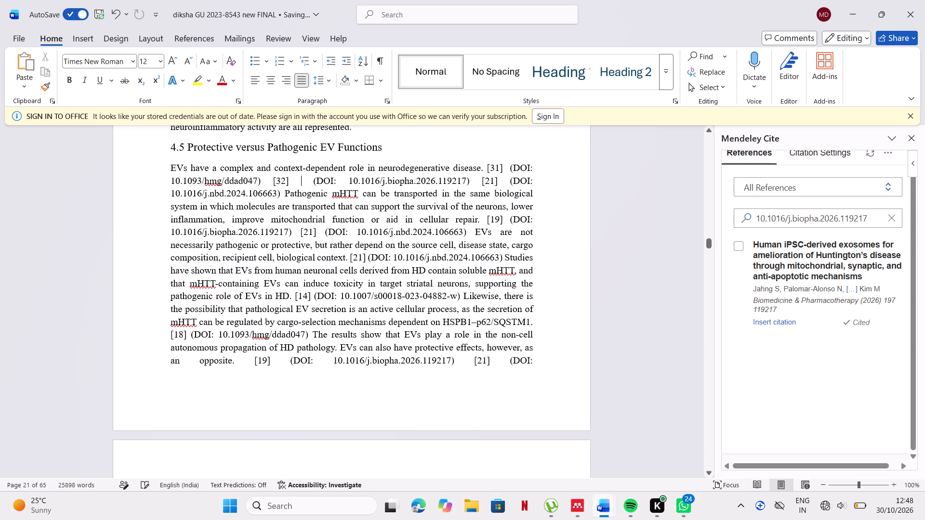
Replace the typed [21] after section 4.5's first sentence with the Mendeley citation found by DOI 10.1016/j.nbd.2024.106663, the glia neuroinflammation paper.
{"action": "left_click_drag", "start_coordinate": [172, 194], "coordinate": [274, 198]}
{"action": "key", "text": "ctrl+c"}
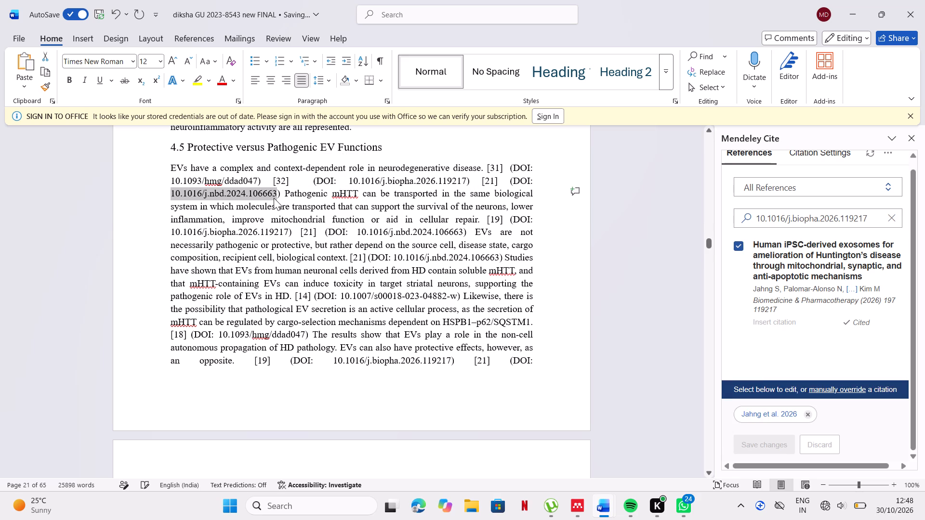
{"action": "left_click", "coordinate": [899, 217]}
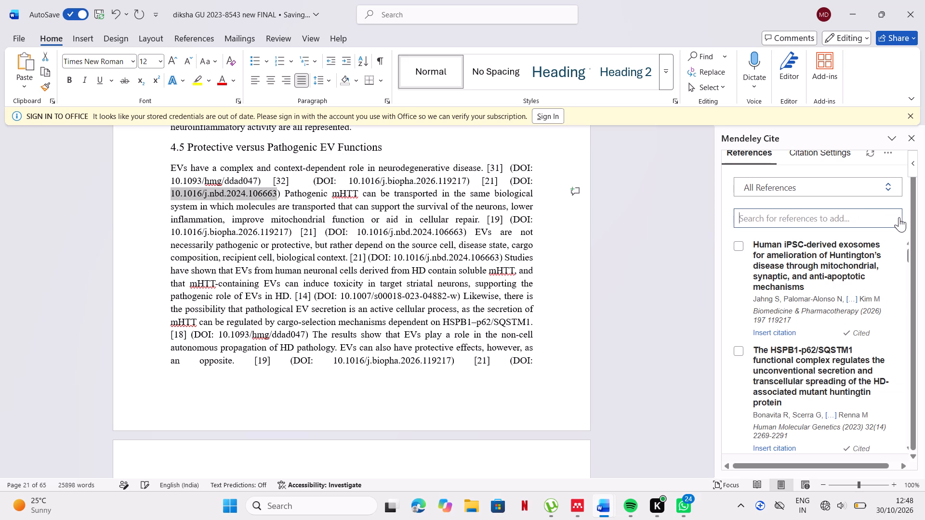
{"action": "left_click", "coordinate": [868, 217]}
{"action": "key", "text": "ctrl+v"}
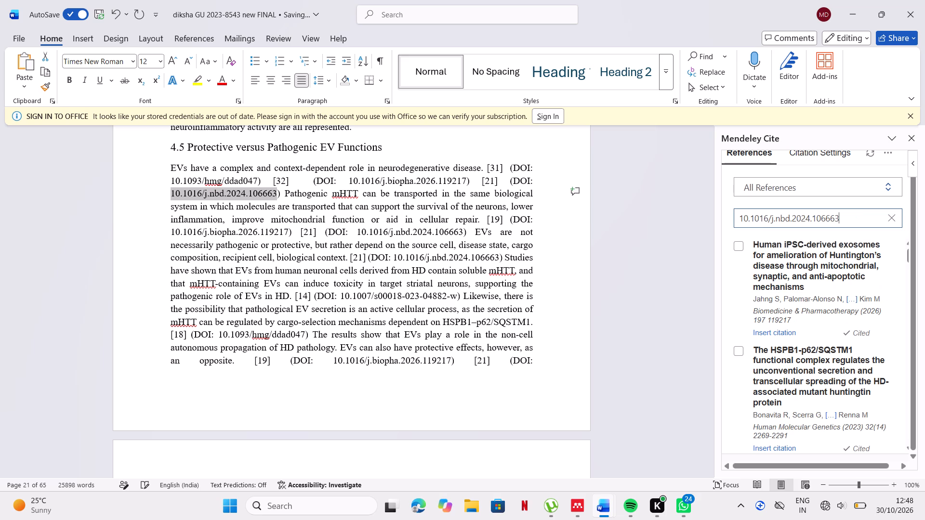
{"action": "left_click", "coordinate": [507, 183]}
{"action": "key", "text": "BackSpace"}
{"action": "key", "text": "BackSpace"}
{"action": "key", "text": "BackSpace"}
{"action": "key", "text": "BackSpace"}
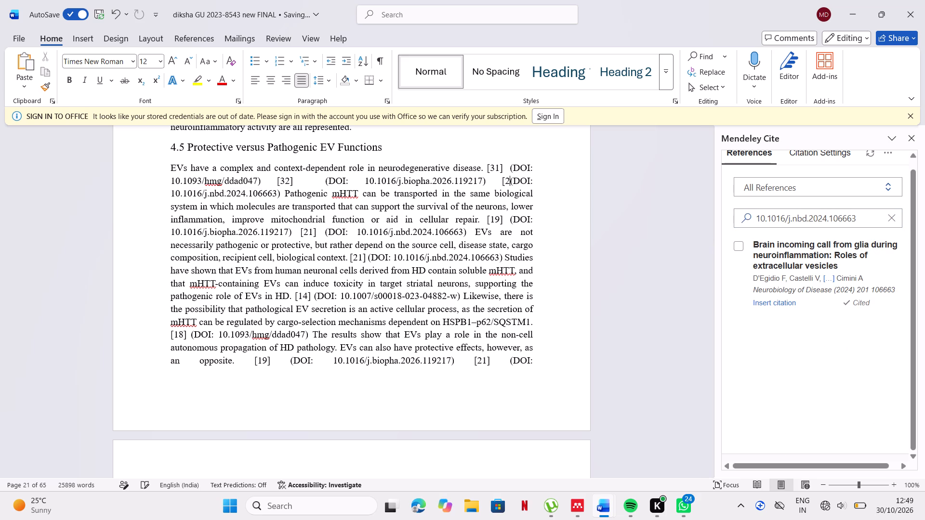
{"action": "key", "text": "BackSpace"}
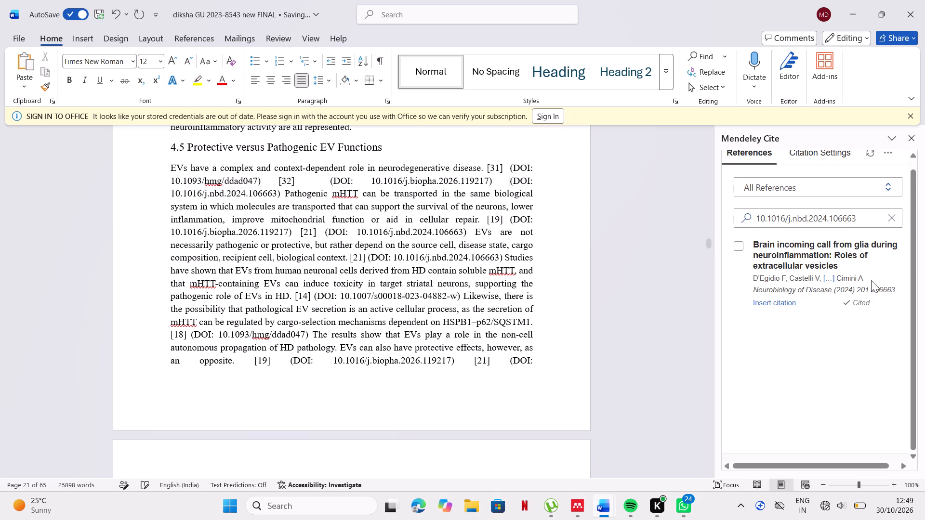
{"action": "left_click", "coordinate": [791, 300]}
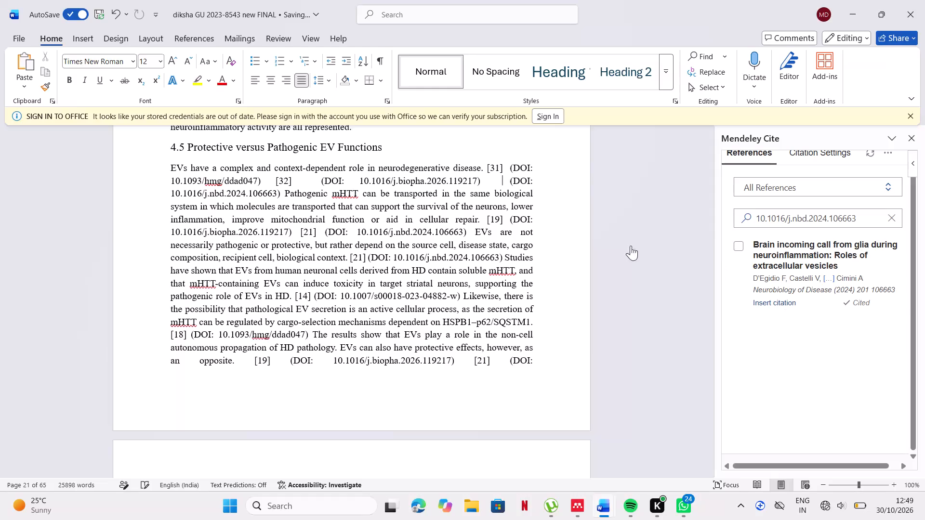
Bold the three citations and their DOIs after "neurodegenerative disease" in section 4.5.
{"action": "left_click_drag", "start_coordinate": [482, 170], "coordinate": [423, 186]}
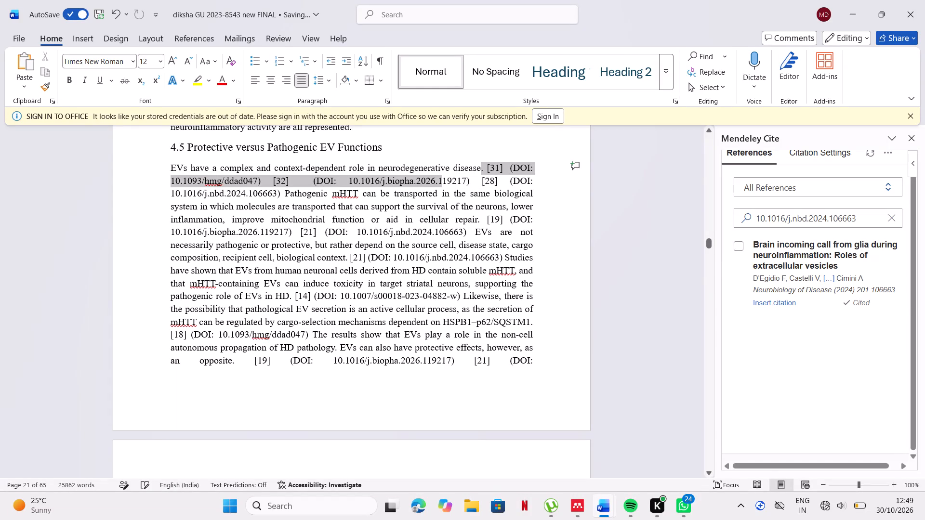
{"action": "left_click_drag", "start_coordinate": [423, 186], "coordinate": [282, 192]}
{"action": "left_click", "coordinate": [287, 175]}
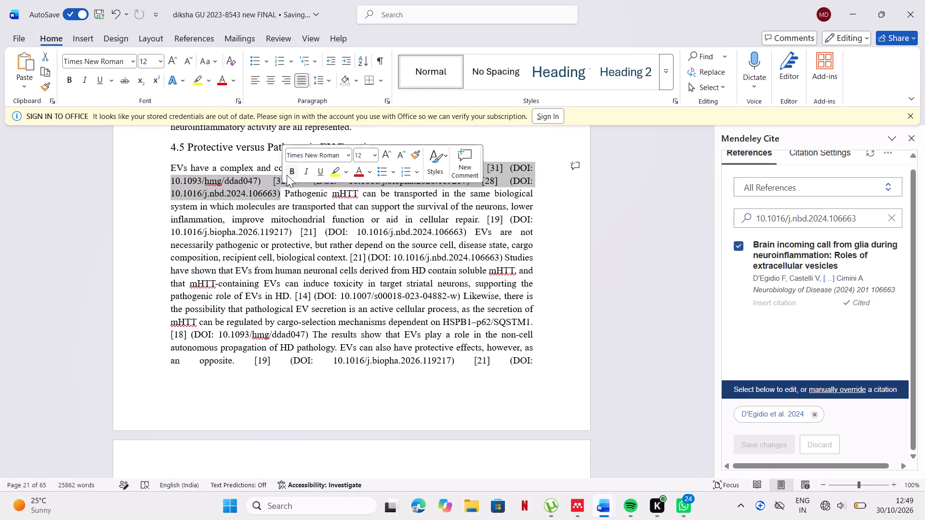
Replace the typed [21] in the citation group after "cellular repair." with the Mendeley citation found by DOI 10.1016/j.nbd.2024.106663.
{"action": "left_click", "coordinate": [356, 232]}
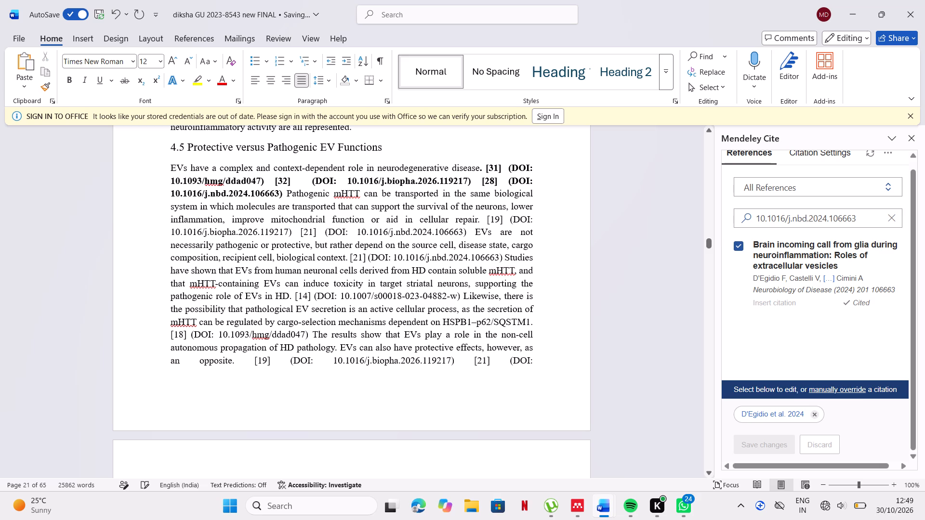
{"action": "left_click_drag", "start_coordinate": [356, 232], "coordinate": [461, 232]}
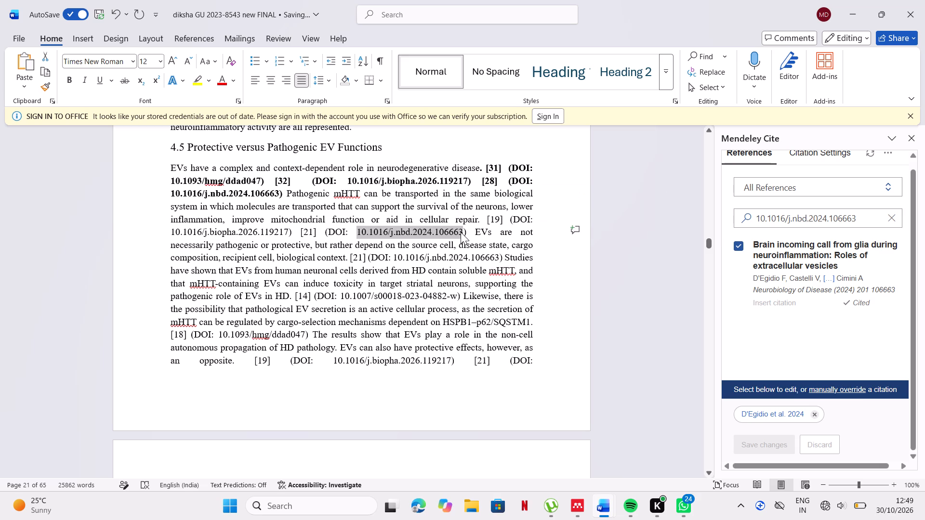
{"action": "key", "text": "ctrl+c"}
{"action": "left_click", "coordinate": [892, 216]}
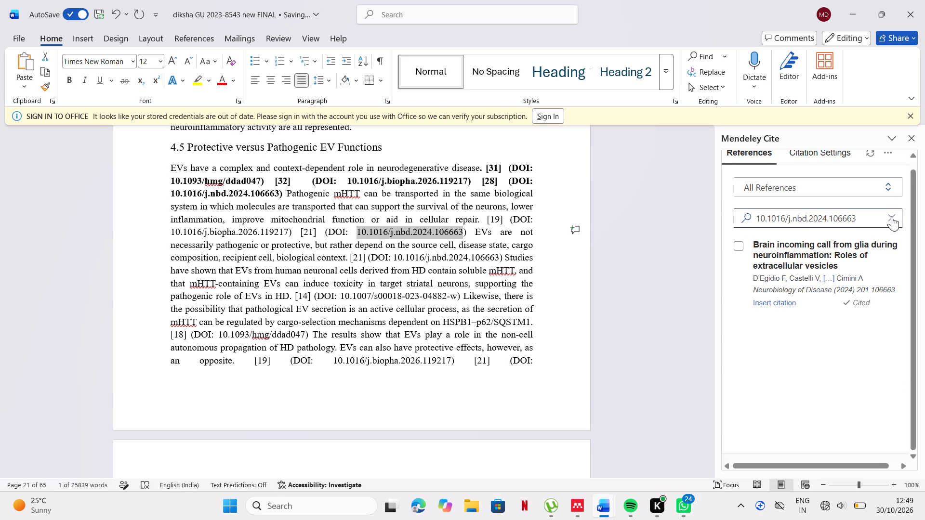
{"action": "left_click", "coordinate": [883, 216]}
{"action": "key", "text": "ctrl+v"}
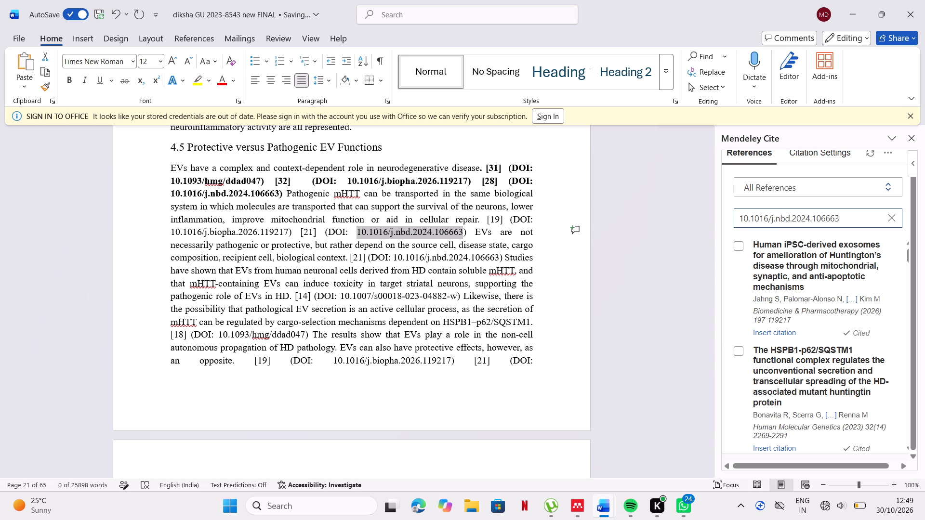
{"action": "left_click", "coordinate": [317, 236]}
{"action": "key", "text": "BackSpace"}
{"action": "key", "text": "BackSpace"}
{"action": "key", "text": "BackSpace"}
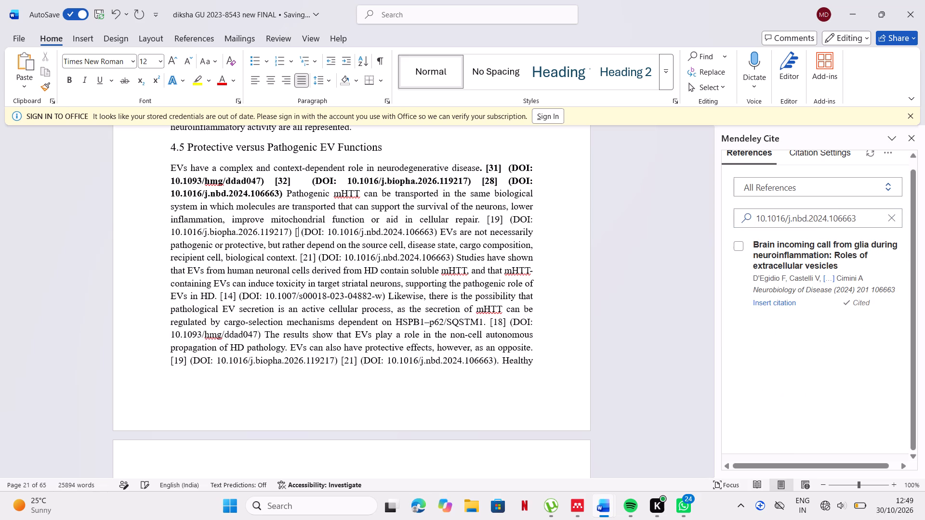
{"action": "key", "text": "BackSpace"}
{"action": "key", "text": "BackSpace"}
{"action": "key", "text": "space"}
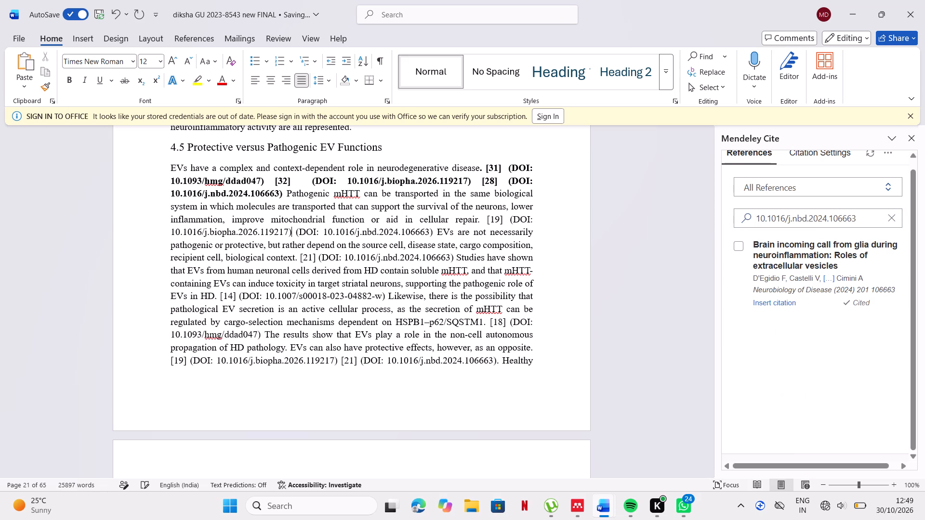
{"action": "left_click", "coordinate": [781, 304]}
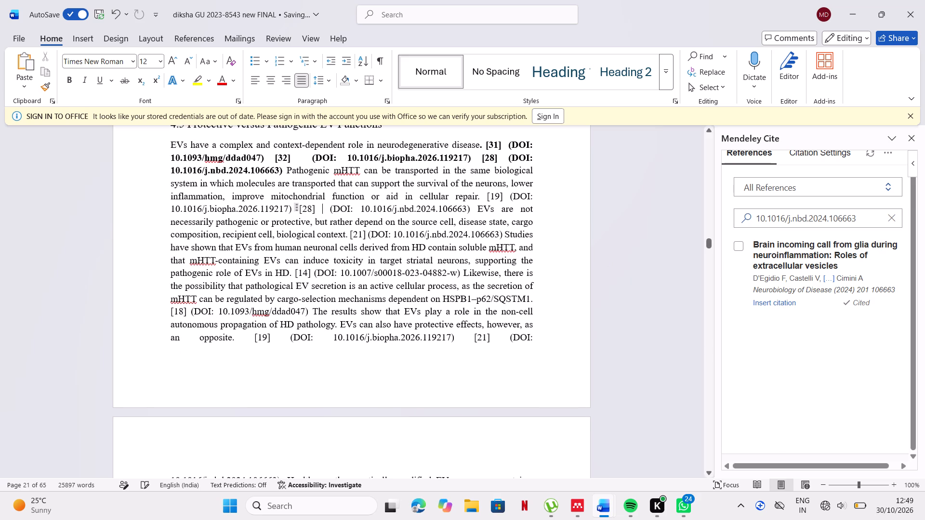
Replace the typed [19] after "cellular repair." with the Mendeley citation found by DOI 10.1016/j.biopha.2026.119217, the human iPSC-derived exosomes paper.
{"action": "left_click", "coordinate": [491, 196]}
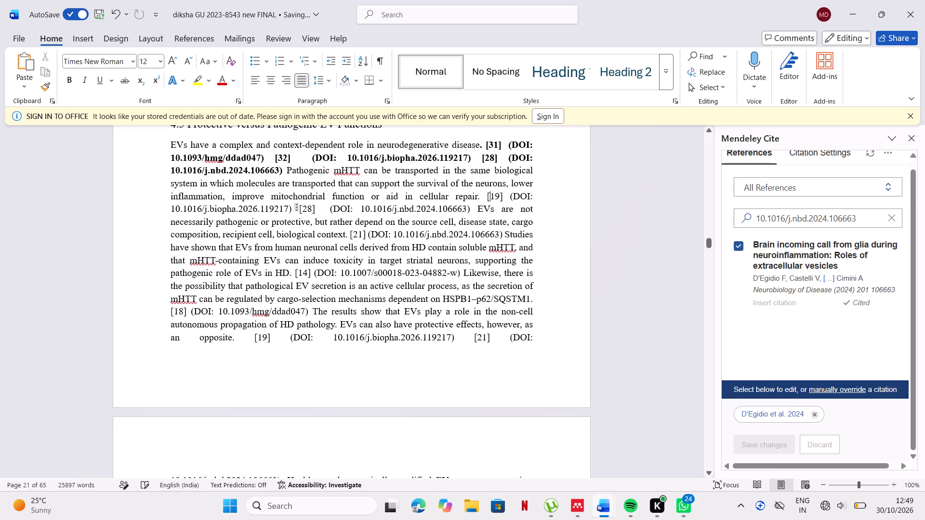
{"action": "left_click", "coordinate": [503, 196]}
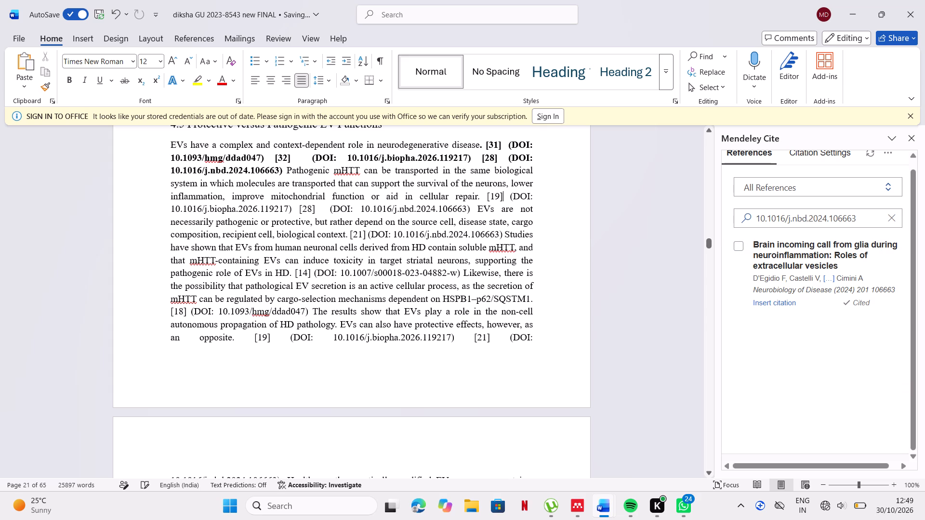
{"action": "left_click", "coordinate": [492, 194]}
{"action": "left_click_drag", "start_coordinate": [172, 209], "coordinate": [280, 210]}
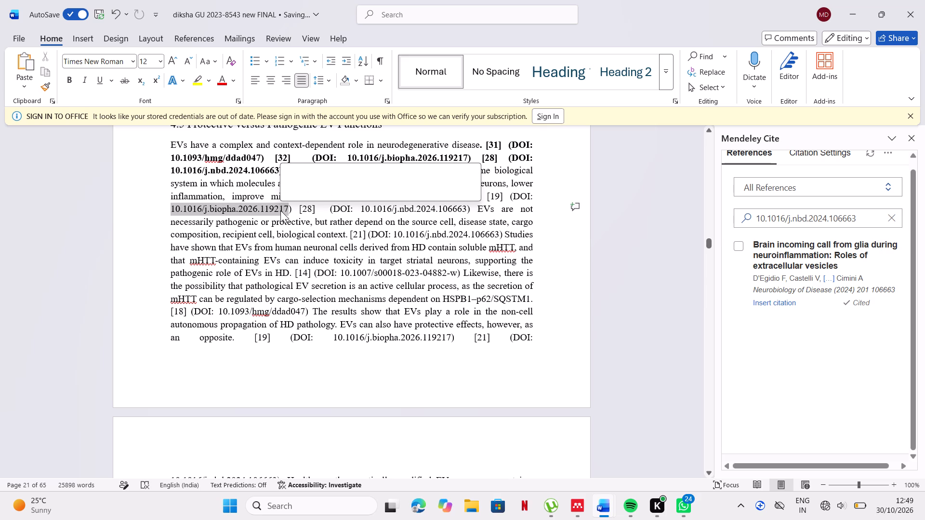
{"action": "key", "text": "ctrl+c"}
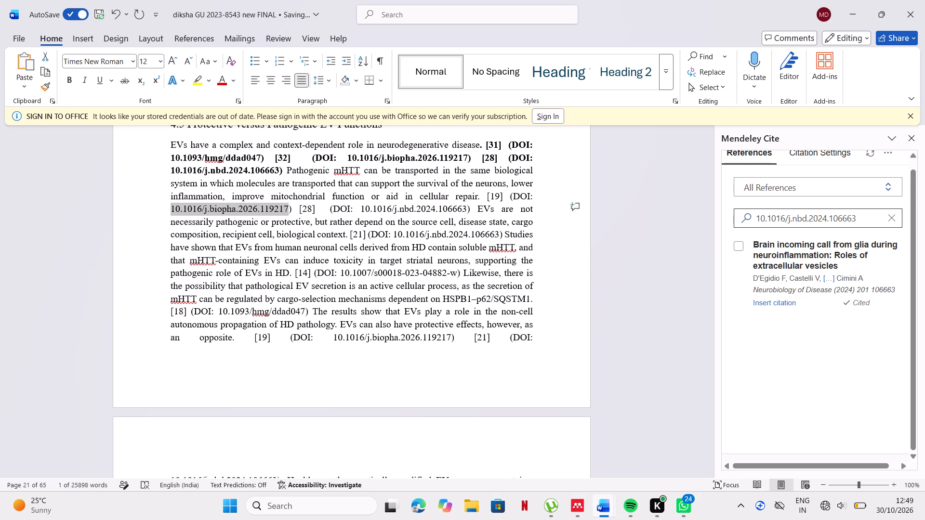
{"action": "left_click", "coordinate": [894, 218]}
{"action": "left_click", "coordinate": [879, 219]}
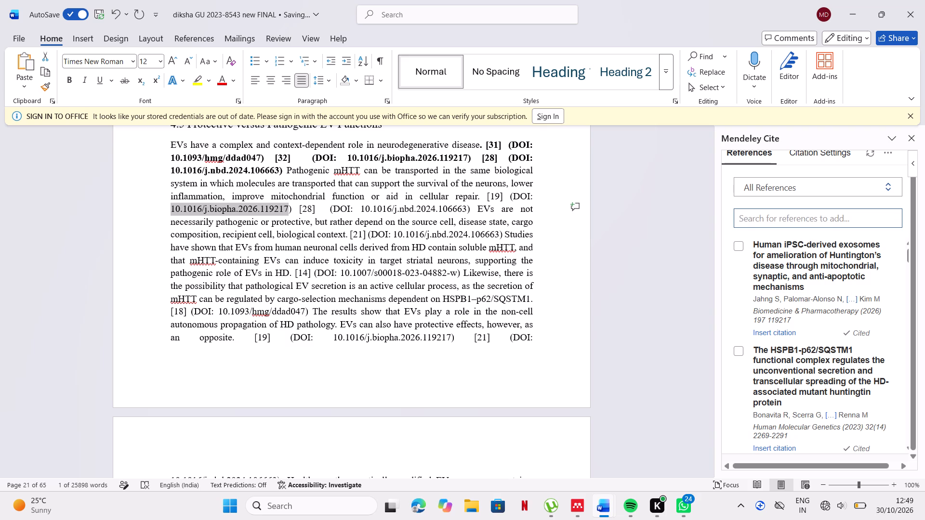
{"action": "key", "text": "ctrl+v"}
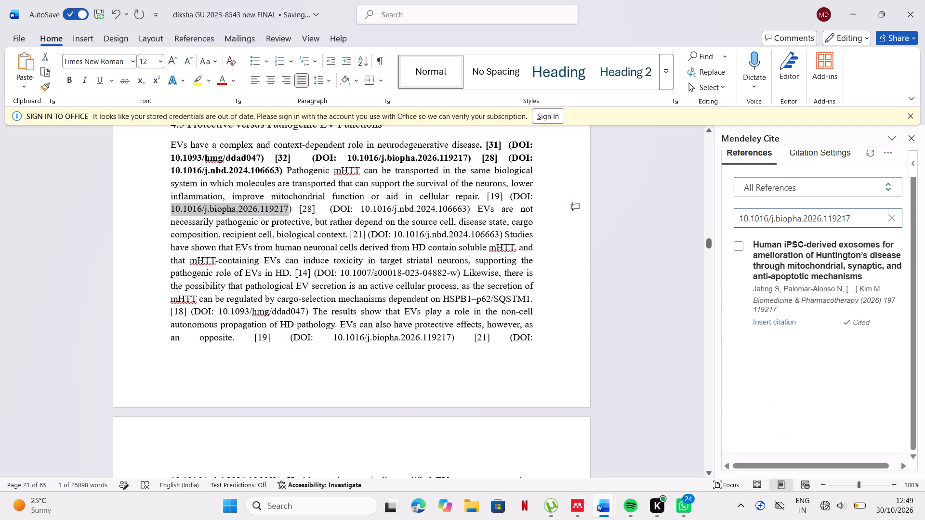
{"action": "left_click", "coordinate": [510, 201]}
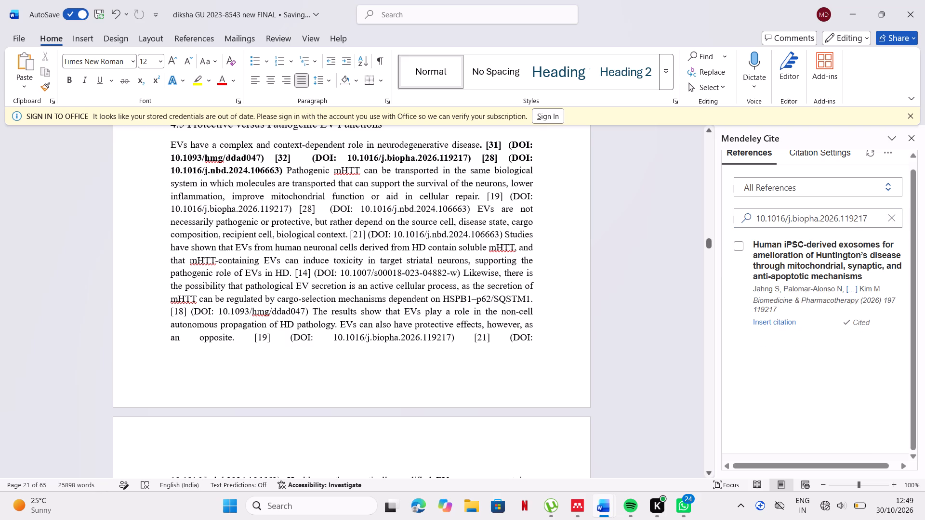
{"action": "key", "text": "BackSpace"}
{"action": "key", "text": "BackSpace"}
{"action": "key", "text": "BackSpace"}
{"action": "key", "text": "BackSpace"}
{"action": "key", "text": "BackSpace"}
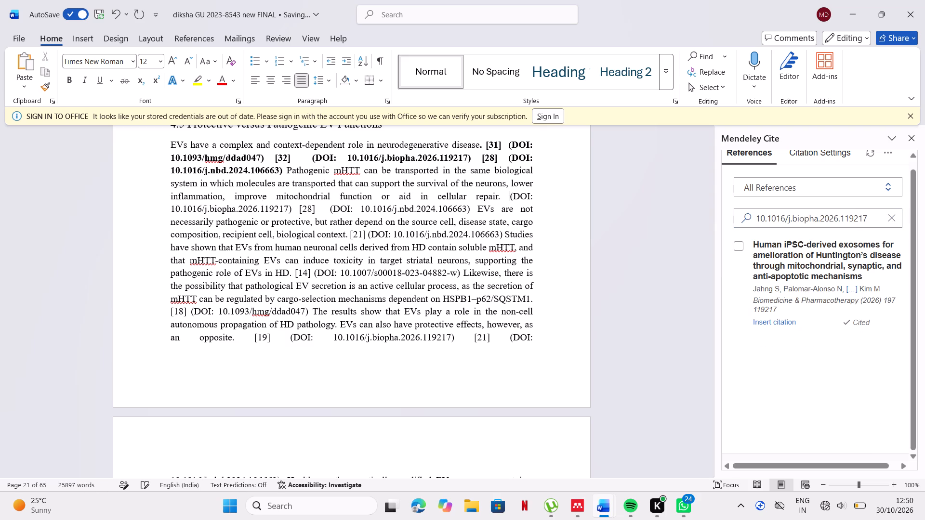
{"action": "left_click", "coordinate": [779, 319]}
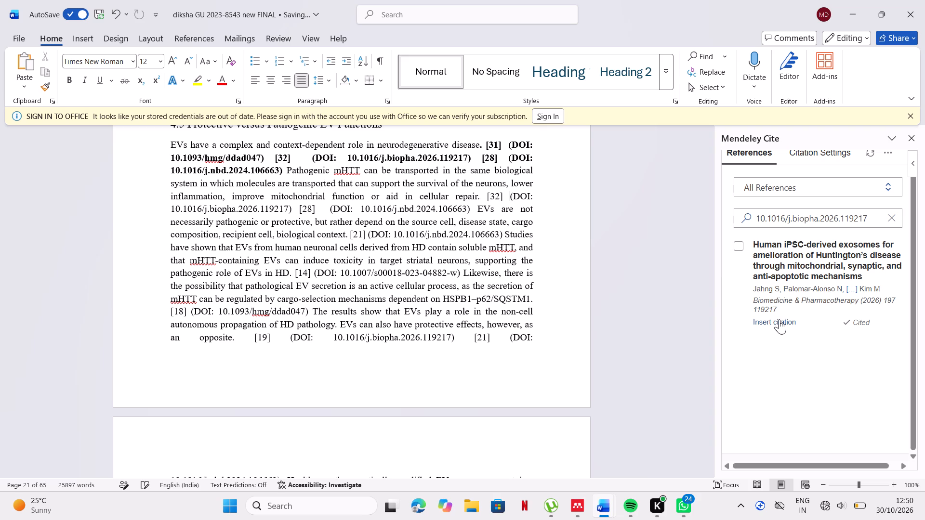
Bold the two citations and their DOIs after "cellular repair.".
{"action": "left_click_drag", "start_coordinate": [487, 194], "coordinate": [489, 201]}
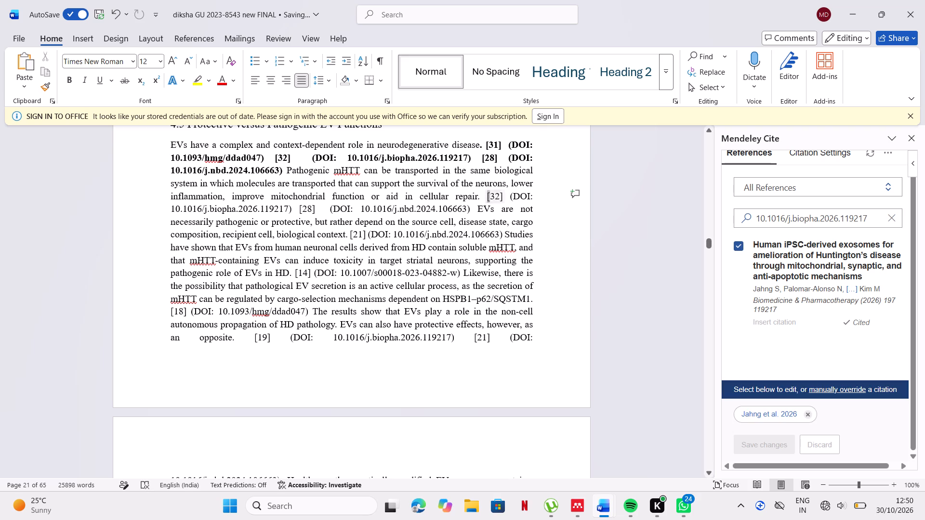
{"action": "left_click_drag", "start_coordinate": [489, 201], "coordinate": [473, 210]}
{"action": "left_click", "coordinate": [483, 188]}
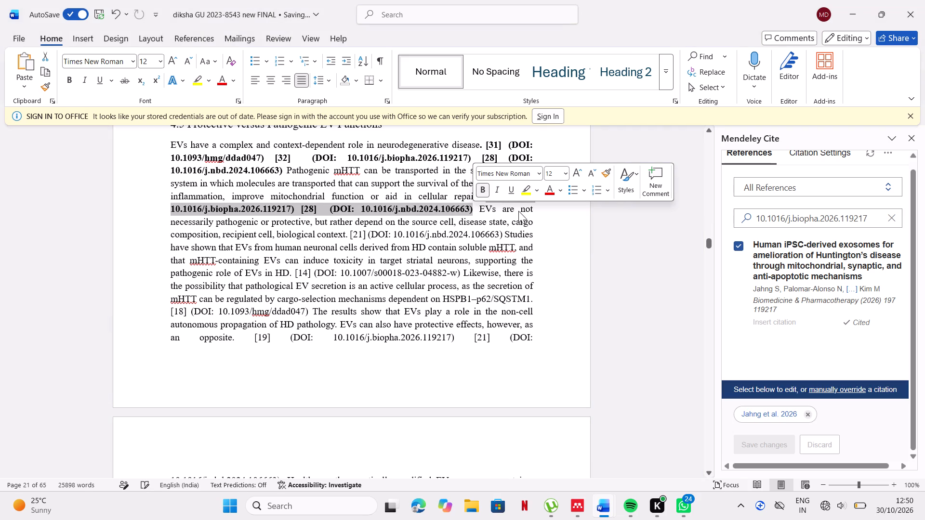
{"action": "left_click", "coordinate": [560, 242]}
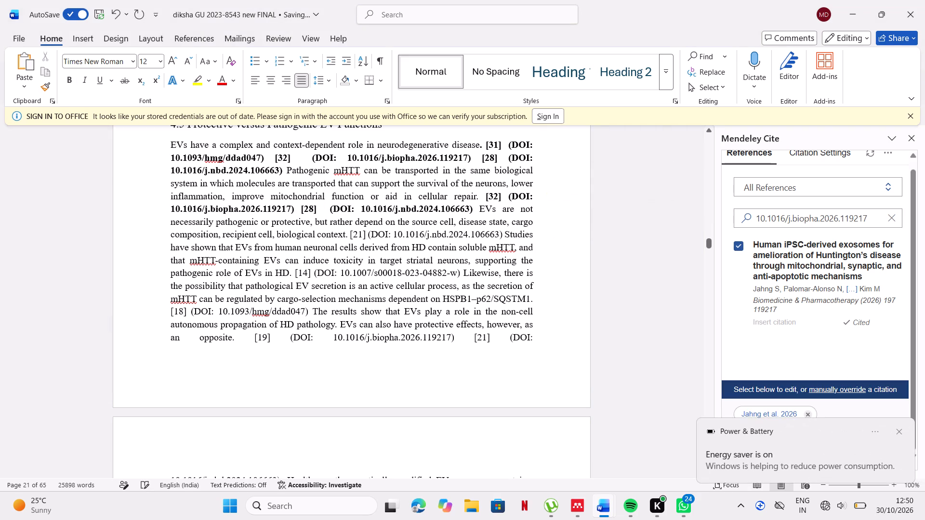
Replace the typed [21] after "biological context." with the Mendeley citation of the human iPSC-derived exosomes paper.
{"action": "left_click", "coordinate": [370, 234]}
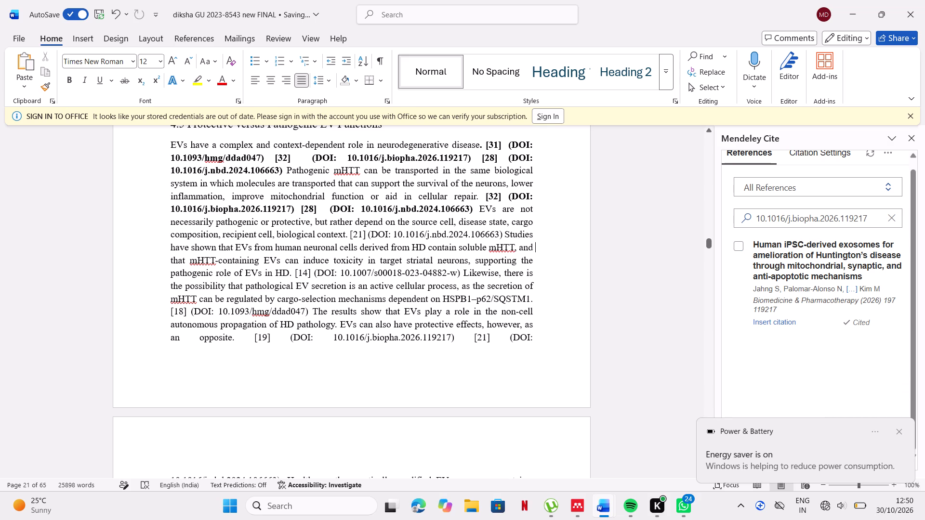
{"action": "left_click", "coordinate": [368, 234]}
{"action": "key", "text": "BackSpace"}
{"action": "key", "text": "BackSpace"}
{"action": "key", "text": "BackSpace"}
{"action": "key", "text": "BackSpace"}
{"action": "key", "text": "BackSpace"}
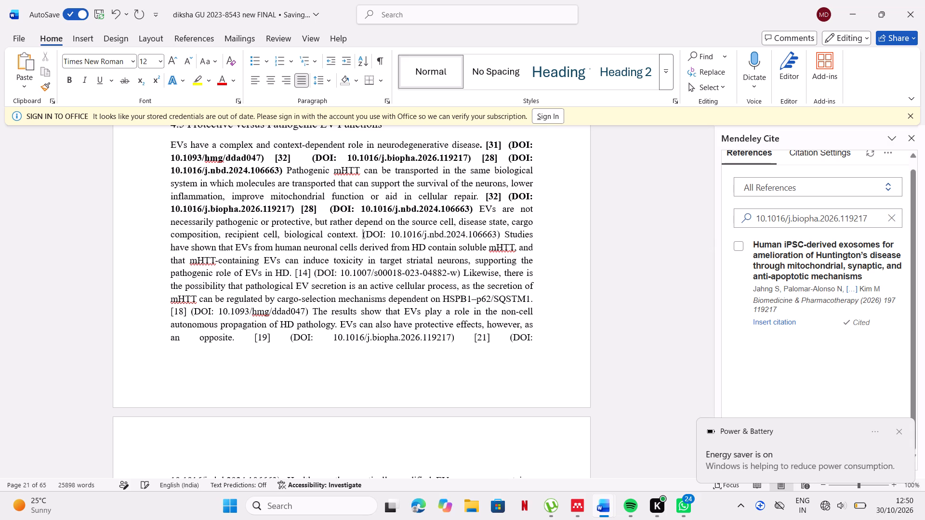
{"action": "left_click", "coordinate": [792, 317]}
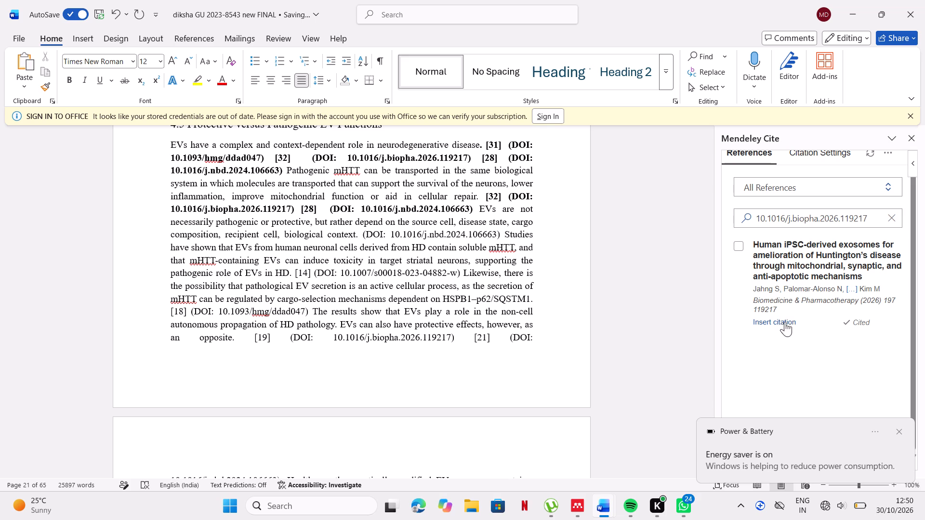
{"action": "left_click", "coordinate": [785, 322]}
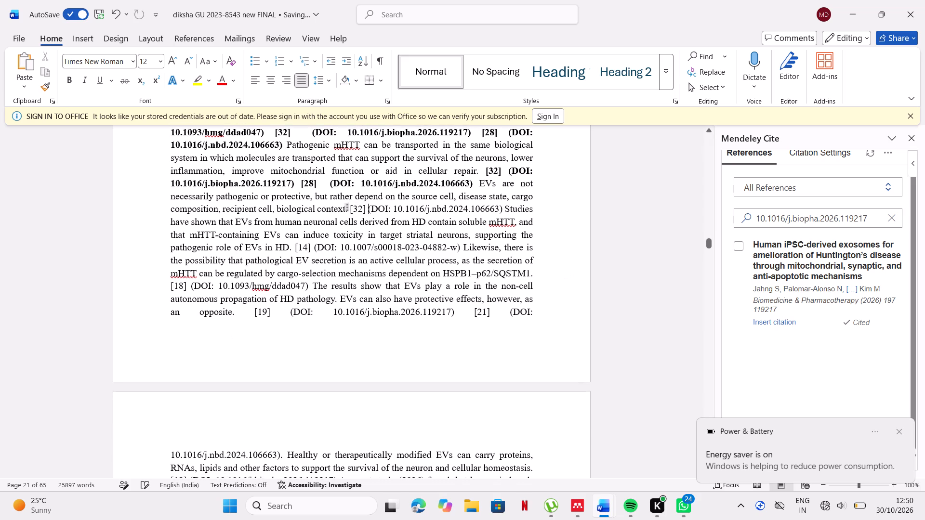
Bold the new citation and the DOI 10.1016/j.nbd.2024.106663 after "biological context.".
{"action": "left_click_drag", "start_coordinate": [352, 208], "coordinate": [496, 212]}
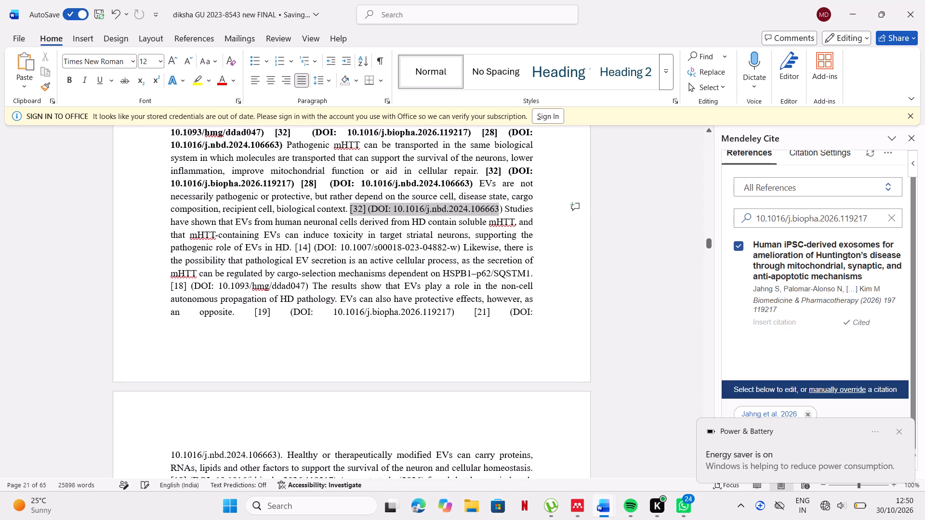
{"action": "left_click_drag", "start_coordinate": [496, 212], "coordinate": [496, 211]}
{"action": "left_click", "coordinate": [507, 195]}
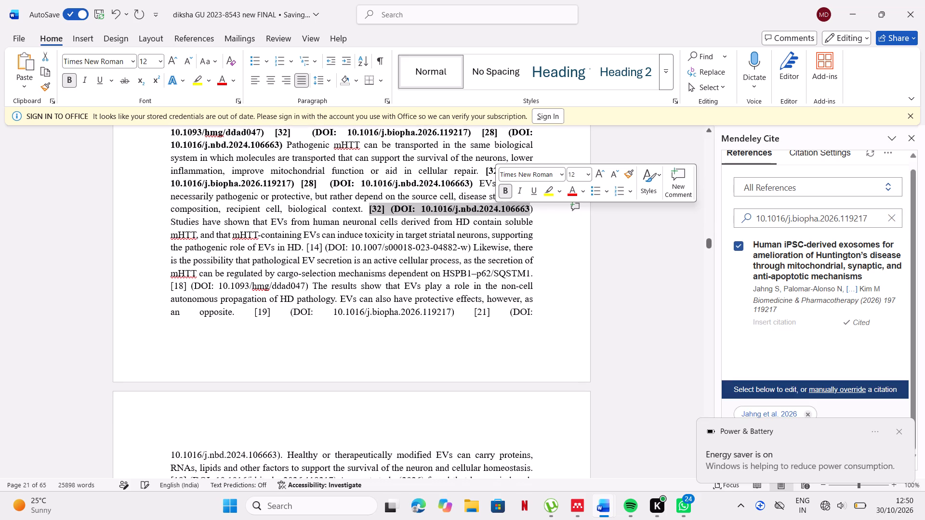
{"action": "left_click", "coordinate": [576, 288]}
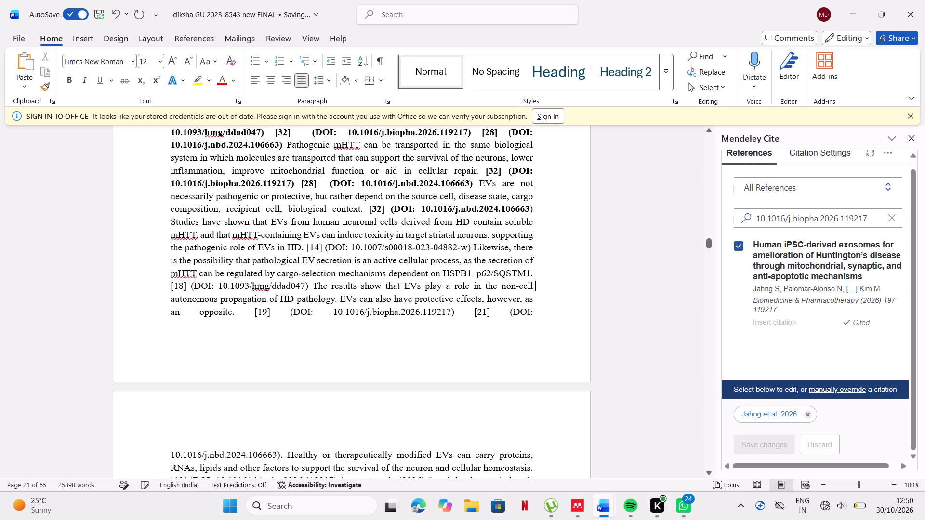
{"action": "left_click_drag", "start_coordinate": [350, 248], "coordinate": [465, 246]}
{"action": "key", "text": "ctrl+c"}
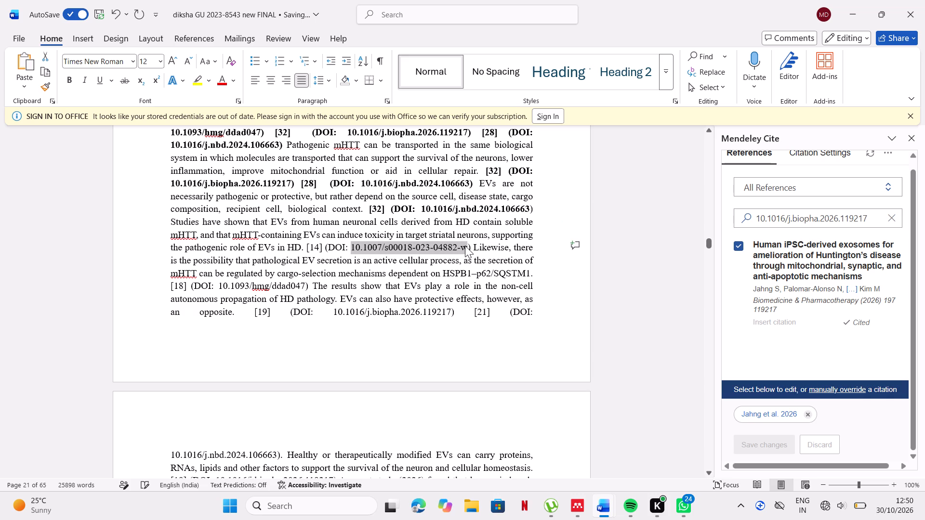
{"action": "left_click", "coordinate": [894, 218]}
{"action": "left_click", "coordinate": [880, 220]}
{"action": "key", "text": "ctrl+v"}
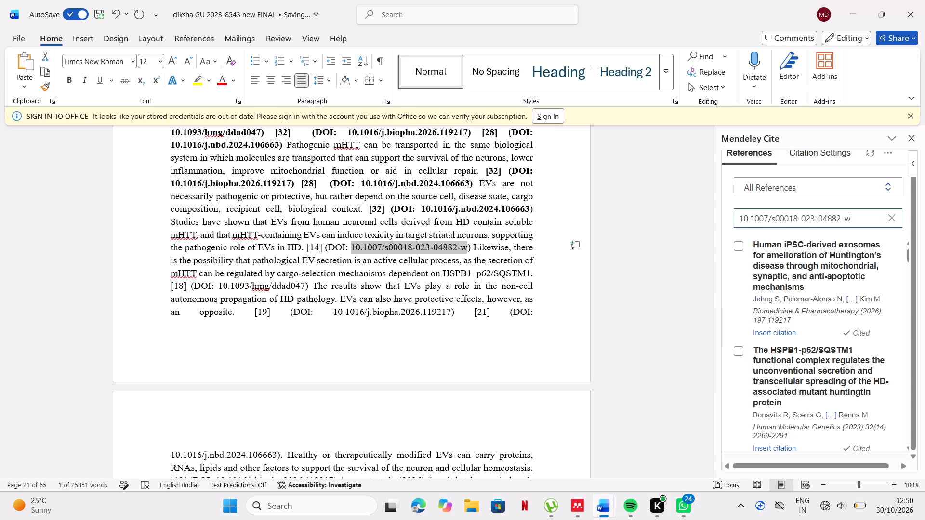
{"action": "left_click", "coordinate": [322, 249]}
{"action": "key", "text": "BackSpace"}
{"action": "key", "text": "BackSpace"}
{"action": "key", "text": "BackSpace"}
{"action": "key", "text": "BackSpace"}
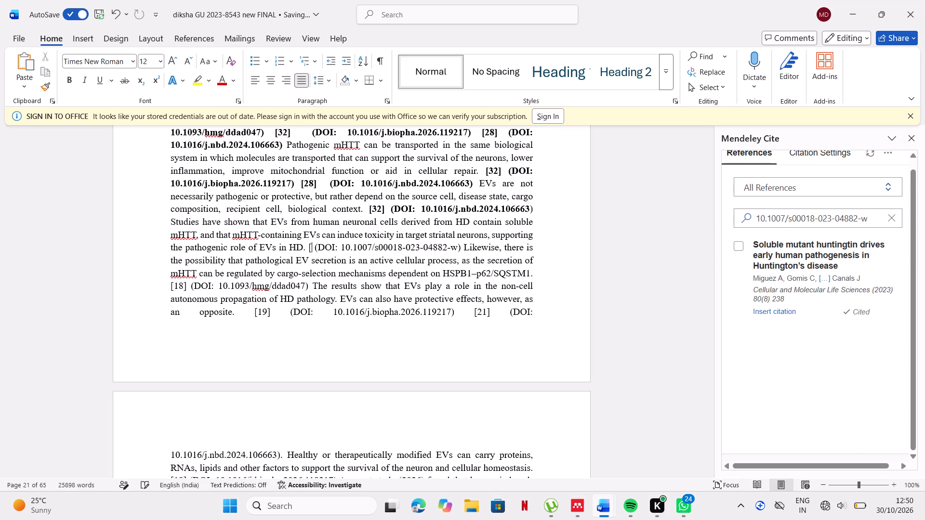
{"action": "left_click", "coordinate": [785, 310]}
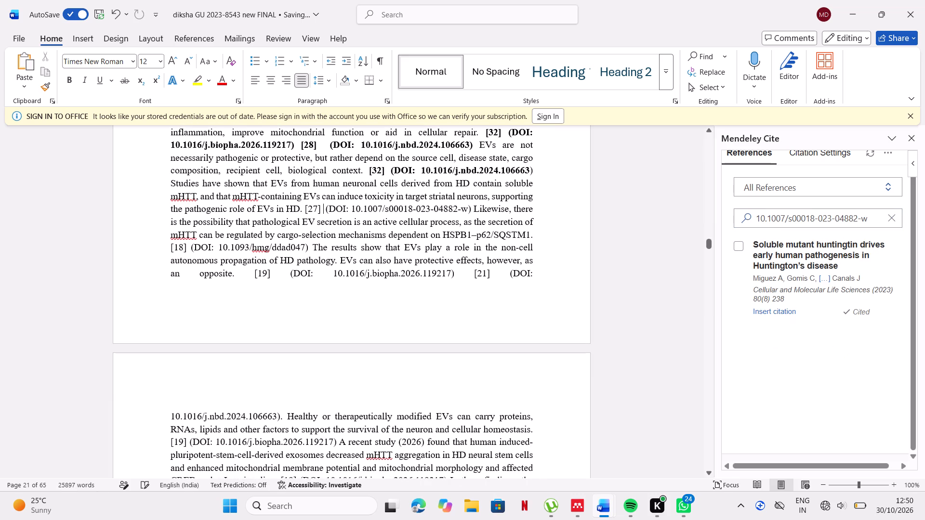
{"action": "left_click_drag", "start_coordinate": [304, 204], "coordinate": [475, 215]}
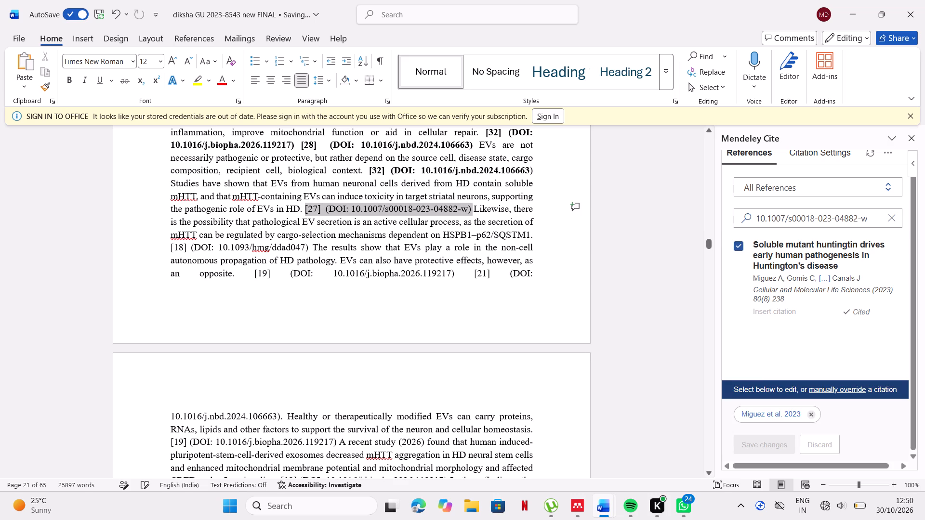
{"action": "left_click_drag", "start_coordinate": [475, 215], "coordinate": [476, 215]}
{"action": "left_click", "coordinate": [490, 195]}
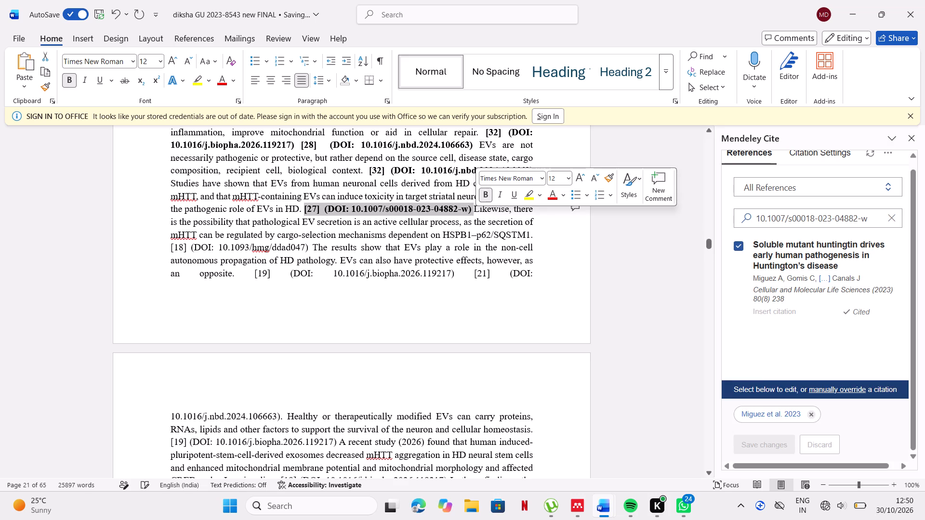
{"action": "left_click", "coordinate": [634, 272]}
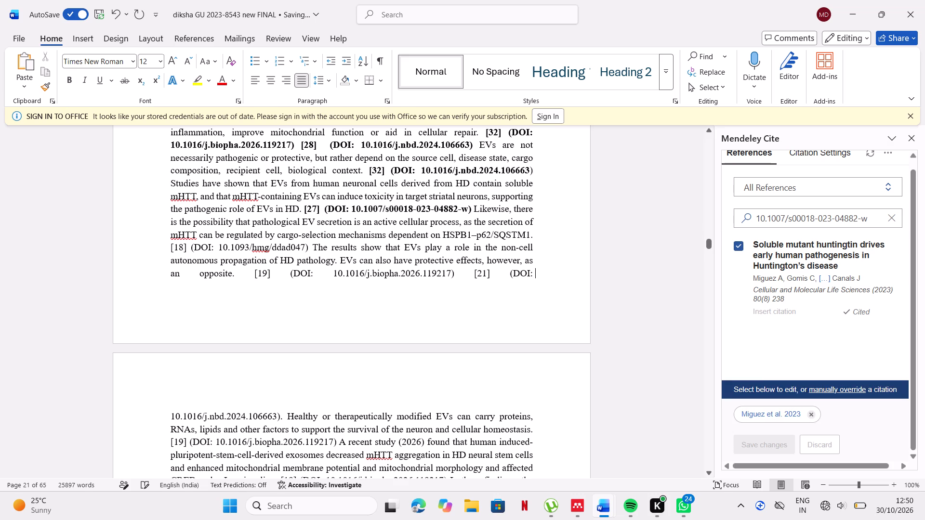
Replace the typed [19] after "as an opposite." with the Mendeley citation found by DOI 10.1016/j.biopha.2026.119217, the human iPSC-derived exosomes paper.
{"action": "left_click_drag", "start_coordinate": [335, 273], "coordinate": [441, 272]}
{"action": "key", "text": "ctrl+c"}
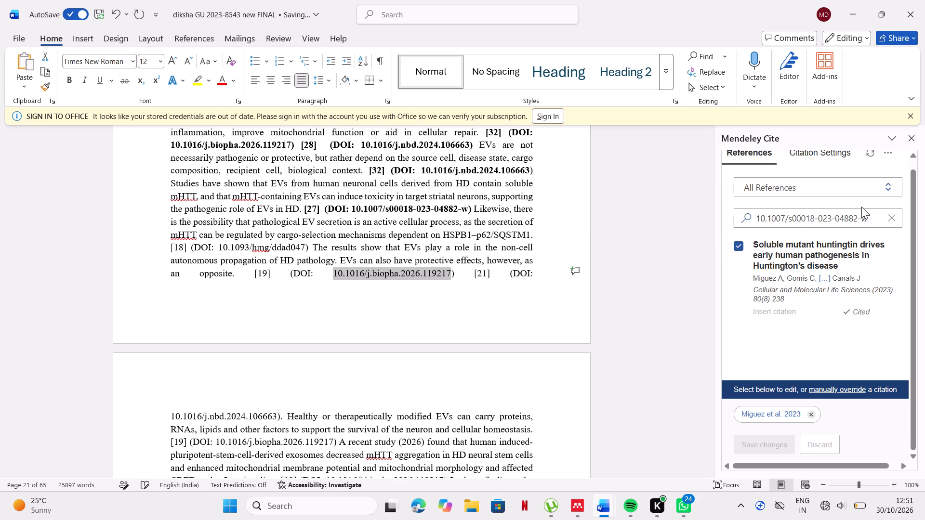
{"action": "left_click_drag", "start_coordinate": [890, 216], "coordinate": [875, 216]}
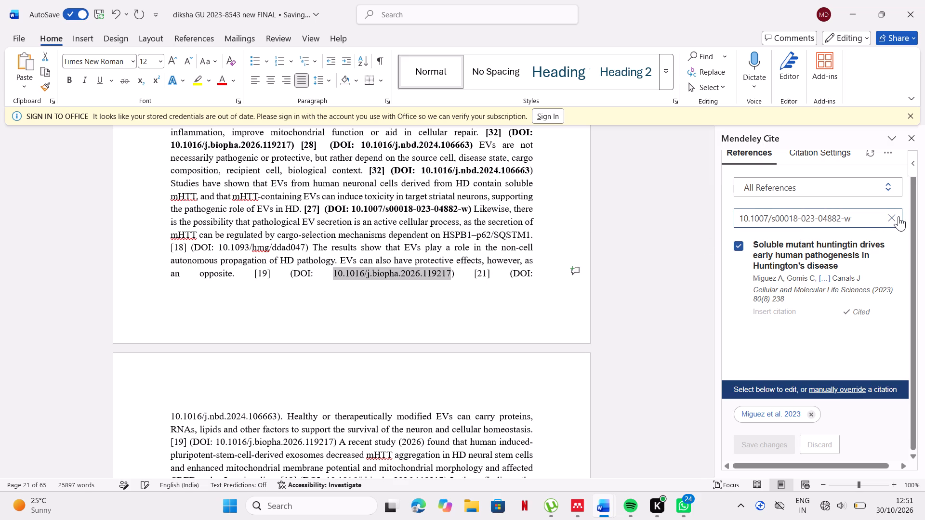
{"action": "left_click", "coordinate": [899, 216]}
{"action": "left_click", "coordinate": [873, 215]}
{"action": "key", "text": "ctrl+v"}
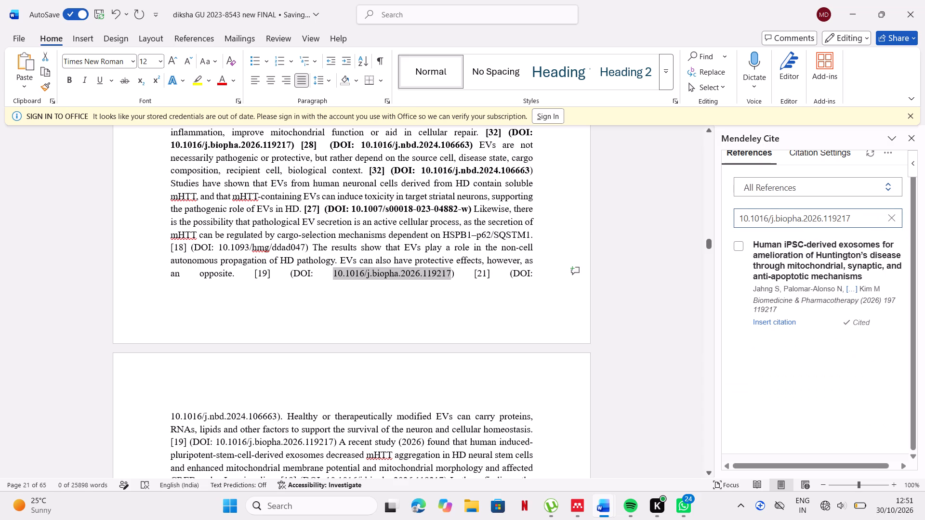
{"action": "left_click", "coordinate": [284, 275]}
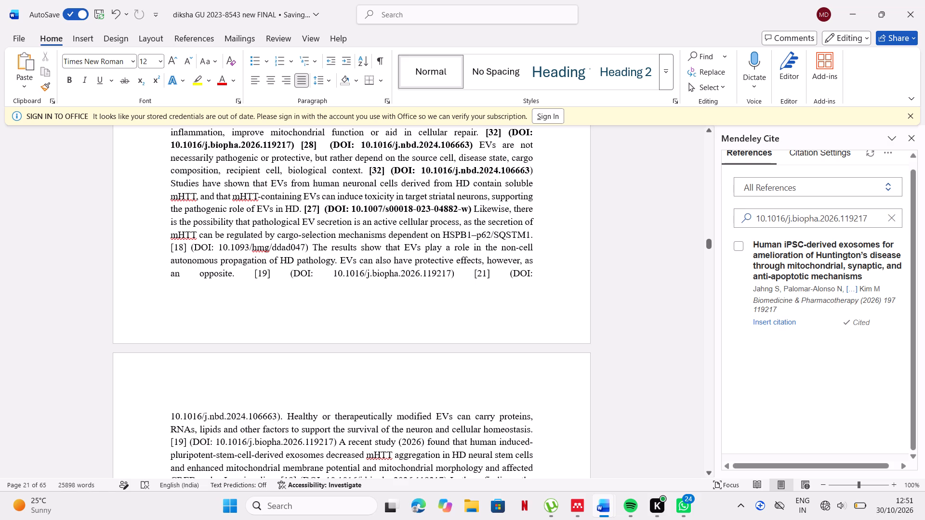
{"action": "key", "text": "BackSpace"}
{"action": "key", "text": "BackSpace"}
{"action": "key", "text": "BackSpace"}
{"action": "key", "text": "BackSpace"}
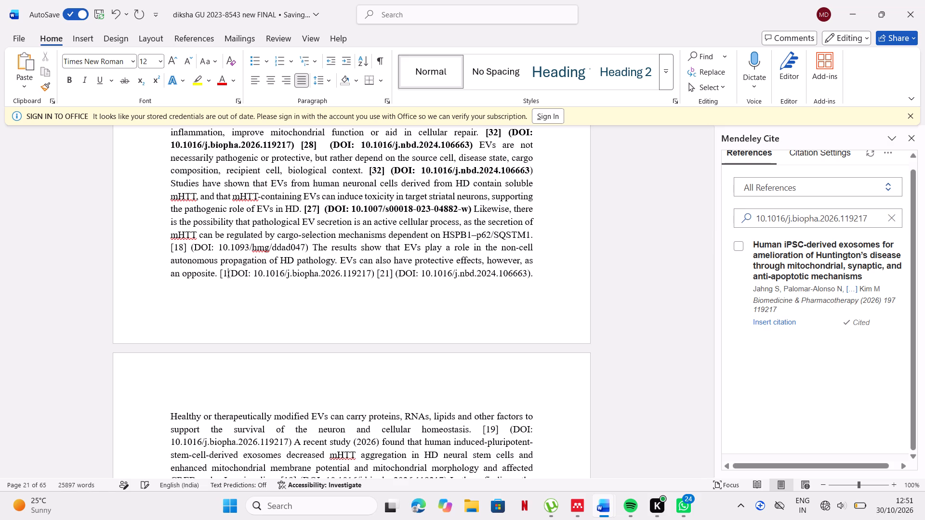
{"action": "key", "text": "BackSpace"}
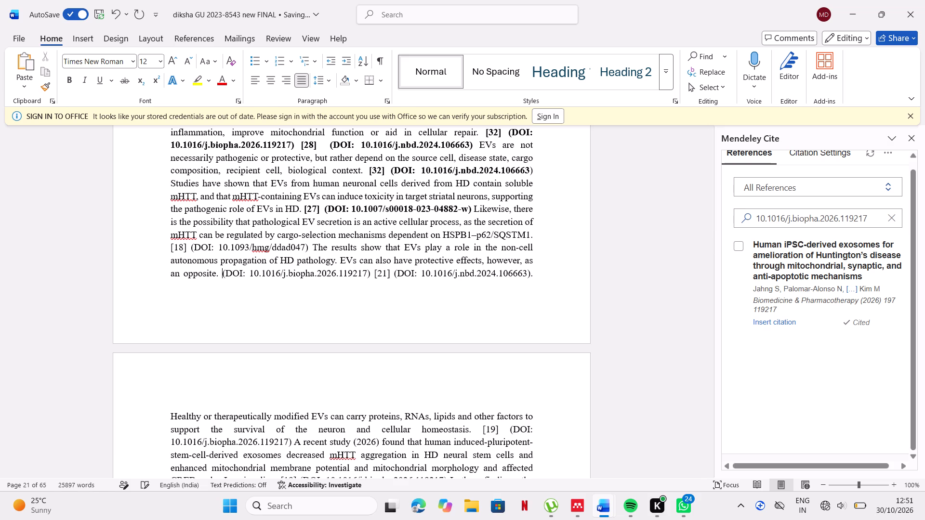
{"action": "left_click", "coordinate": [757, 321]}
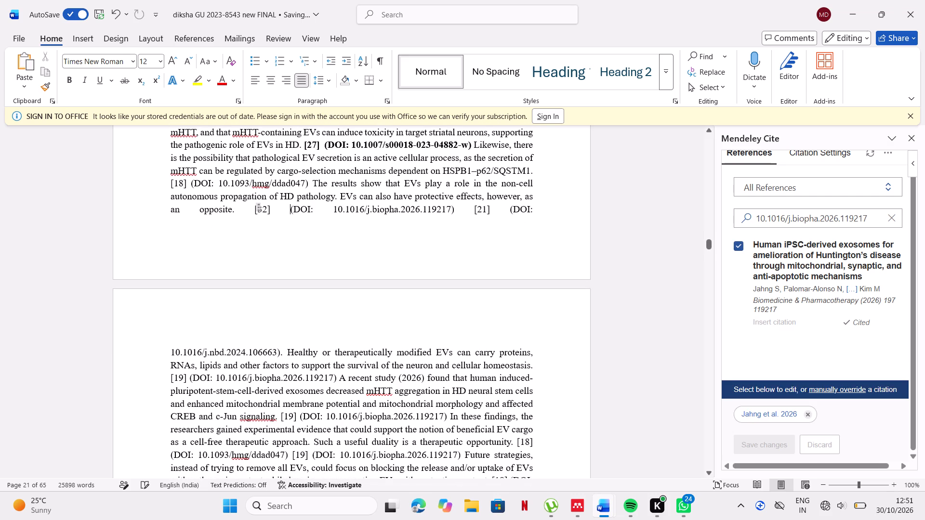
Bold the new citation and the DOI 10.1016/j.biopha.2026.119217 after "as an opposite.".
{"action": "left_click_drag", "start_coordinate": [244, 205], "coordinate": [455, 207]}
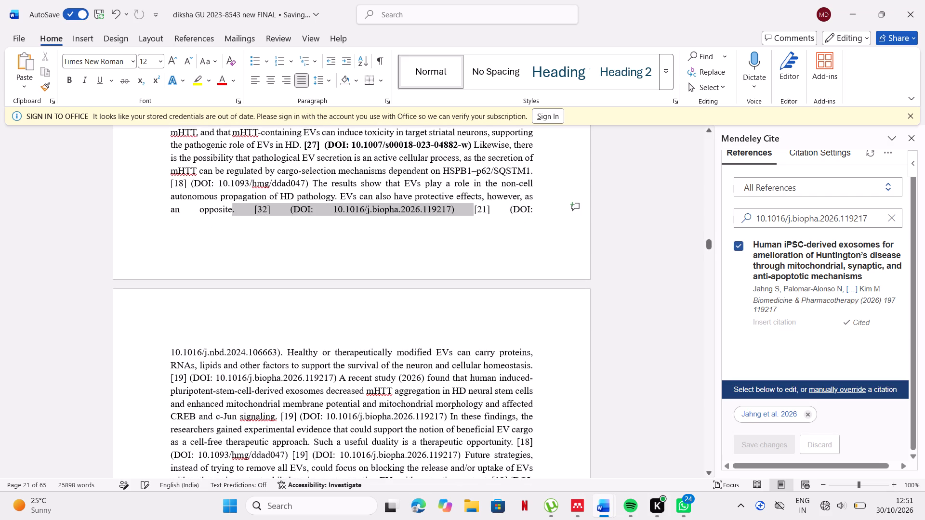
{"action": "left_click_drag", "start_coordinate": [455, 207], "coordinate": [456, 207]}
{"action": "left_click", "coordinate": [295, 221]}
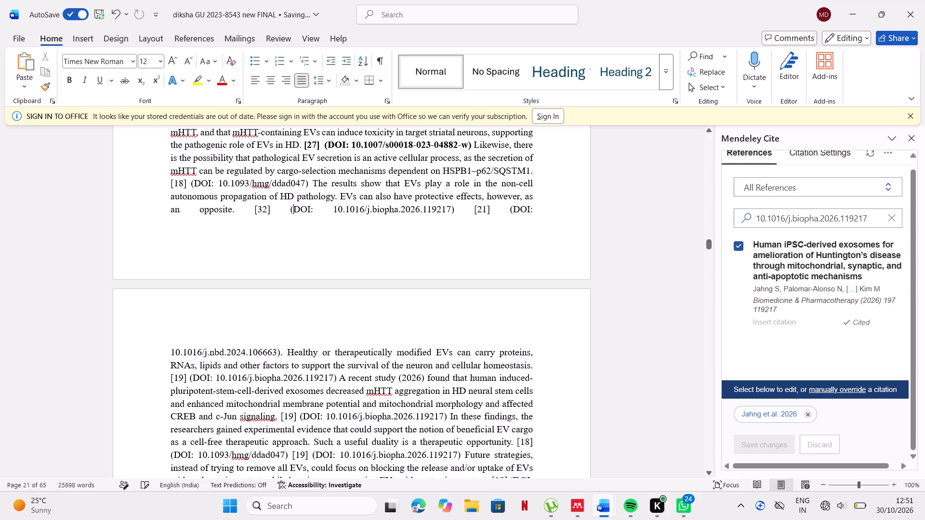
{"action": "left_click_drag", "start_coordinate": [248, 211], "coordinate": [452, 214]}
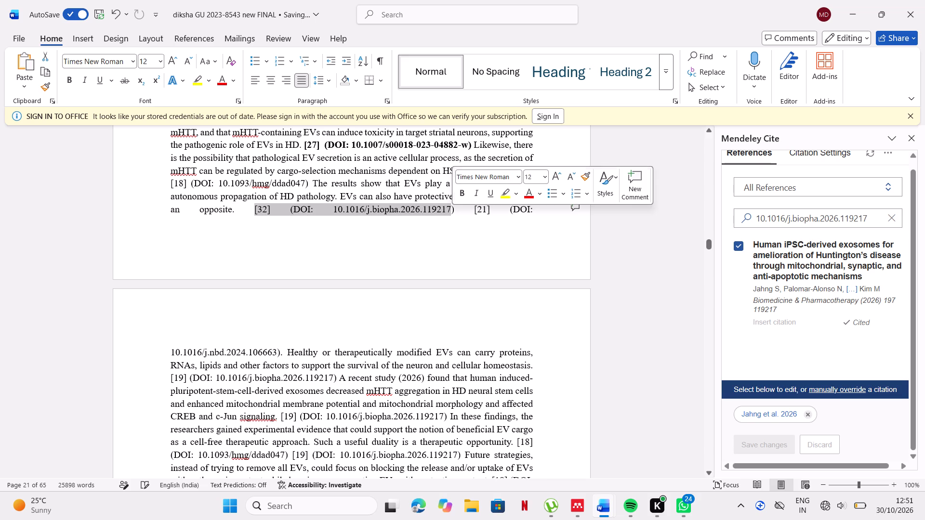
{"action": "left_click", "coordinate": [462, 191]}
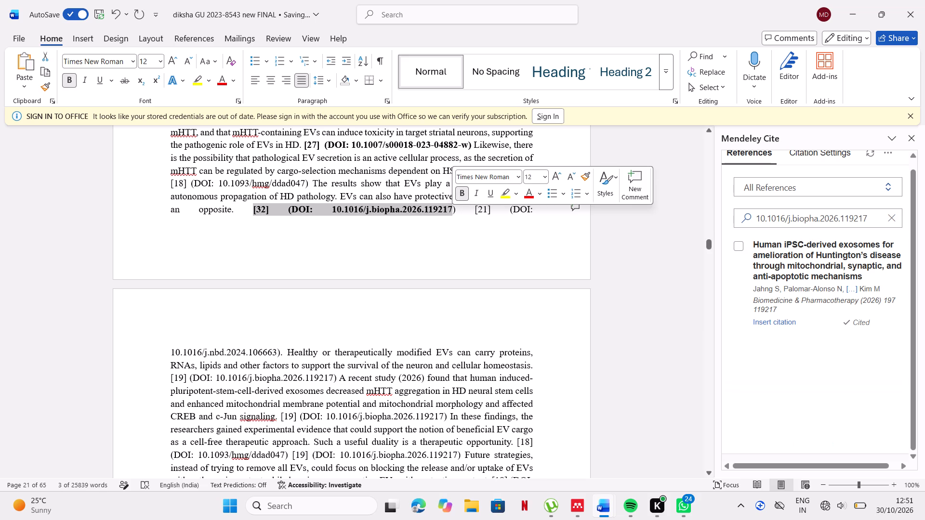
{"action": "left_click", "coordinate": [483, 269]}
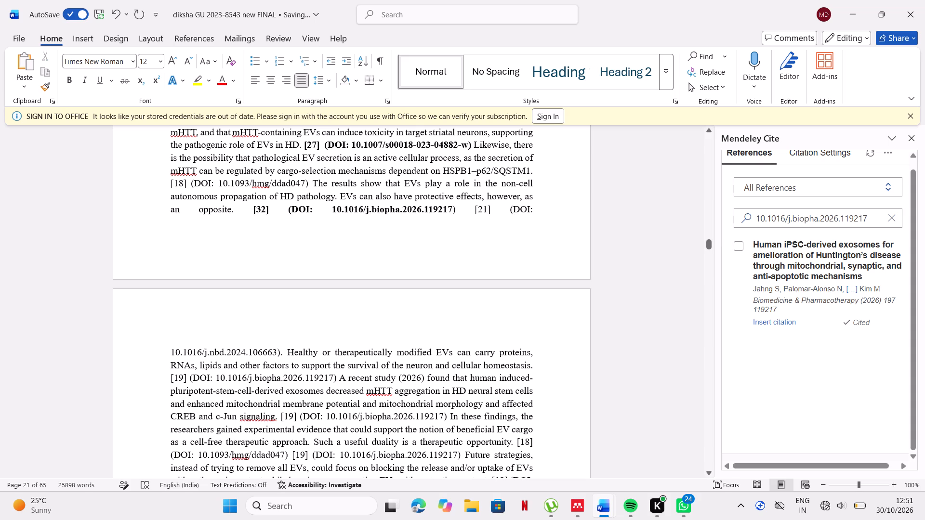
Replace the typed [21] before "Healthy or therapeutically modified EVs" with the Mendeley citation found by DOI 10.1016/j.nbd.2024.106663, the glia neuroinflammation paper.
{"action": "left_click_drag", "start_coordinate": [169, 355], "coordinate": [275, 353]}
{"action": "key", "text": "ctrl+c"}
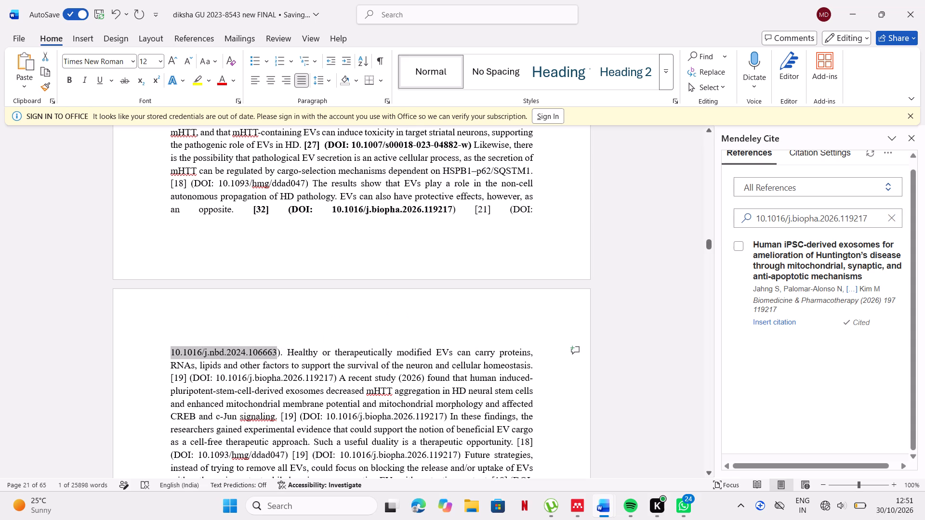
{"action": "left_click", "coordinate": [894, 213]}
{"action": "left_click", "coordinate": [886, 215]}
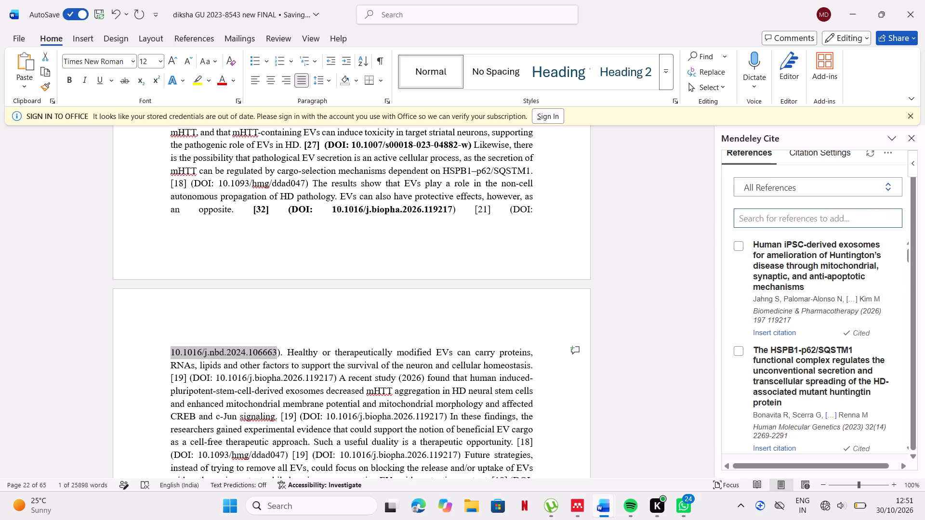
{"action": "key", "text": "ctrl+v"}
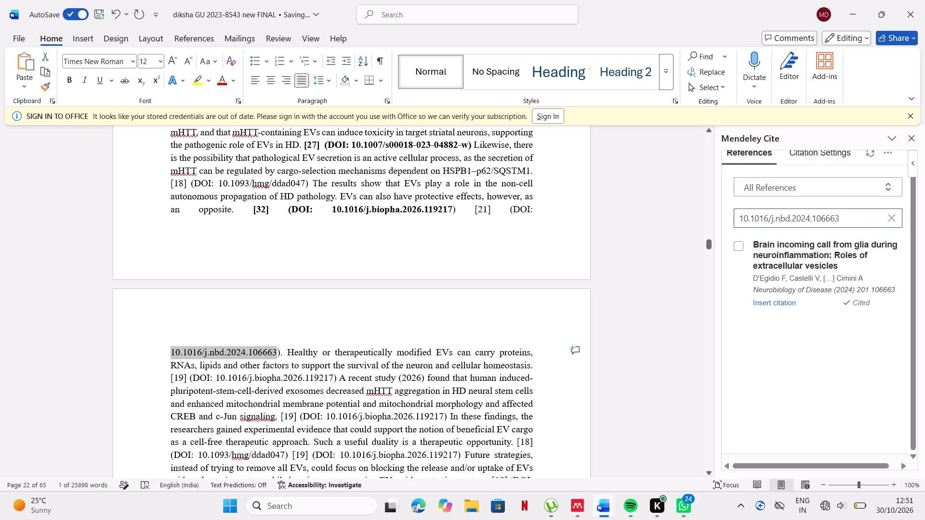
{"action": "left_click", "coordinate": [502, 209]}
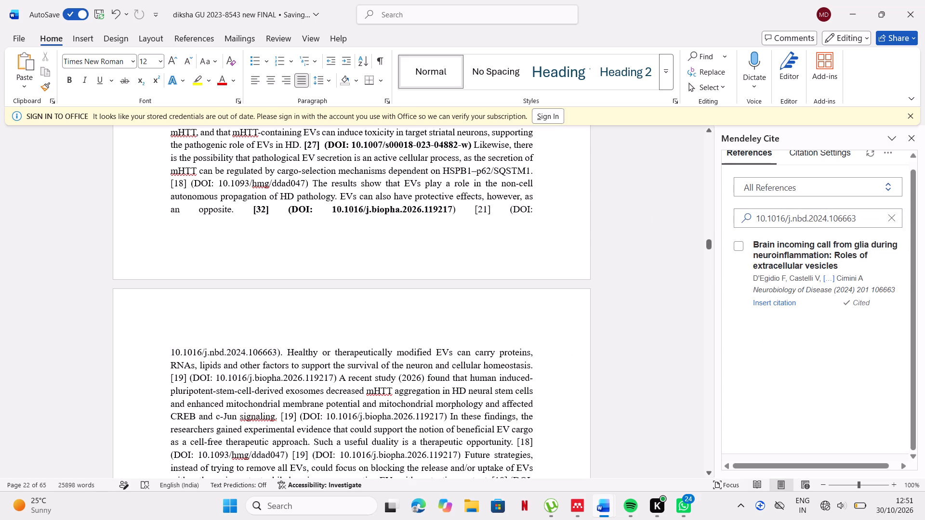
{"action": "key", "text": "BackSpace"}
{"action": "key", "text": "BackSpace"}
{"action": "key", "text": "BackSpace"}
{"action": "key", "text": "BackSpace"}
{"action": "key", "text": "BackSpace"}
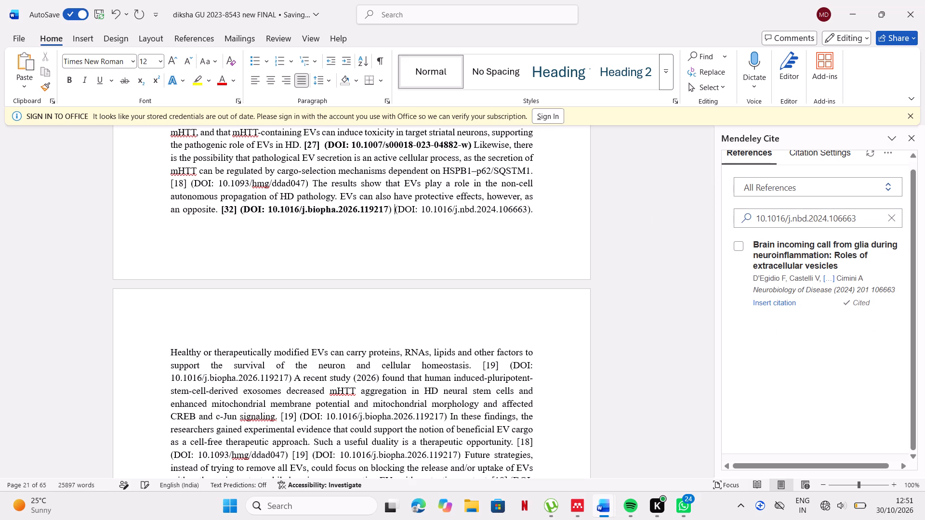
{"action": "left_click", "coordinate": [772, 300]}
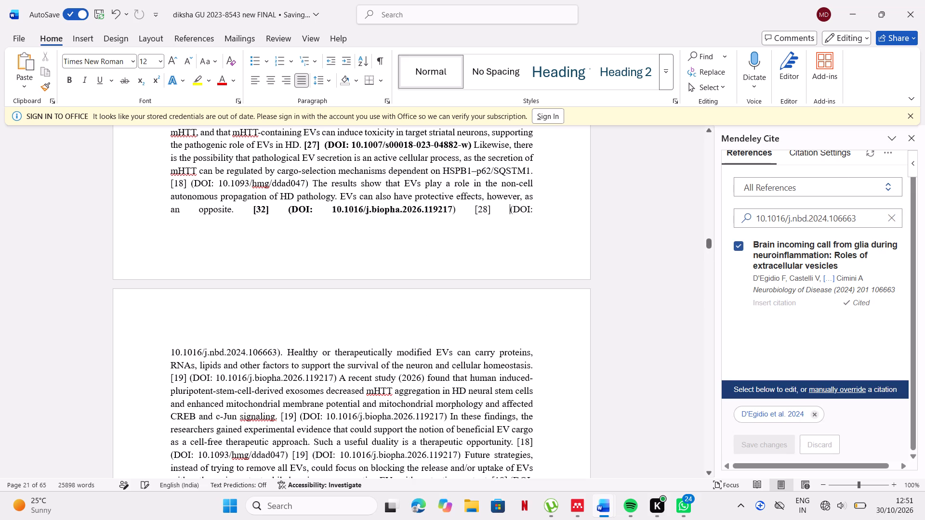
Bold the new citation and the DOI 10.1016/j.nbd.2024.106663 before "Healthy or therapeutically modified EVs.".
{"action": "scroll", "coordinate": [426, 314], "scroll_direction": "down", "scroll_amount": 1}
{"action": "left_click_drag", "start_coordinate": [473, 153], "coordinate": [306, 286]}
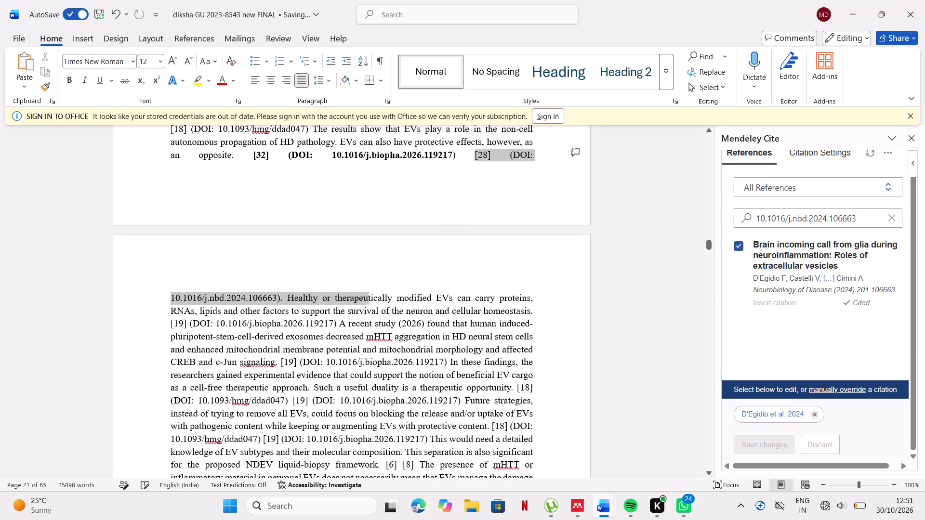
{"action": "left_click_drag", "start_coordinate": [306, 286], "coordinate": [284, 292]}
{"action": "left_click", "coordinate": [292, 277]}
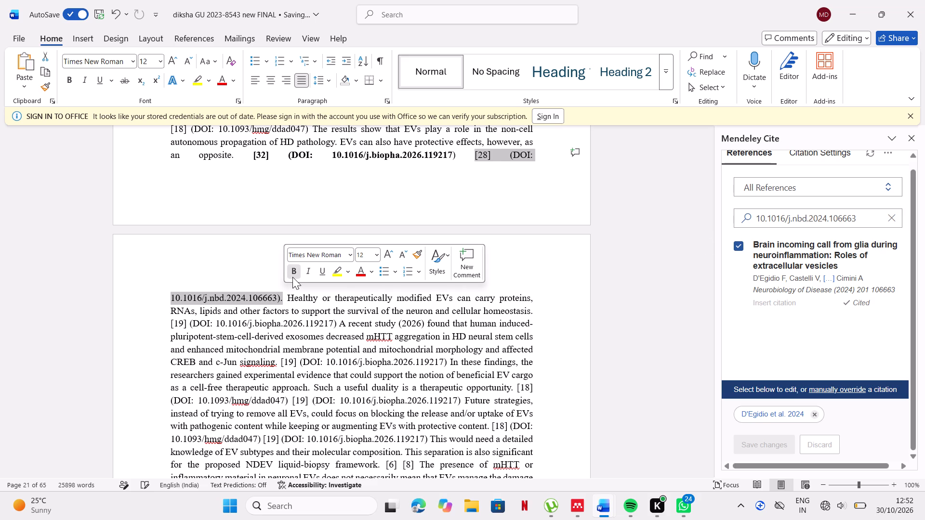
{"action": "left_click", "coordinate": [245, 260]}
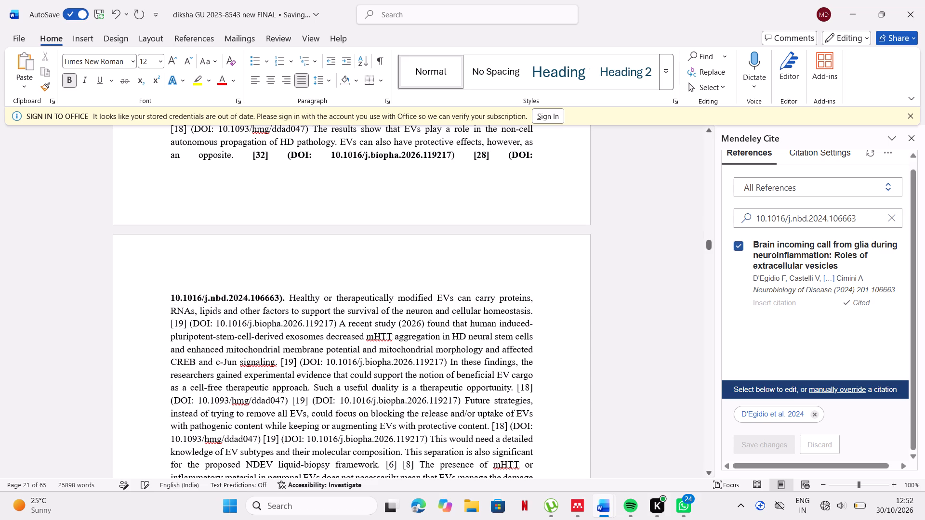
Delete the typed [19] citations and their DOIs after "cellular homeostasis." and after "c-Jun signaling.".
{"action": "scroll", "coordinate": [270, 329], "scroll_direction": "down", "scroll_amount": 2}
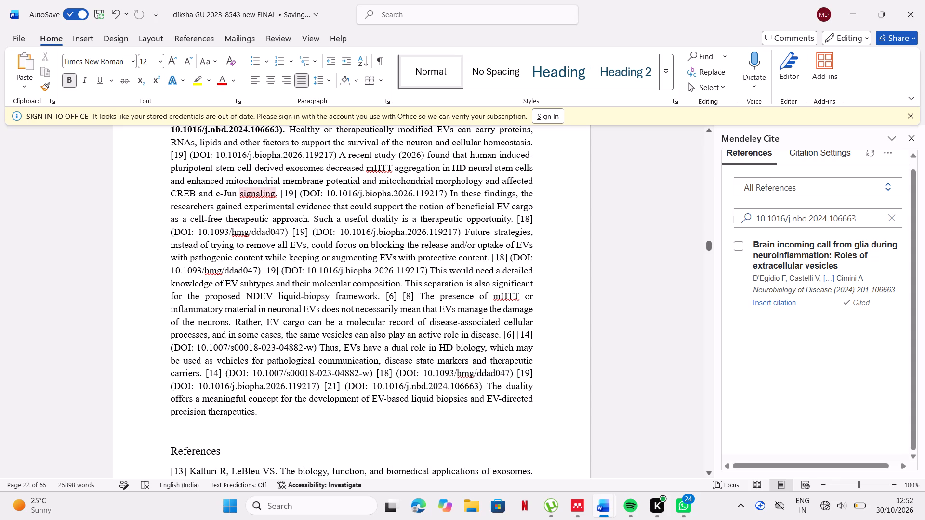
{"action": "left_click_drag", "start_coordinate": [168, 158], "coordinate": [307, 156]}
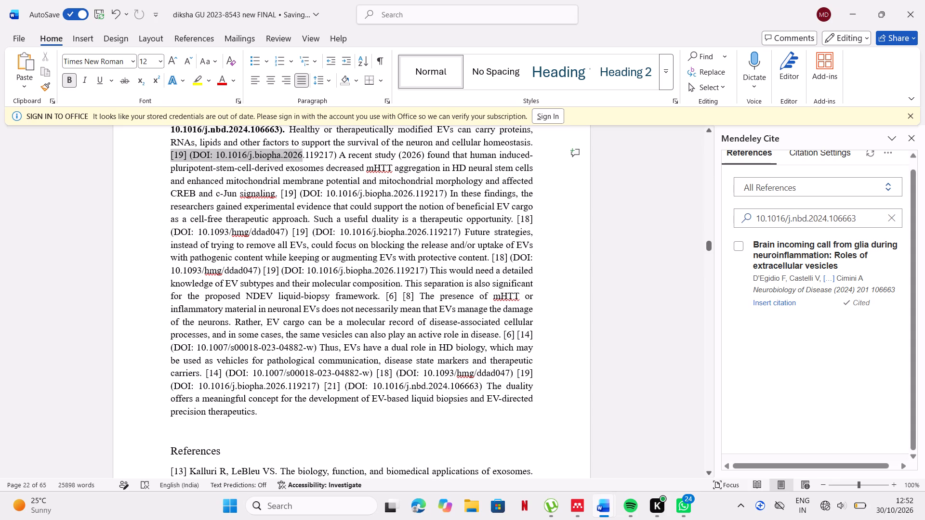
{"action": "left_click_drag", "start_coordinate": [307, 156], "coordinate": [336, 158]}
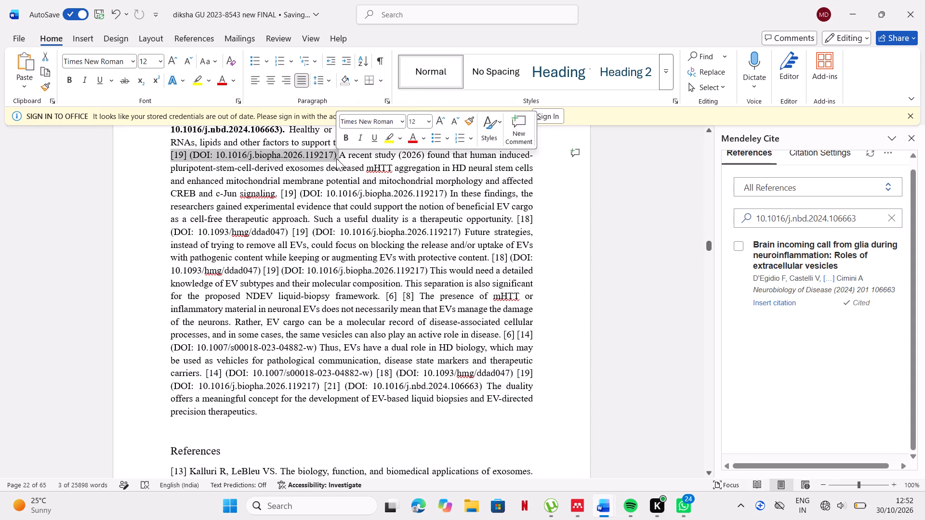
{"action": "key", "text": "BackSpace"}
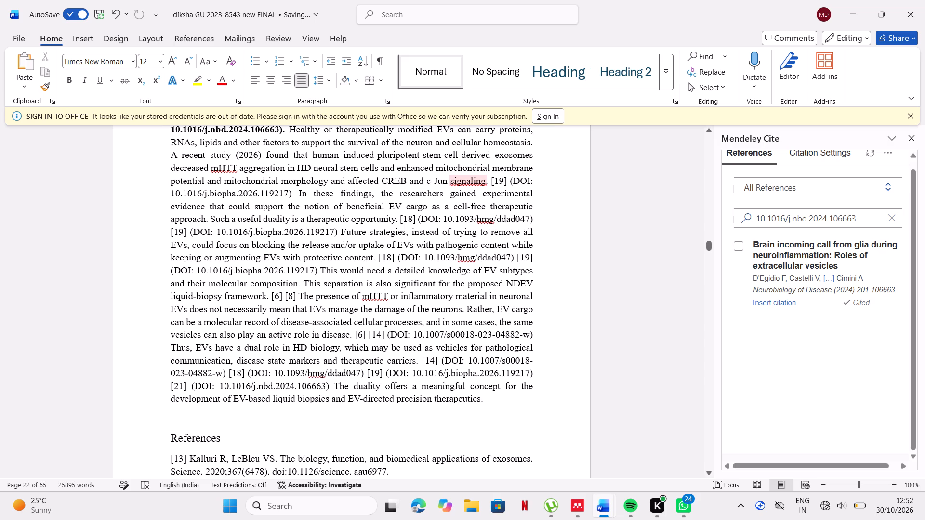
{"action": "left_click_drag", "start_coordinate": [491, 181], "coordinate": [323, 194]}
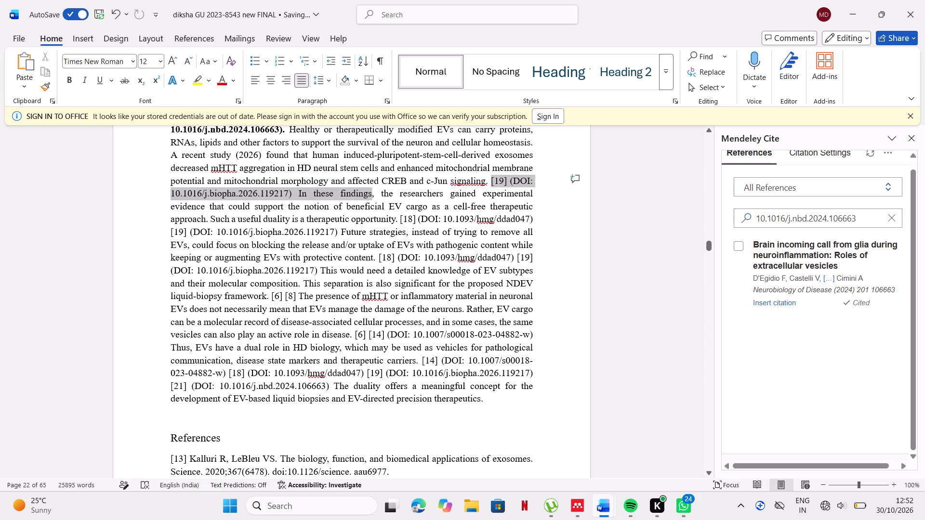
{"action": "left_click_drag", "start_coordinate": [323, 194], "coordinate": [293, 195]}
{"action": "key", "text": "BackSpace"}
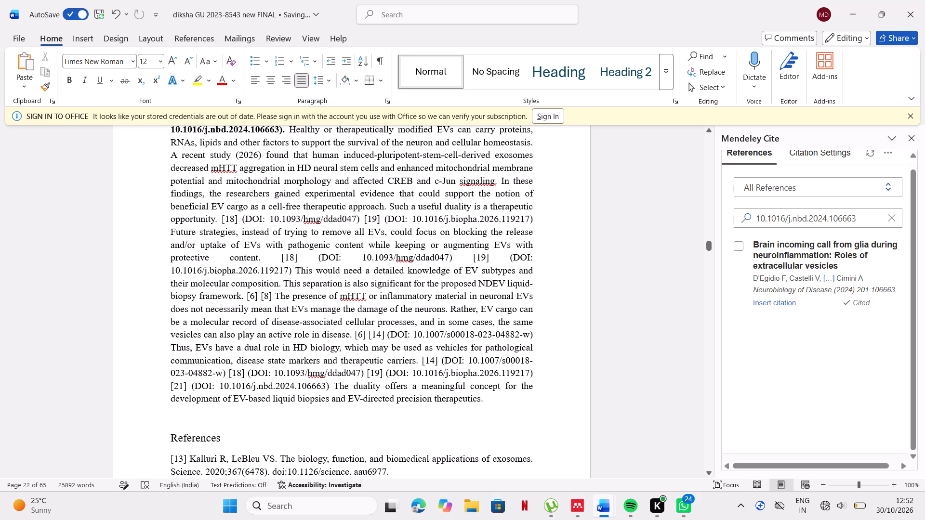
Replace the typed [18] after "therapeutic opportunity." with the Mendeley citation found by DOI 10.1093/hmg/ddad047, the HSPB1-p62/SQSTM1 paper.
{"action": "left_click_drag", "start_coordinate": [271, 216], "coordinate": [352, 221]}
{"action": "key", "text": "ctrl+c"}
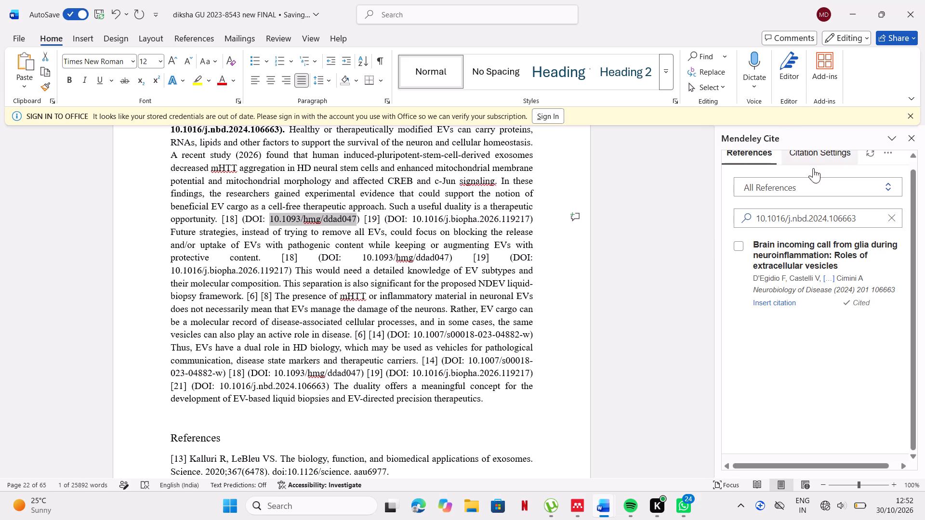
{"action": "left_click", "coordinate": [892, 219]}
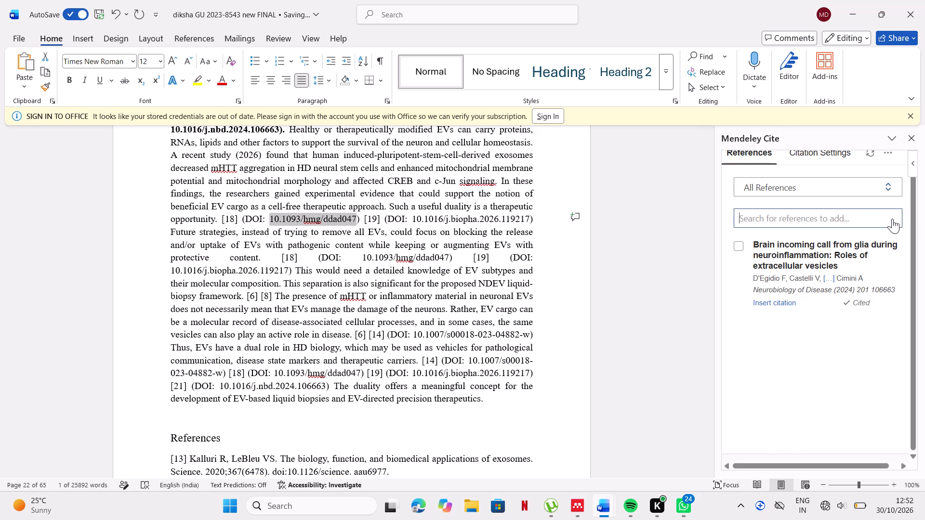
{"action": "left_click", "coordinate": [874, 218]}
{"action": "key", "text": "ctrl+v"}
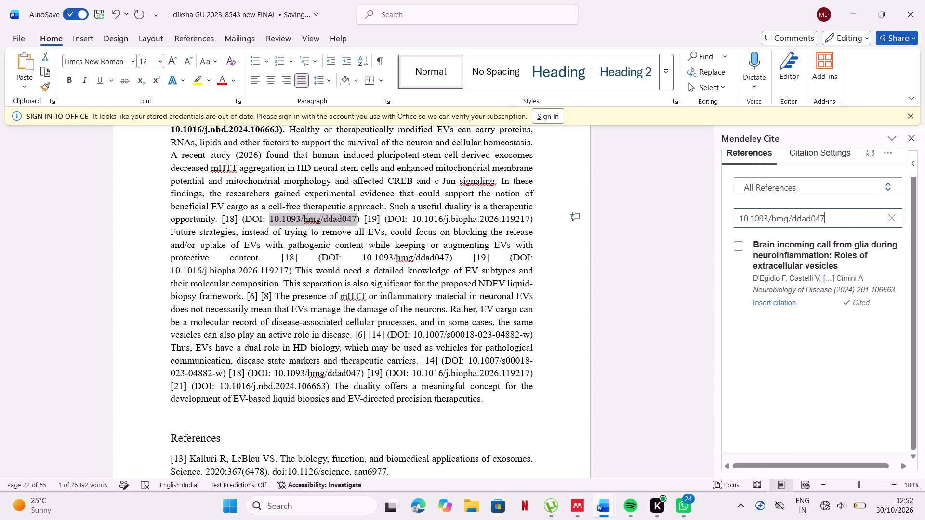
{"action": "left_click", "coordinate": [237, 221]}
{"action": "key", "text": "BackSpace"}
{"action": "key", "text": "BackSpace"}
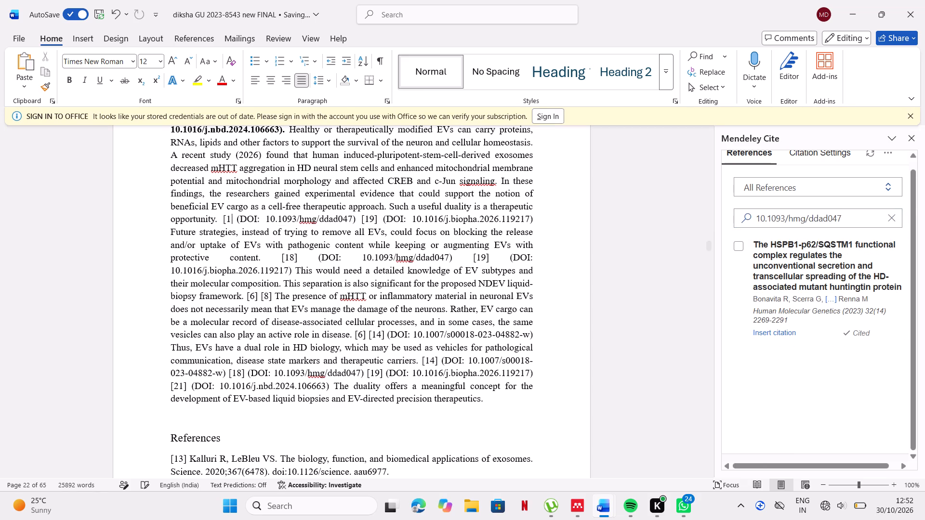
{"action": "key", "text": "BackSpace"}
{"action": "key", "text": "BackSpace"}
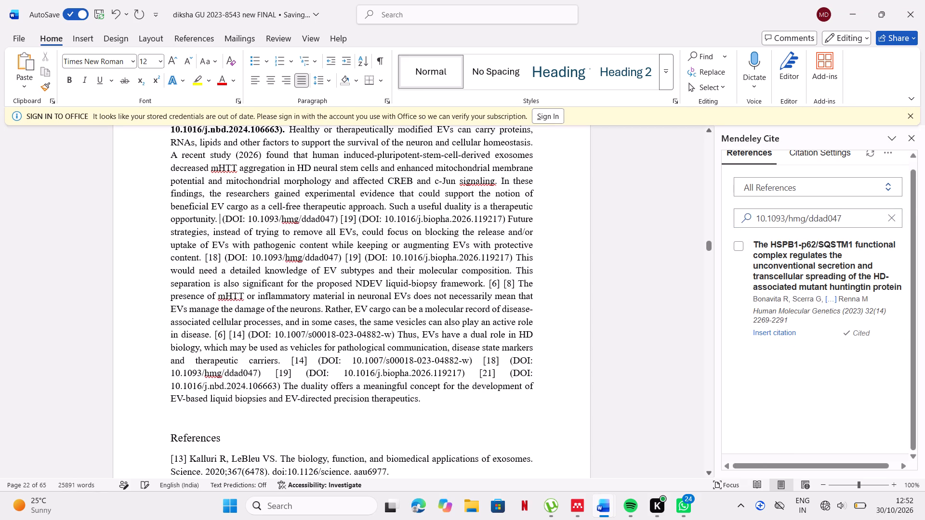
{"action": "left_click", "coordinate": [770, 334]}
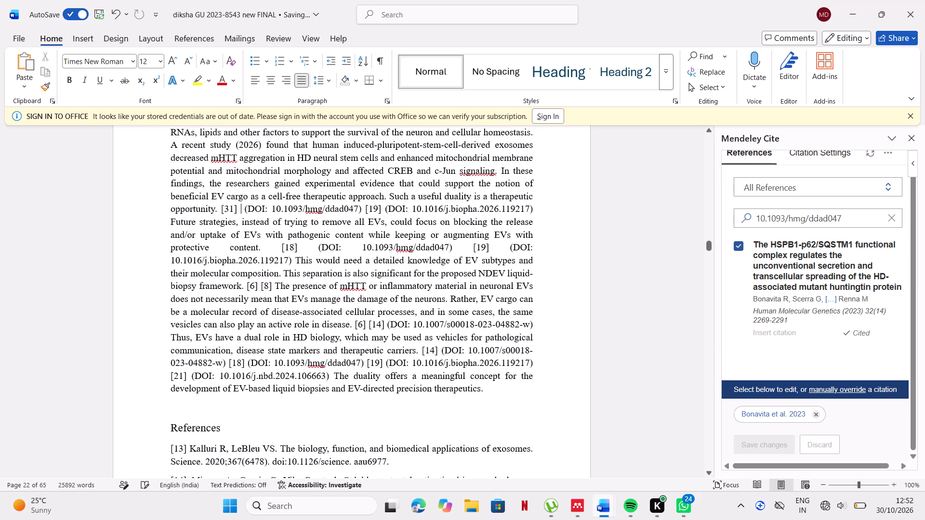
Replace the typed [19] before "Future strategies" with the Mendeley citation found by DOI 10.1016/j.biopha.2026.119217, the human iPSC-derived exosomes paper.
{"action": "left_click_drag", "start_coordinate": [411, 209], "coordinate": [509, 216]}
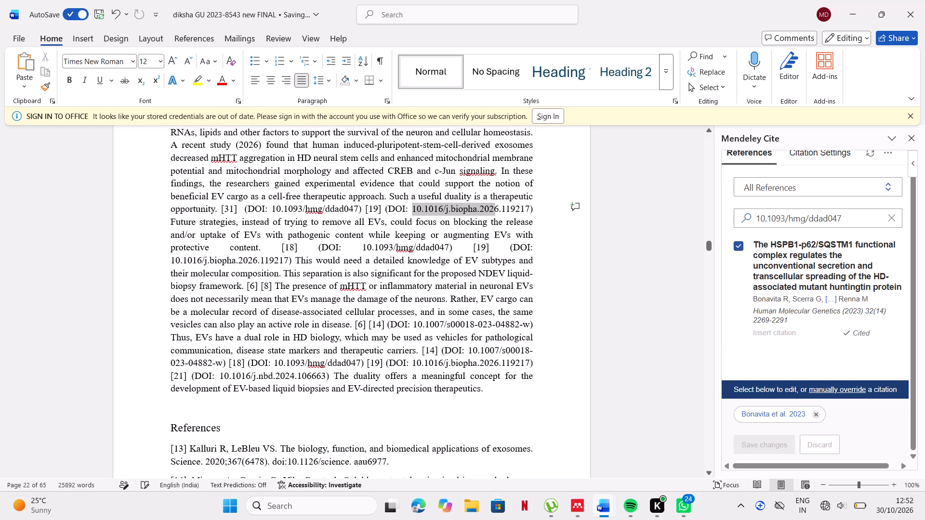
{"action": "left_click_drag", "start_coordinate": [509, 216], "coordinate": [528, 209]}
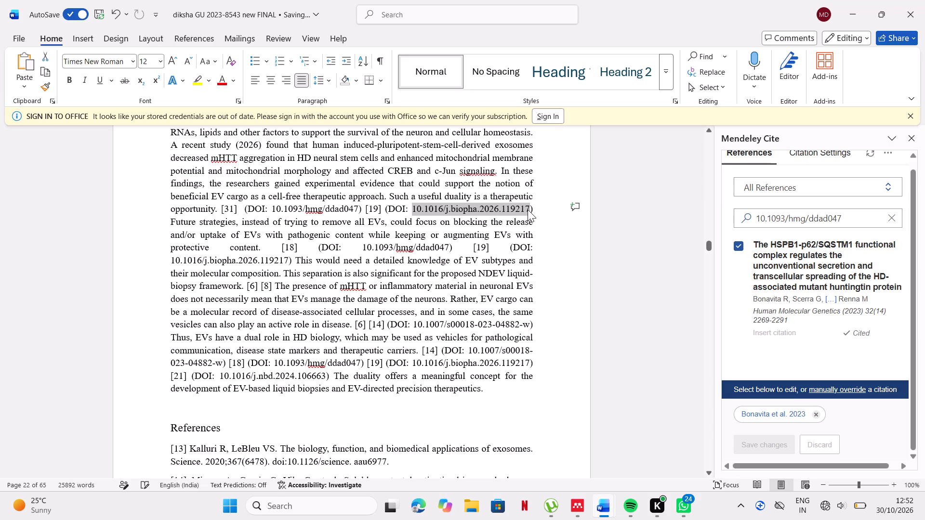
{"action": "key", "text": "ctrl+c"}
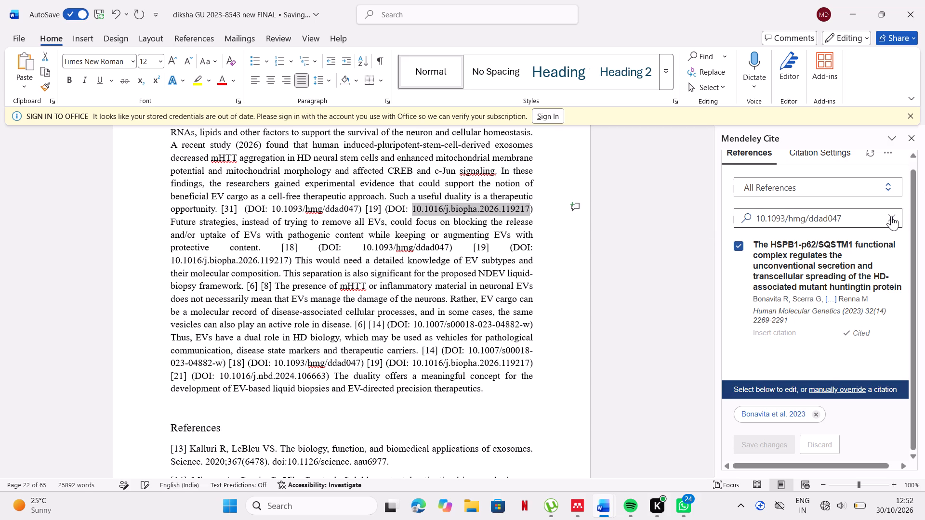
{"action": "left_click", "coordinate": [891, 216]}
{"action": "left_click", "coordinate": [875, 216]}
{"action": "key", "text": "ctrl+v"}
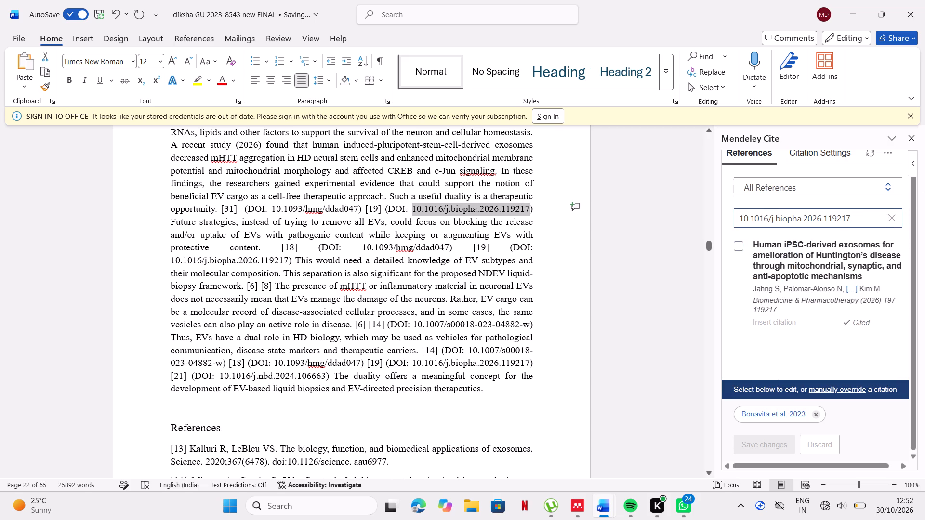
{"action": "left_click", "coordinate": [382, 208]}
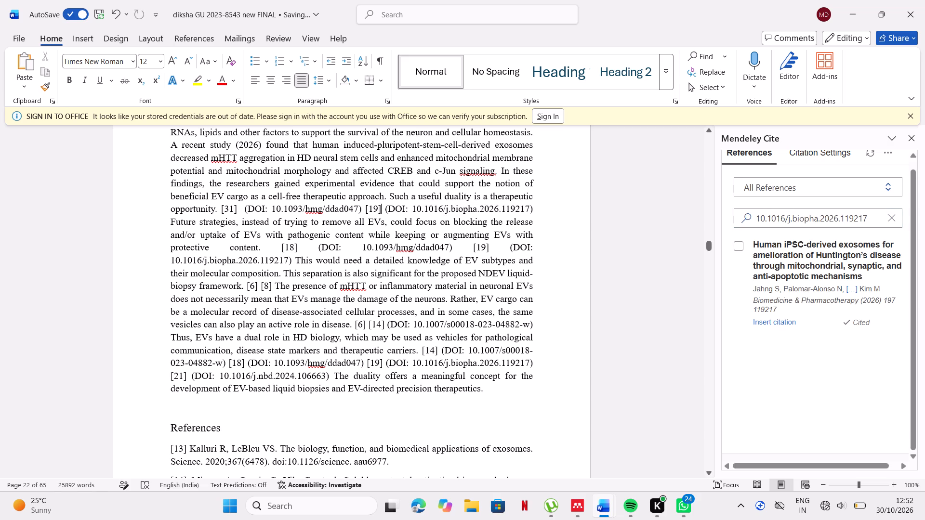
{"action": "key", "text": "BackSpace"}
{"action": "key", "text": "BackSpace"}
{"action": "key", "text": "BackSpace"}
{"action": "key", "text": "BackSpace"}
{"action": "key", "text": "BackSpace"}
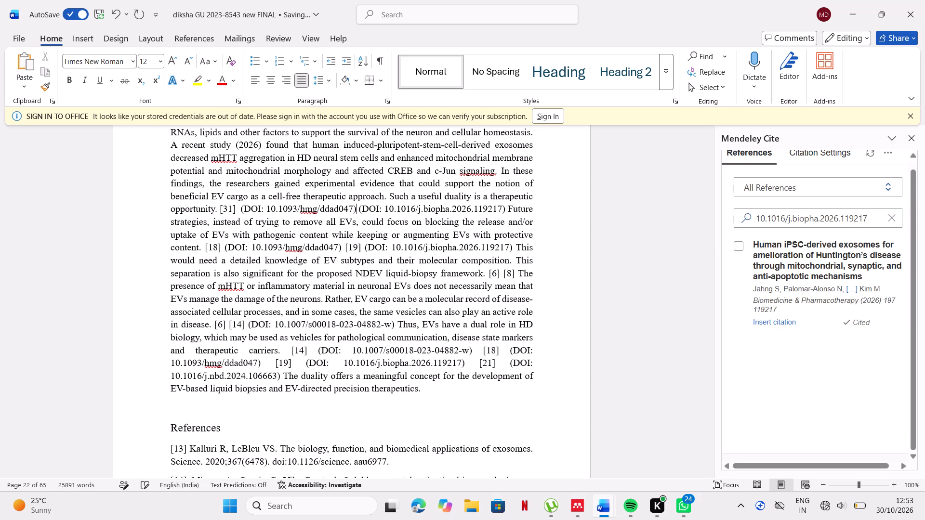
{"action": "key", "text": "space"}
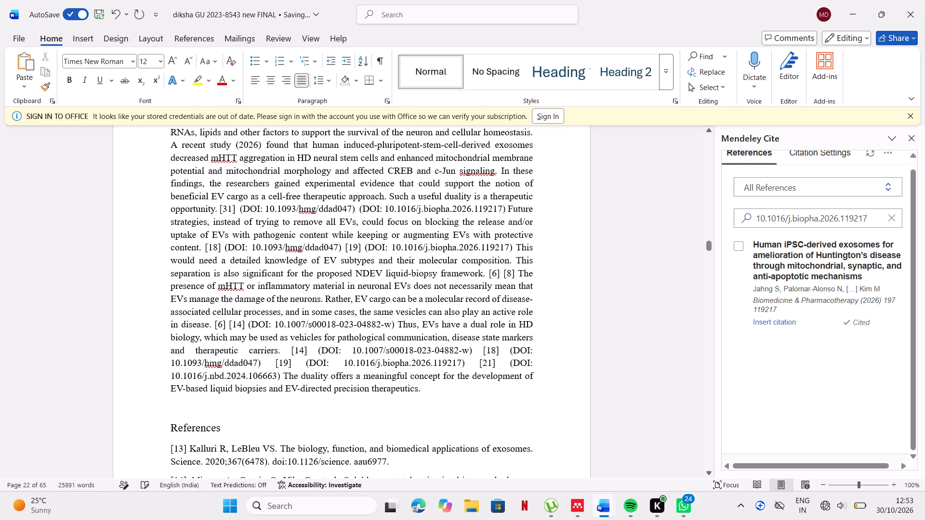
{"action": "left_click", "coordinate": [760, 321]}
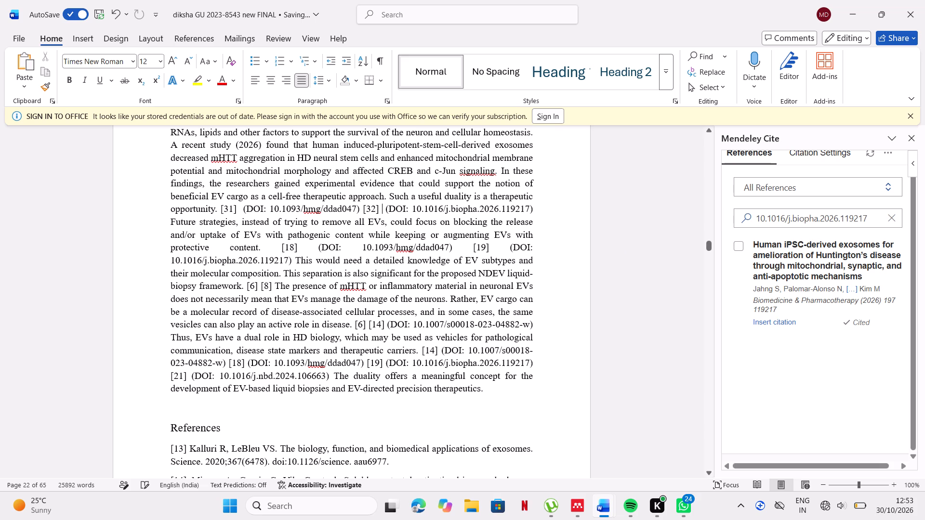
Bold the two new citations and their DOIs between "therapeutic opportunity." and "Future strategies.".
{"action": "left_click_drag", "start_coordinate": [221, 206], "coordinate": [514, 214]}
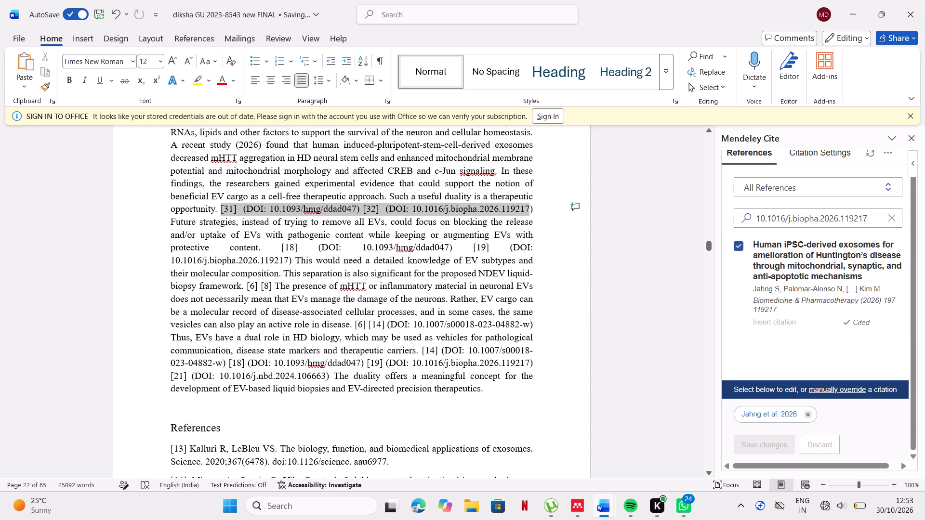
{"action": "left_click_drag", "start_coordinate": [514, 214], "coordinate": [525, 213]}
{"action": "left_click", "coordinate": [530, 190]}
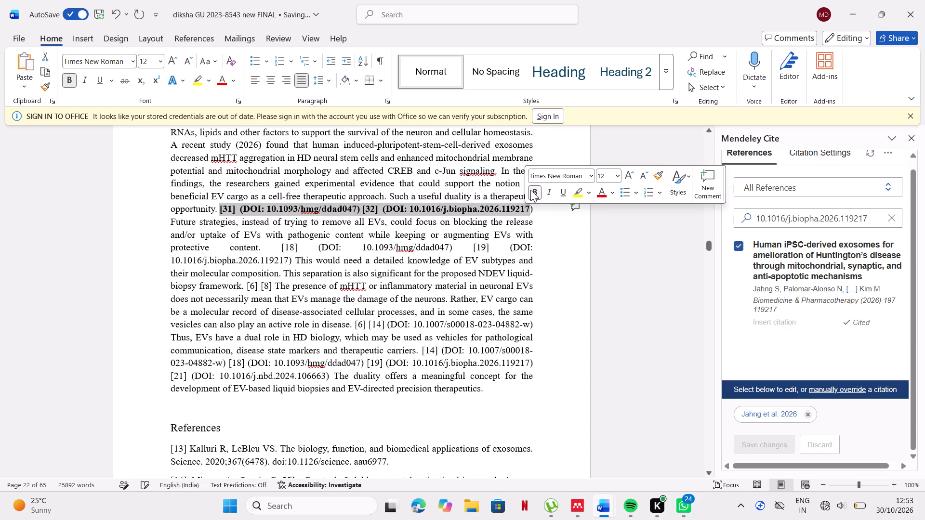
{"action": "left_click", "coordinate": [587, 242]}
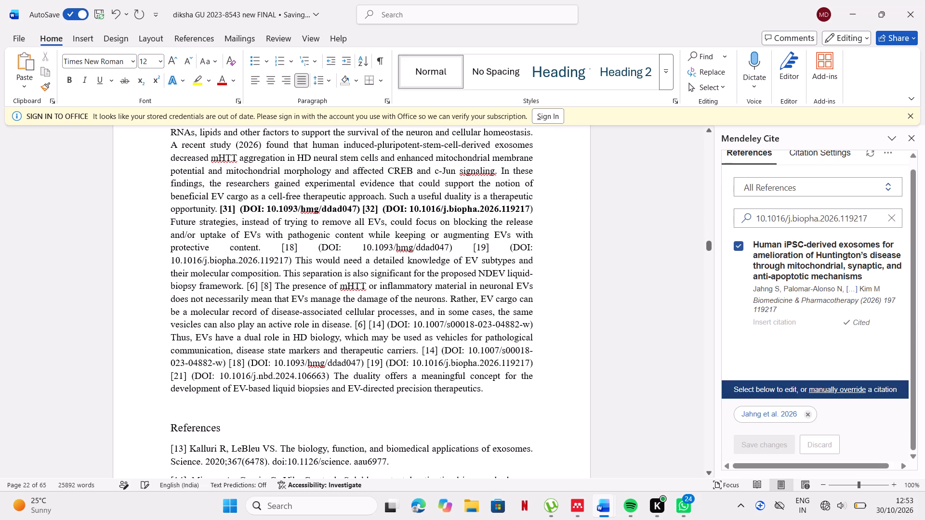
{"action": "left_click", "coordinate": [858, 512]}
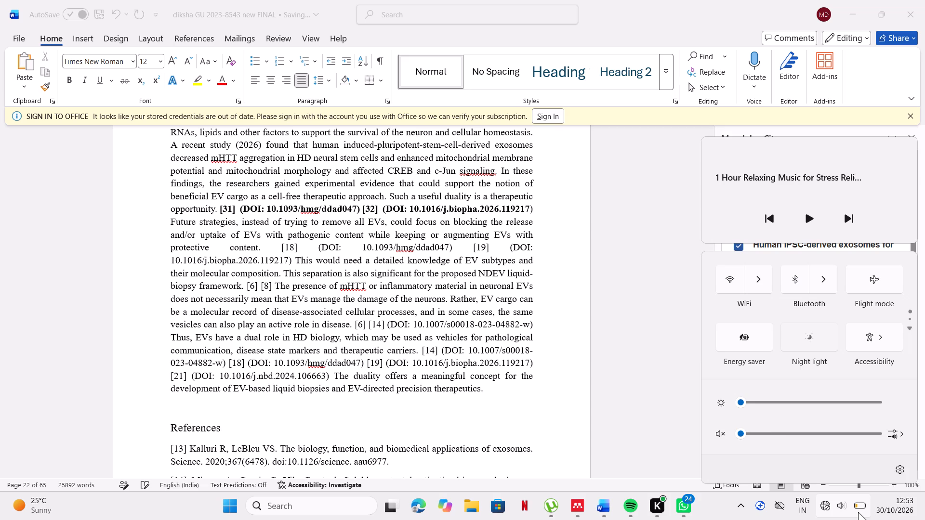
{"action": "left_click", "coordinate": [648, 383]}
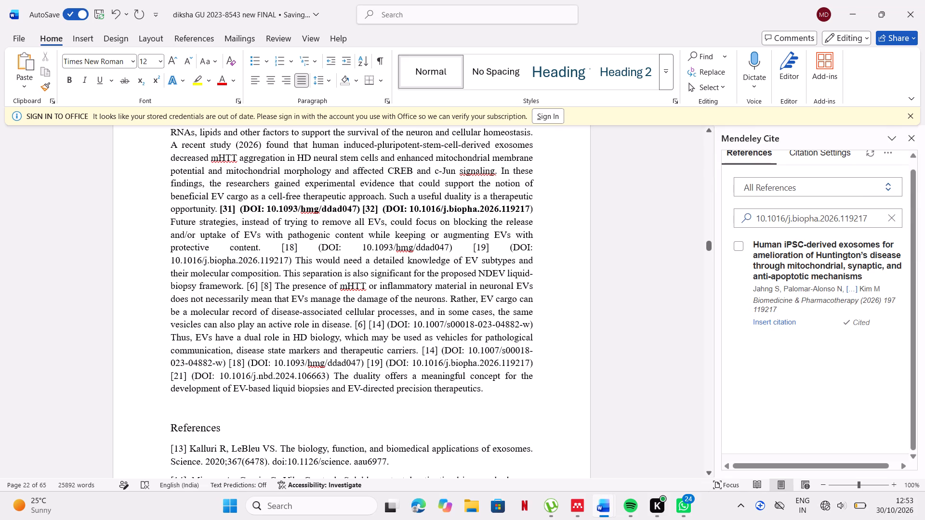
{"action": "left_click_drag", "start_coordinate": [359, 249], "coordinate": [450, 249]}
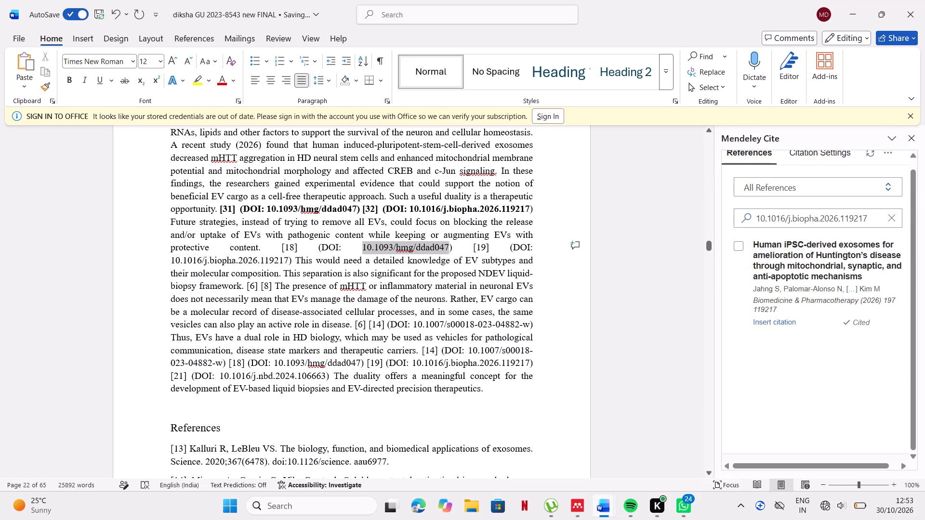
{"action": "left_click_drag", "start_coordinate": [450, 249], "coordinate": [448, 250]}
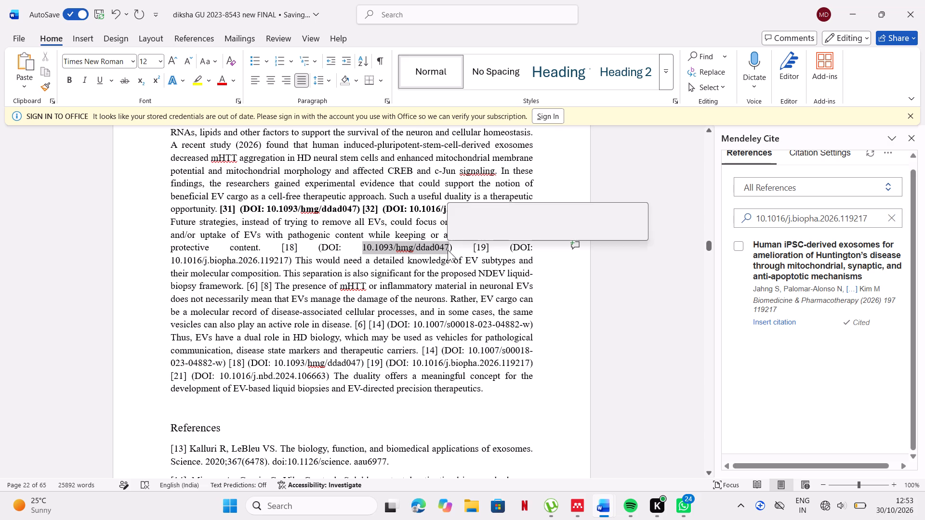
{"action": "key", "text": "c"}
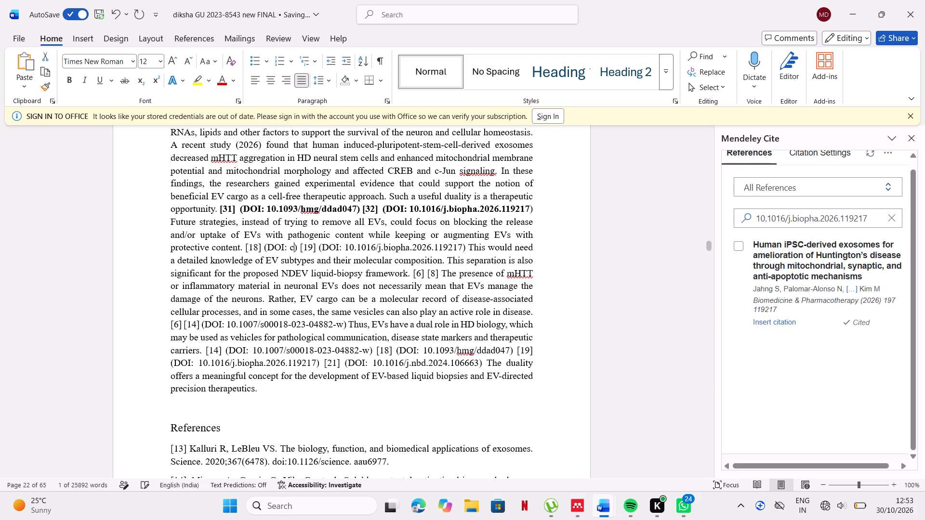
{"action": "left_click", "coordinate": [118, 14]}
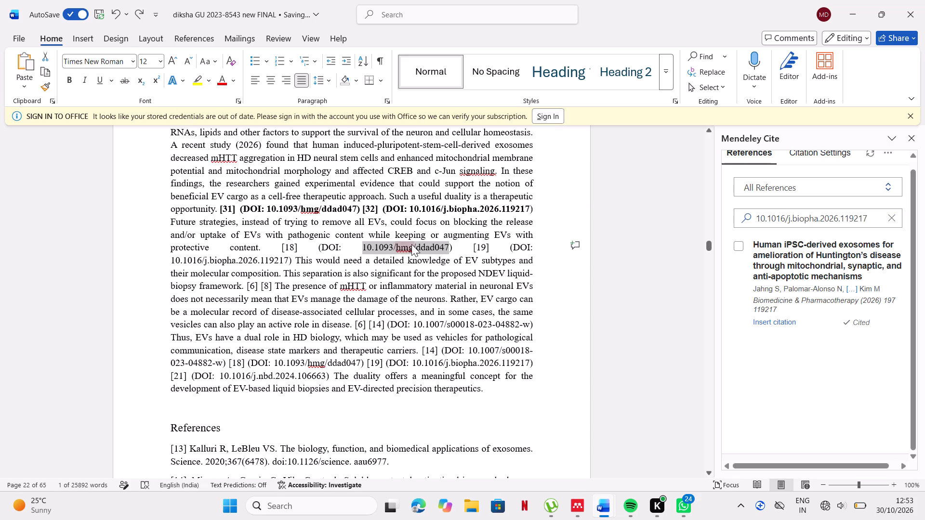
Replace the typed [19] before "This would need a detailed knowledge" with the Mendeley citation for DOI 10.1016/j.biopha.2026.119217.
{"action": "left_click", "coordinate": [495, 249]}
{"action": "key", "text": "BackSpace"}
{"action": "key", "text": "BackSpace"}
{"action": "key", "text": "BackSpace"}
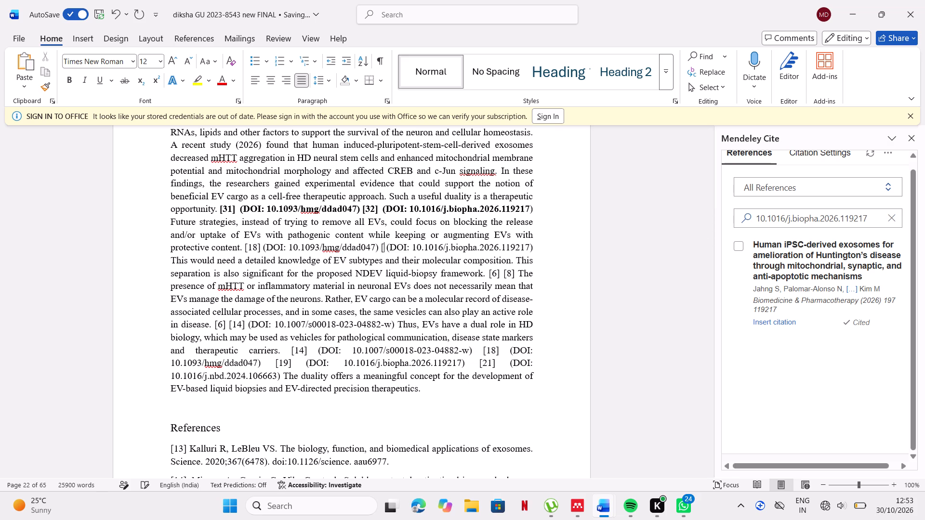
{"action": "key", "text": "BackSpace"}
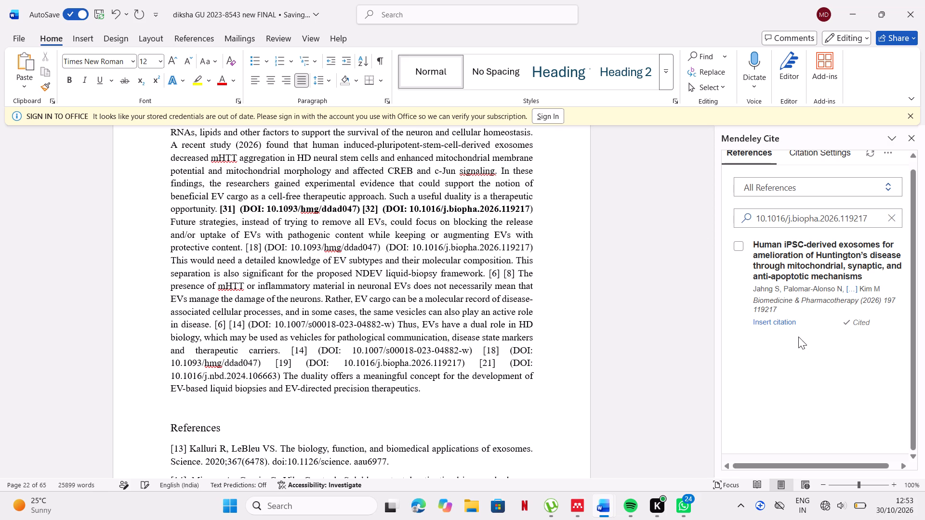
{"action": "left_click", "coordinate": [779, 319]}
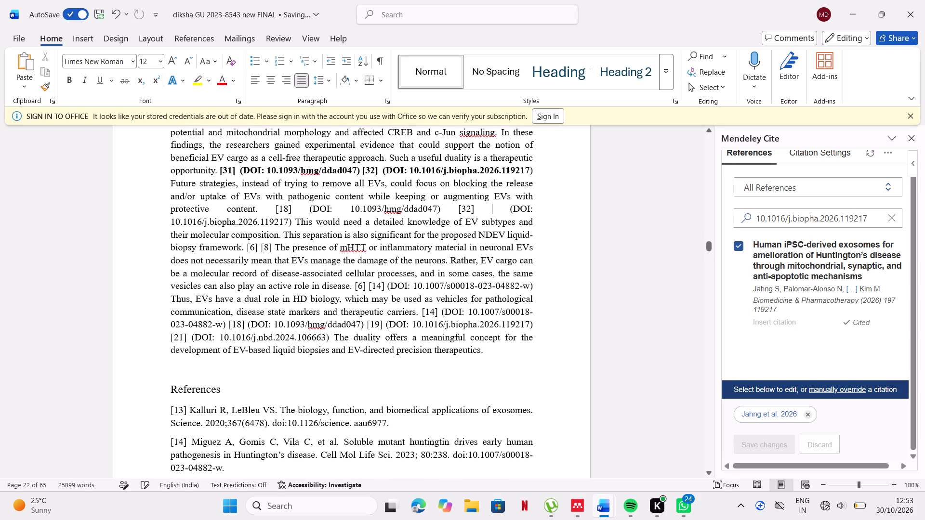
Replace the typed [18] after "protective content." with the Mendeley citation found by DOI 10.1093/hmg/ddad047, the HSPB1-p62/SQSTM1 paper.
{"action": "left_click_drag", "start_coordinate": [351, 207], "coordinate": [432, 211]}
{"action": "key", "text": "ctrl+c"}
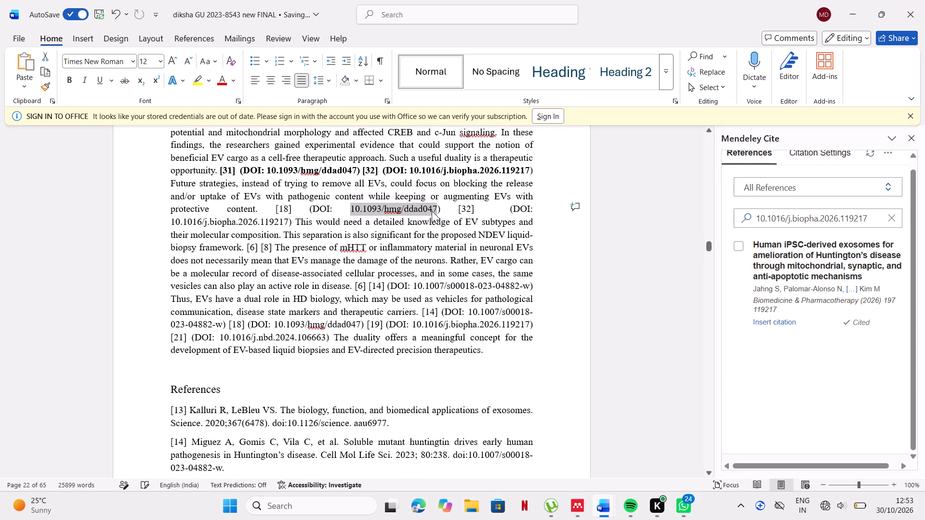
{"action": "left_click", "coordinate": [895, 217]}
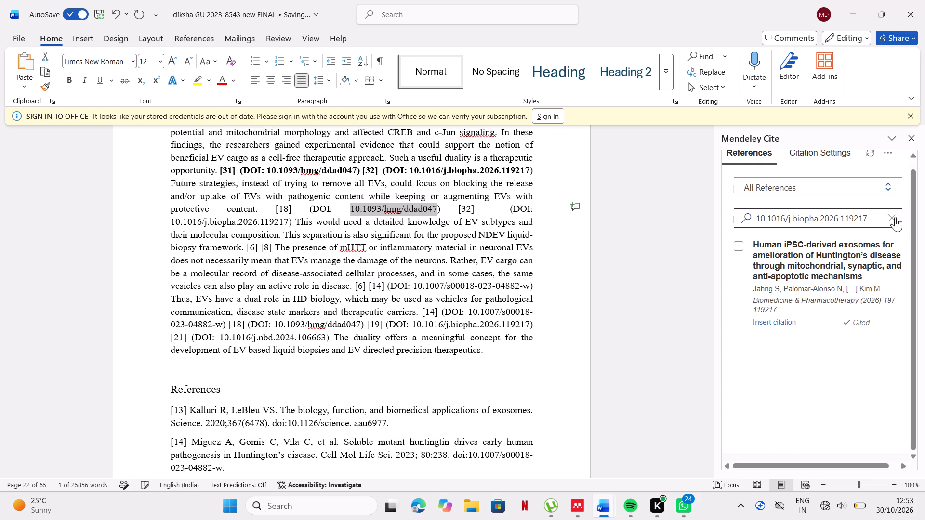
{"action": "left_click", "coordinate": [883, 217]}
{"action": "key", "text": "ctrl+v"}
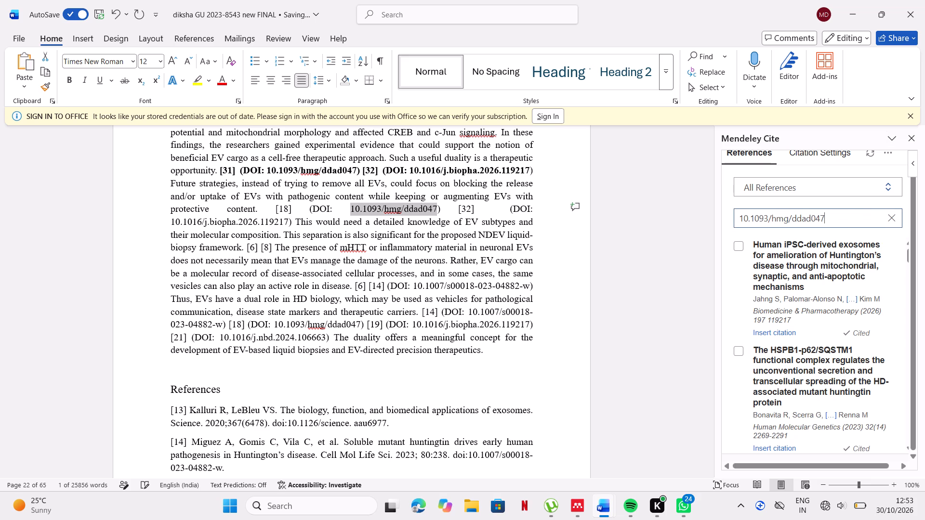
{"action": "left_click", "coordinate": [302, 208]}
{"action": "key", "text": "BackSpace"}
{"action": "key", "text": "BackSpace"}
{"action": "key", "text": "BackSpace"}
{"action": "key", "text": "BackSpace"}
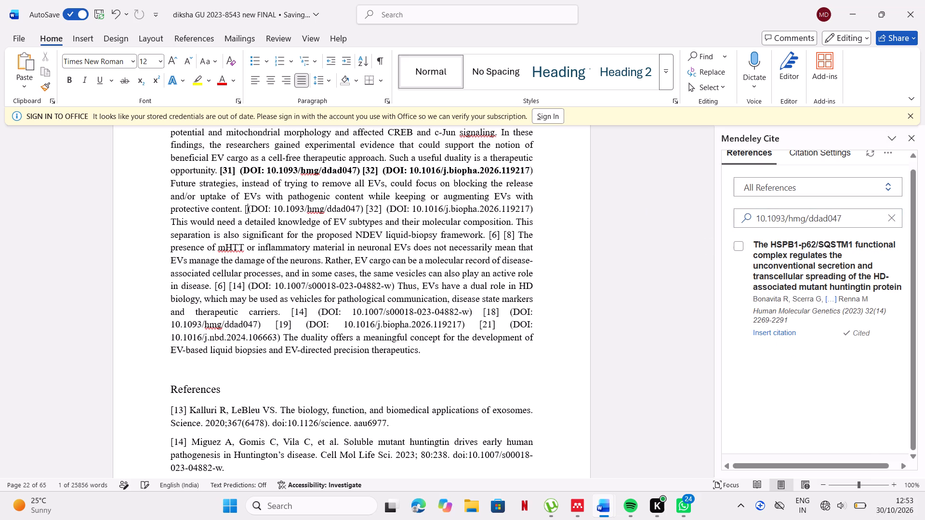
{"action": "key", "text": "BackSpace"}
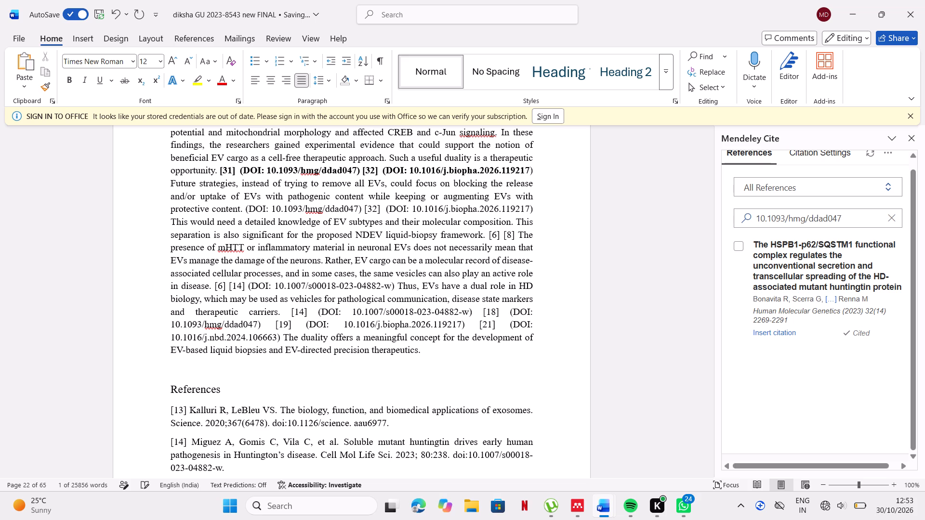
{"action": "left_click", "coordinate": [781, 326]}
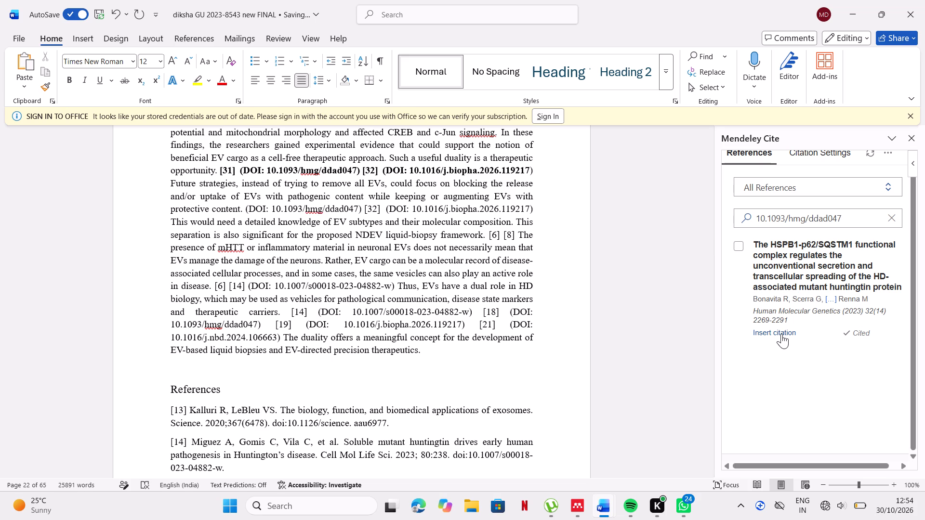
{"action": "left_click", "coordinate": [781, 333]}
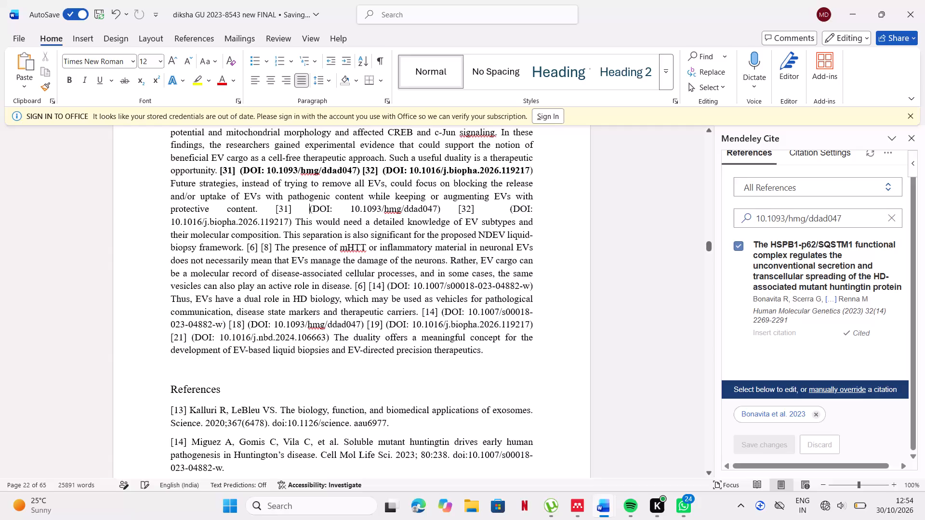
Bold the two citations and their DOIs between "protective content." and "This would need a detailed knowledge".
{"action": "left_click_drag", "start_coordinate": [266, 210], "coordinate": [289, 227]}
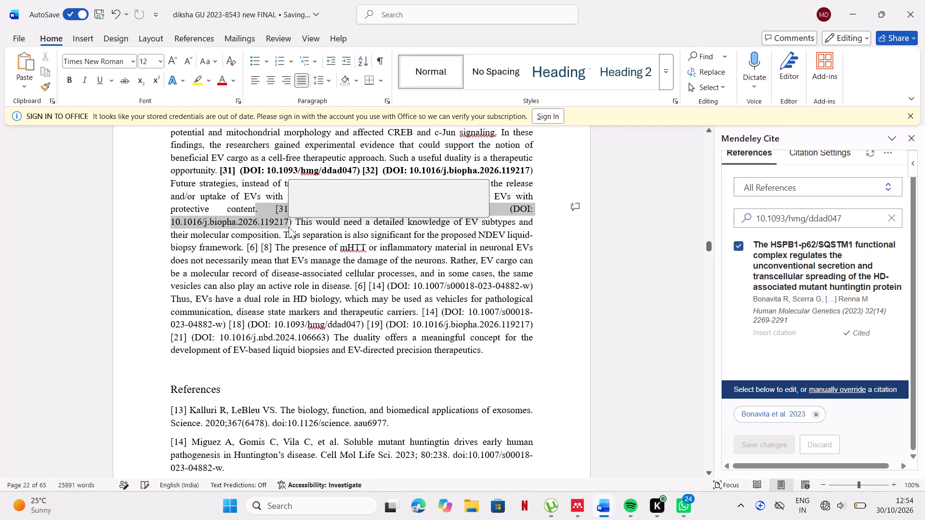
{"action": "left_click", "coordinate": [296, 205]}
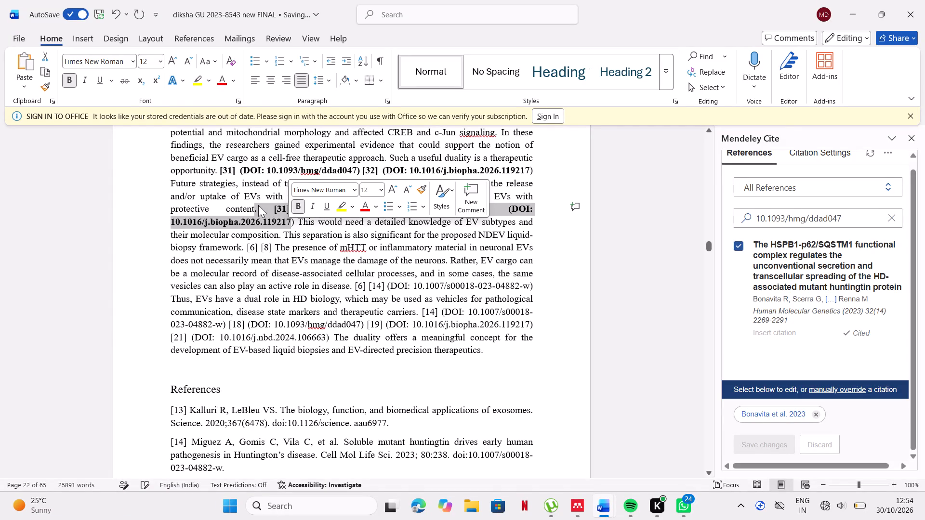
{"action": "left_click", "coordinate": [255, 205]}
{"action": "left_click_drag", "start_coordinate": [265, 205], "coordinate": [299, 221]}
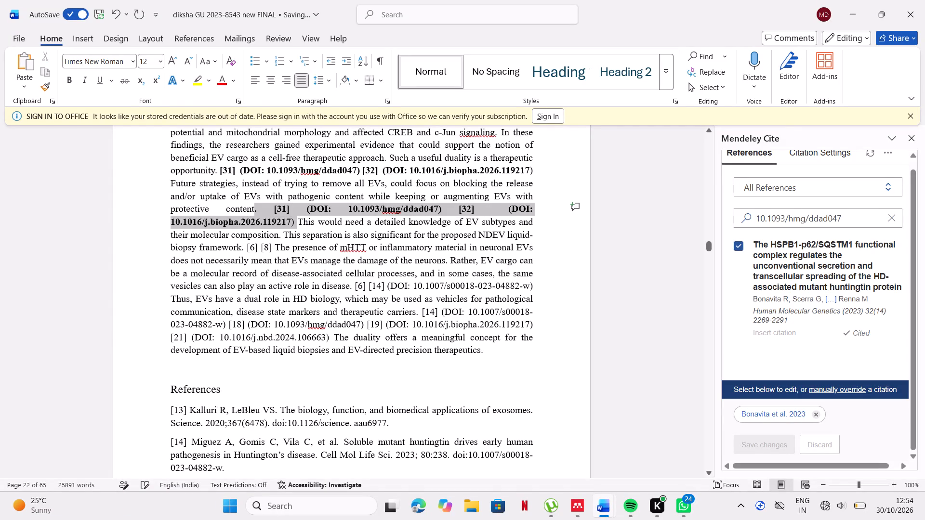
{"action": "left_click_drag", "start_coordinate": [299, 221], "coordinate": [300, 221]}
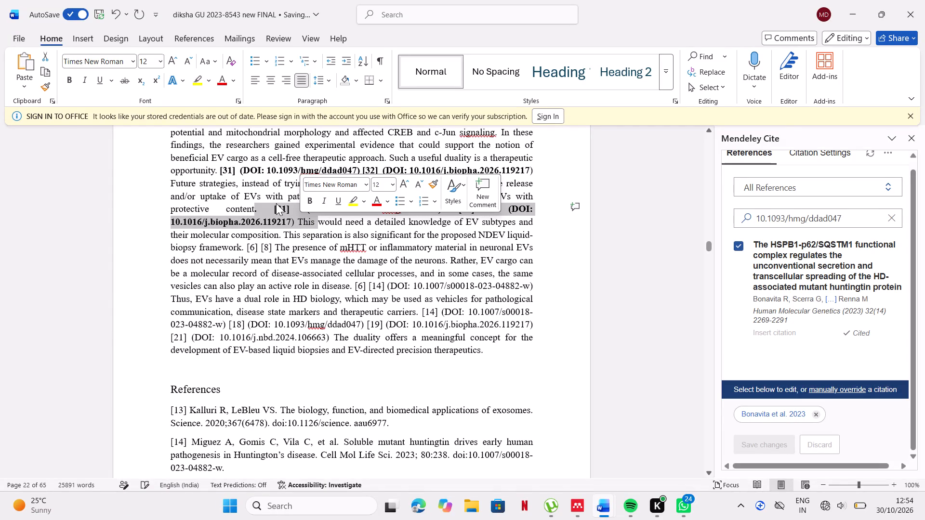
{"action": "left_click", "coordinate": [269, 205]}
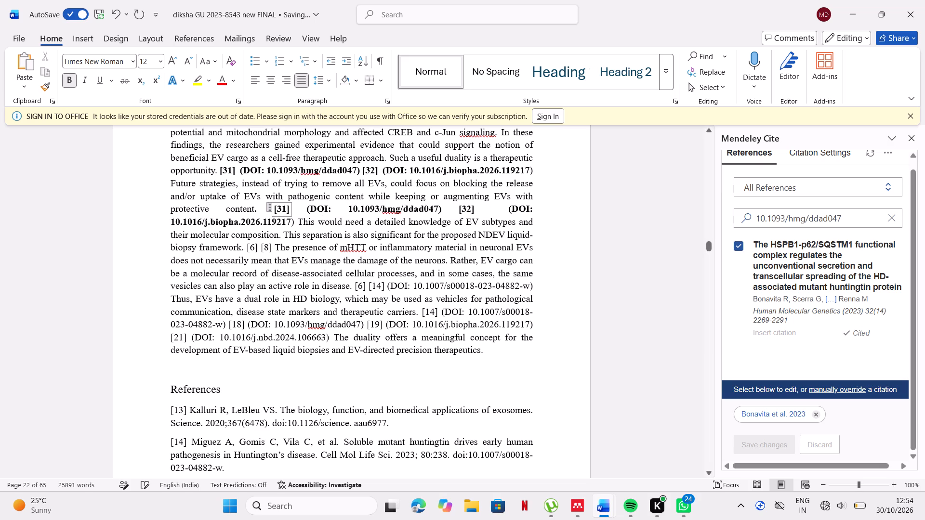
{"action": "left_click_drag", "start_coordinate": [296, 217], "coordinate": [287, 218]}
{"action": "left_click", "coordinate": [297, 197]}
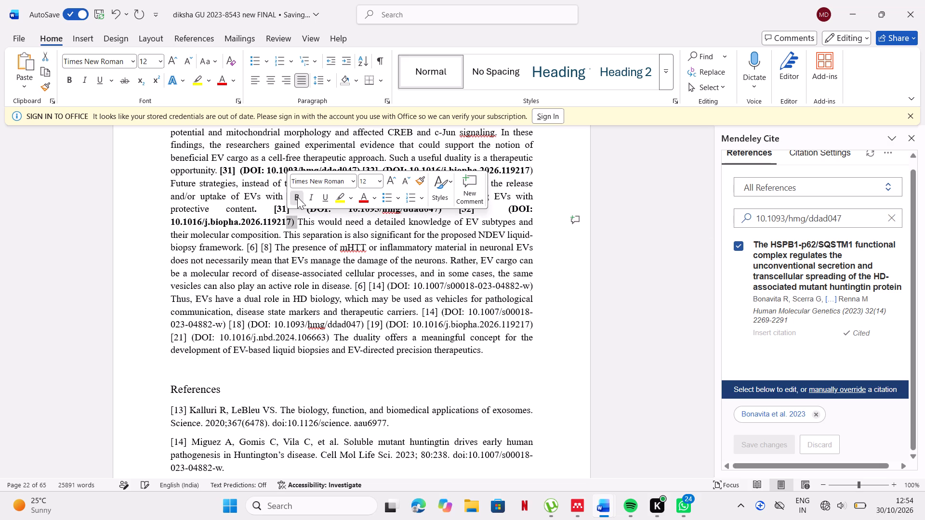
{"action": "left_click", "coordinate": [324, 254]}
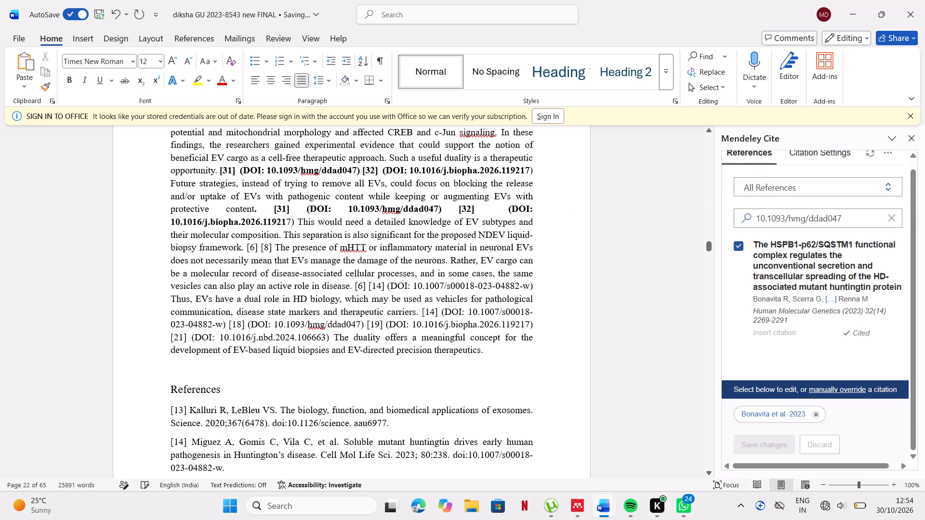
Delete the typed citations [6] [8] after "NDEV liquid-biopsy framework.".
{"action": "left_click", "coordinate": [271, 250]}
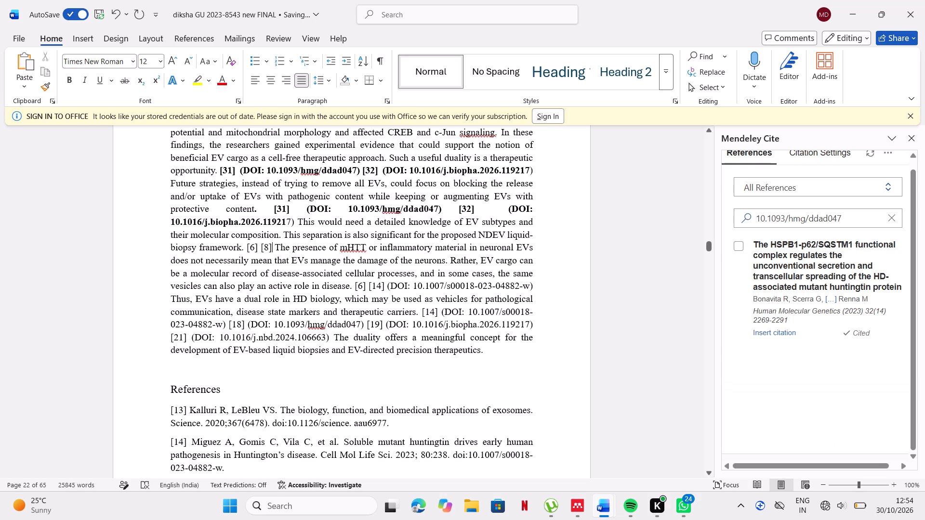
{"action": "left_click", "coordinate": [547, 265]}
{"action": "scroll", "coordinate": [547, 265], "scroll_direction": "down", "scroll_amount": 1}
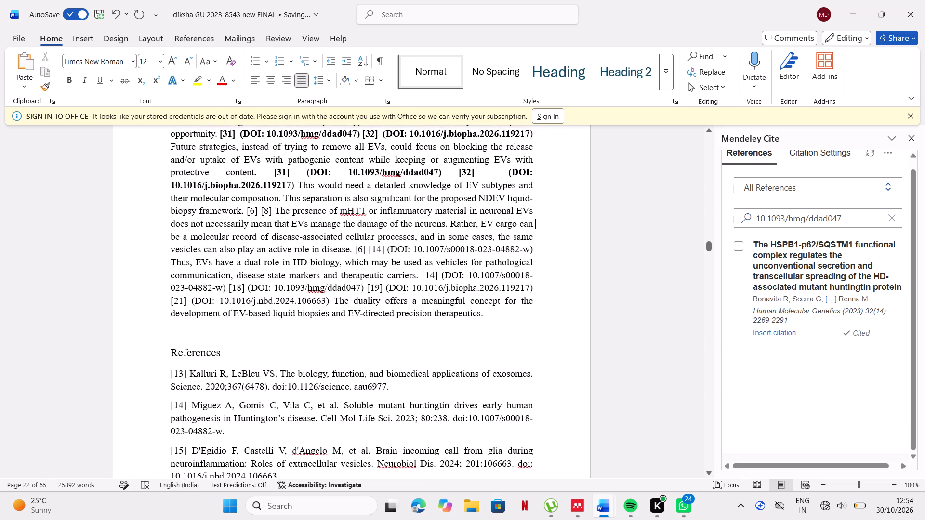
{"action": "left_click_drag", "start_coordinate": [273, 210], "coordinate": [246, 212]}
{"action": "key", "text": "BackSpace"}
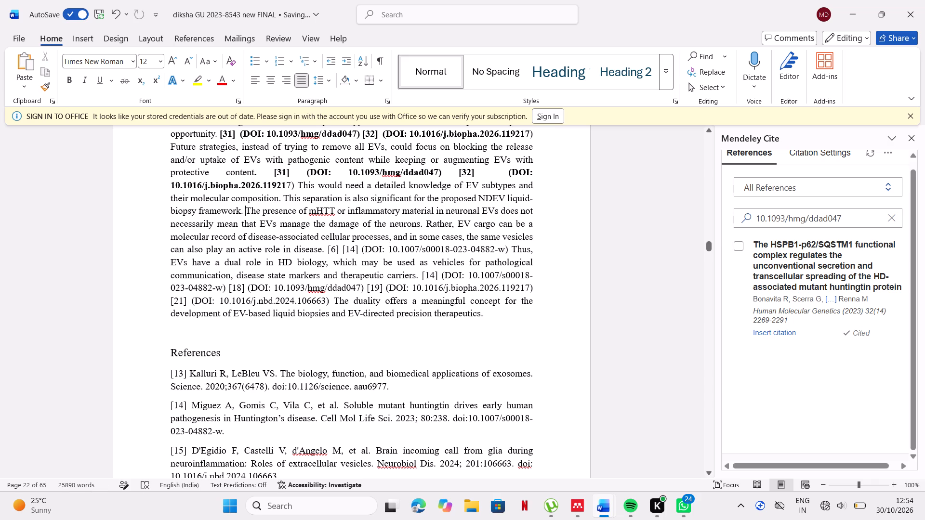
{"action": "left_click_drag", "start_coordinate": [386, 249], "coordinate": [508, 251]}
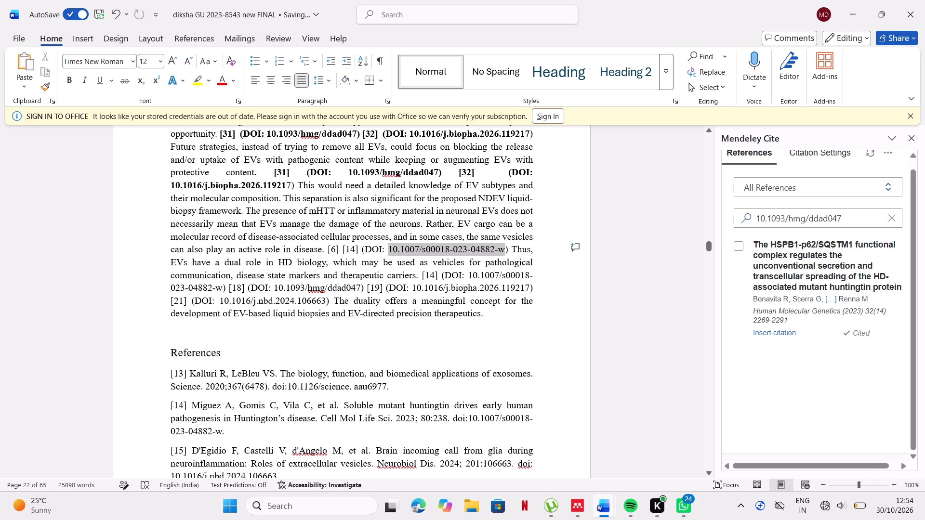
{"action": "left_click_drag", "start_coordinate": [508, 251], "coordinate": [506, 255]}
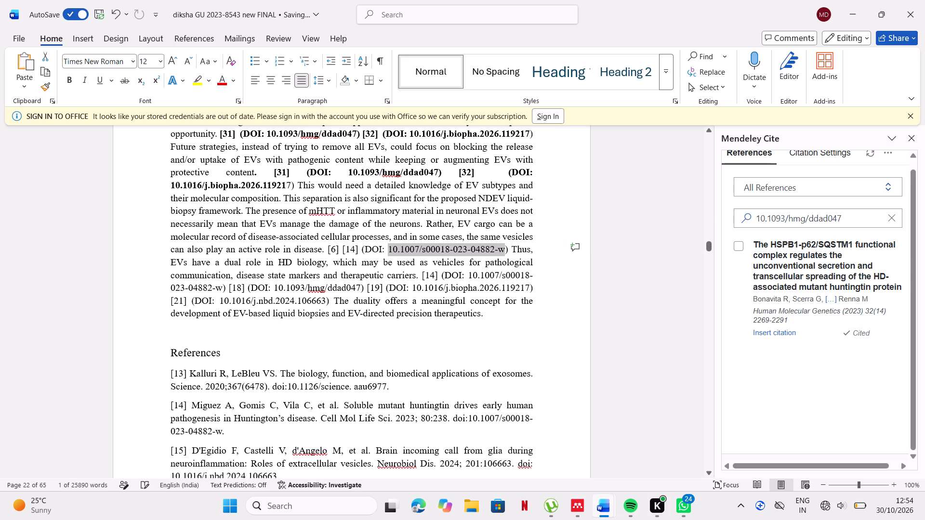
{"action": "key", "text": "ctrl+c"}
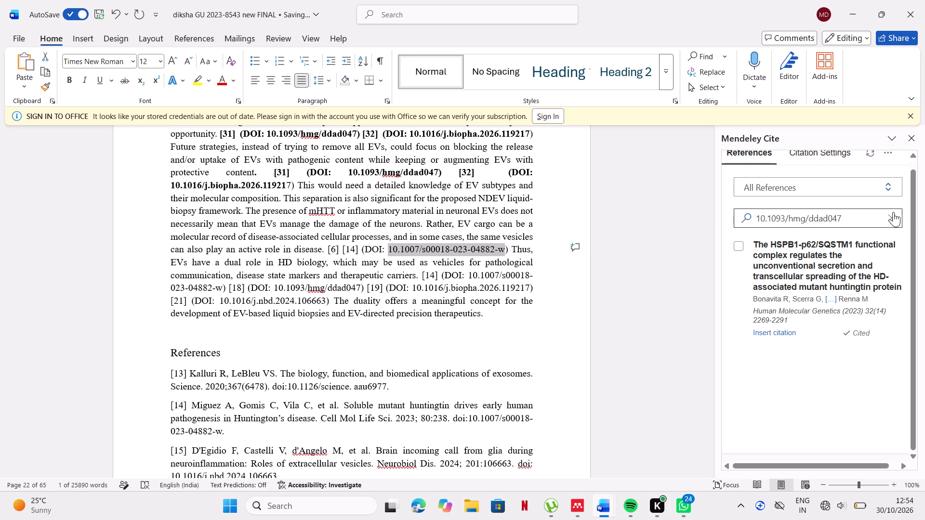
{"action": "left_click", "coordinate": [893, 212]}
{"action": "left_click", "coordinate": [864, 212]}
{"action": "key", "text": "ctrl+v"}
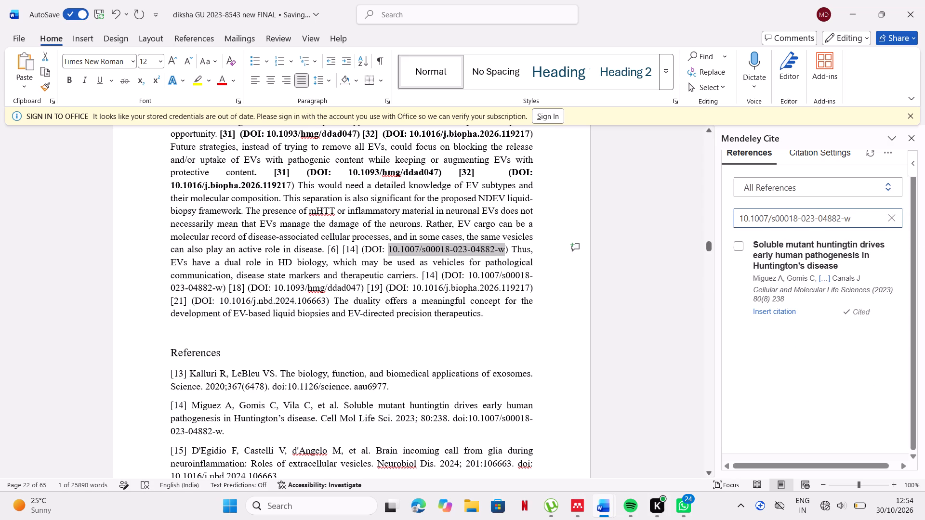
{"action": "left_click", "coordinate": [358, 248]}
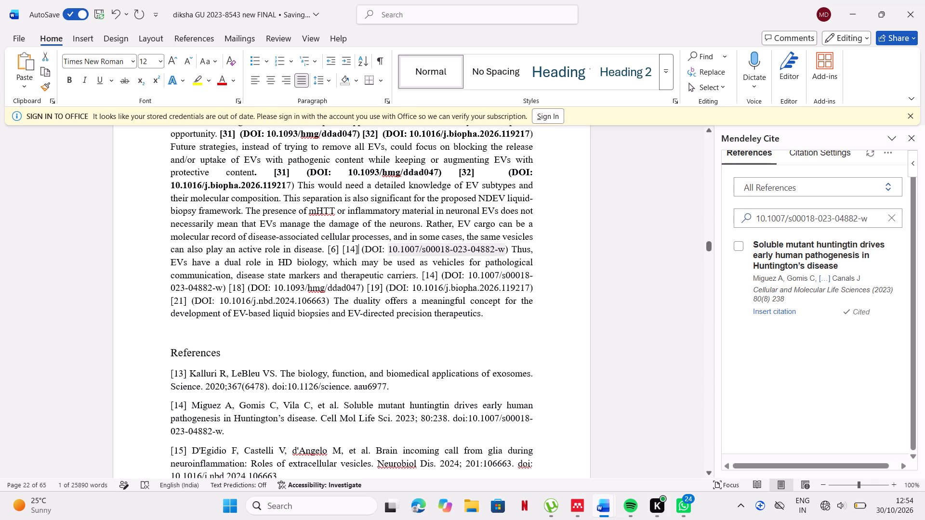
{"action": "key", "text": "BackSpace"}
{"action": "key", "text": "BackSpace"}
{"action": "key", "text": "BackSpace"}
{"action": "key", "text": "BackSpace"}
{"action": "key", "text": "BackSpace"}
{"action": "key", "text": "BackSpace"}
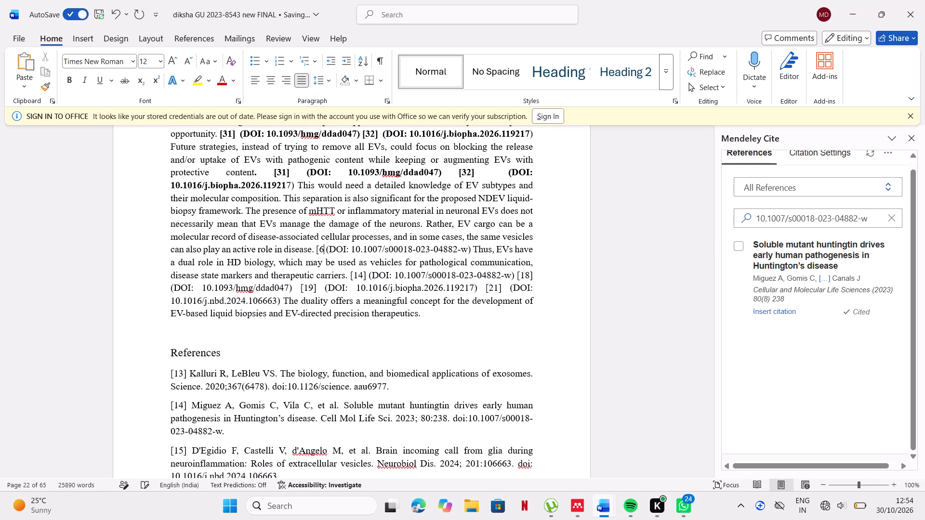
{"action": "key", "text": "BackSpace"}
{"action": "key", "text": "BackSpace"}
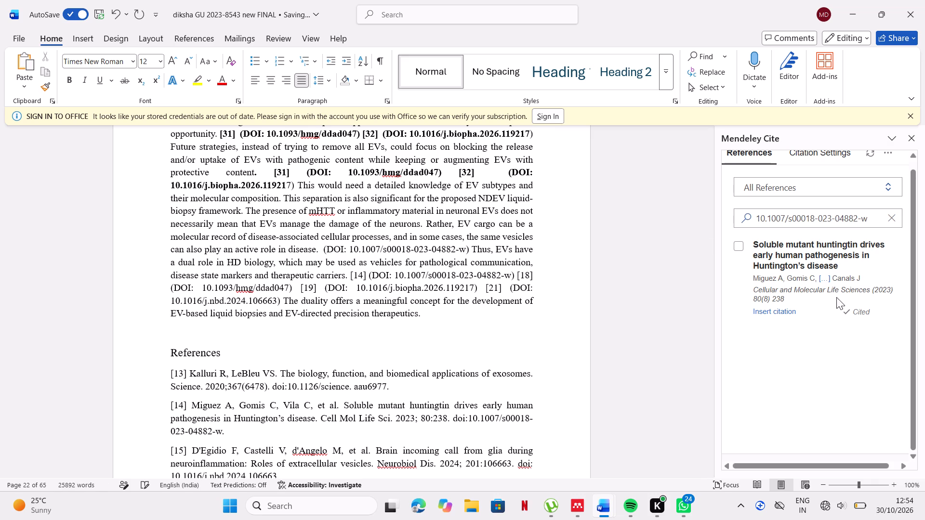
{"action": "left_click", "coordinate": [769, 312]}
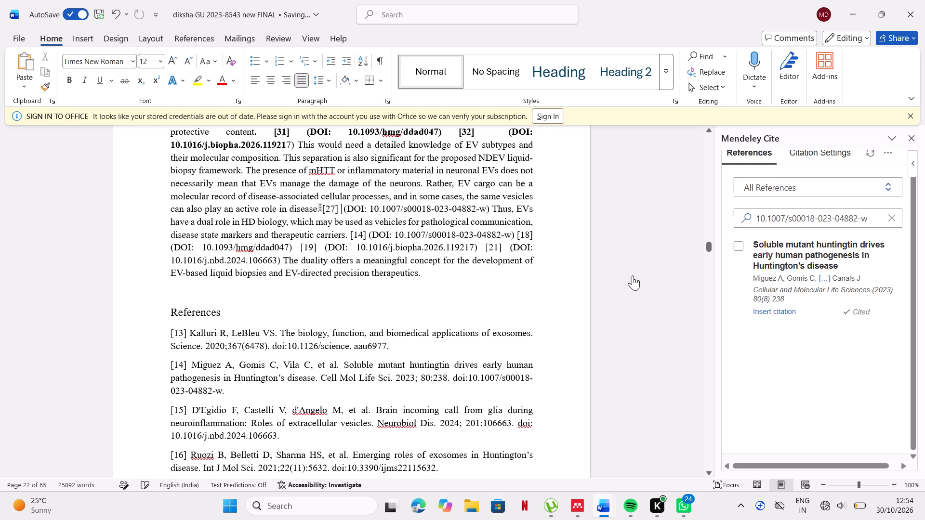
{"action": "left_click", "coordinate": [368, 233]}
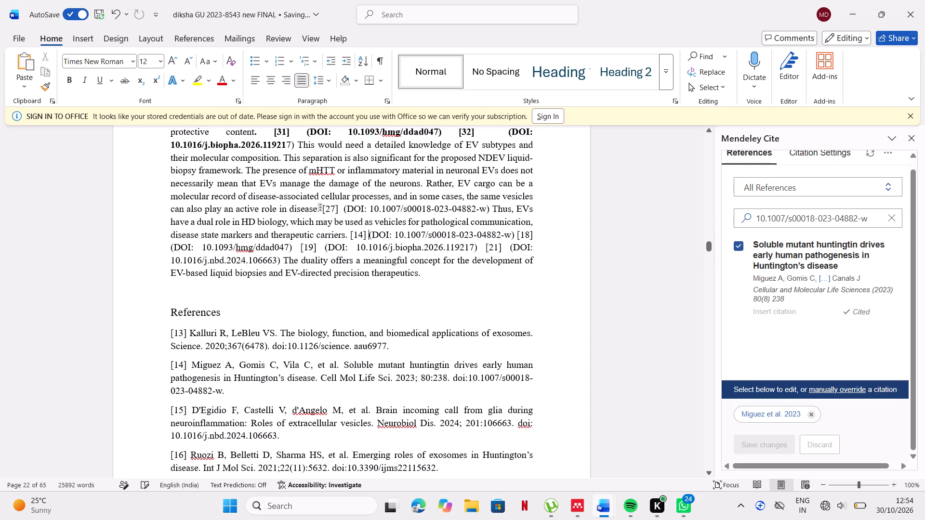
{"action": "key", "text": "BackSpace"}
{"action": "key", "text": "BackSpace"}
{"action": "key", "text": "BackSpace"}
{"action": "key", "text": "BackSpace"}
{"action": "key", "text": "BackSpace"}
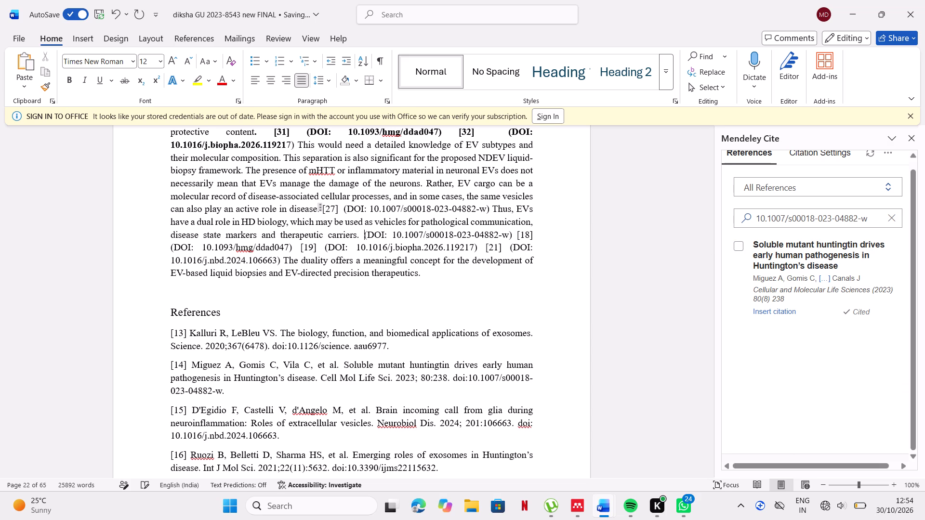
{"action": "left_click", "coordinate": [780, 313]}
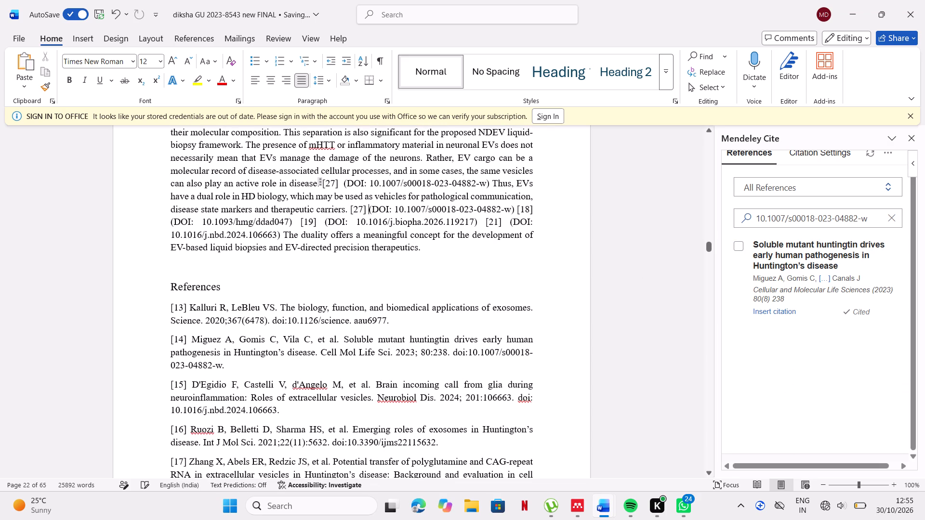
{"action": "left_click_drag", "start_coordinate": [324, 180], "coordinate": [488, 185]}
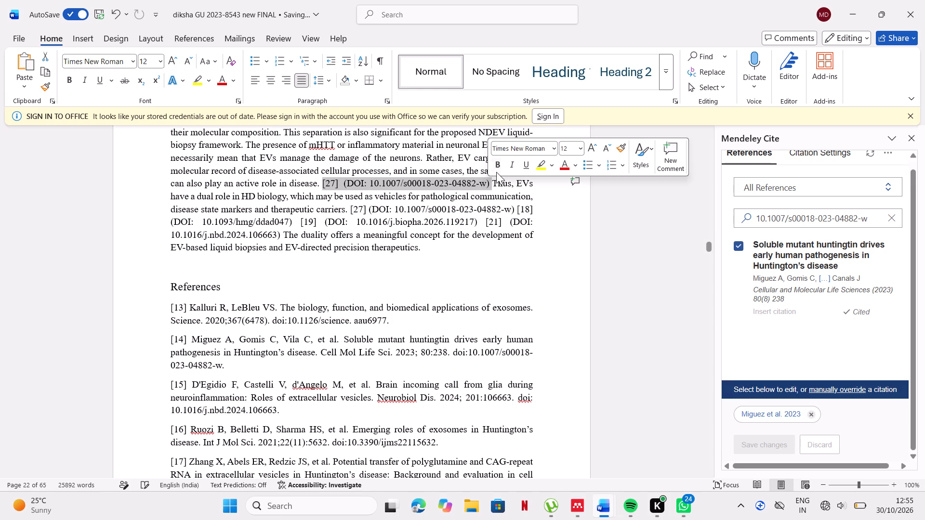
{"action": "left_click", "coordinate": [496, 164]}
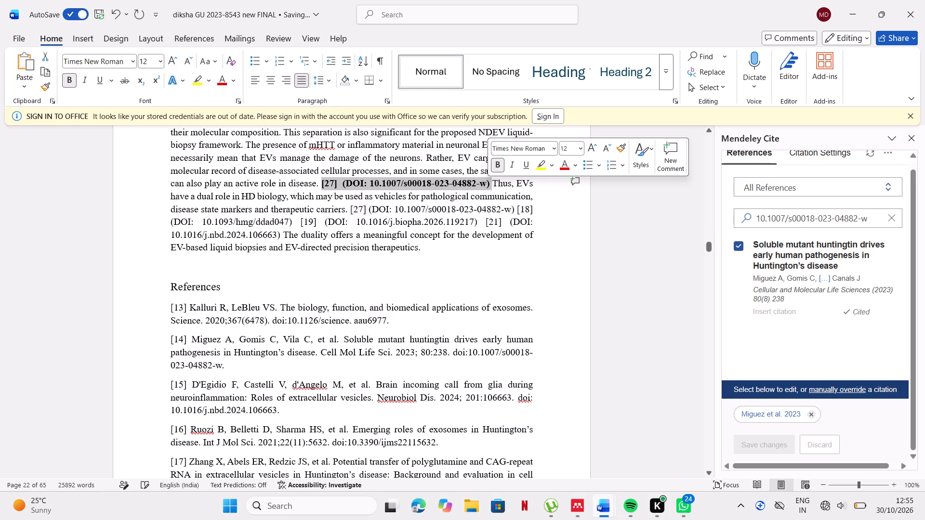
{"action": "left_click_drag", "start_coordinate": [348, 209], "coordinate": [514, 207]}
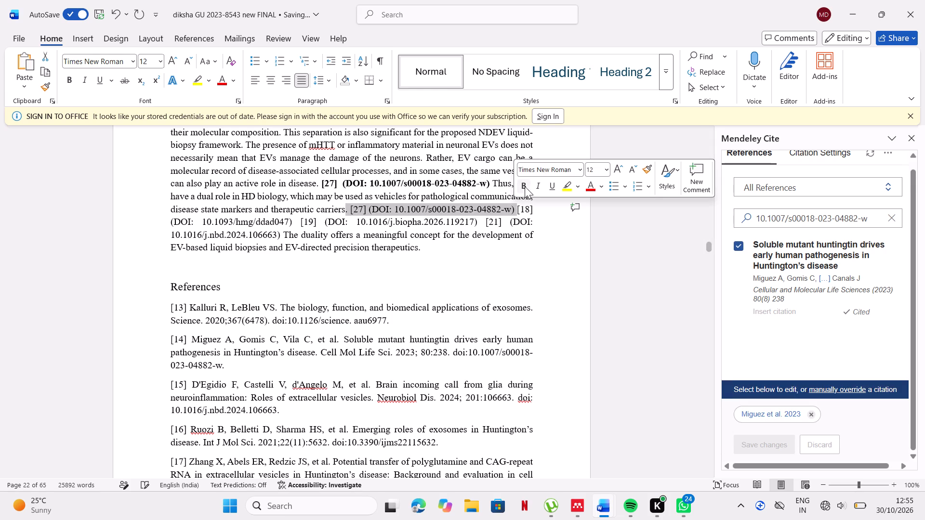
{"action": "left_click", "coordinate": [526, 182]}
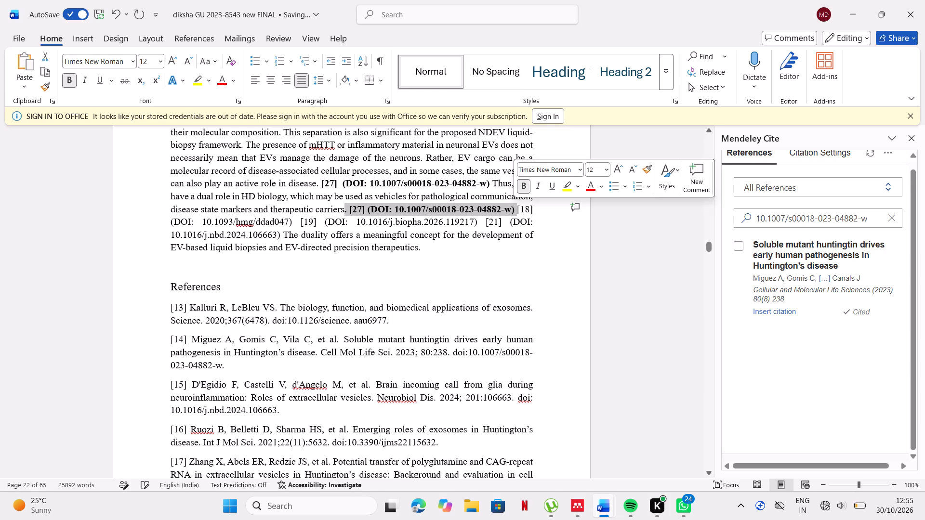
Replace the typed [18] in the "therapeutic carriers" citation group with the Mendeley citation found by DOI 10.1093/hmg/ddad047, the HSPB1-p62/SQSTM1 paper.
{"action": "left_click", "coordinate": [204, 223]}
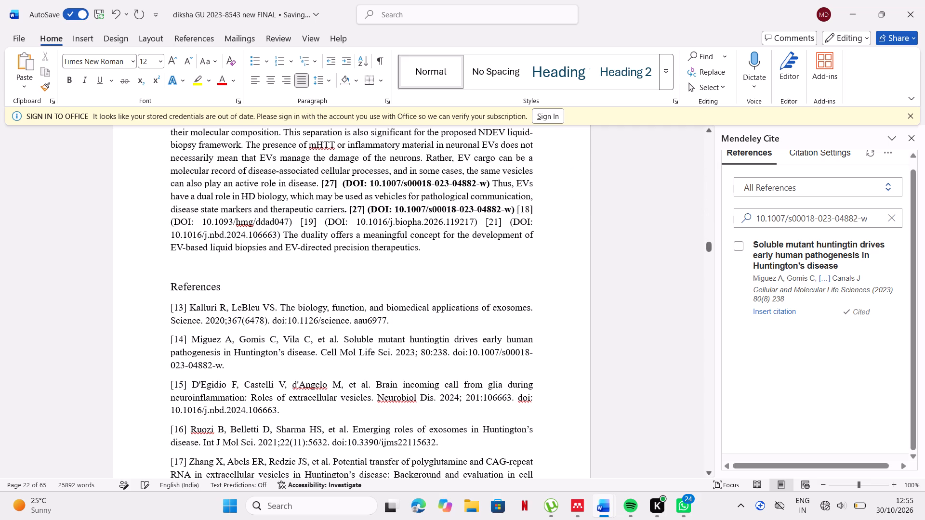
{"action": "left_click_drag", "start_coordinate": [204, 223], "coordinate": [281, 225]}
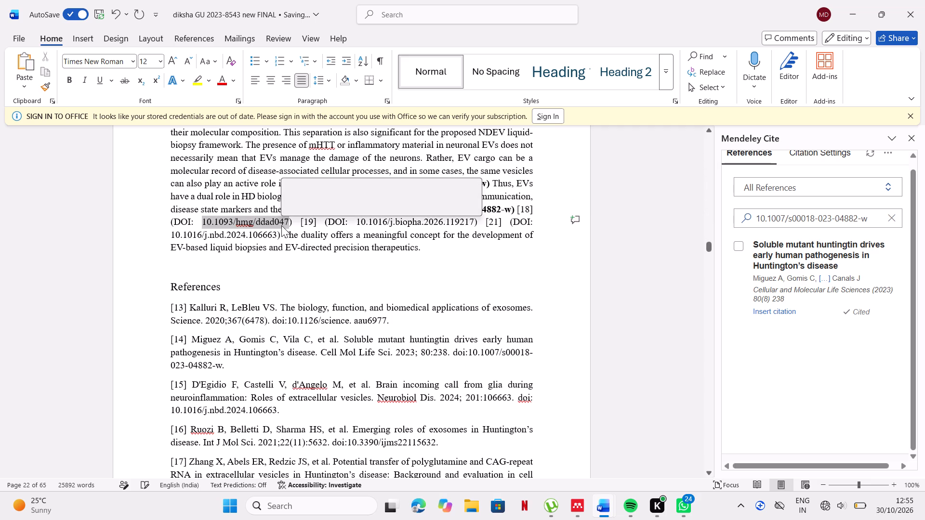
{"action": "key", "text": "ctrl+c"}
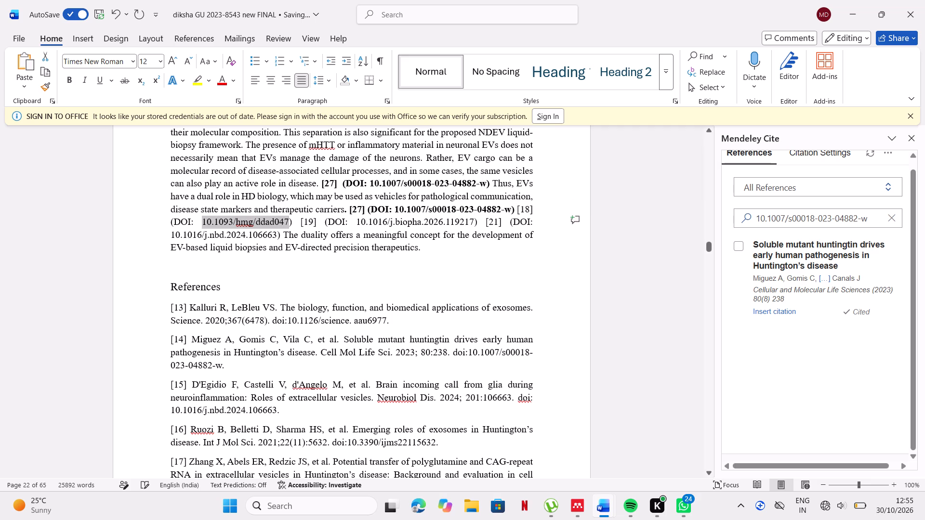
{"action": "left_click", "coordinate": [891, 220]}
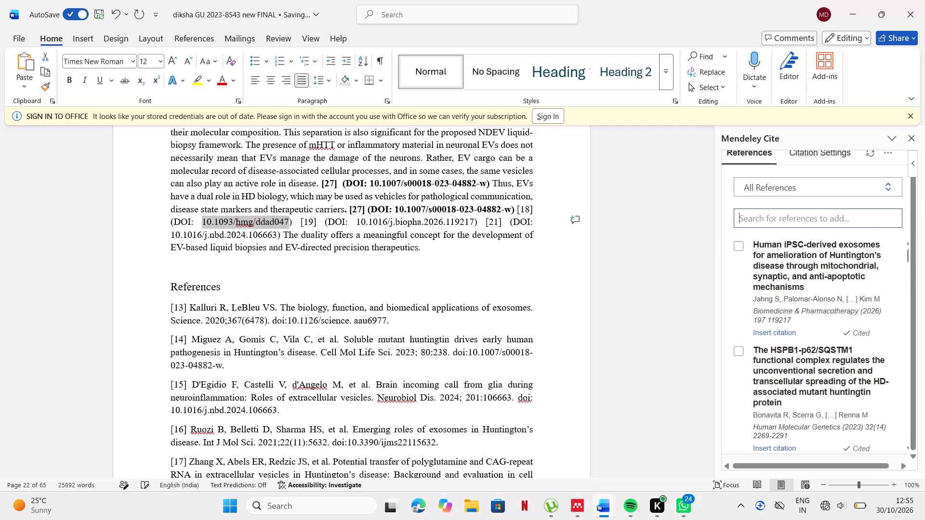
{"action": "left_click", "coordinate": [882, 220]}
{"action": "key", "text": "ctrl+v"}
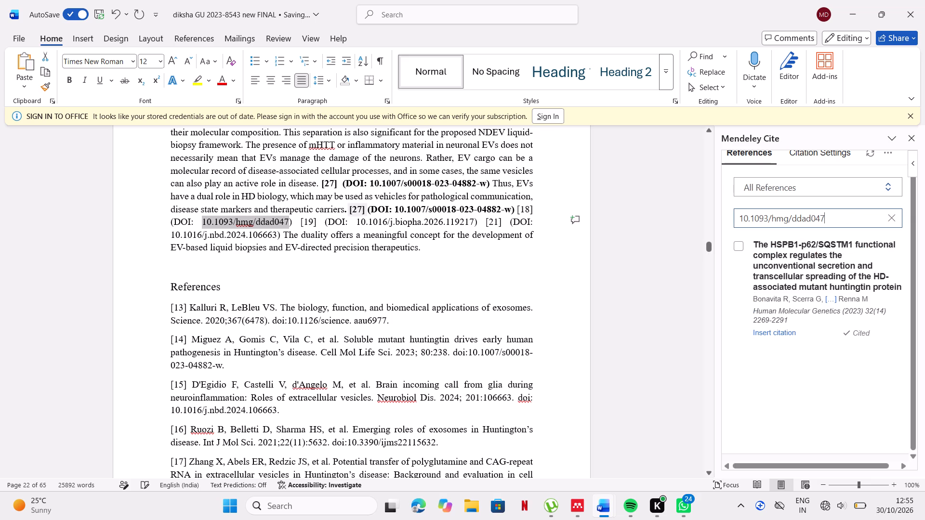
{"action": "left_click", "coordinate": [533, 211]}
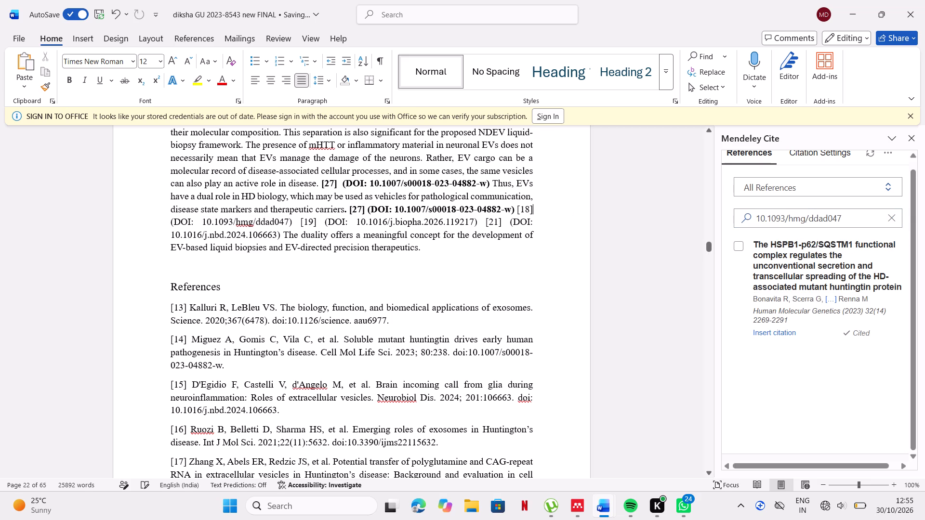
{"action": "key", "text": "BackSpace"}
{"action": "key", "text": "BackSpace"}
{"action": "key", "text": "BackSpace"}
{"action": "key", "text": "BackSpace"}
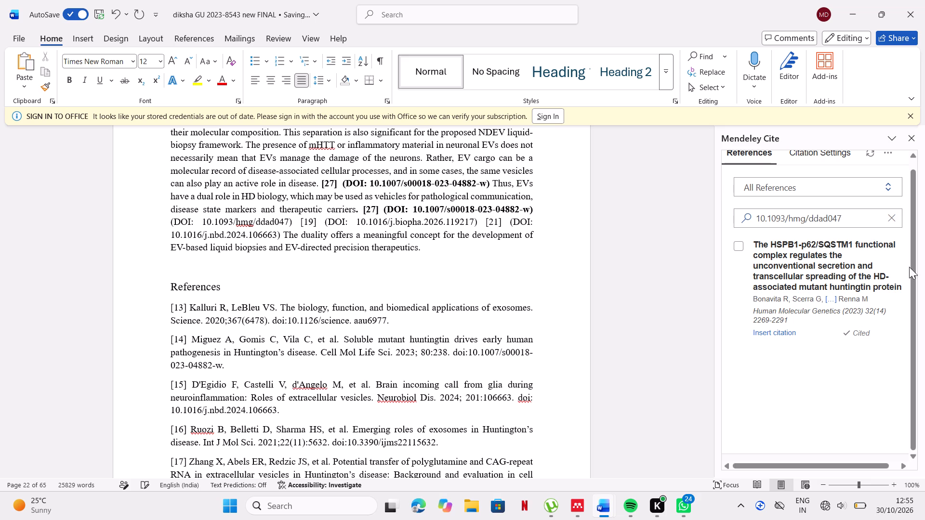
{"action": "left_click", "coordinate": [786, 330]}
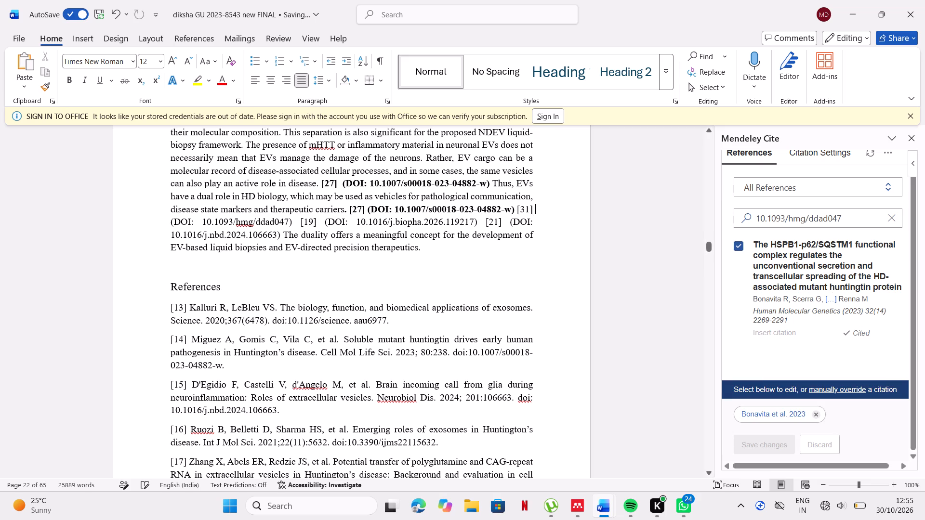
Replace the typed [19] in the "therapeutic carriers" citation group with the Mendeley citation found by DOI 10.1016/j.biopha.2026.119217, the iPSC-derived exosomes paper.
{"action": "left_click_drag", "start_coordinate": [357, 223], "coordinate": [464, 223]}
{"action": "key", "text": "ctrl+c"}
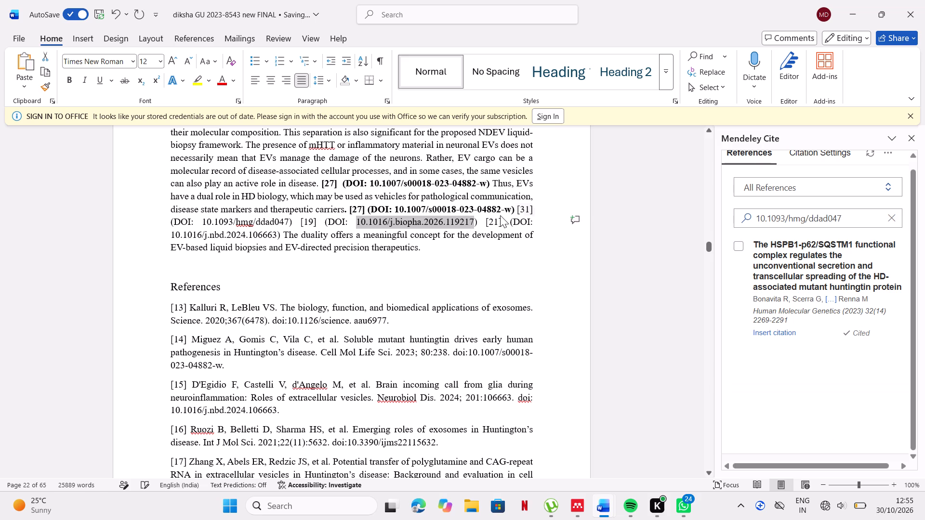
{"action": "left_click", "coordinate": [893, 214]}
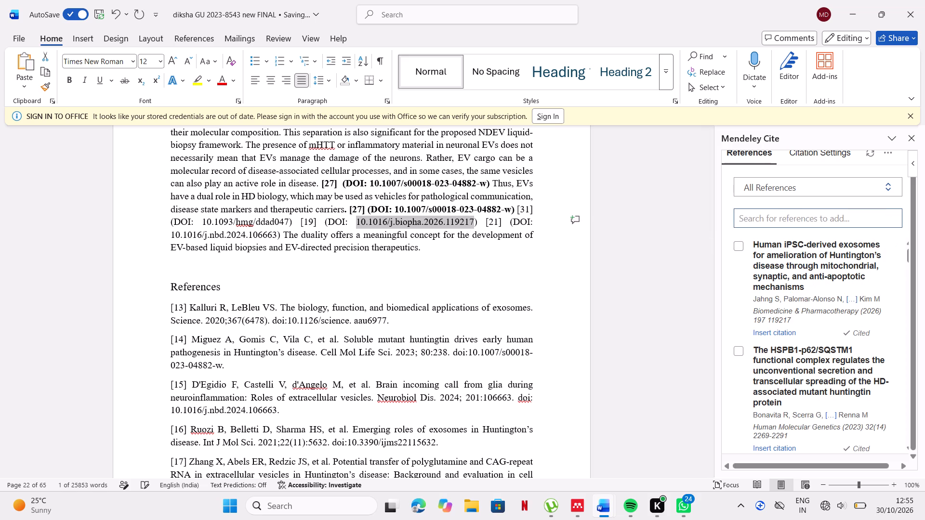
{"action": "left_click", "coordinate": [875, 212]}
{"action": "key", "text": "ctrl+v"}
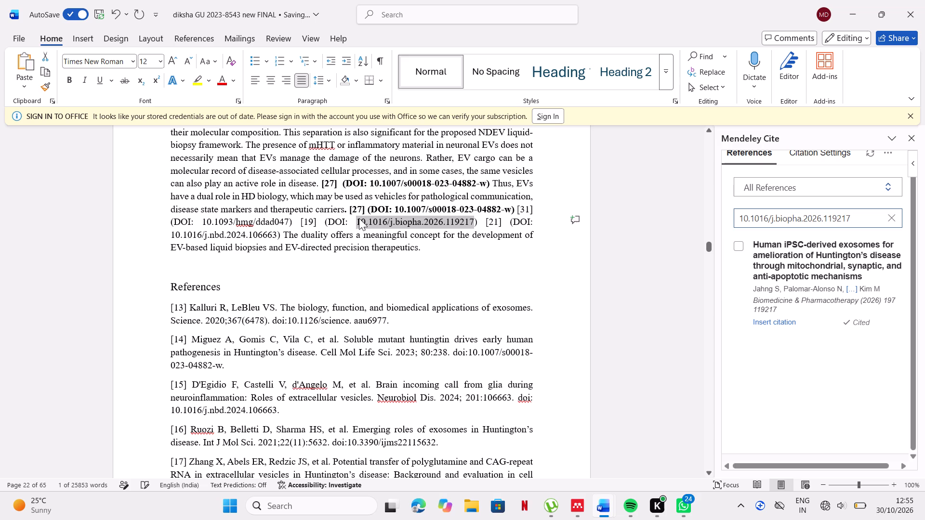
{"action": "left_click", "coordinate": [318, 221]}
{"action": "key", "text": "BackSpace"}
{"action": "key", "text": "BackSpace"}
{"action": "key", "text": "BackSpace"}
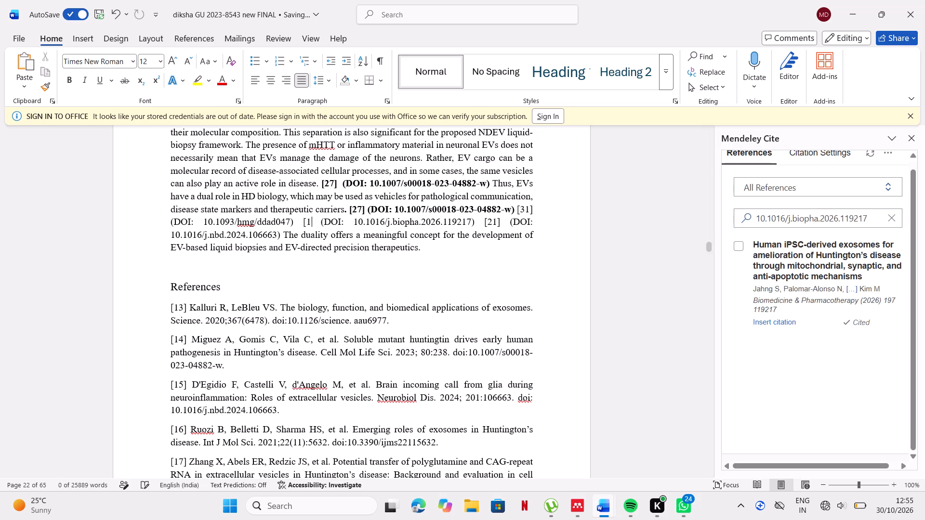
{"action": "key", "text": "BackSpace"}
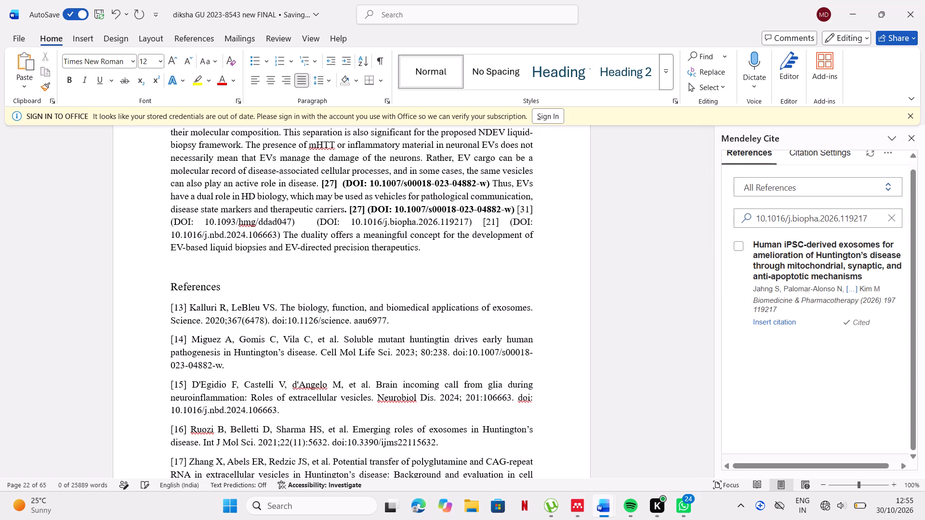
{"action": "key", "text": "BackSpace"}
{"action": "key", "text": "space"}
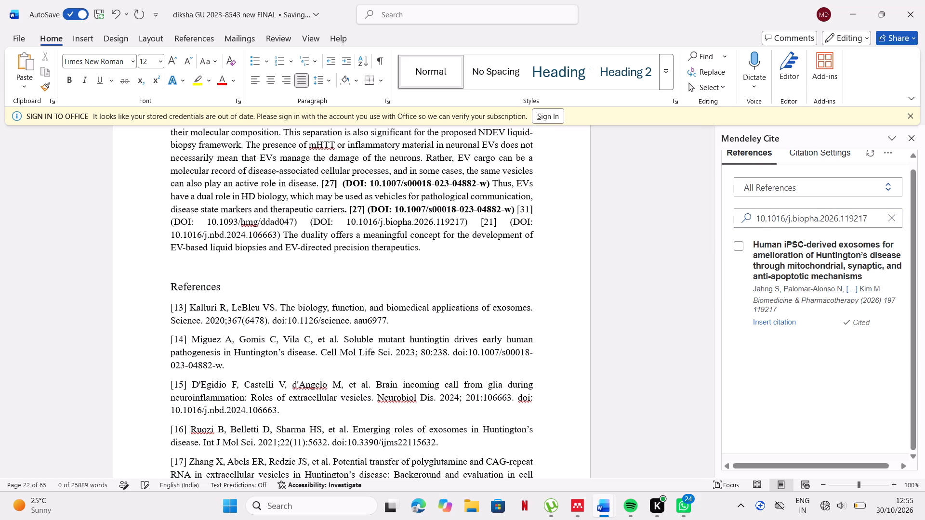
{"action": "left_click", "coordinate": [771, 324]}
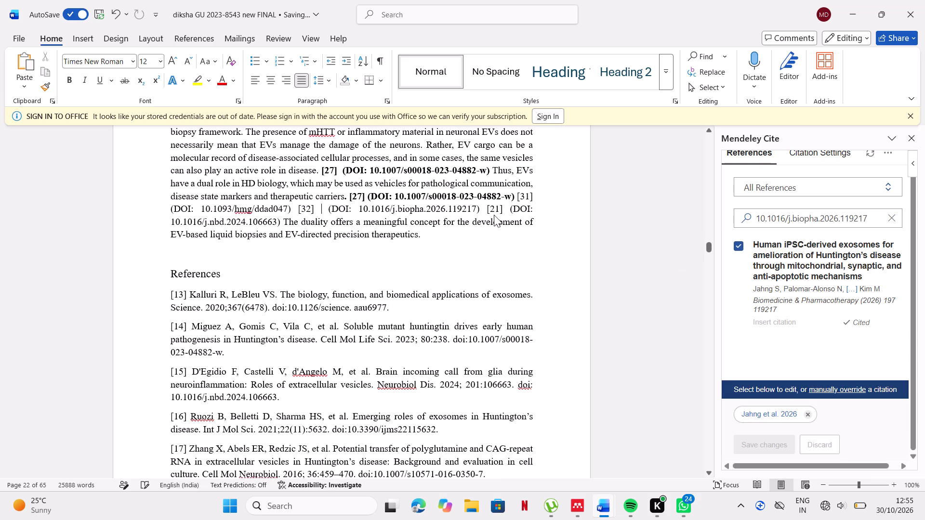
Replace the typed [21] in the same citation group with the Mendeley citation found by DOI 10.1016/j.nbd.2024.106663, the glia neuroinflammation paper.
{"action": "left_click_drag", "start_coordinate": [171, 222], "coordinate": [274, 234]}
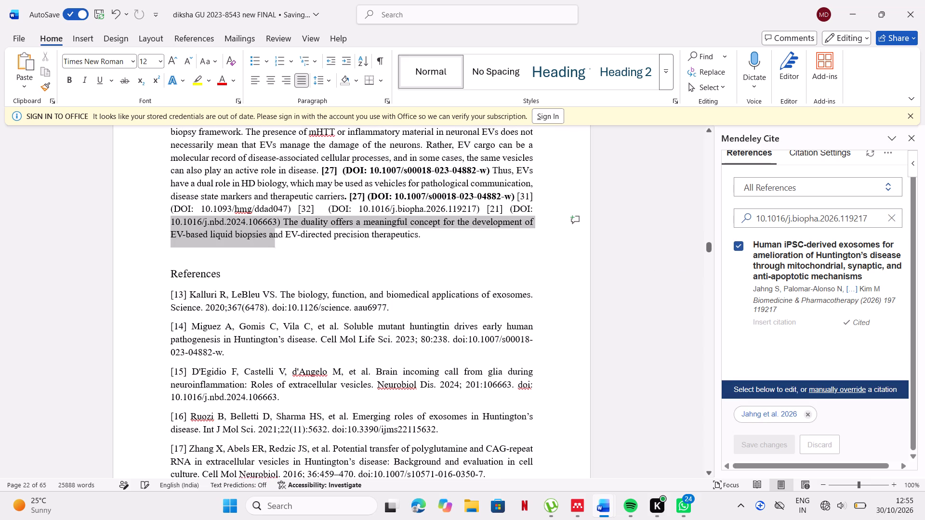
{"action": "left_click_drag", "start_coordinate": [274, 234], "coordinate": [275, 223]}
{"action": "key", "text": "ctrl+c"}
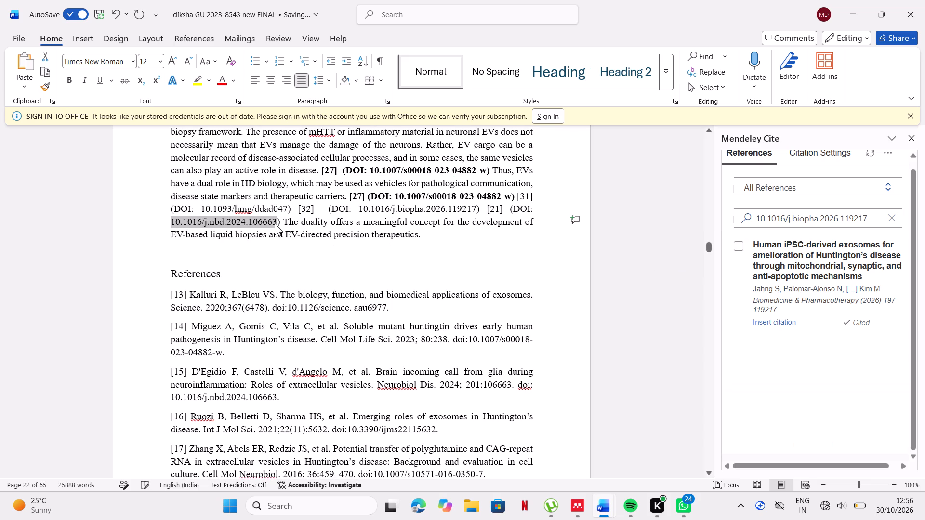
{"action": "left_click", "coordinate": [895, 221]}
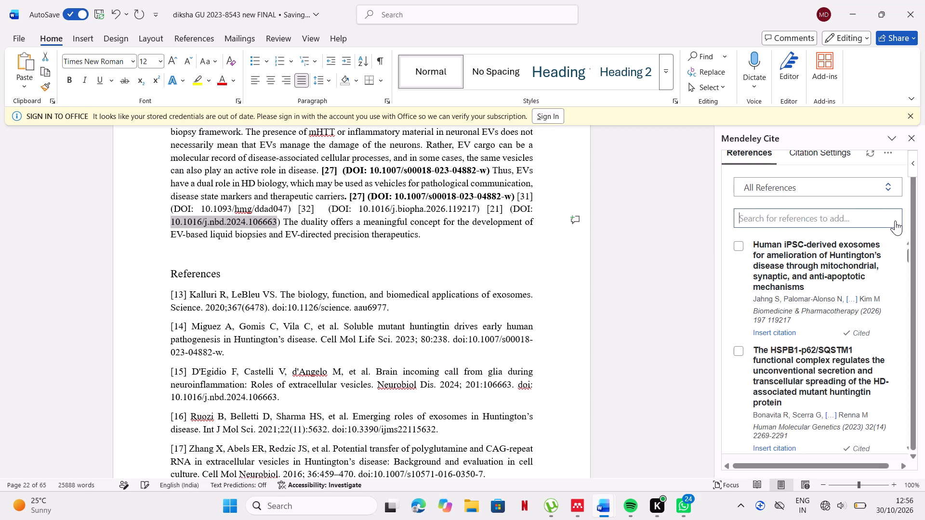
{"action": "left_click", "coordinate": [879, 218]}
{"action": "key", "text": "ctrl+v"}
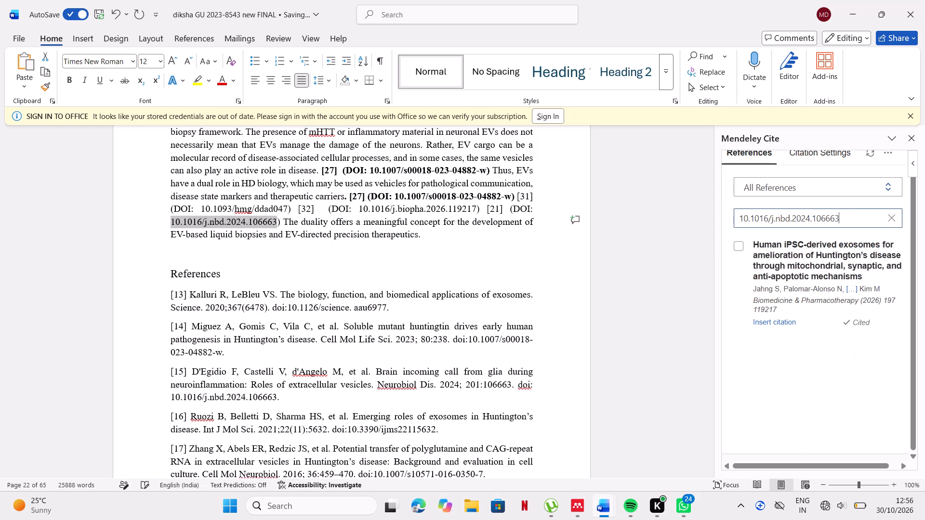
{"action": "left_click", "coordinate": [507, 211]}
{"action": "key", "text": "BackSpace"}
{"action": "key", "text": "BackSpace"}
{"action": "key", "text": "BackSpace"}
{"action": "key", "text": "BackSpace"}
{"action": "key", "text": "BackSpace"}
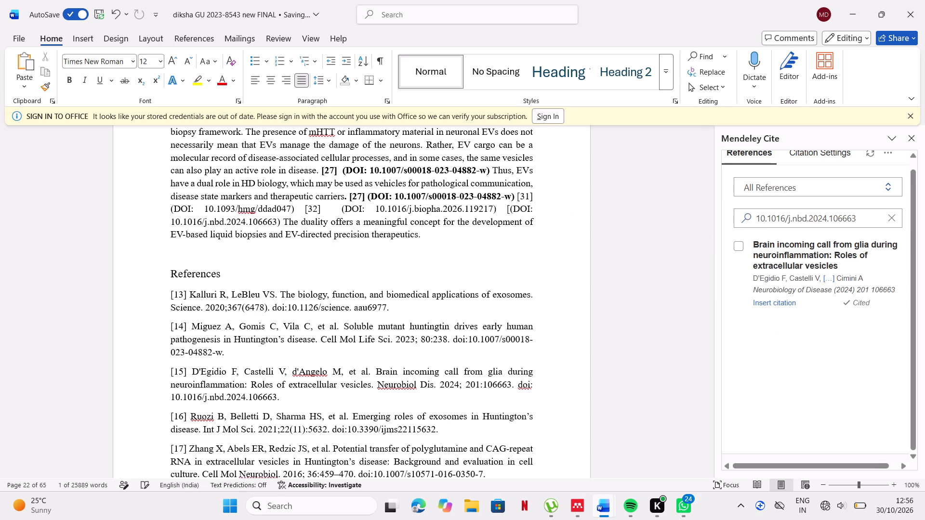
{"action": "left_click", "coordinate": [786, 299]}
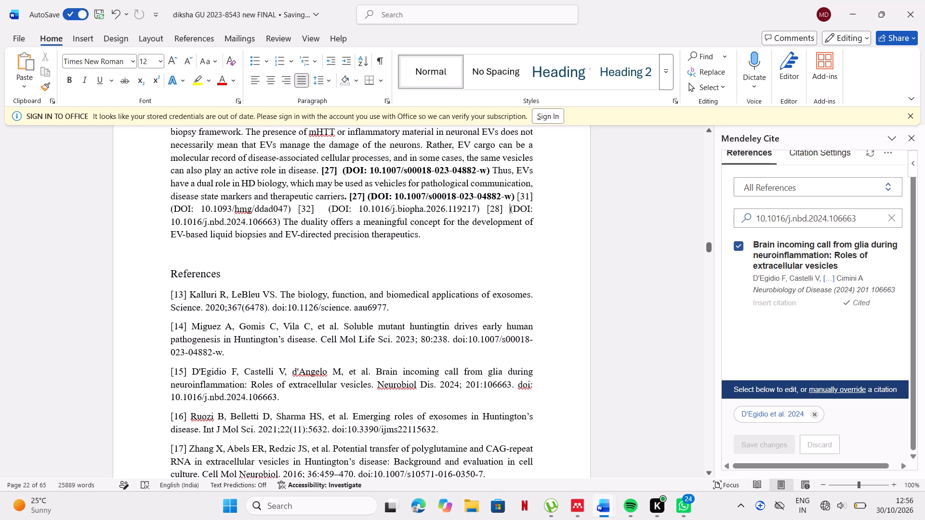
Bold the whole citation group after "therapeutic carriers.", through DOI 10.1016/j.nbd.2024.106663.
{"action": "left_click_drag", "start_coordinate": [348, 193], "coordinate": [279, 224]}
{"action": "left_click", "coordinate": [287, 198]}
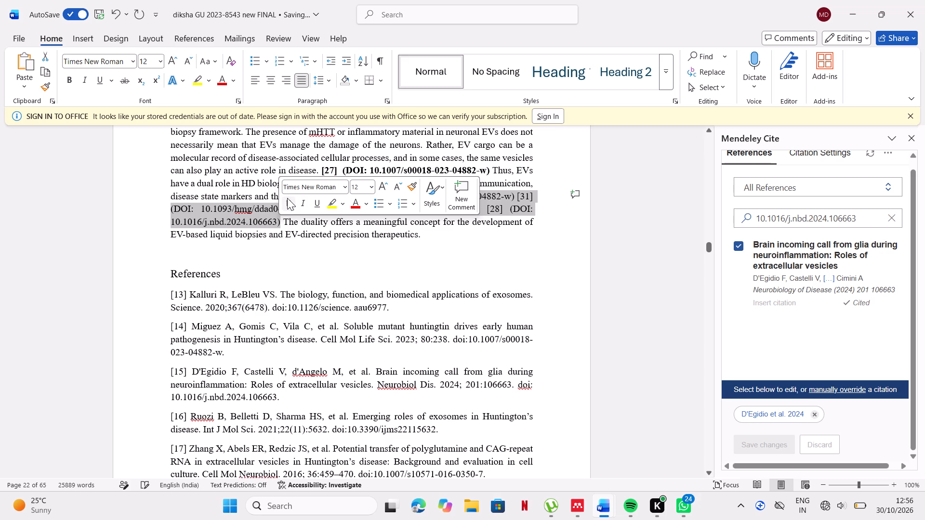
{"action": "left_click", "coordinate": [289, 202]}
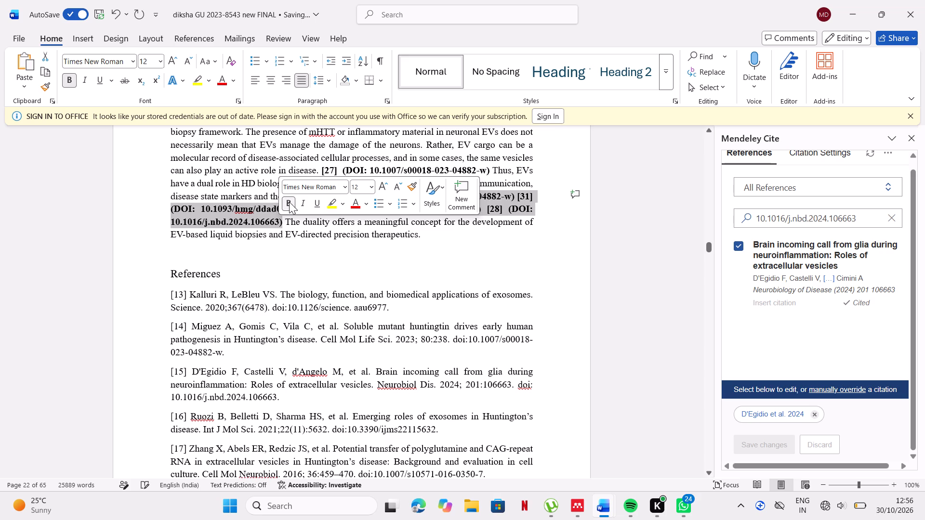
{"action": "left_click", "coordinate": [297, 243]}
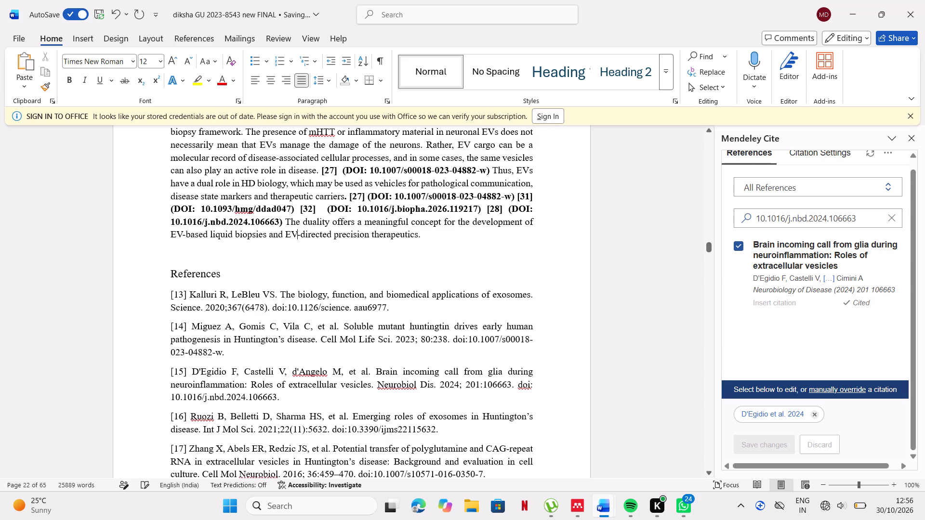
Bold the [28] citation and its DOI 10.1016/j.nbd.2024.106663 after "nervous and immune systems." in section 4.4.
{"action": "scroll", "coordinate": [314, 165], "scroll_direction": "up", "scroll_amount": 3}
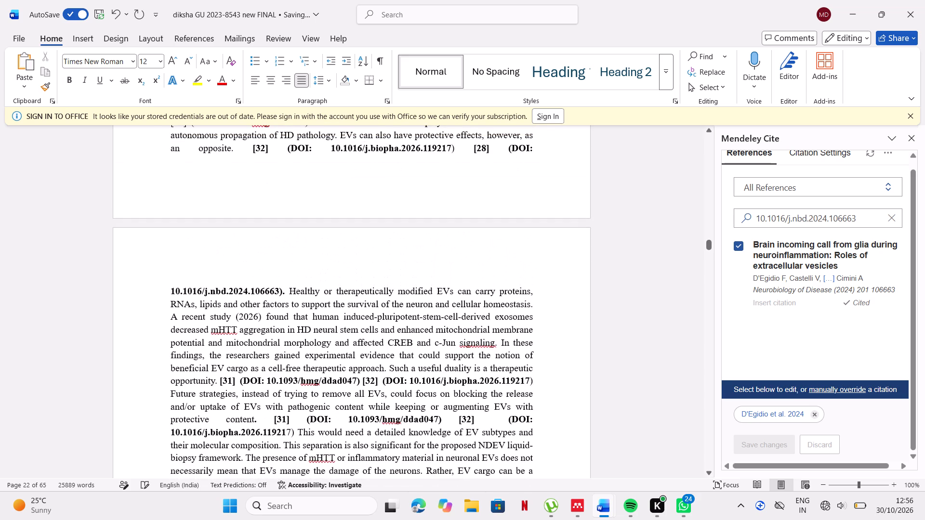
{"action": "scroll", "coordinate": [314, 165], "scroll_direction": "up", "scroll_amount": 3}
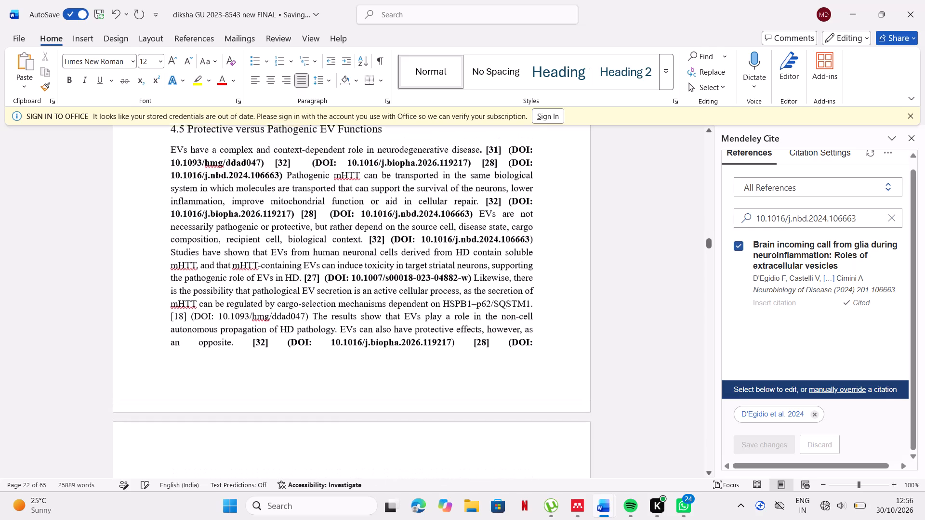
{"action": "scroll", "coordinate": [314, 165], "scroll_direction": "up", "scroll_amount": 5}
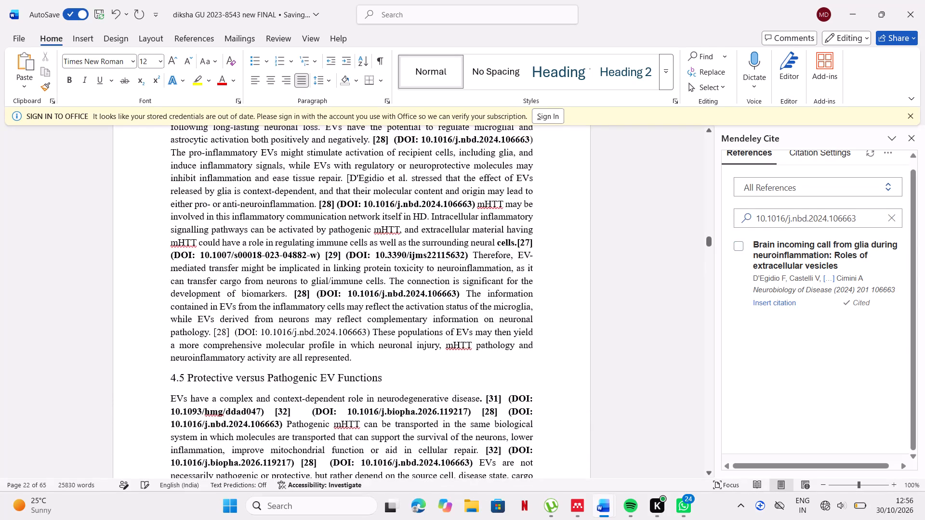
{"action": "scroll", "coordinate": [314, 165], "scroll_direction": "up", "scroll_amount": 4}
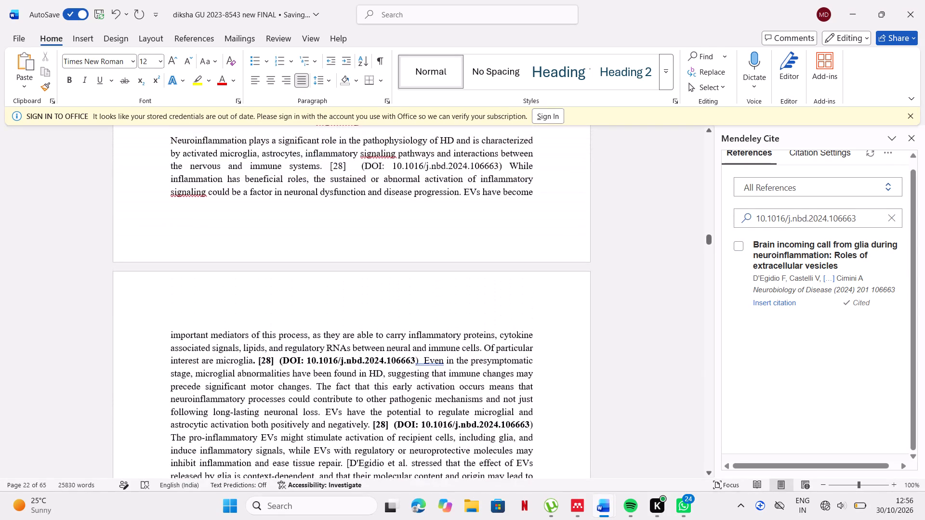
{"action": "scroll", "coordinate": [314, 165], "scroll_direction": "up", "scroll_amount": 2}
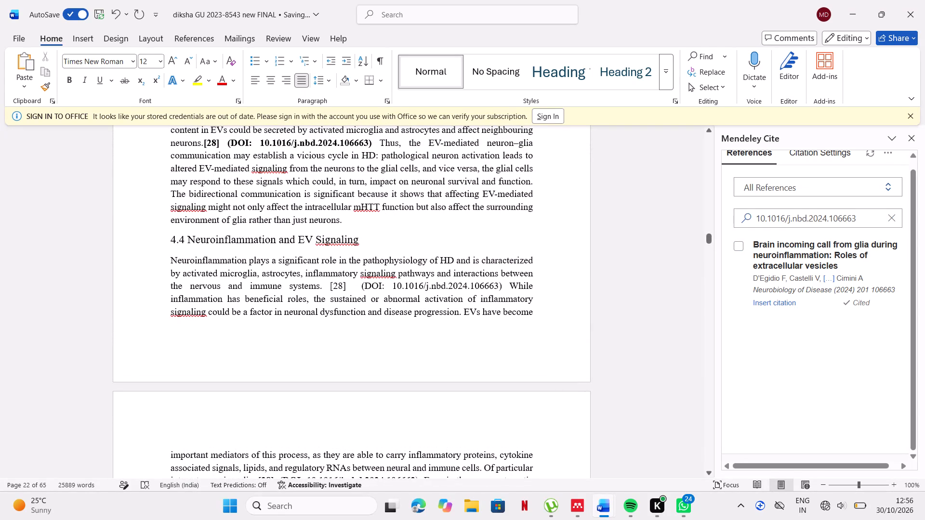
{"action": "left_click", "coordinate": [339, 283]}
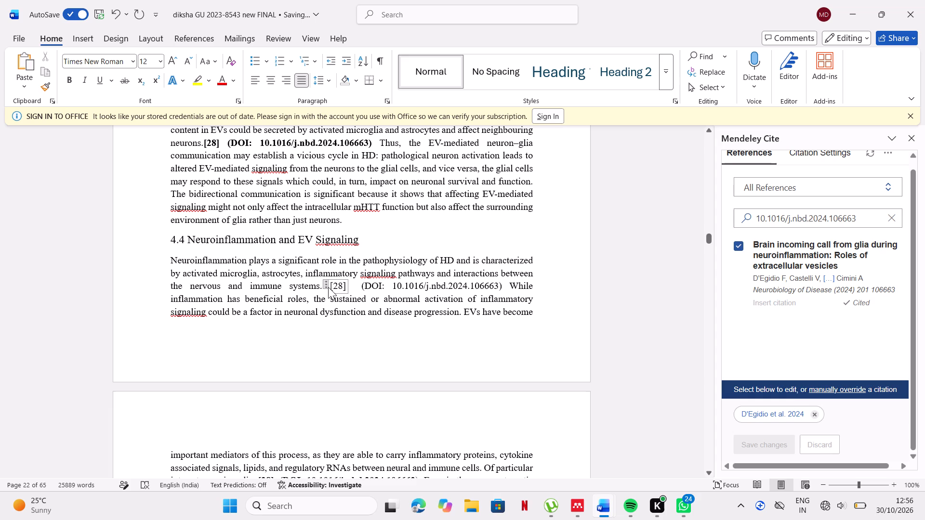
{"action": "left_click_drag", "start_coordinate": [328, 287], "coordinate": [421, 290]}
{"action": "left_click", "coordinate": [421, 290]}
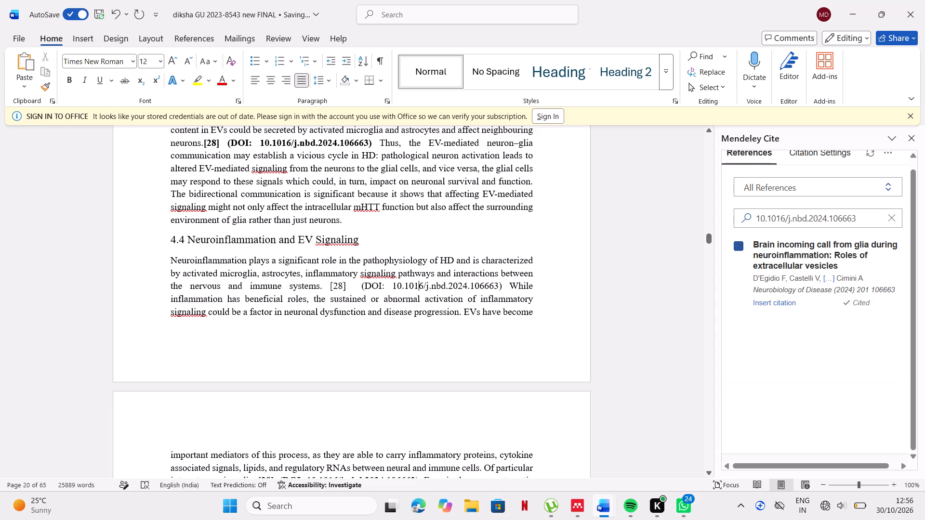
{"action": "left_click_drag", "start_coordinate": [331, 284], "coordinate": [507, 279]}
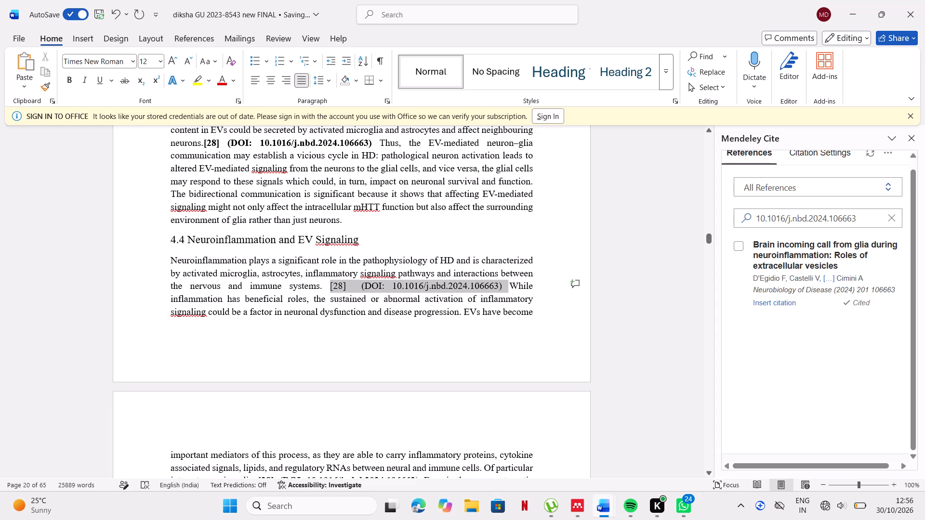
{"action": "left_click_drag", "start_coordinate": [507, 279], "coordinate": [499, 288]}
{"action": "left_click", "coordinate": [505, 266]}
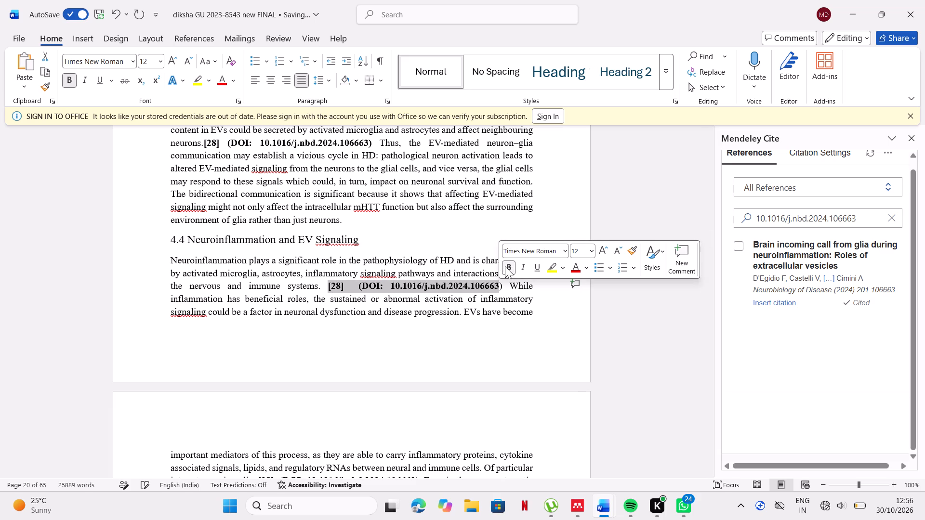
{"action": "left_click", "coordinate": [480, 210]}
Copy the DOI 10.1038/ncomms11758 beside the [22] after "HD phenotypes." in section 4.3, and switch to Mendeley Reference Manager.
{"action": "scroll", "coordinate": [480, 210], "scroll_direction": "up", "scroll_amount": 3}
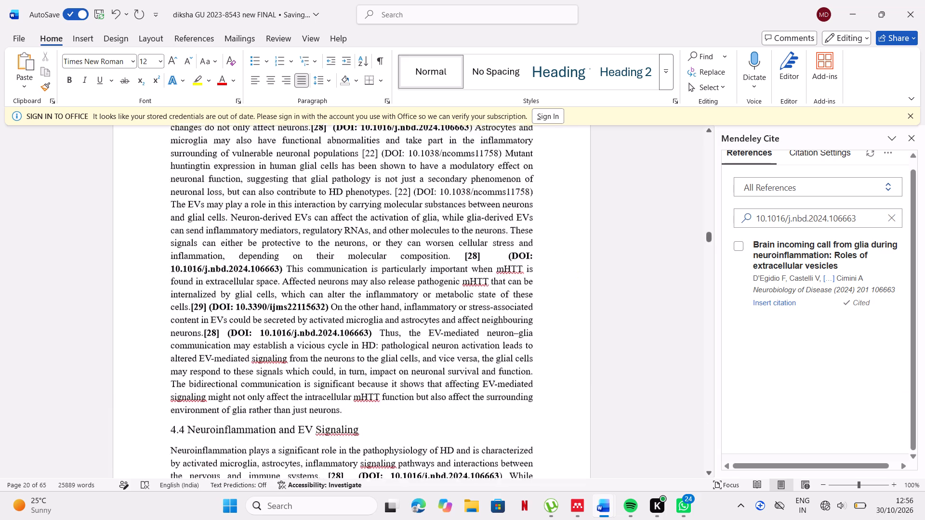
{"action": "scroll", "coordinate": [480, 210], "scroll_direction": "up", "scroll_amount": 1}
{"action": "left_click", "coordinate": [399, 299]}
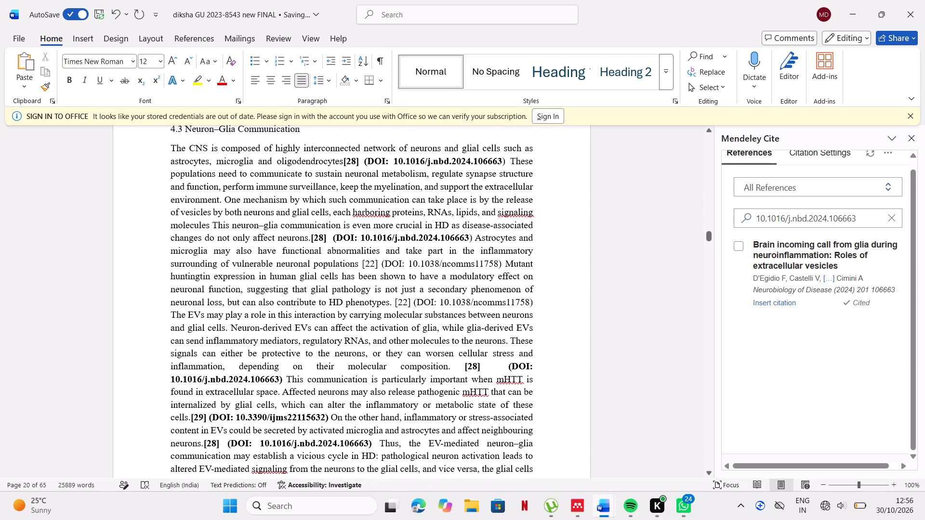
{"action": "left_click_drag", "start_coordinate": [439, 301], "coordinate": [486, 303]}
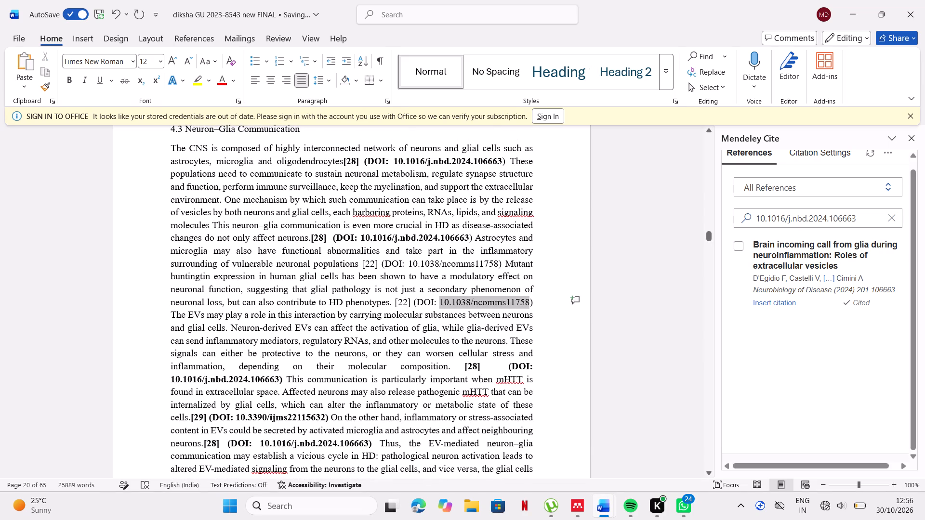
{"action": "left_click_drag", "start_coordinate": [486, 303], "coordinate": [495, 302]}
{"action": "key", "text": "ctrl+c"}
{"action": "left_click", "coordinate": [582, 506]}
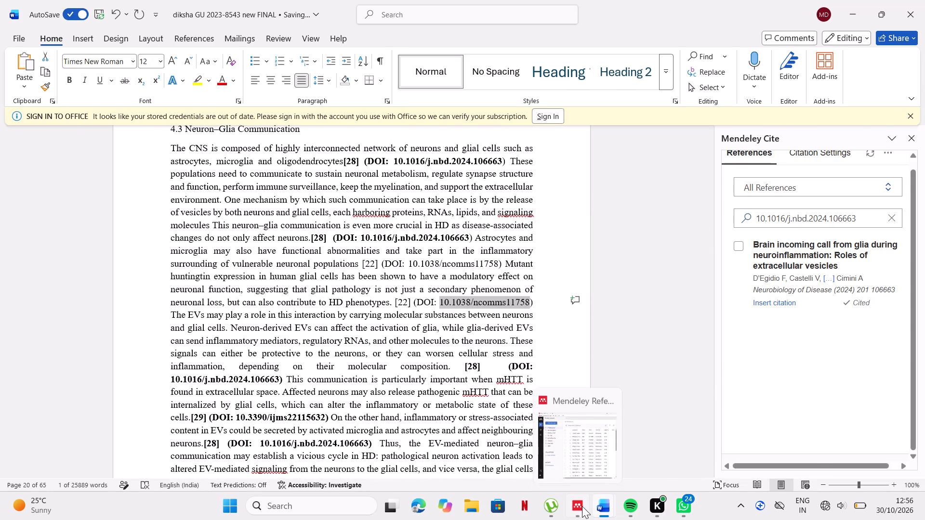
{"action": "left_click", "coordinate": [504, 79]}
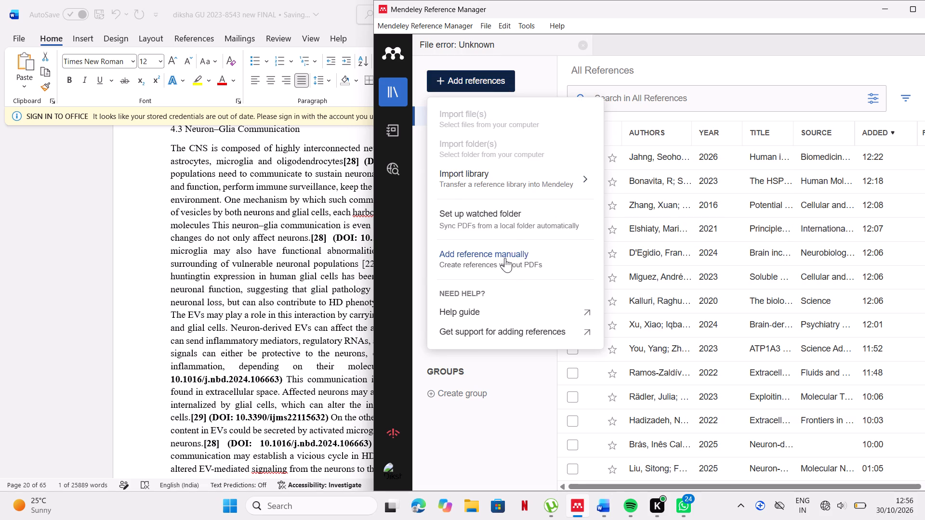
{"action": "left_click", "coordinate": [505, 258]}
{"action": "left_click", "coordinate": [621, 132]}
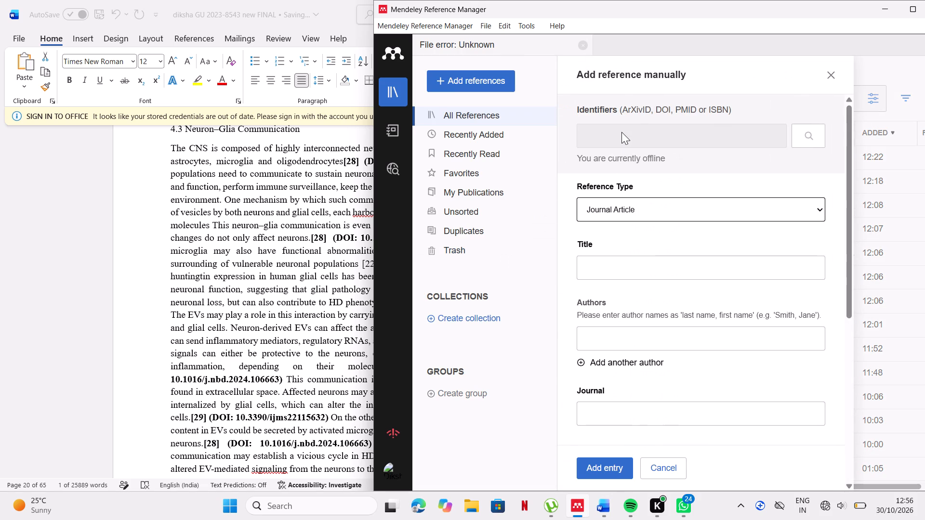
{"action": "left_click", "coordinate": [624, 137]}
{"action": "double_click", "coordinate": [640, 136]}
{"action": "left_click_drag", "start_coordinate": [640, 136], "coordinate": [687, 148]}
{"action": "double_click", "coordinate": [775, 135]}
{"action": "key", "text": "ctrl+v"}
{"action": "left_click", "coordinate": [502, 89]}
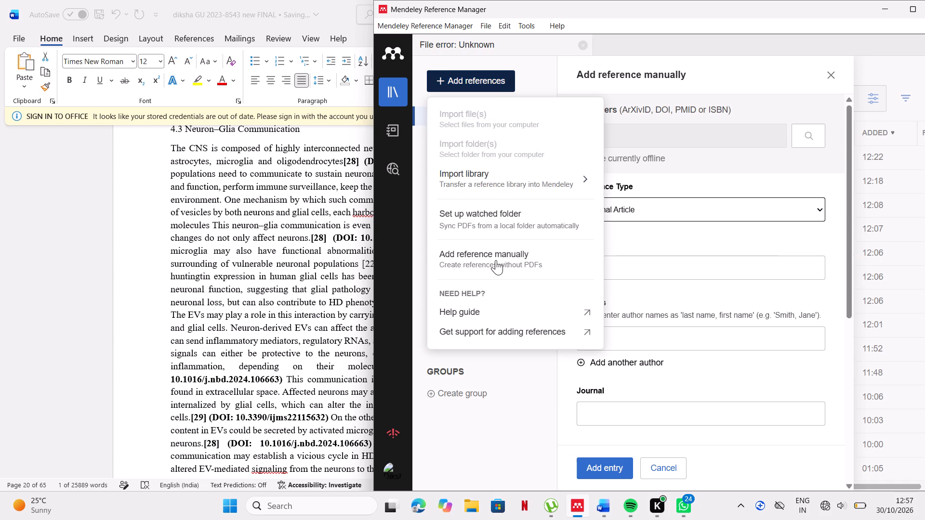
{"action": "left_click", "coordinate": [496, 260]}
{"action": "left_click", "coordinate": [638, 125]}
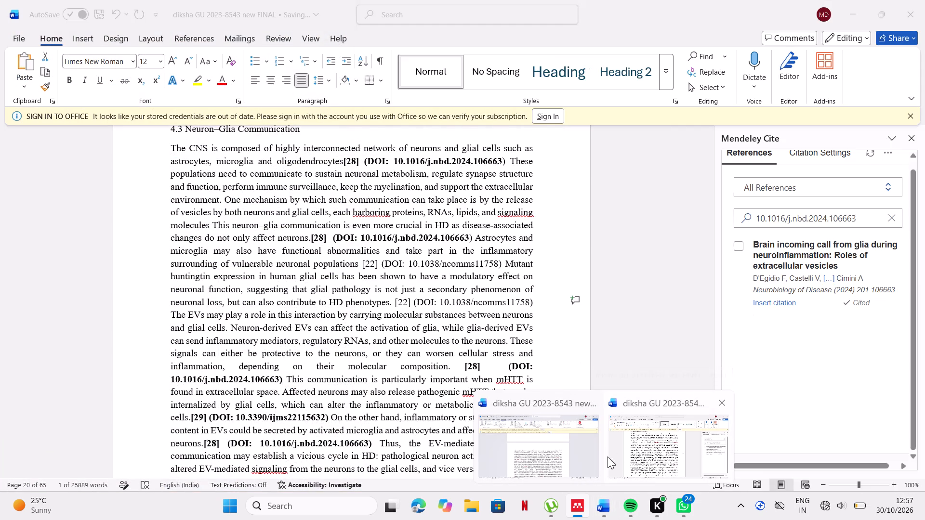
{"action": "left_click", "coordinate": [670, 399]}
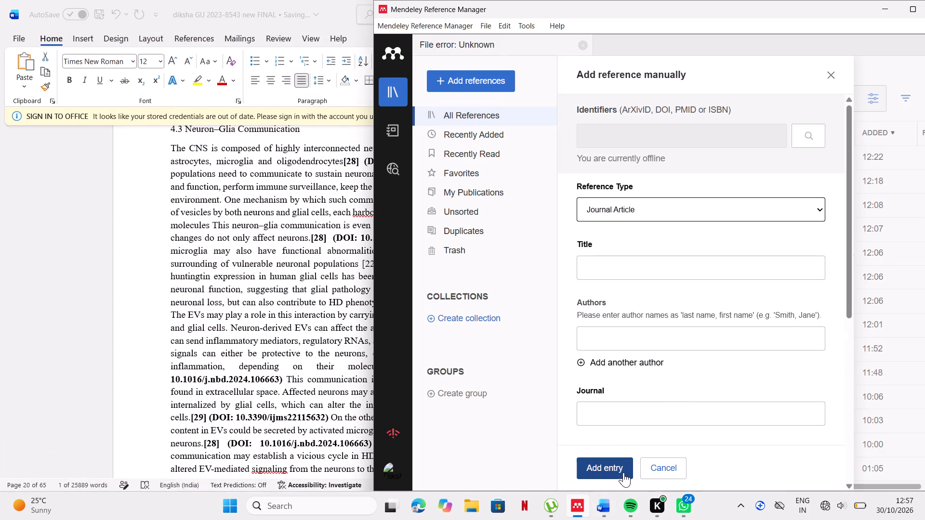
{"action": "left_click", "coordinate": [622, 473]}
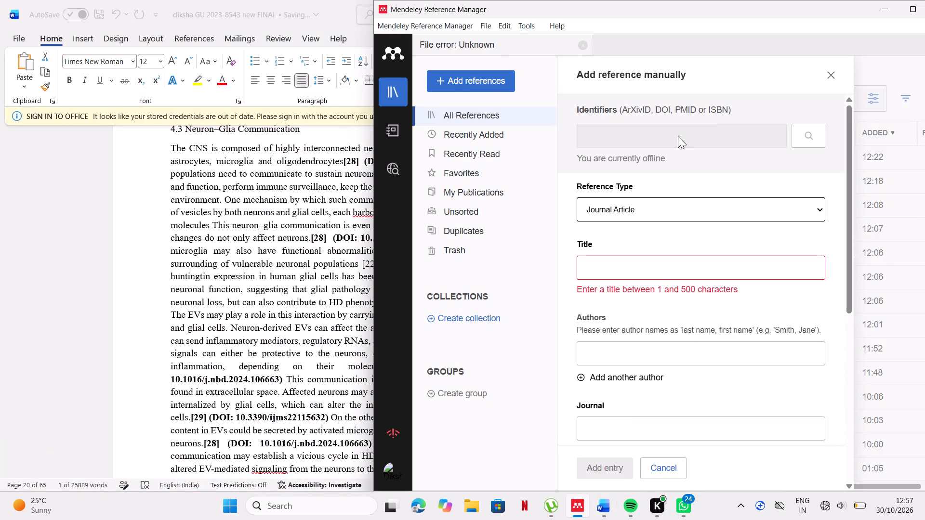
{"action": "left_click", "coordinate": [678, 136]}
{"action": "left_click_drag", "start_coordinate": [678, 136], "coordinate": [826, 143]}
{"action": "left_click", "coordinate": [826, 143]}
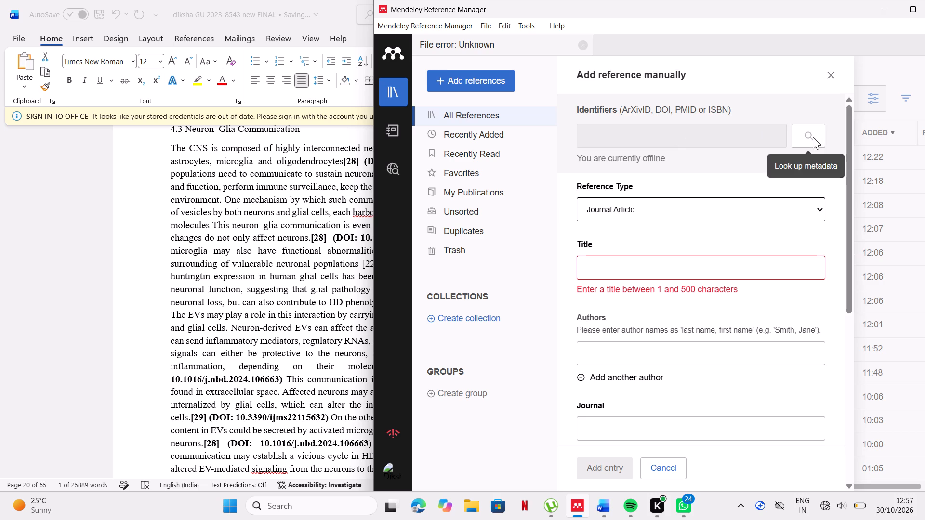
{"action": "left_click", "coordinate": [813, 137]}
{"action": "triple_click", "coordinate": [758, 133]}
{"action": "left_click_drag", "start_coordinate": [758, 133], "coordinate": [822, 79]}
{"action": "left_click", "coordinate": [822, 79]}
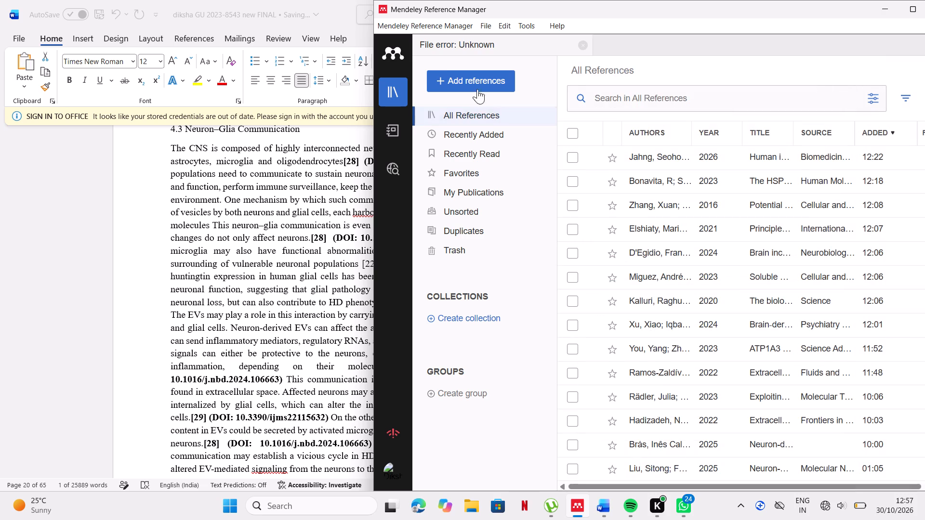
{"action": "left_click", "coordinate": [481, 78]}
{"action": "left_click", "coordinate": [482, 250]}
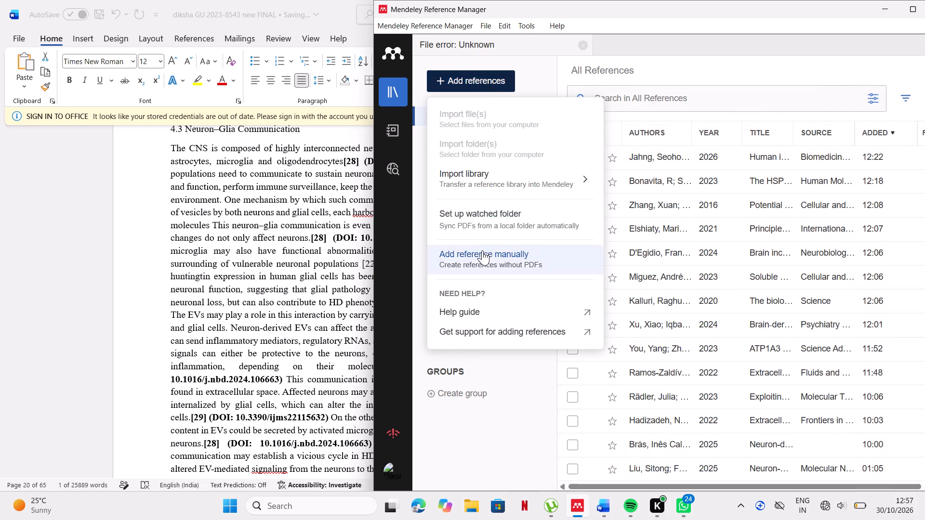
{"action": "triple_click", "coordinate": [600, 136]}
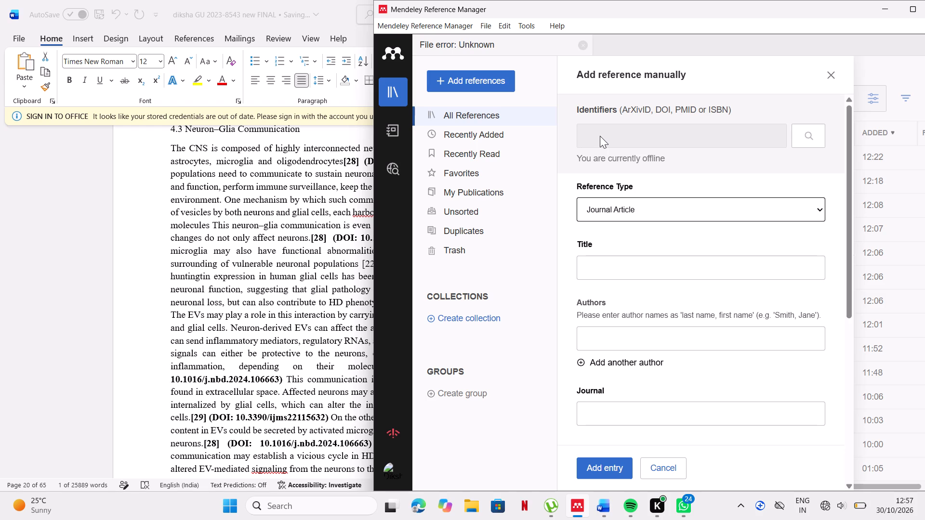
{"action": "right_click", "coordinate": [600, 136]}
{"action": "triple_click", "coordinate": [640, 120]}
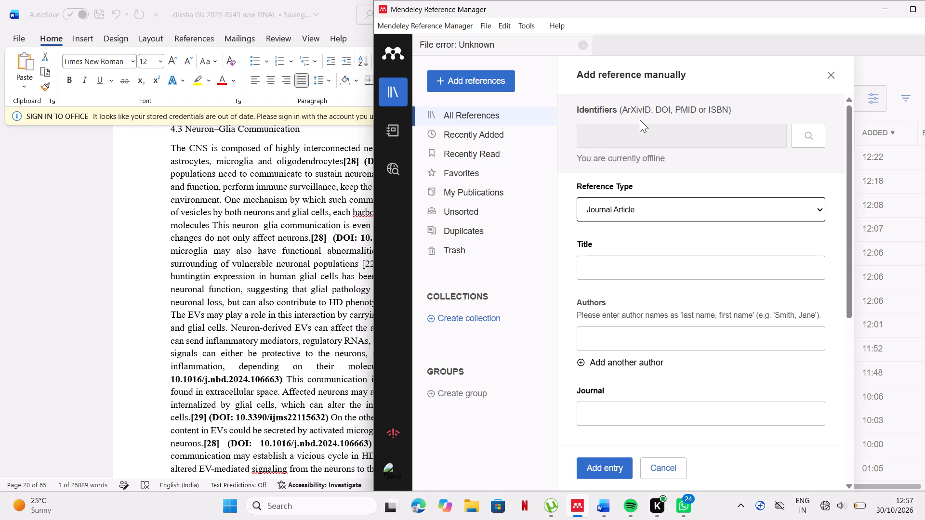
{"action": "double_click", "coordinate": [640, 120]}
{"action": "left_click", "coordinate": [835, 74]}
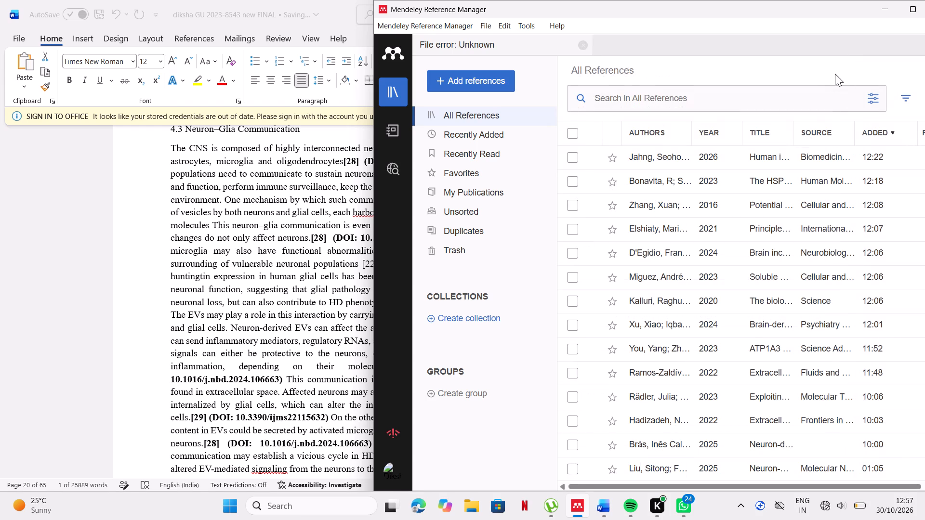
Open a blank form for adding a reference manually.
{"action": "left_click", "coordinate": [445, 84]}
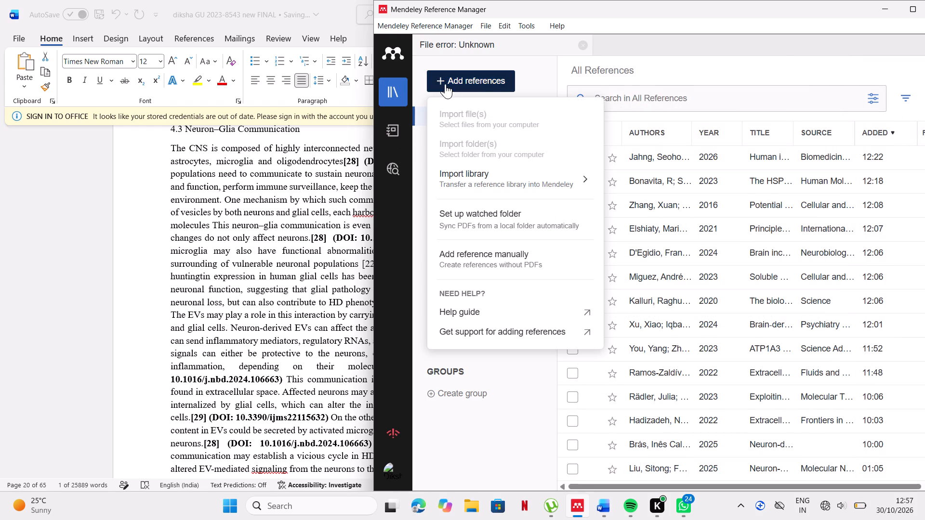
{"action": "left_click", "coordinate": [464, 265]}
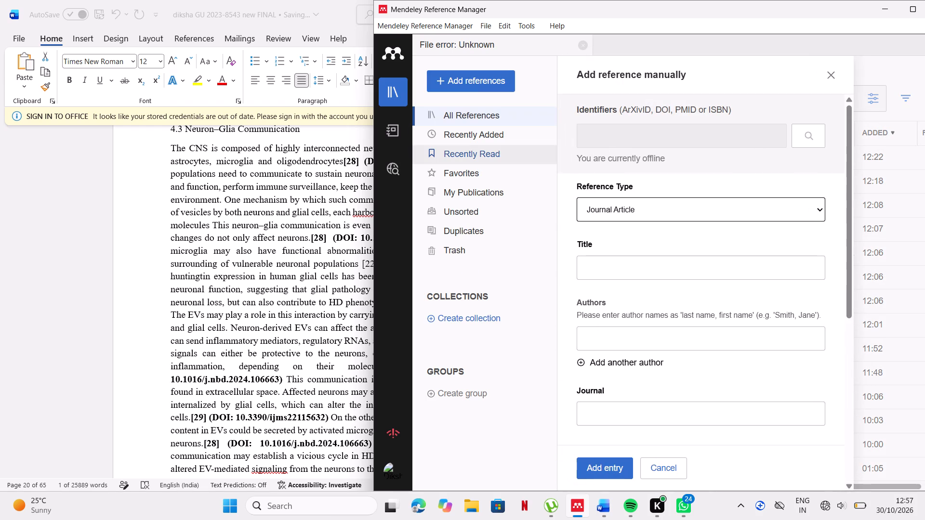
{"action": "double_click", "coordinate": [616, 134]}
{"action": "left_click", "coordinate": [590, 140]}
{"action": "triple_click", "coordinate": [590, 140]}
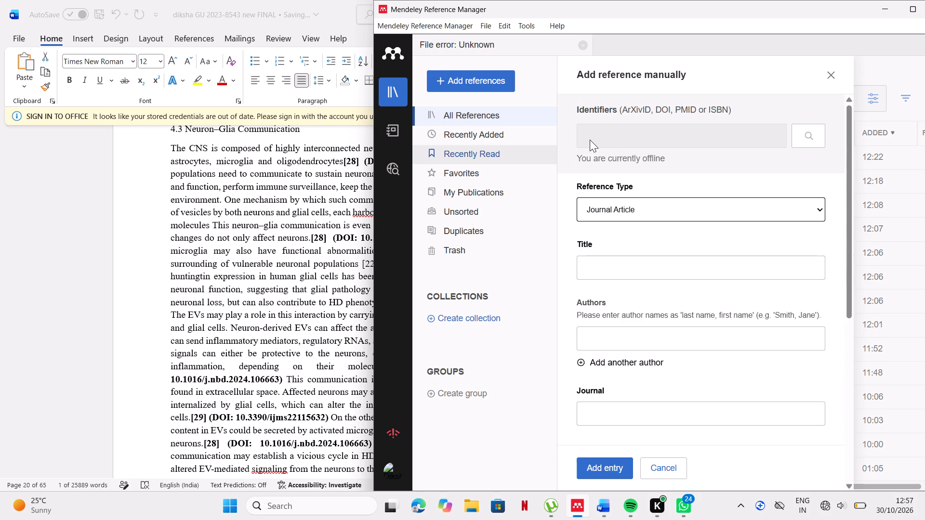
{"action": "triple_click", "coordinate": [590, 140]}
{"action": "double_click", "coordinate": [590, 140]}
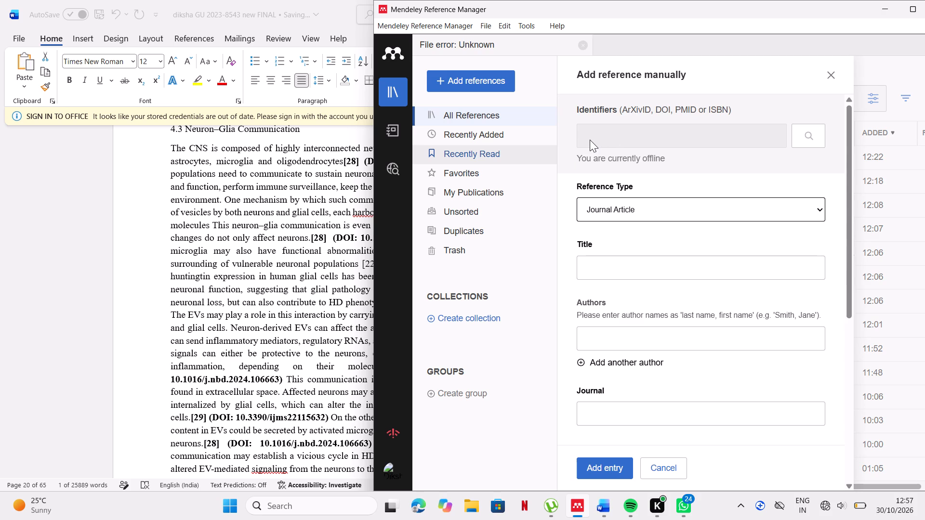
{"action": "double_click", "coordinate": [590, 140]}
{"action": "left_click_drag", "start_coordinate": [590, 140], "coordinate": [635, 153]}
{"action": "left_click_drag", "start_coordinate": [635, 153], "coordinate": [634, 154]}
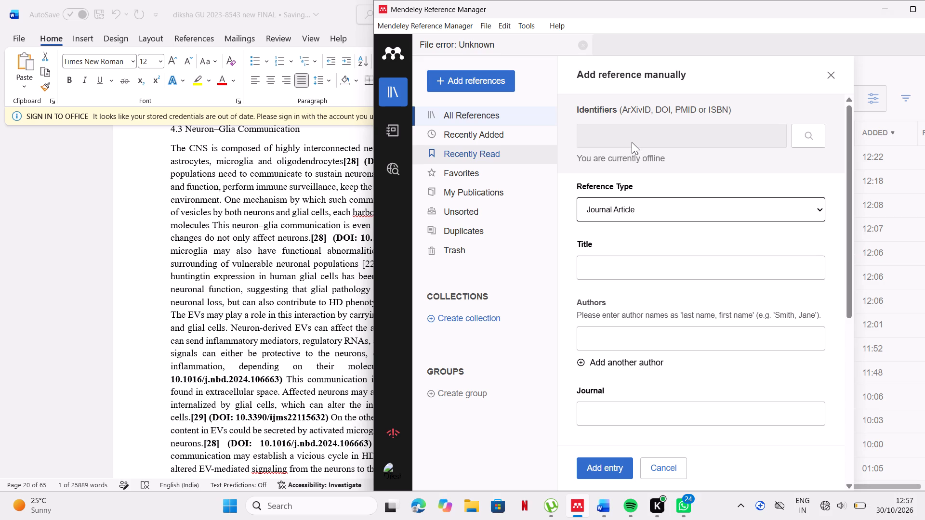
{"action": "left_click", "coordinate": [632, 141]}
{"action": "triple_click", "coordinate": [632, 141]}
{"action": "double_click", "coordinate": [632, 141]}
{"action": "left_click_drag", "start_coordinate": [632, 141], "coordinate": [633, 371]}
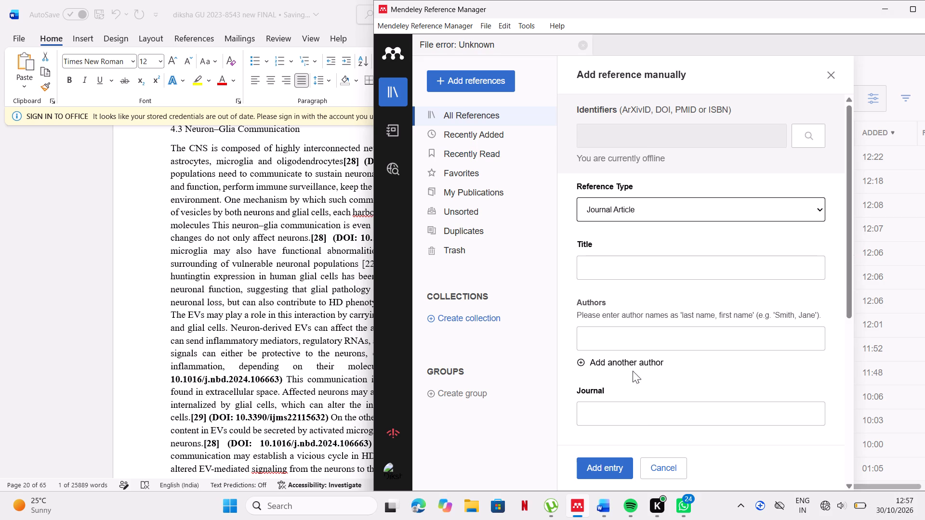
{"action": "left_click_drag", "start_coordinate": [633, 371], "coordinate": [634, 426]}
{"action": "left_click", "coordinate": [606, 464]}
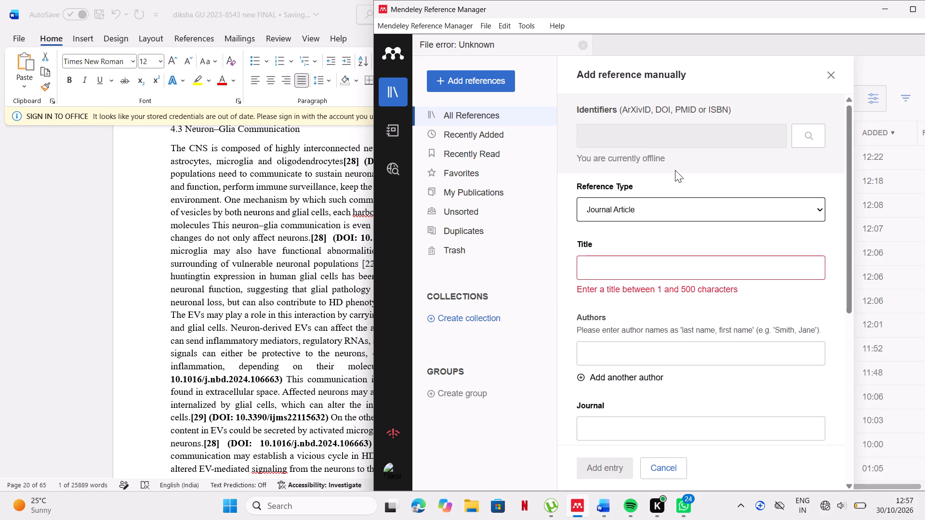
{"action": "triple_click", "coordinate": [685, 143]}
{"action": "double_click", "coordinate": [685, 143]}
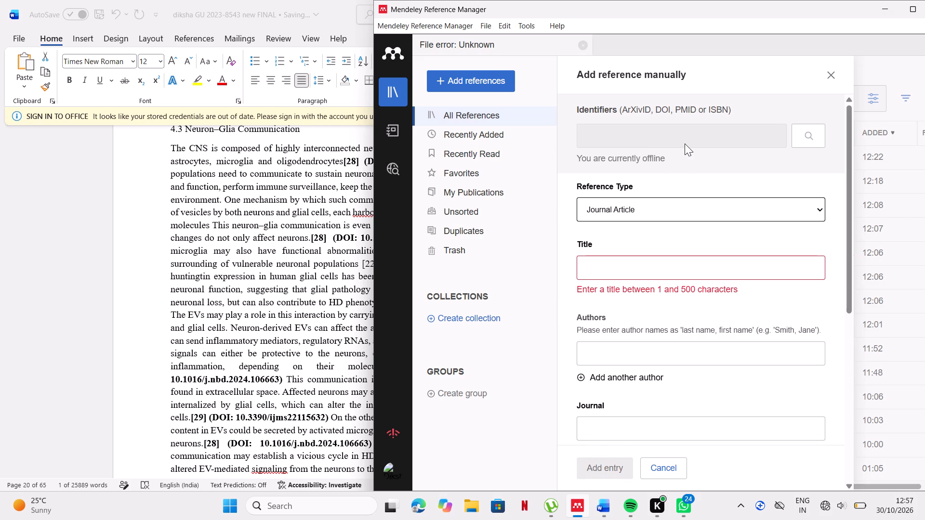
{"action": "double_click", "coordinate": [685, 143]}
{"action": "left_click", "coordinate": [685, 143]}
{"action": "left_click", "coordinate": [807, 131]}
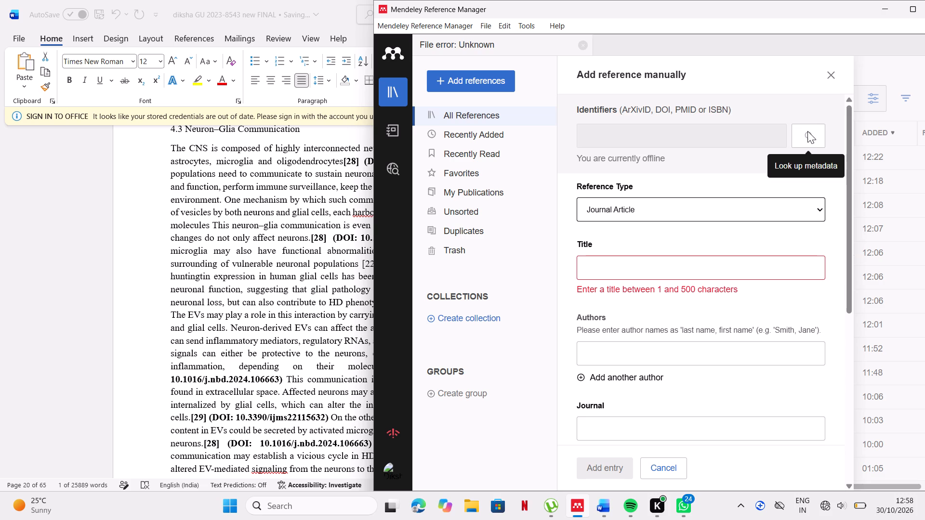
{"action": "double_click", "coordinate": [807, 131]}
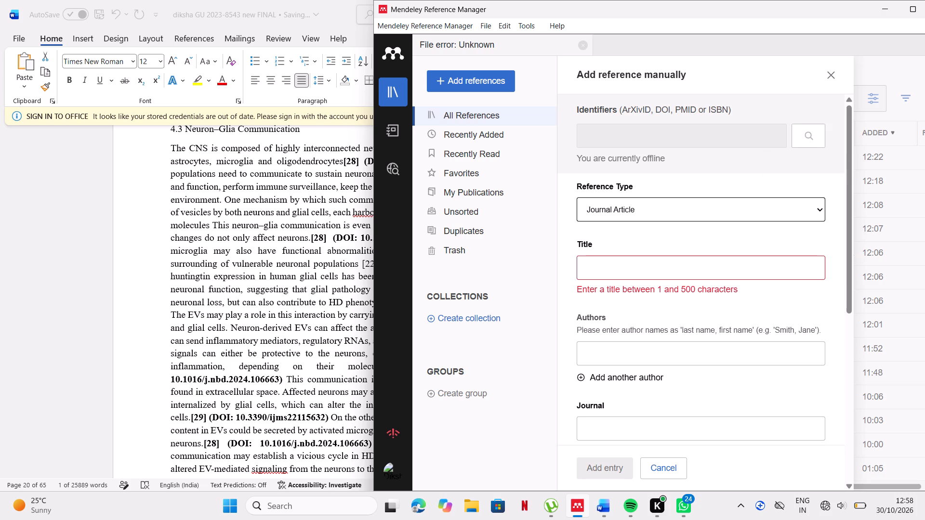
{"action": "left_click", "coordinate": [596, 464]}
Look through the available Wi-Fi networks and refresh the network list to bring the computer back online.
{"action": "left_click", "coordinate": [822, 506]}
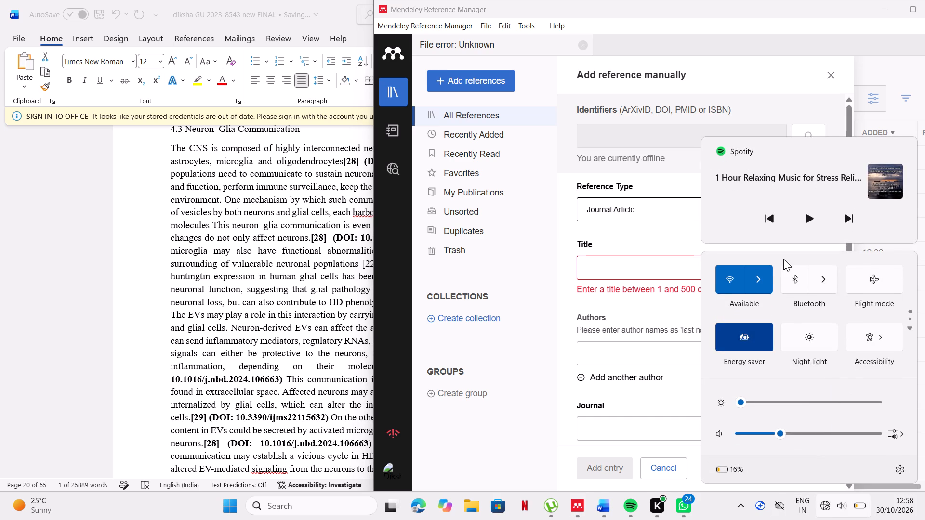
{"action": "left_click", "coordinate": [764, 277]}
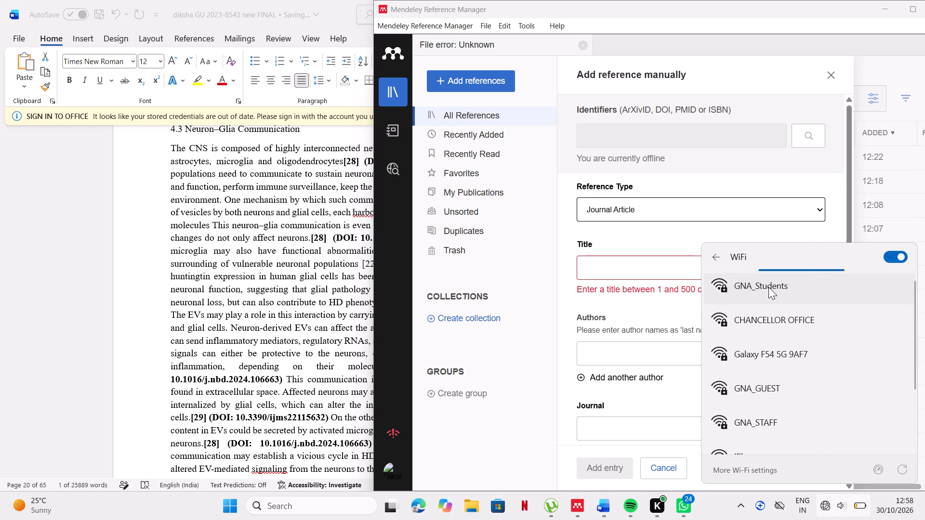
{"action": "scroll", "coordinate": [772, 341], "scroll_direction": "down", "scroll_amount": 3}
{"action": "scroll", "coordinate": [772, 341], "scroll_direction": "up", "scroll_amount": 4}
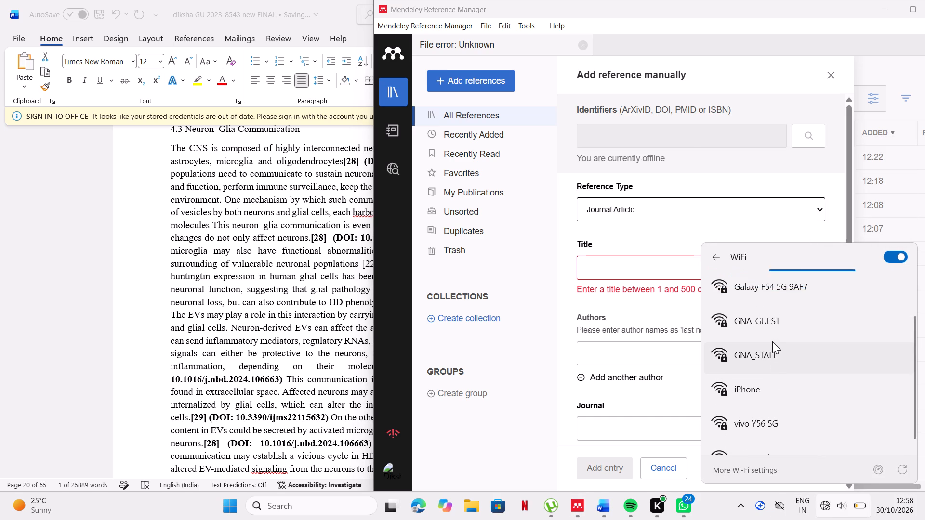
{"action": "scroll", "coordinate": [772, 341], "scroll_direction": "up", "scroll_amount": 5}
{"action": "scroll", "coordinate": [772, 341], "scroll_direction": "down", "scroll_amount": 6}
{"action": "scroll", "coordinate": [772, 341], "scroll_direction": "up", "scroll_amount": 5}
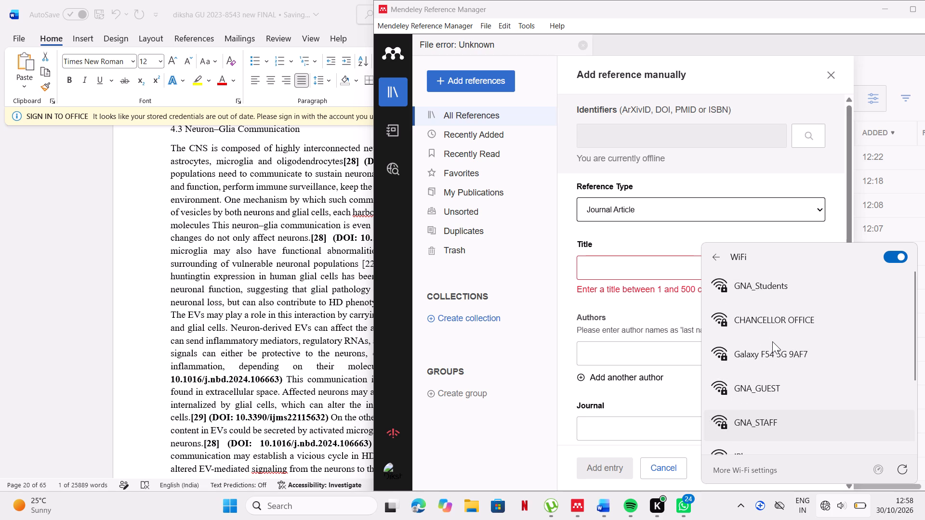
{"action": "scroll", "coordinate": [772, 341], "scroll_direction": "up", "scroll_amount": 7}
{"action": "scroll", "coordinate": [774, 356], "scroll_direction": "down", "scroll_amount": 7}
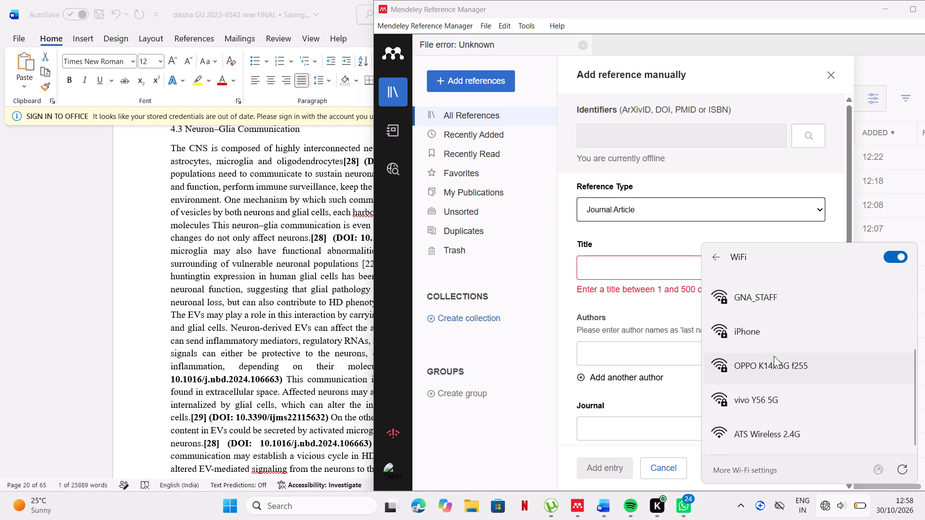
{"action": "scroll", "coordinate": [774, 356], "scroll_direction": "down", "scroll_amount": 6}
{"action": "scroll", "coordinate": [774, 356], "scroll_direction": "up", "scroll_amount": 14}
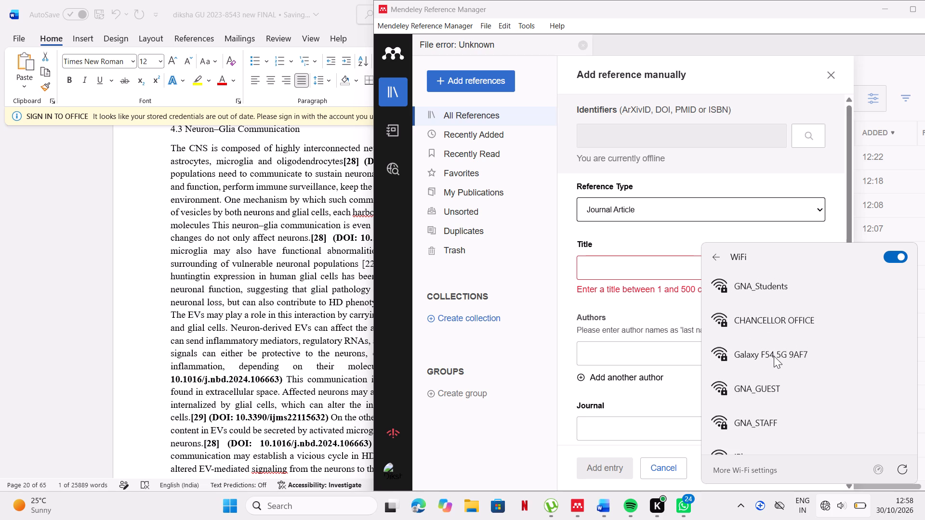
{"action": "scroll", "coordinate": [787, 375], "scroll_direction": "down", "scroll_amount": 3}
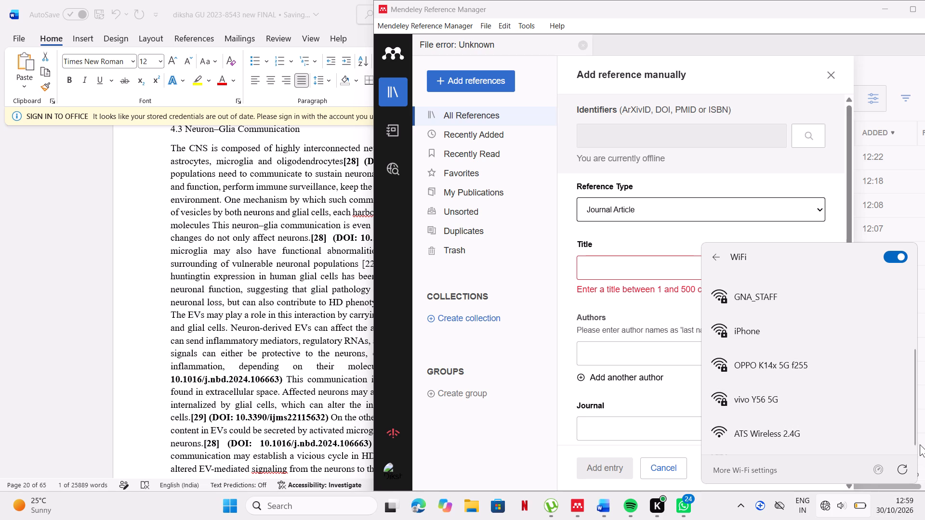
{"action": "left_click", "coordinate": [901, 469]}
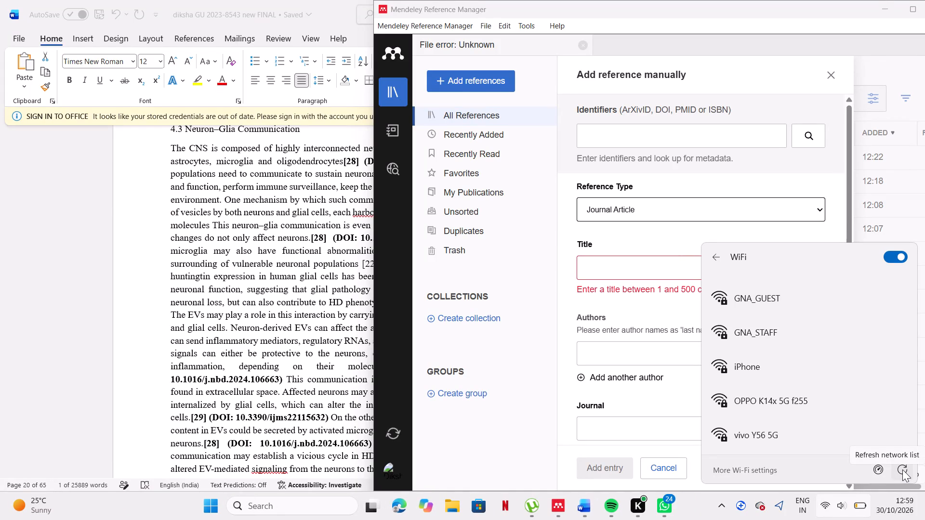
{"action": "left_click", "coordinate": [902, 469]}
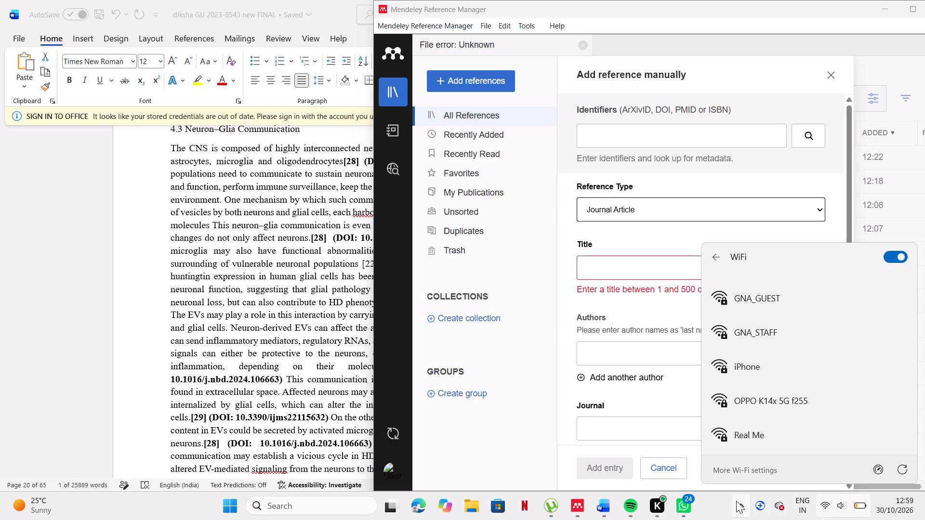
{"action": "left_click", "coordinate": [723, 510]}
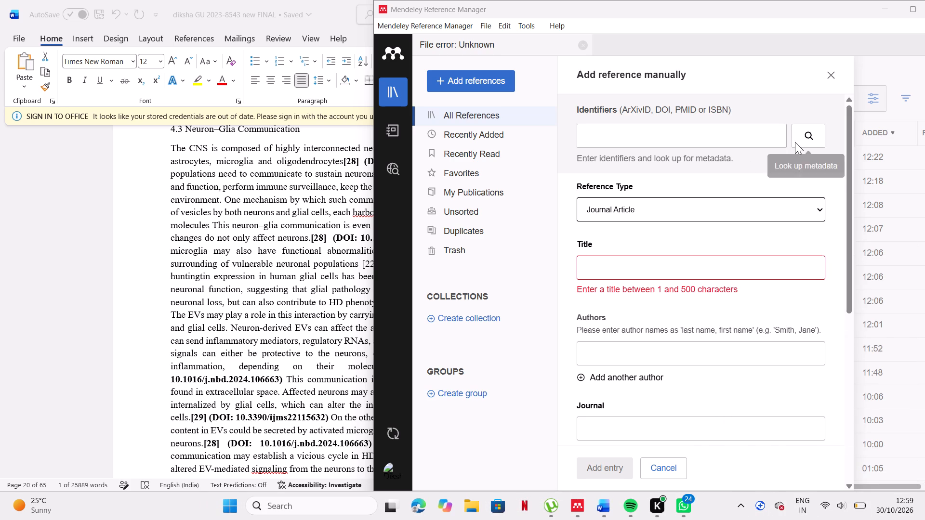
Look up the metadata for DOI 10.1038/ncomms11758 and add the reference to the Mendeley library.
{"action": "left_click", "coordinate": [795, 142]}
{"action": "left_click", "coordinate": [763, 146]}
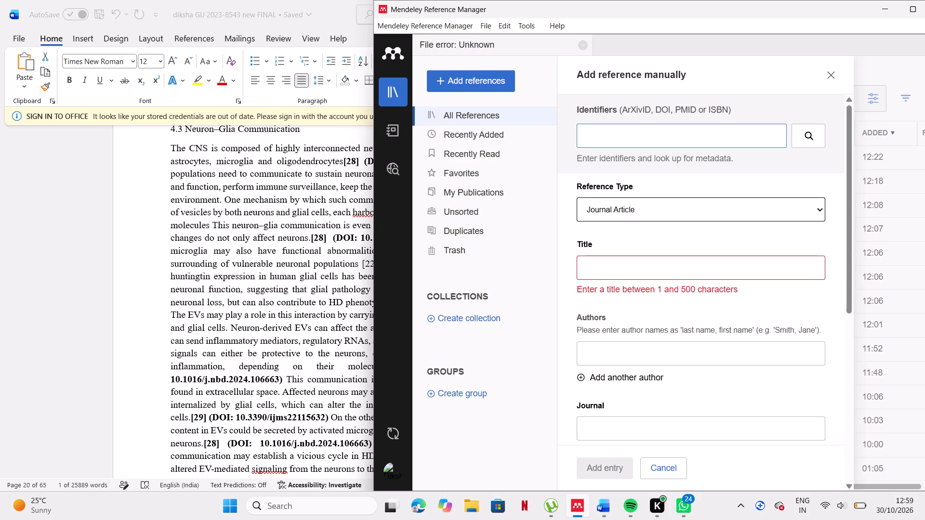
{"action": "left_click", "coordinate": [763, 146]}
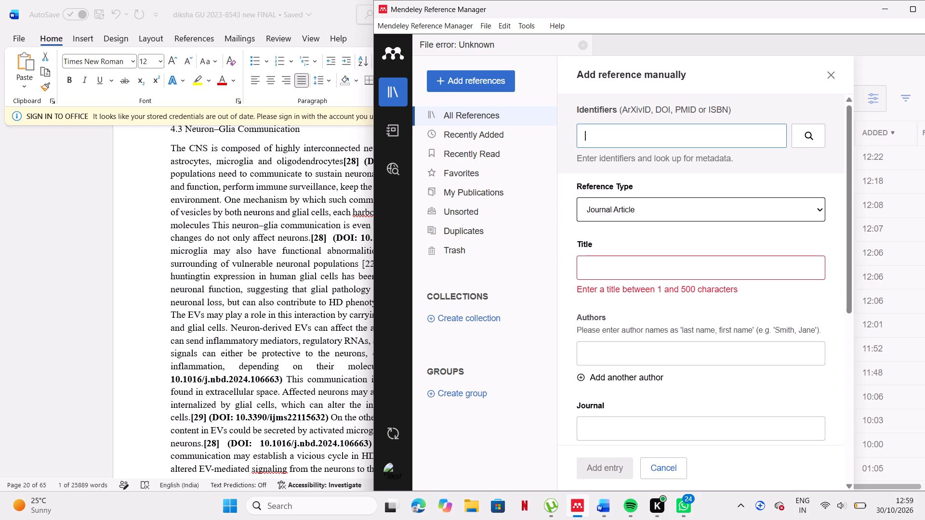
{"action": "left_click", "coordinate": [763, 146]}
{"action": "key", "text": "ctrl+v"}
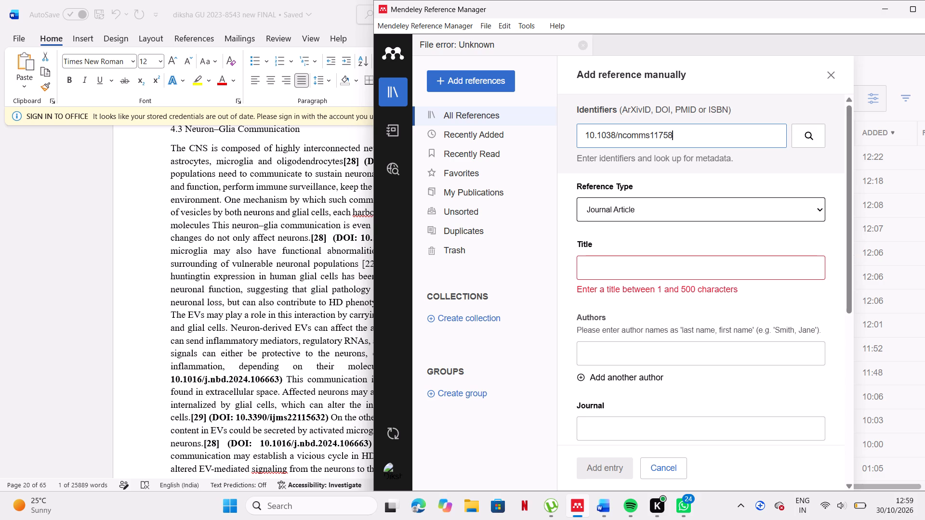
{"action": "left_click", "coordinate": [814, 139]}
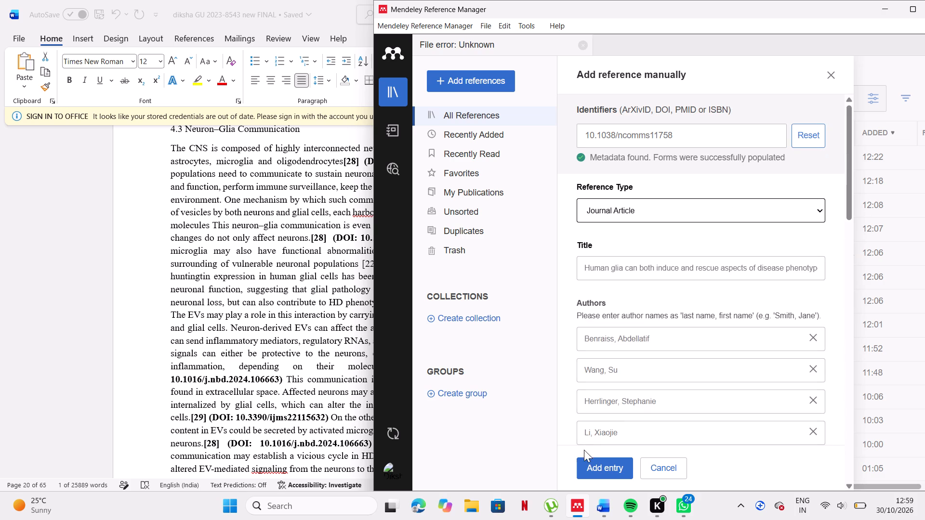
{"action": "left_click", "coordinate": [595, 465]}
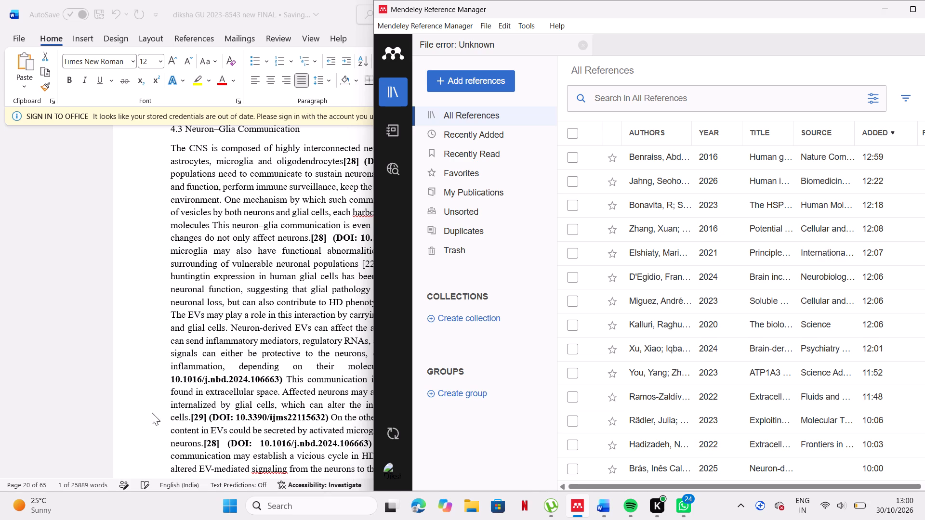
Back in Word, find 10.1038/ncomms11758 in Mendeley Cite and replace the typed [22] after "HD phenotypes." with that reference's citation.
{"action": "scroll", "coordinate": [140, 378], "scroll_direction": "right", "scroll_amount": 1}
{"action": "left_click", "coordinate": [182, 357]}
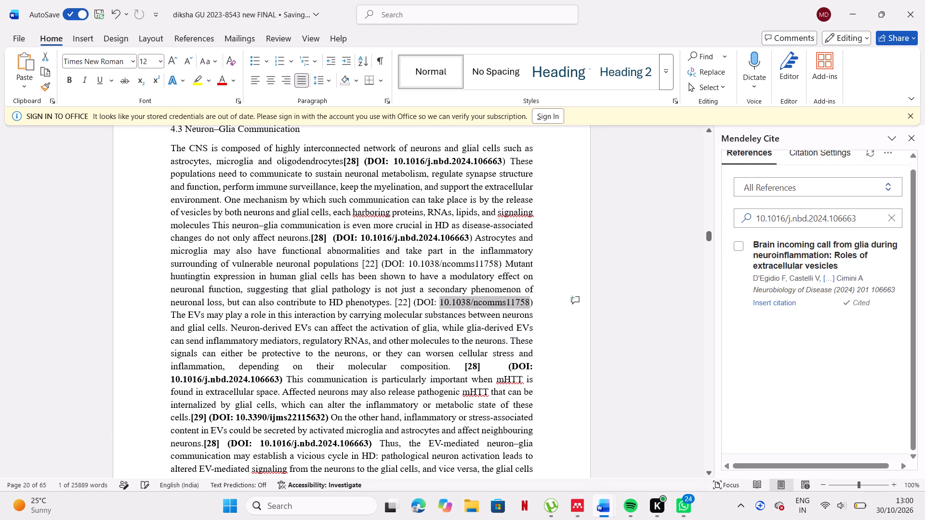
{"action": "left_click", "coordinate": [891, 222]}
{"action": "left_click", "coordinate": [867, 221]}
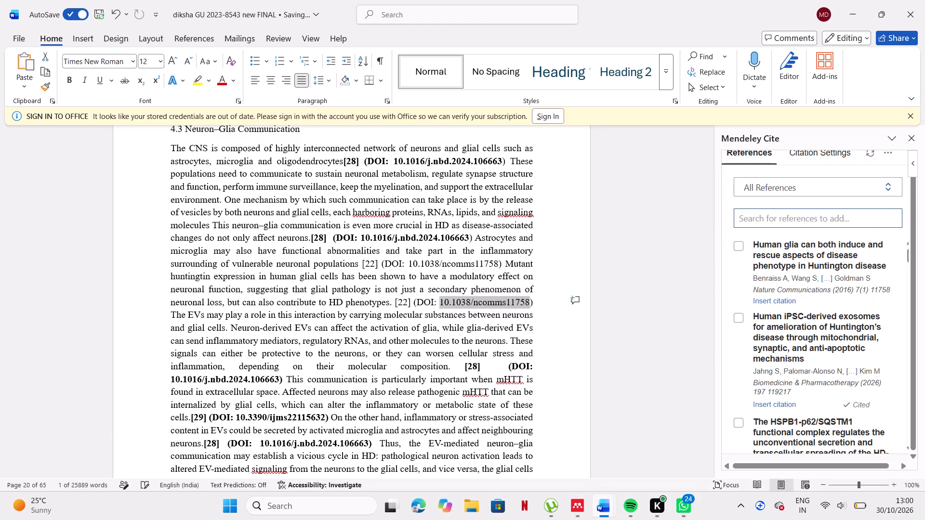
{"action": "key", "text": "ctrl+v"}
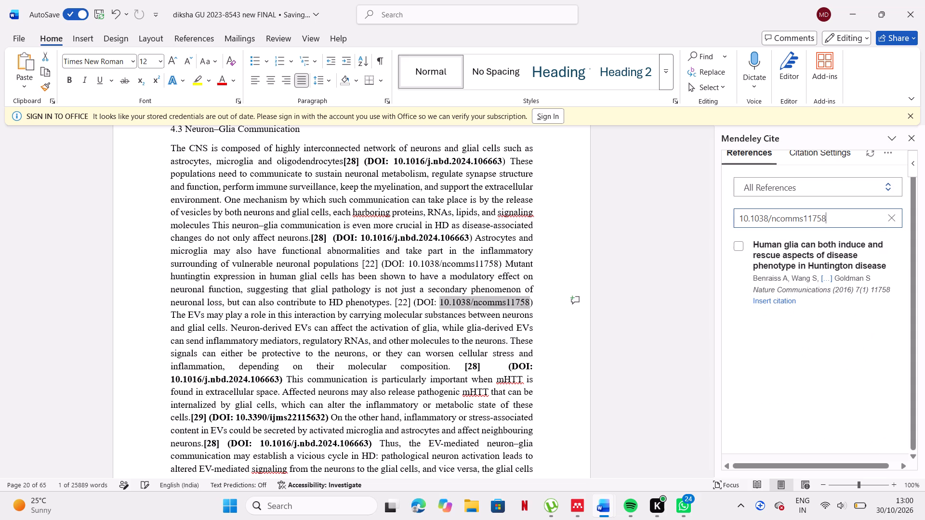
{"action": "left_click", "coordinate": [413, 300]}
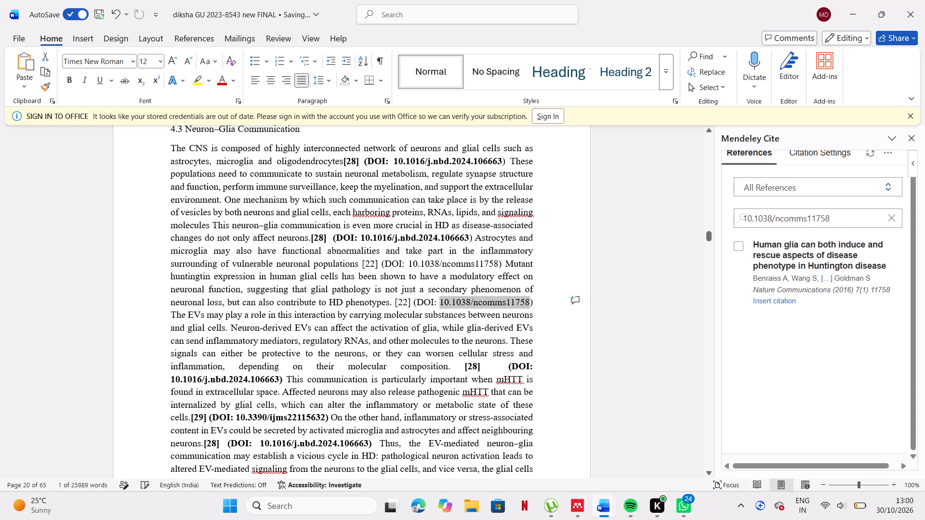
{"action": "key", "text": "BackSpace"}
{"action": "key", "text": "BackSpace"}
{"action": "key", "text": "BackSpace"}
{"action": "key", "text": "BackSpace"}
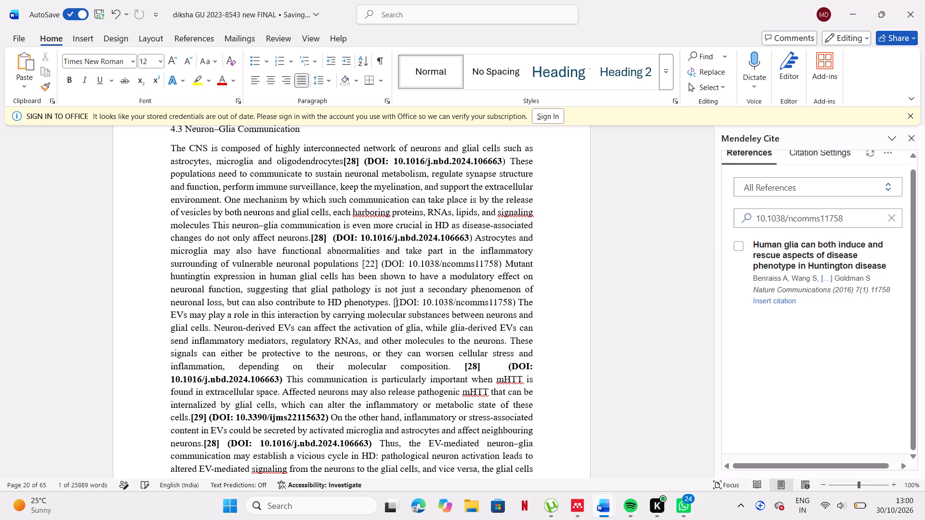
{"action": "key", "text": "BackSpace"}
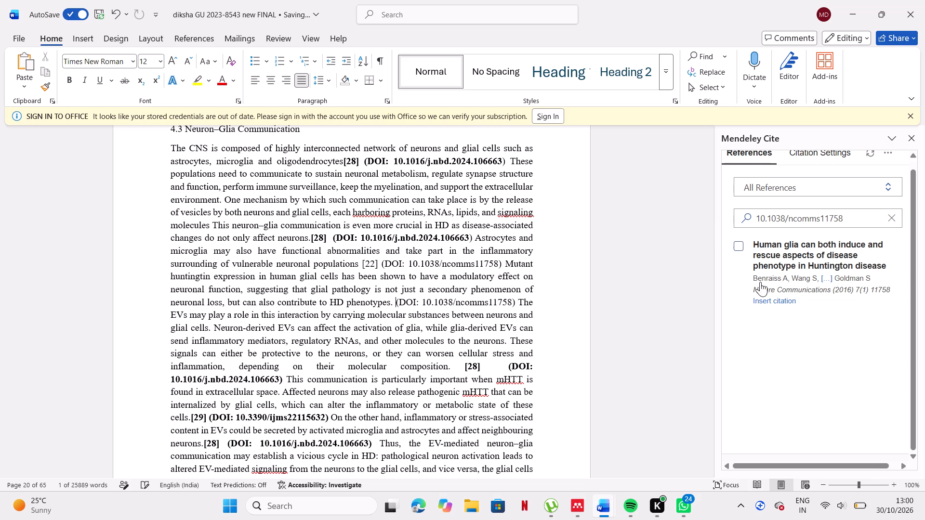
{"action": "left_click", "coordinate": [778, 300]}
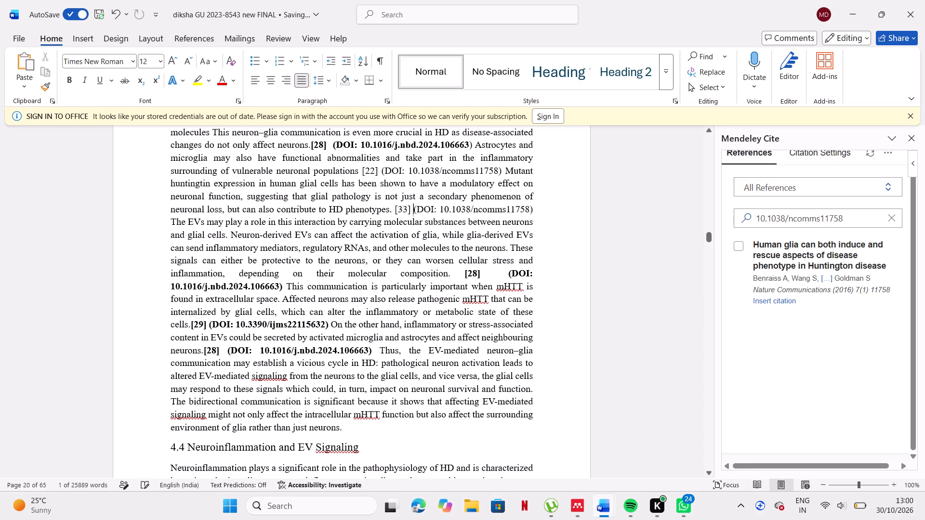
Delete the typed [22] before the DOI after "vulnerable neuronal populations" in section 4.3.
{"action": "left_click", "coordinate": [377, 170]}
{"action": "key", "text": "BackSpace"}
{"action": "key", "text": "BackSpace"}
{"action": "key", "text": "BackSpace"}
{"action": "key", "text": "BackSpace"}
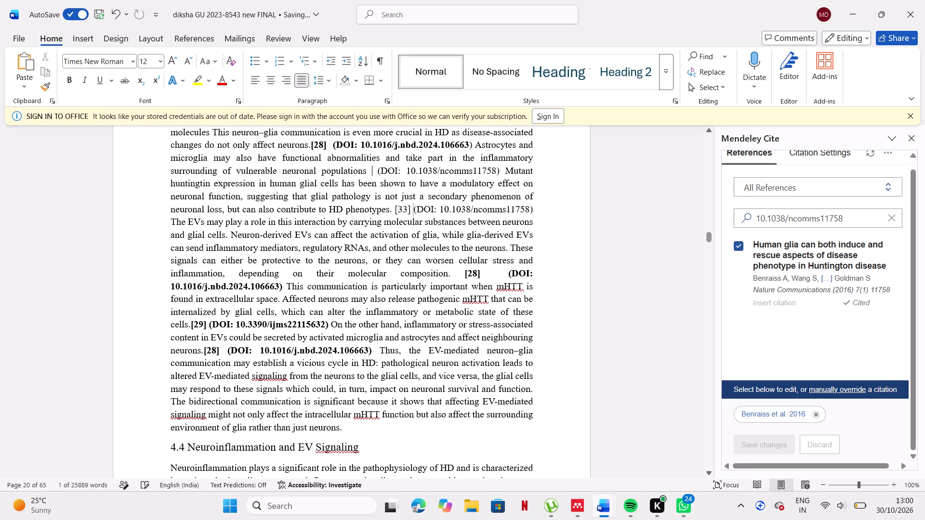
{"action": "left_click", "coordinate": [363, 166]}
{"action": "left_click", "coordinate": [376, 167]}
Bold the [33] citation and its DOI 10.1038/ncomms11758 after "HD phenotypes.".
{"action": "left_click", "coordinate": [412, 205]}
{"action": "left_click_drag", "start_coordinate": [394, 208], "coordinate": [510, 210]}
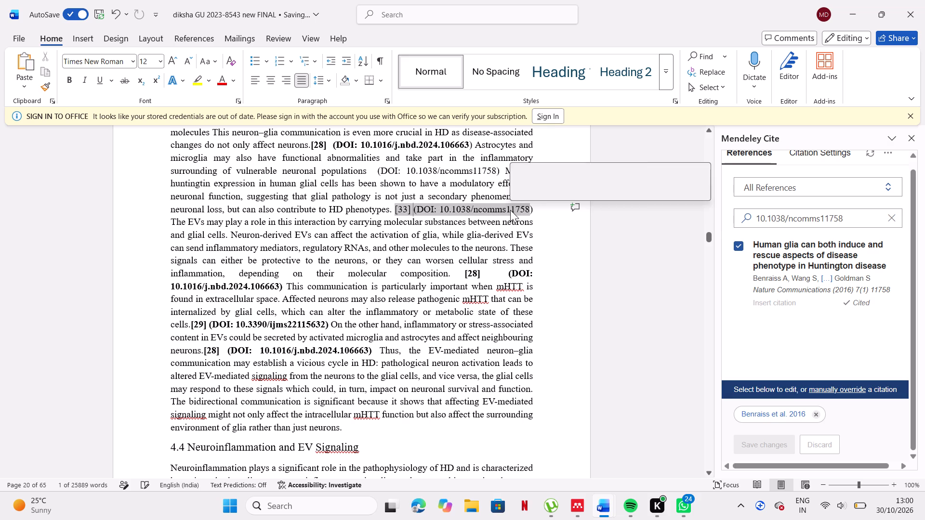
{"action": "left_click", "coordinate": [515, 186]}
{"action": "left_click", "coordinate": [526, 216]}
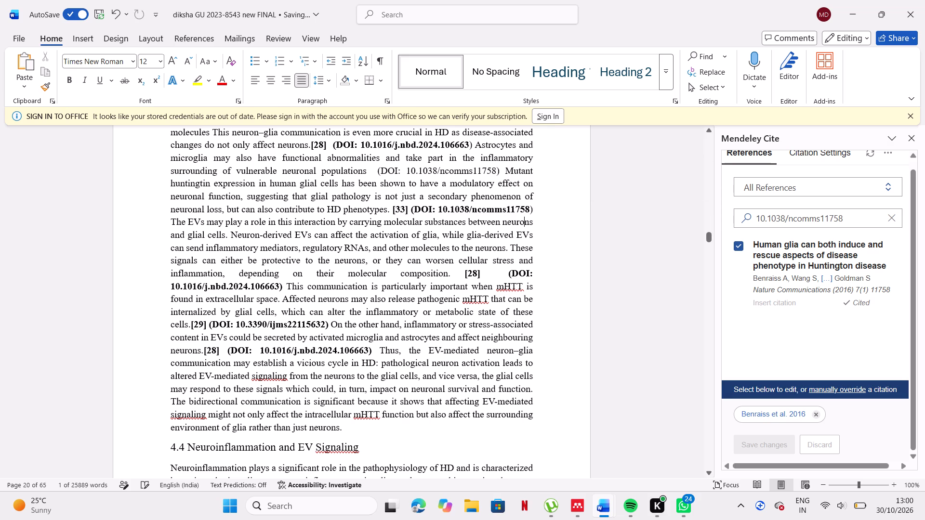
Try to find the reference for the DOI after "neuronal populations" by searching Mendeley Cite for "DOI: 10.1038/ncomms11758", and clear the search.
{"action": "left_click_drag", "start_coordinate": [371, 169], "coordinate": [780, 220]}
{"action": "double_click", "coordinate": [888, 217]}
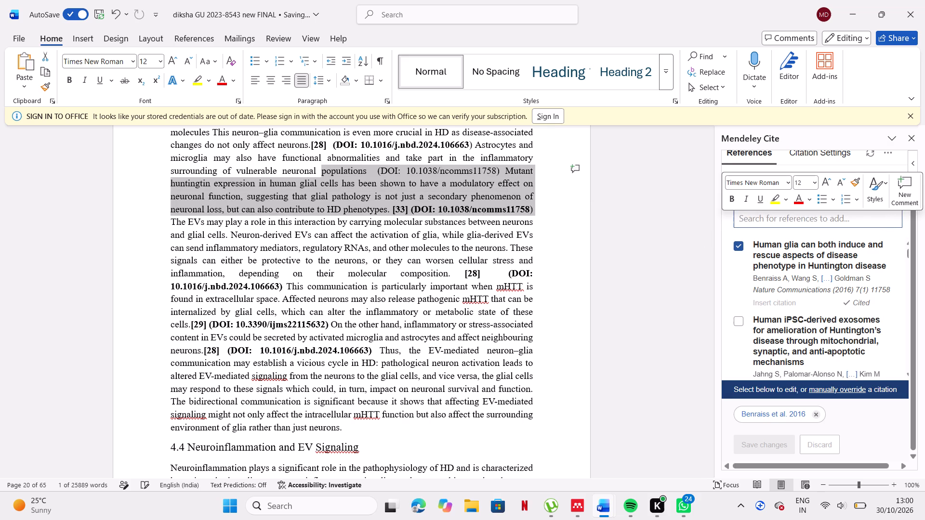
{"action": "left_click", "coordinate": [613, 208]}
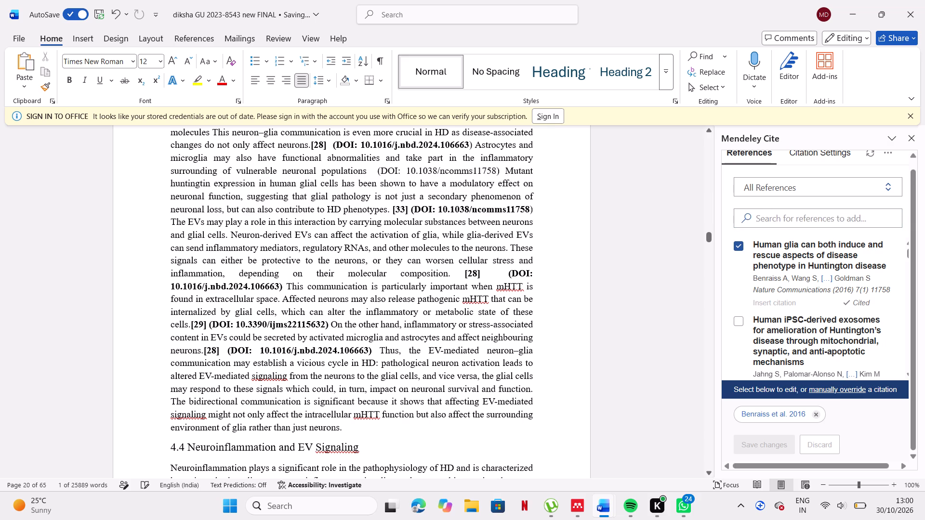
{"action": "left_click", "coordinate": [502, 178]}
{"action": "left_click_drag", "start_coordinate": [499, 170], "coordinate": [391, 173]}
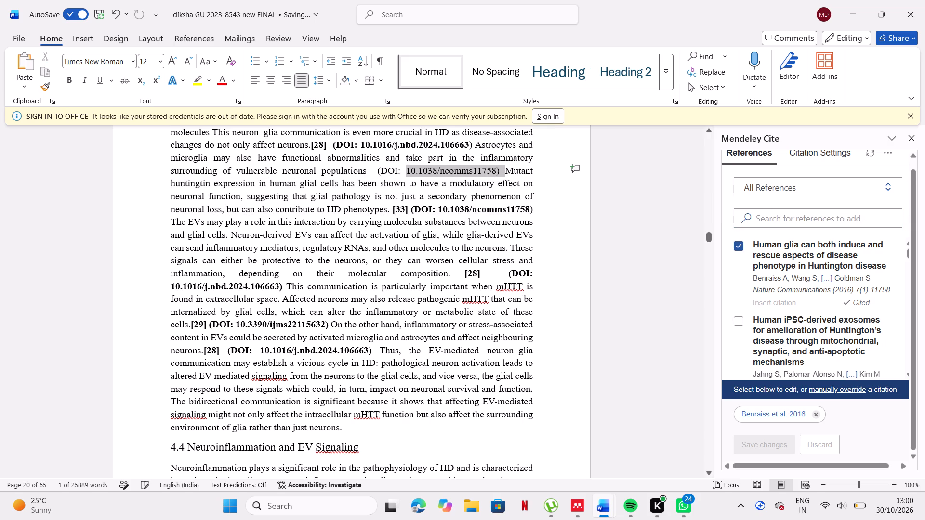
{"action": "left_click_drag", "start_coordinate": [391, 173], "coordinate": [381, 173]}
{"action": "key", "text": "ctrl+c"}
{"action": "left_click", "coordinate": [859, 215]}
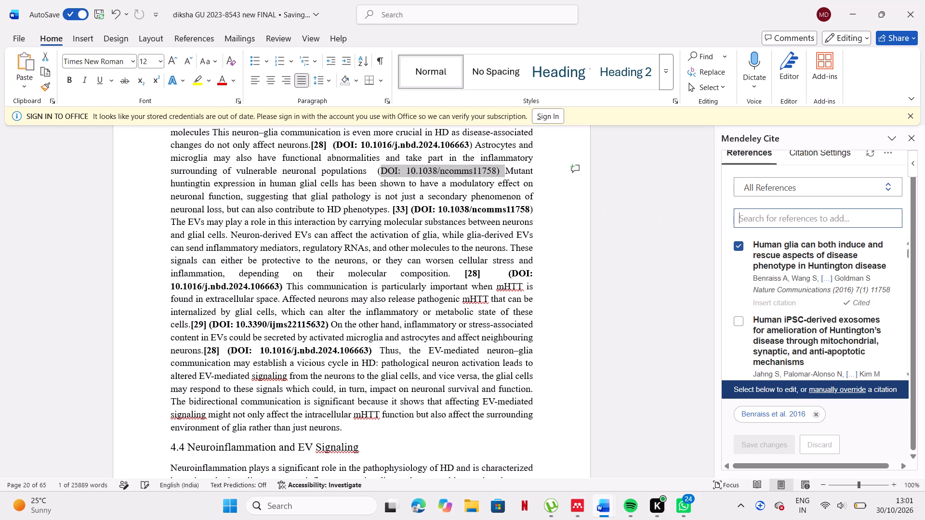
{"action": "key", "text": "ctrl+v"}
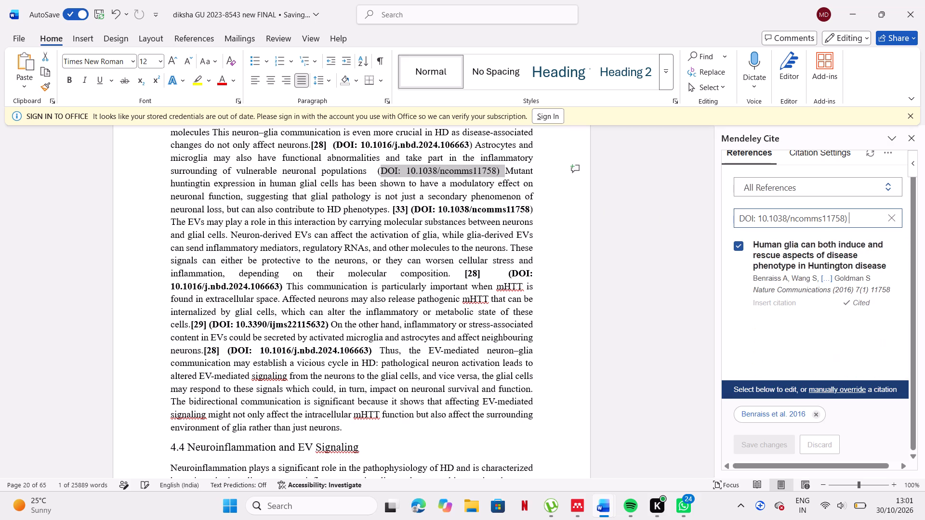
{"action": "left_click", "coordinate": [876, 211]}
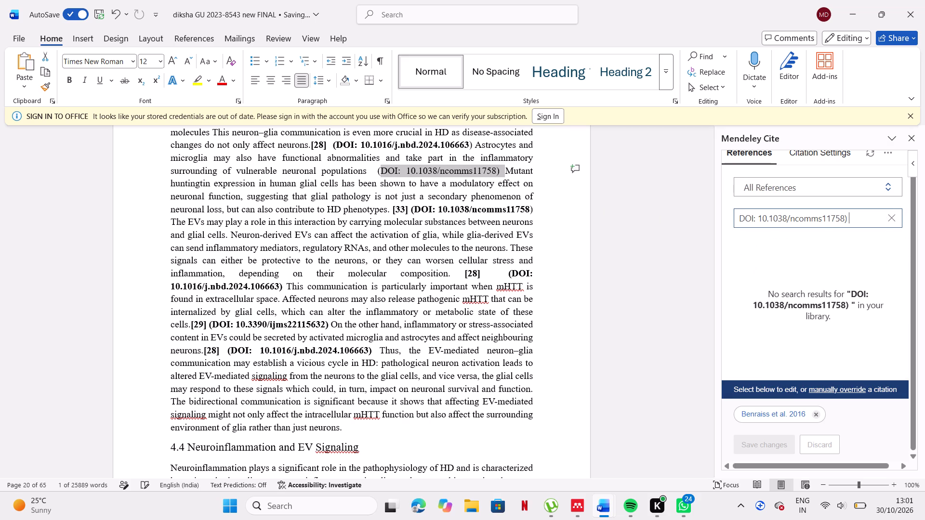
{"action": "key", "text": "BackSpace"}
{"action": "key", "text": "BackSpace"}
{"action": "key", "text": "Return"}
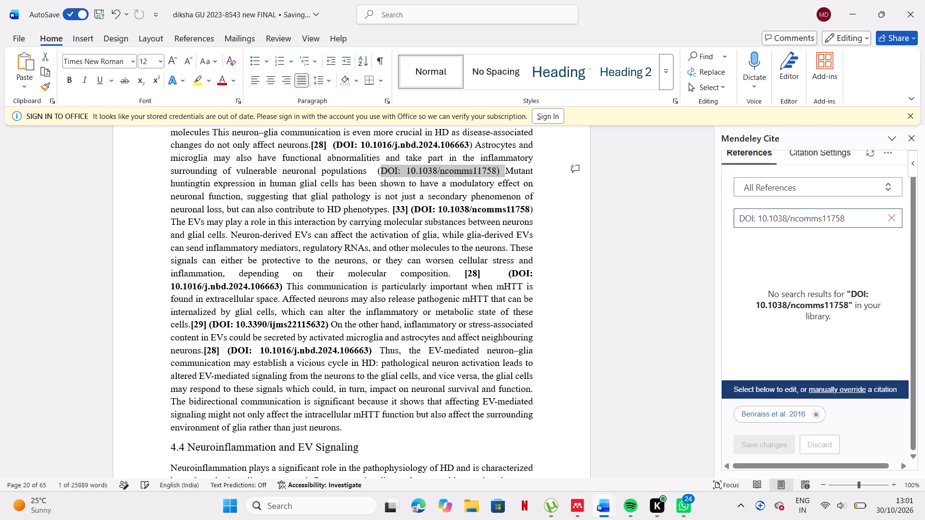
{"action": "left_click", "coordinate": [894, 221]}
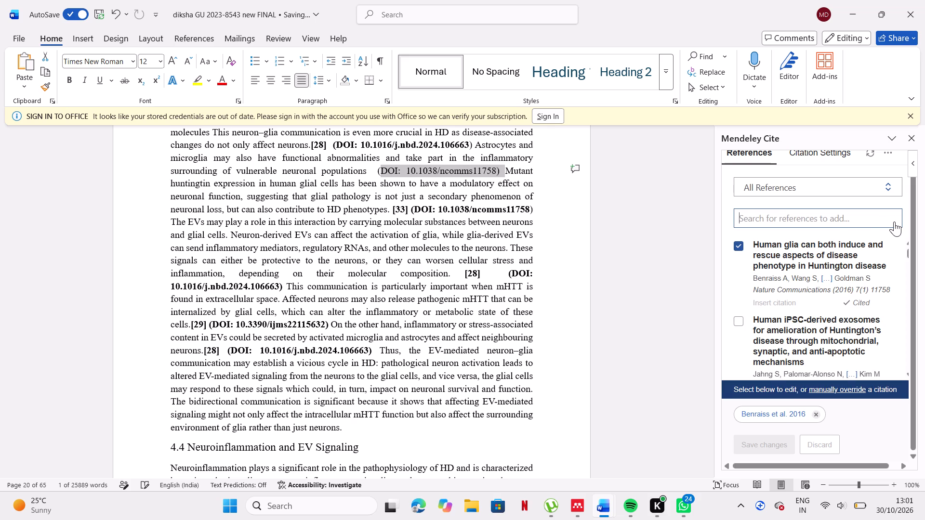
Insert the Mendeley citation for the human glia Huntington disease phenotype paper before the DOI after "vulnerable neuronal populations".
{"action": "left_click", "coordinate": [601, 250]}
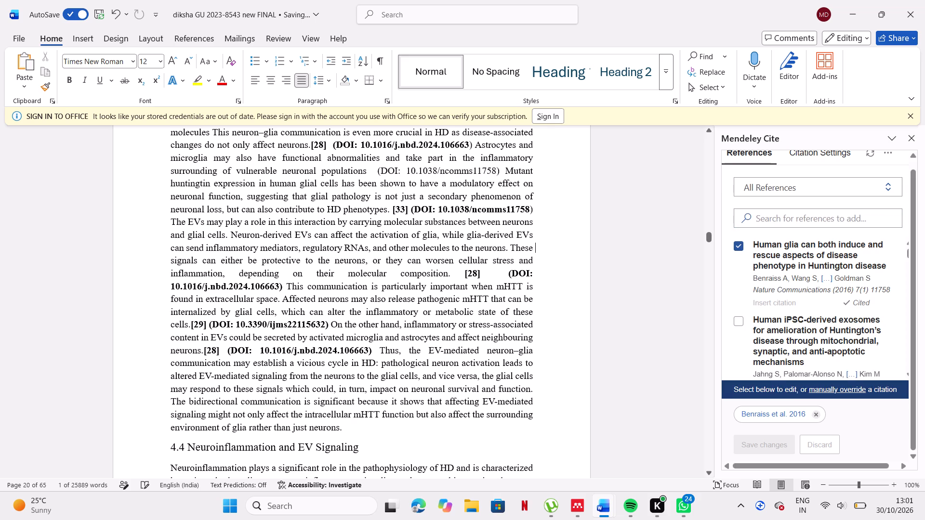
{"action": "left_click", "coordinate": [424, 232]}
{"action": "double_click", "coordinate": [548, 271]}
{"action": "left_click", "coordinate": [819, 410]}
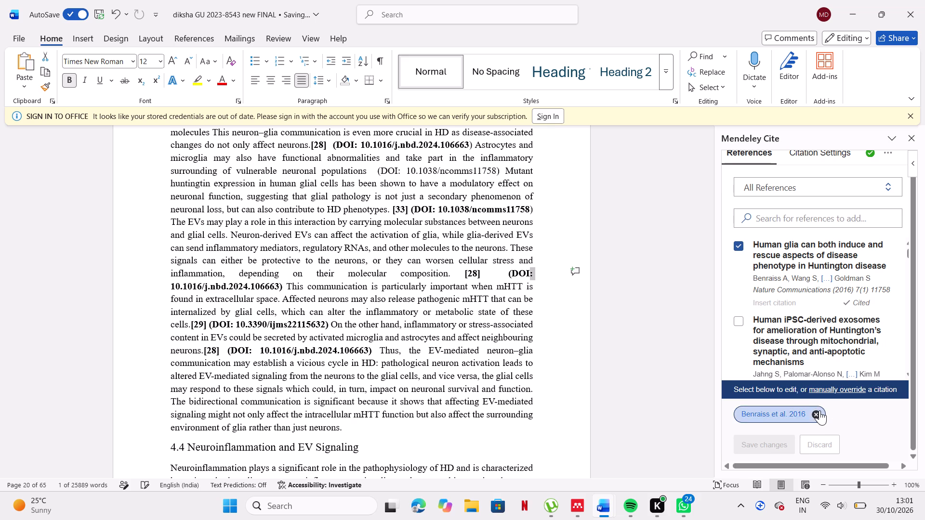
{"action": "left_click", "coordinate": [642, 331]}
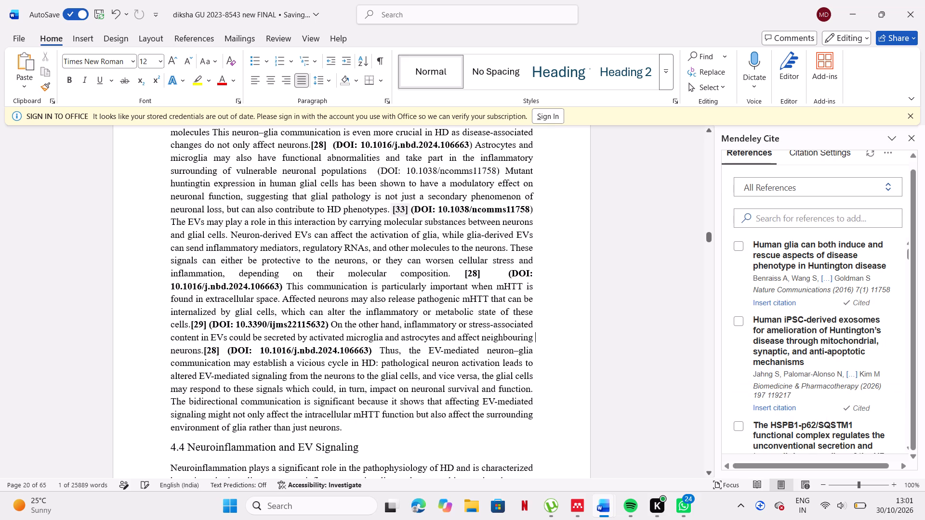
{"action": "left_click", "coordinate": [376, 171]}
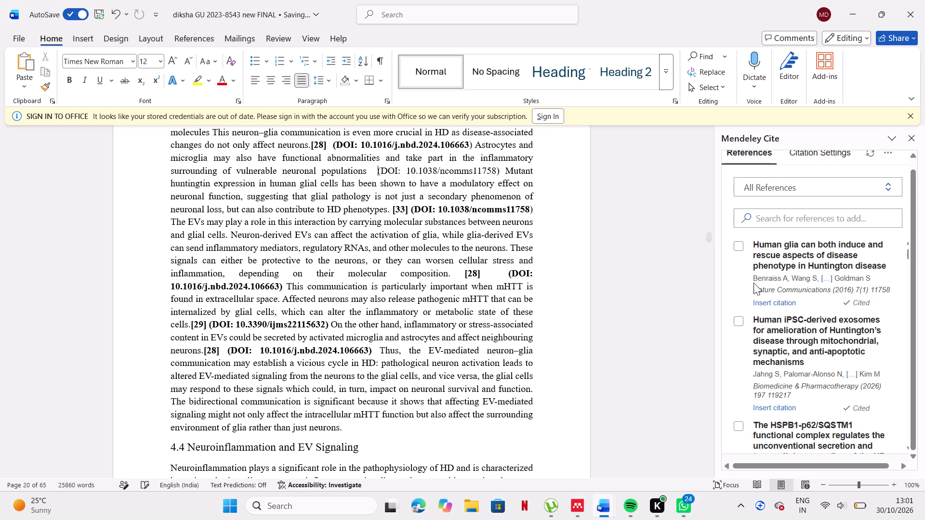
{"action": "left_click", "coordinate": [762, 299]}
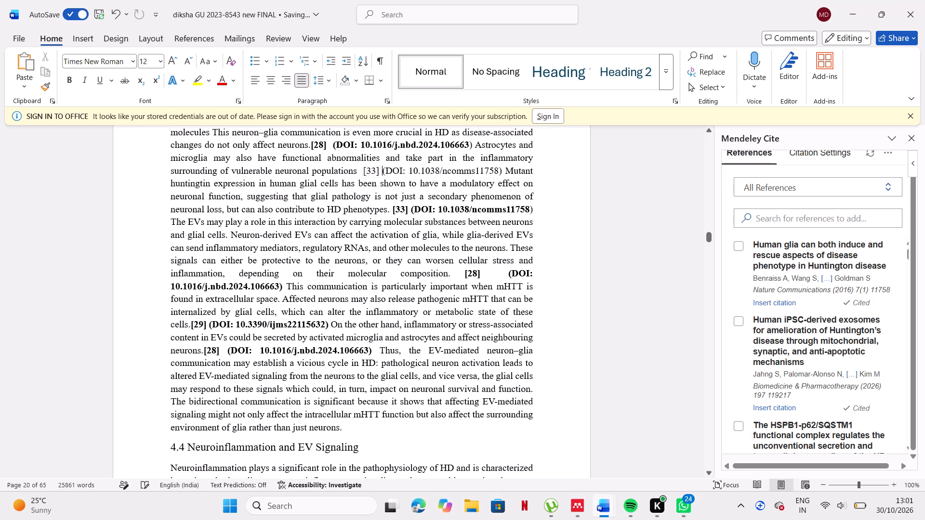
Bold the citation and its DOI 10.1038/ncomms11758 after "vulnerable neuronal populations".
{"action": "left_click_drag", "start_coordinate": [362, 166], "coordinate": [496, 172]}
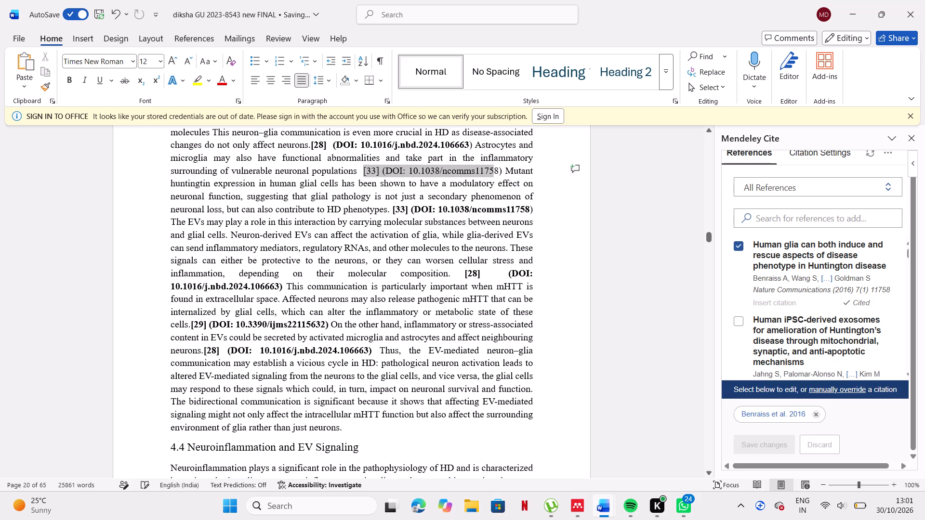
{"action": "left_click_drag", "start_coordinate": [496, 172], "coordinate": [501, 172]}
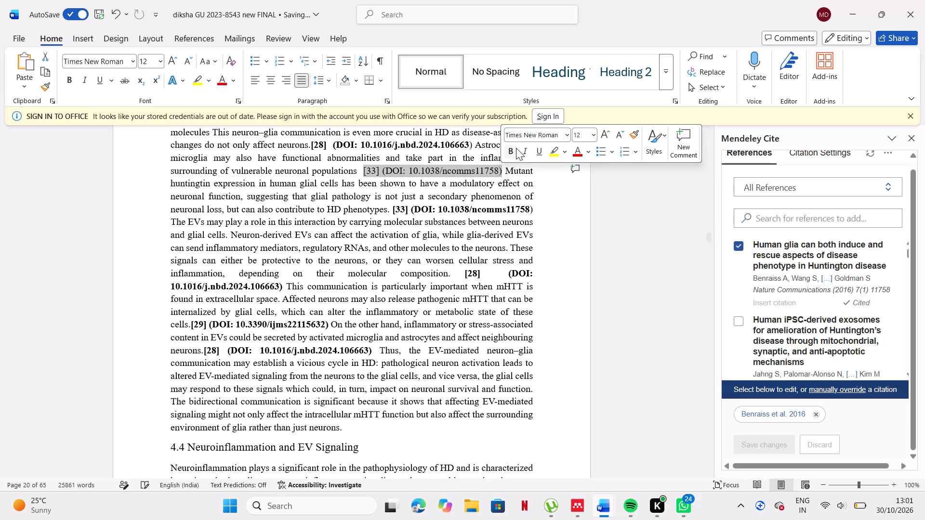
{"action": "left_click", "coordinate": [516, 148]}
{"action": "left_click", "coordinate": [589, 273]}
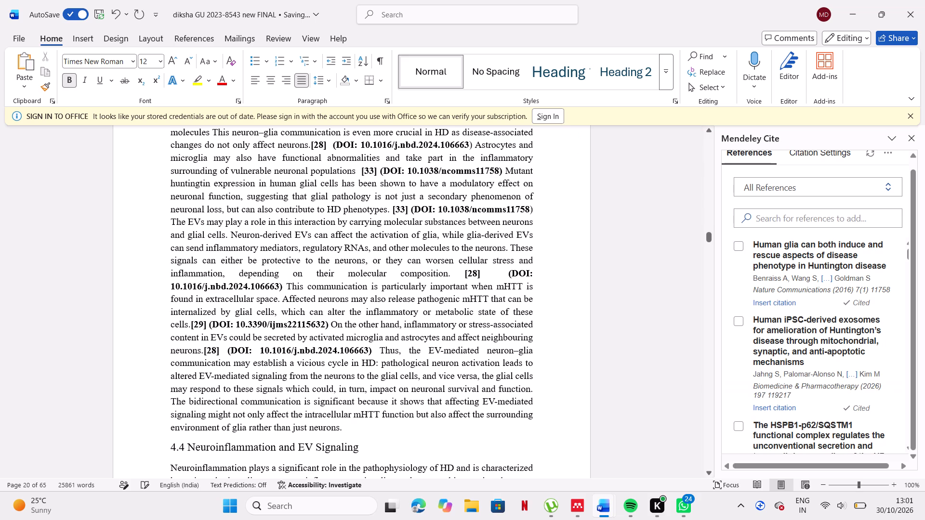
Look through the rest of section 4 and its reference list for remaining typed citations, up to the start of section 5.
{"action": "scroll", "coordinate": [353, 306], "scroll_direction": "down", "scroll_amount": 9}
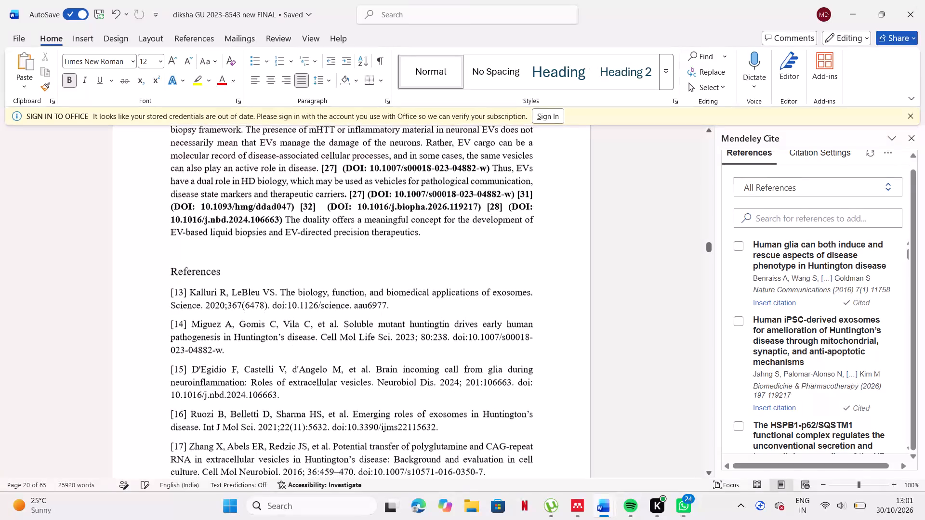
{"action": "scroll", "coordinate": [357, 364], "scroll_direction": "down", "scroll_amount": 6}
{"action": "scroll", "coordinate": [357, 314], "scroll_direction": "up", "scroll_amount": 1}
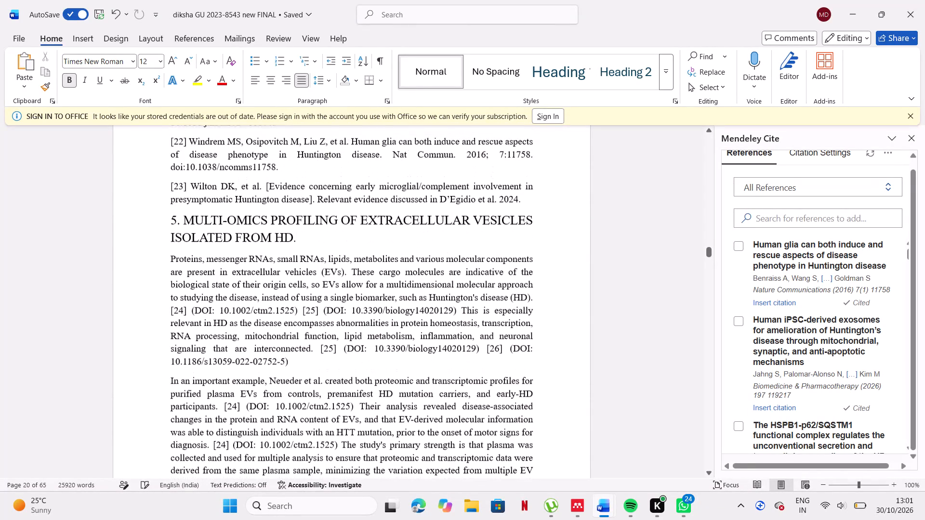
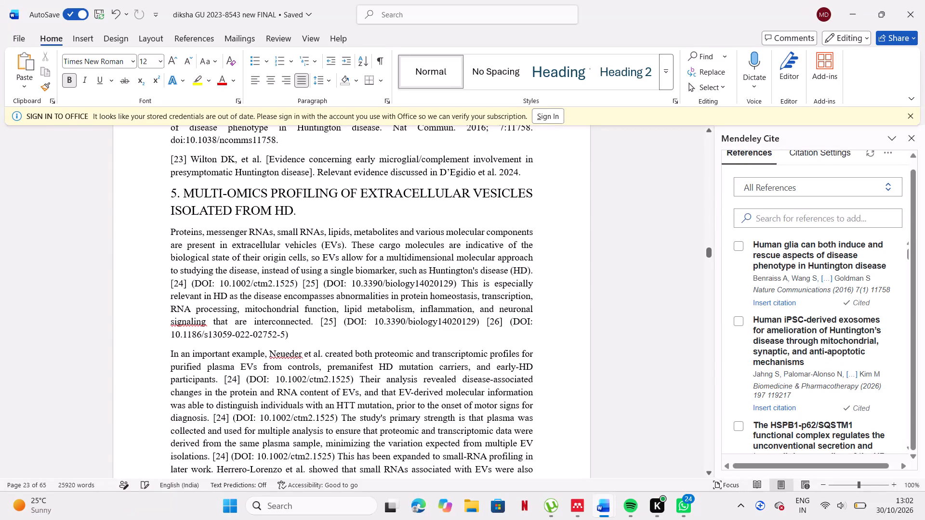
Copy the first DOI in section 5, 10.1002/ctm2.1525, from the citation after "Huntington's disease (HD)".
{"action": "scroll", "coordinate": [360, 298], "scroll_direction": "down", "scroll_amount": 1}
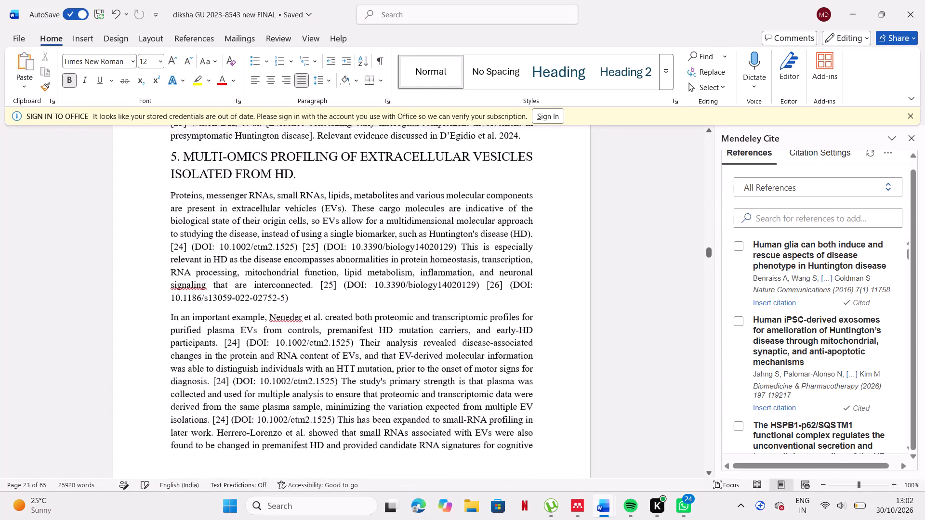
{"action": "scroll", "coordinate": [360, 298], "scroll_direction": "down", "scroll_amount": 1}
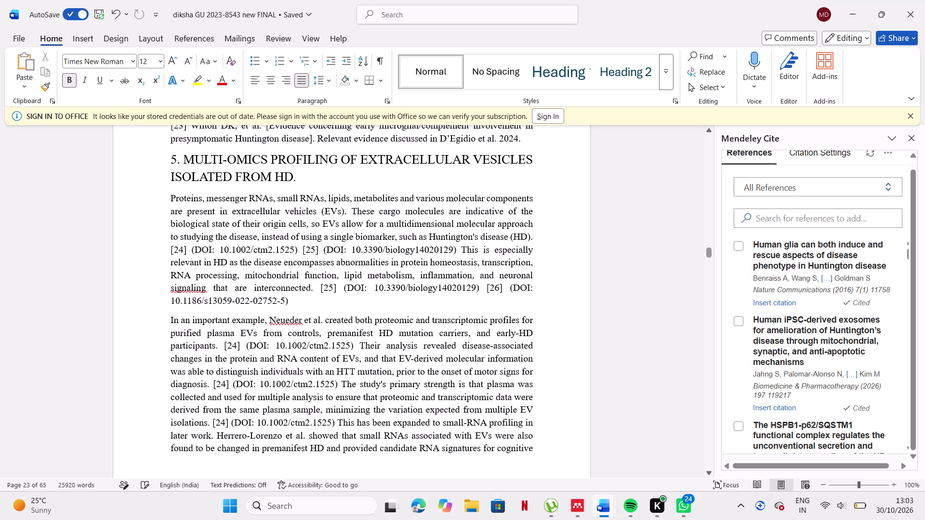
{"action": "left_click_drag", "start_coordinate": [219, 250], "coordinate": [297, 251]}
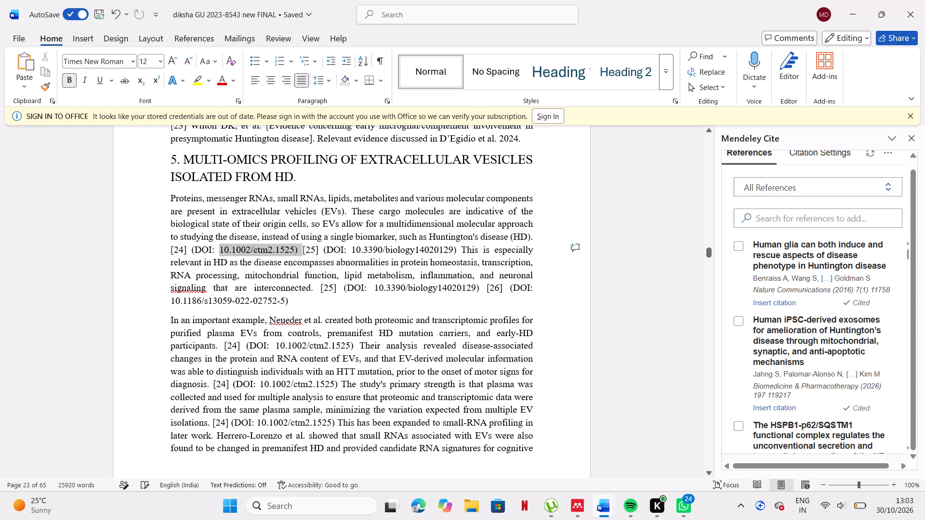
{"action": "left_click_drag", "start_coordinate": [297, 251], "coordinate": [294, 252]}
{"action": "key", "text": "ctrl+c"}
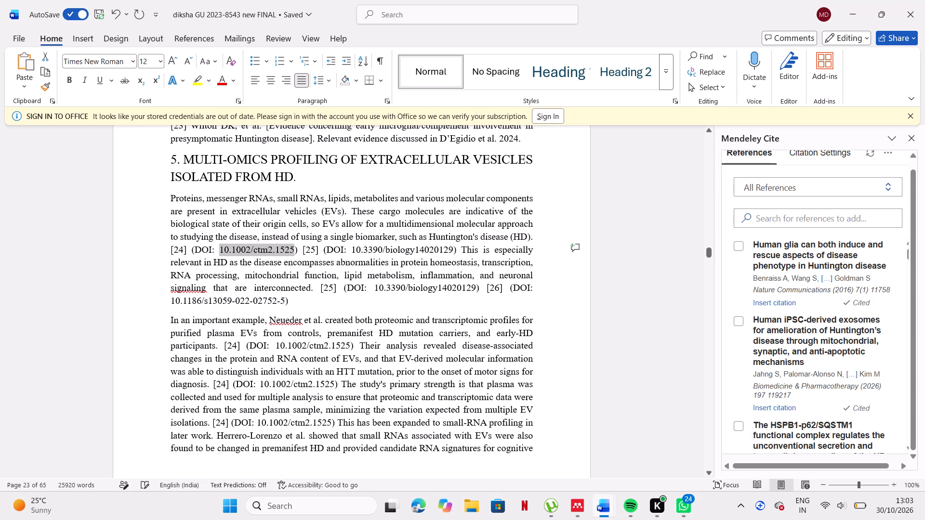